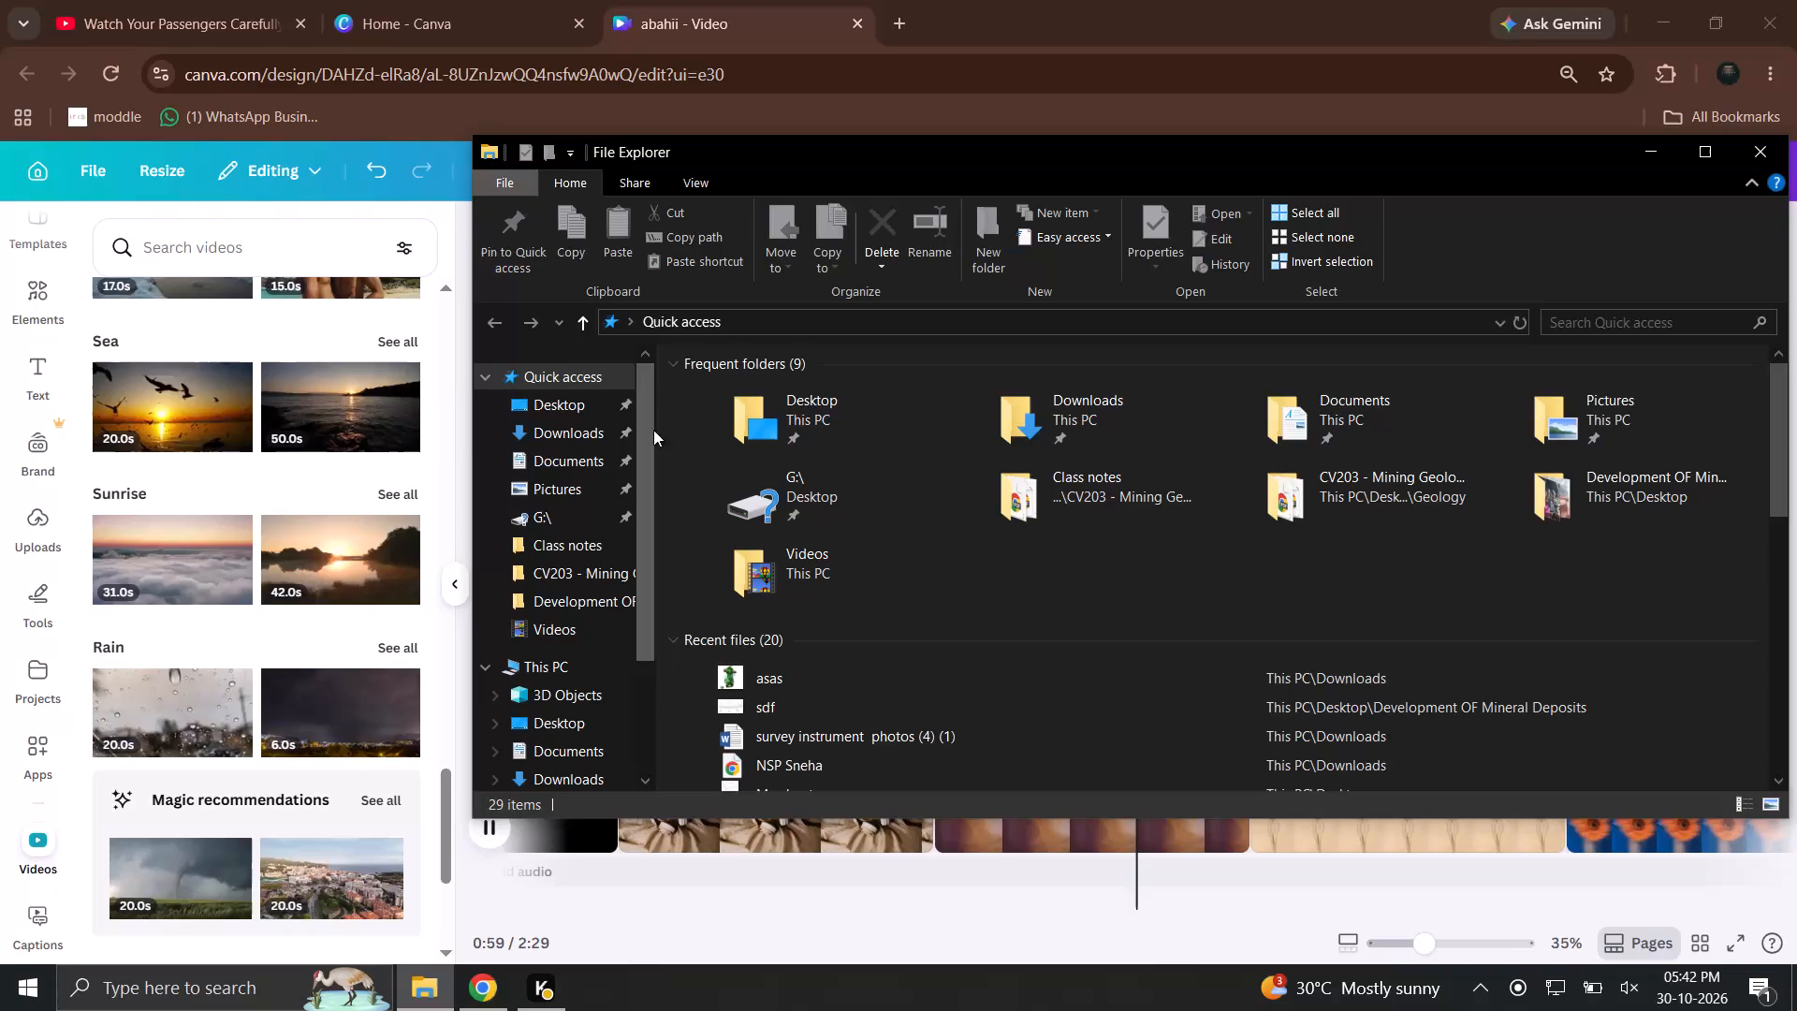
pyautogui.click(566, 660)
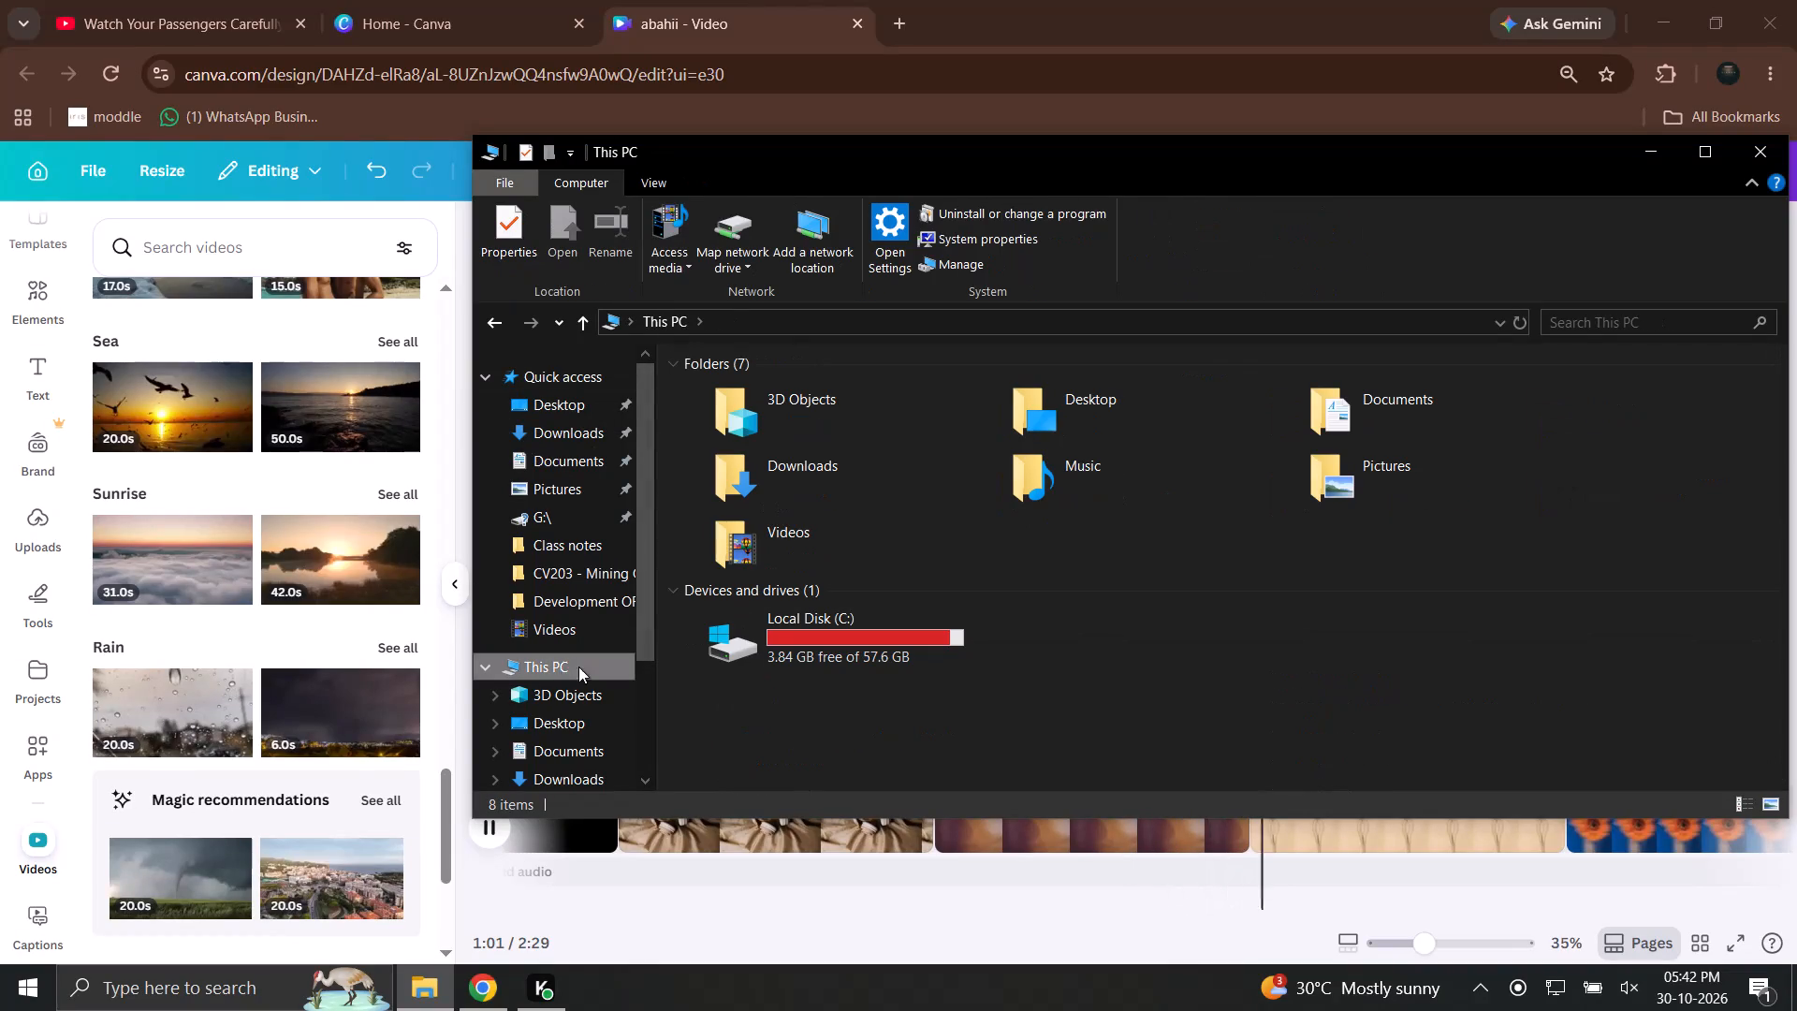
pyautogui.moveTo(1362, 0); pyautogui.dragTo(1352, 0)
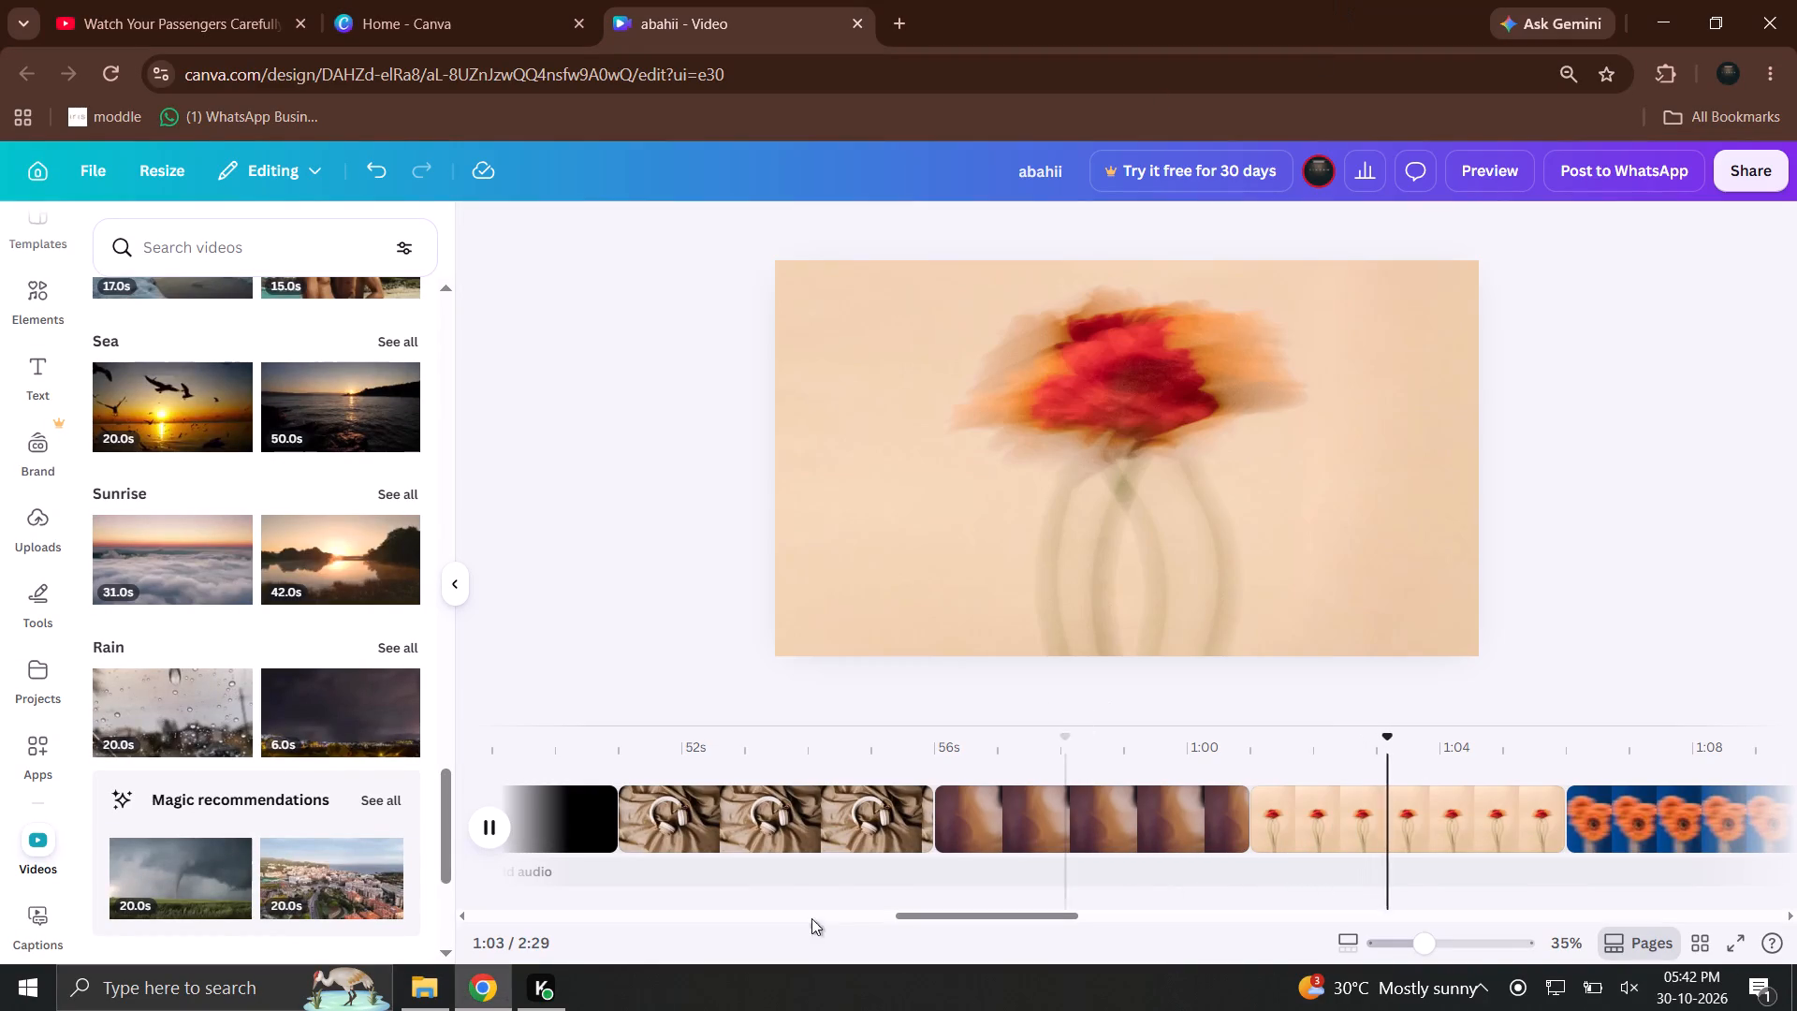
# Stop the video playback and return the playhead to the start of the timeline.
pyautogui.click(684, 760)
pyautogui.moveTo(663, 757); pyautogui.dragTo(548, 757)
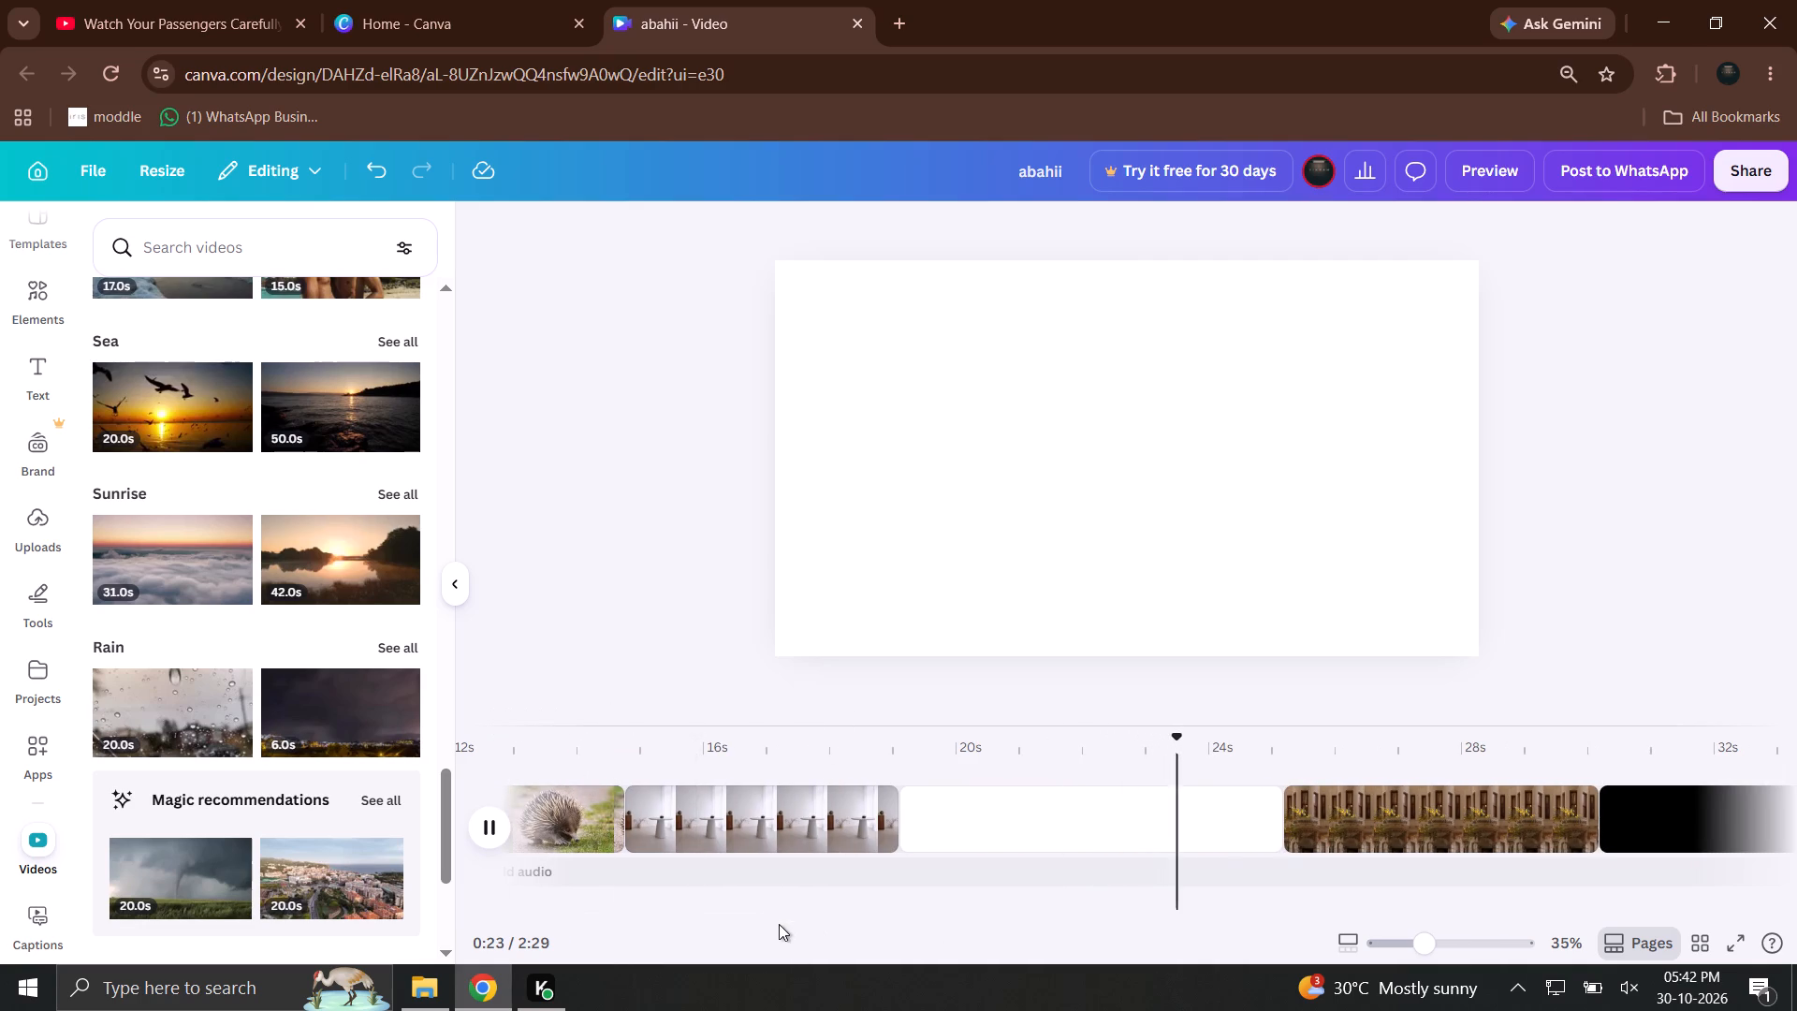
pyautogui.moveTo(764, 911); pyautogui.dragTo(576, 892)
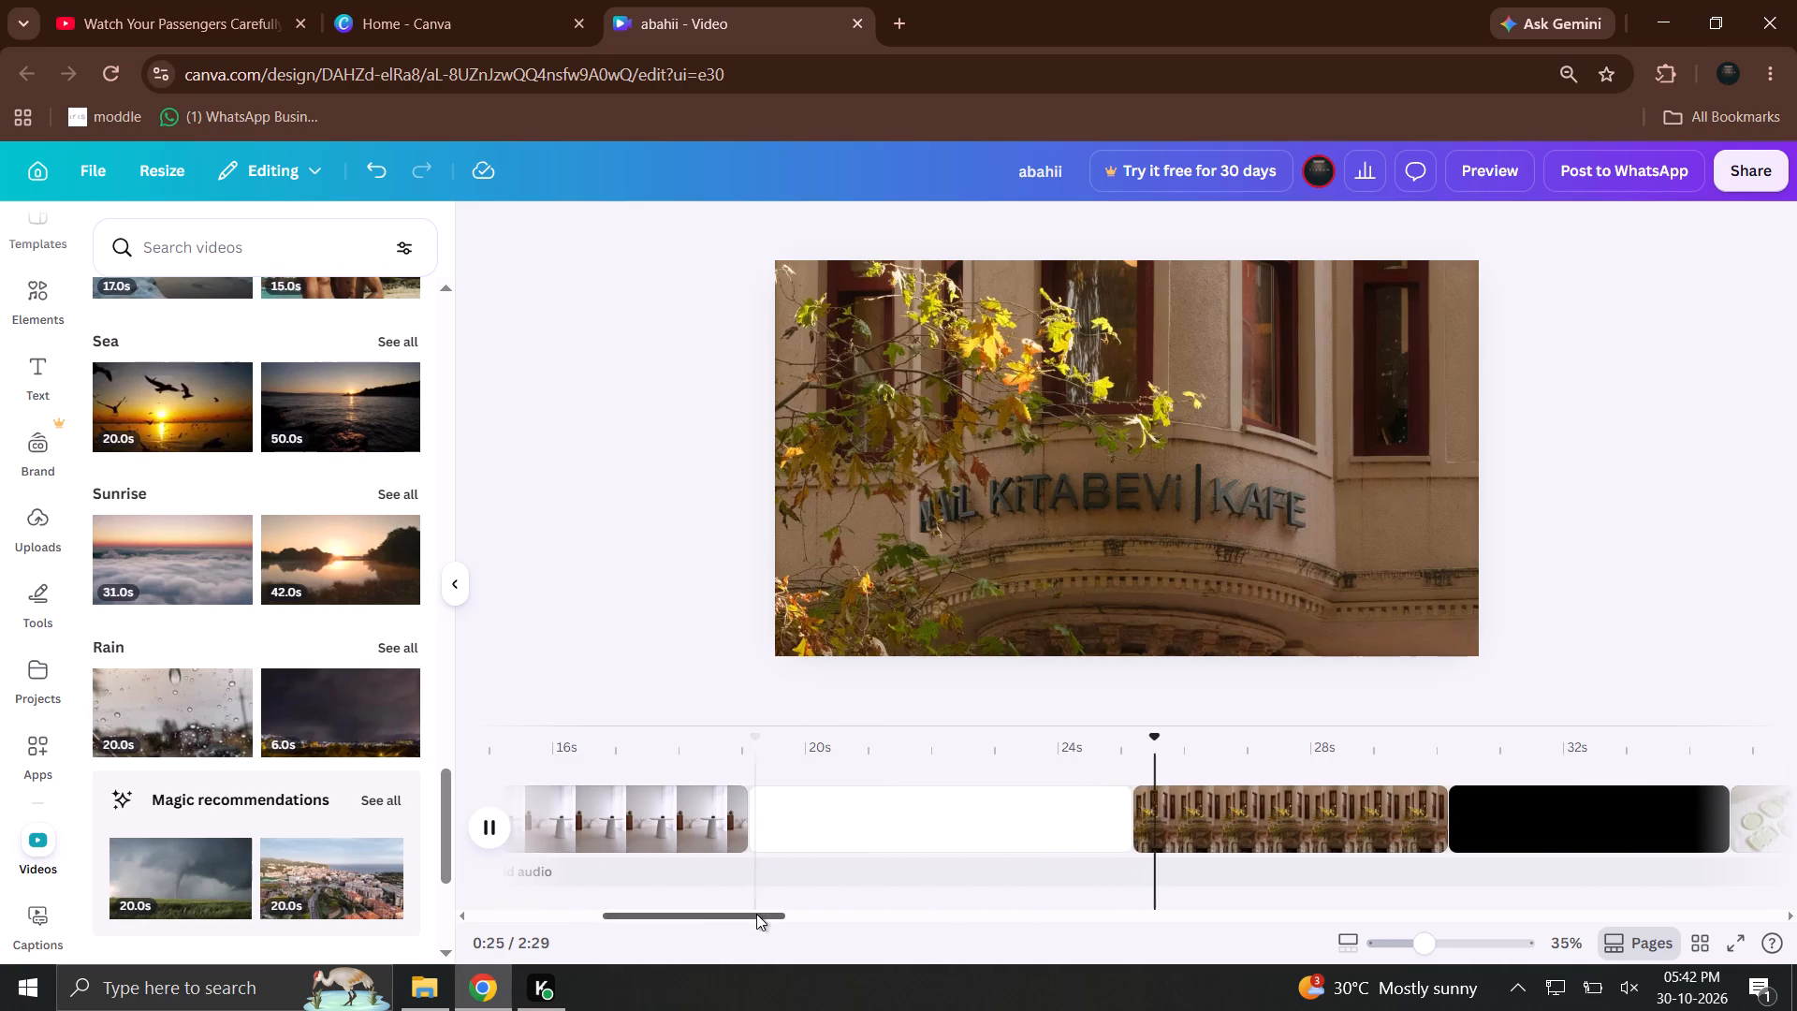
pyautogui.moveTo(756, 914); pyautogui.dragTo(421, 928)
pyautogui.moveTo(679, 918); pyautogui.dragTo(459, 911)
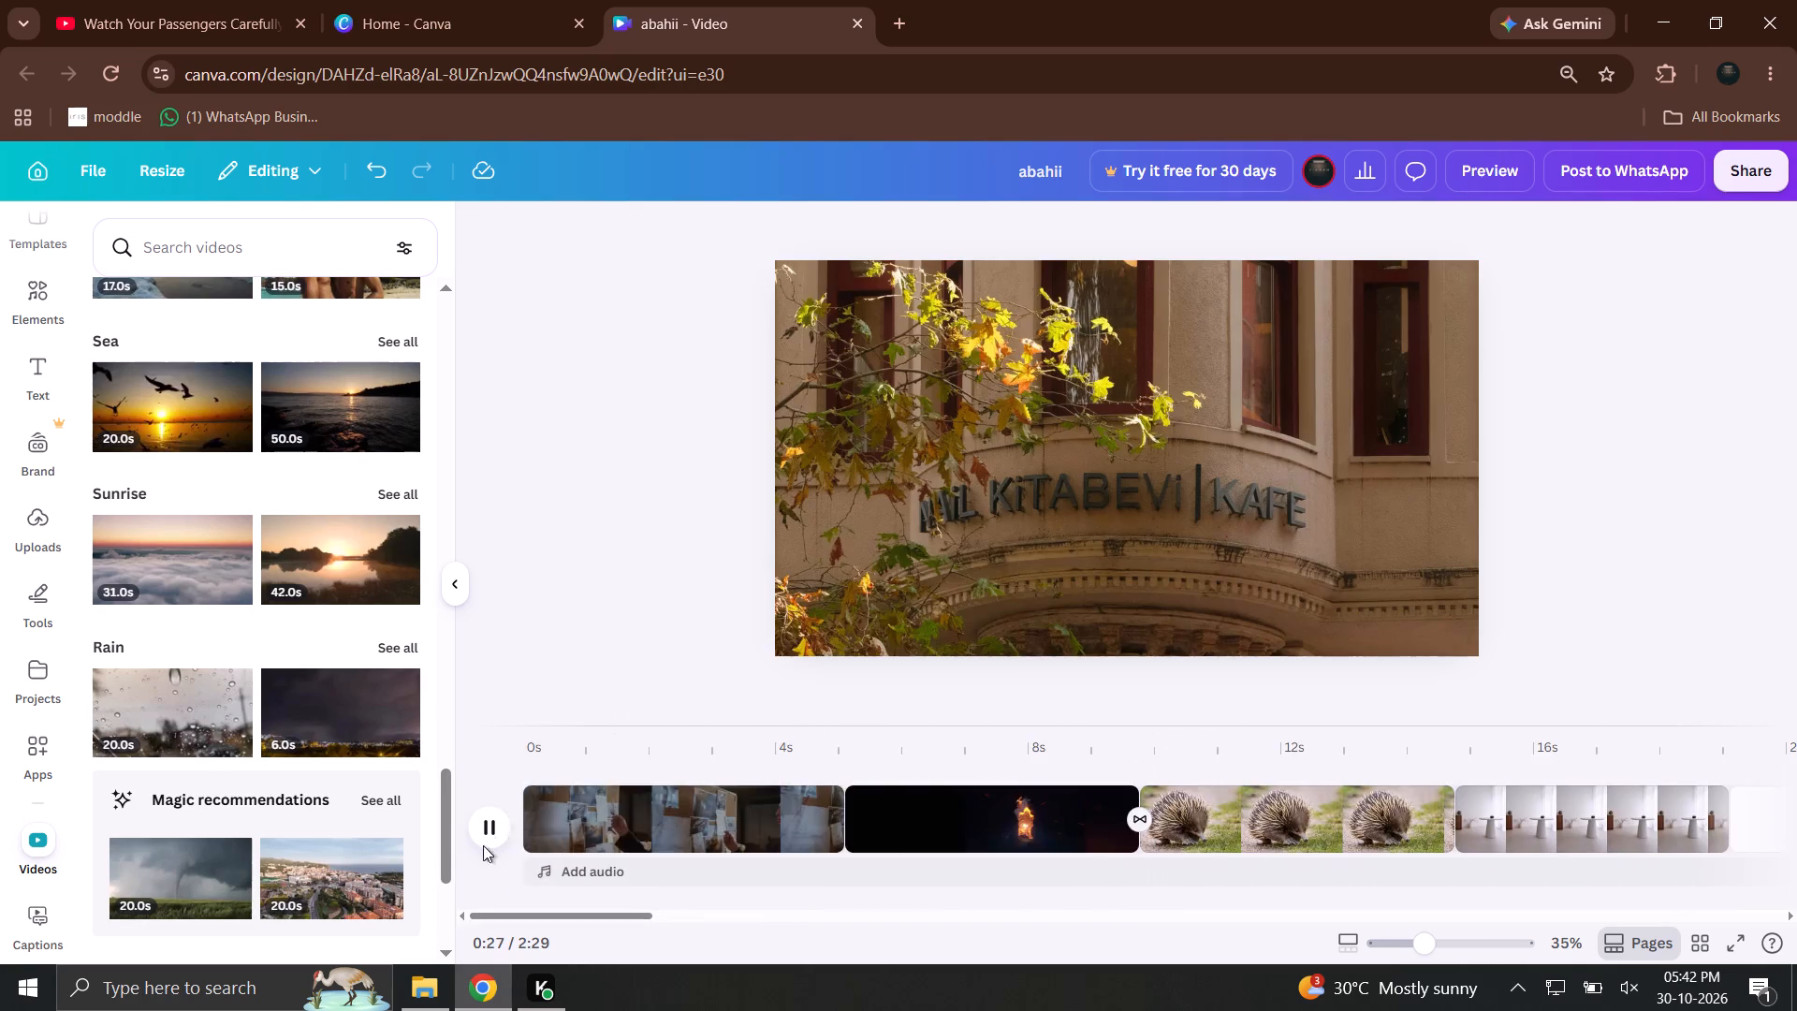
pyautogui.click(484, 821)
pyautogui.moveTo(714, 913); pyautogui.dragTo(522, 909)
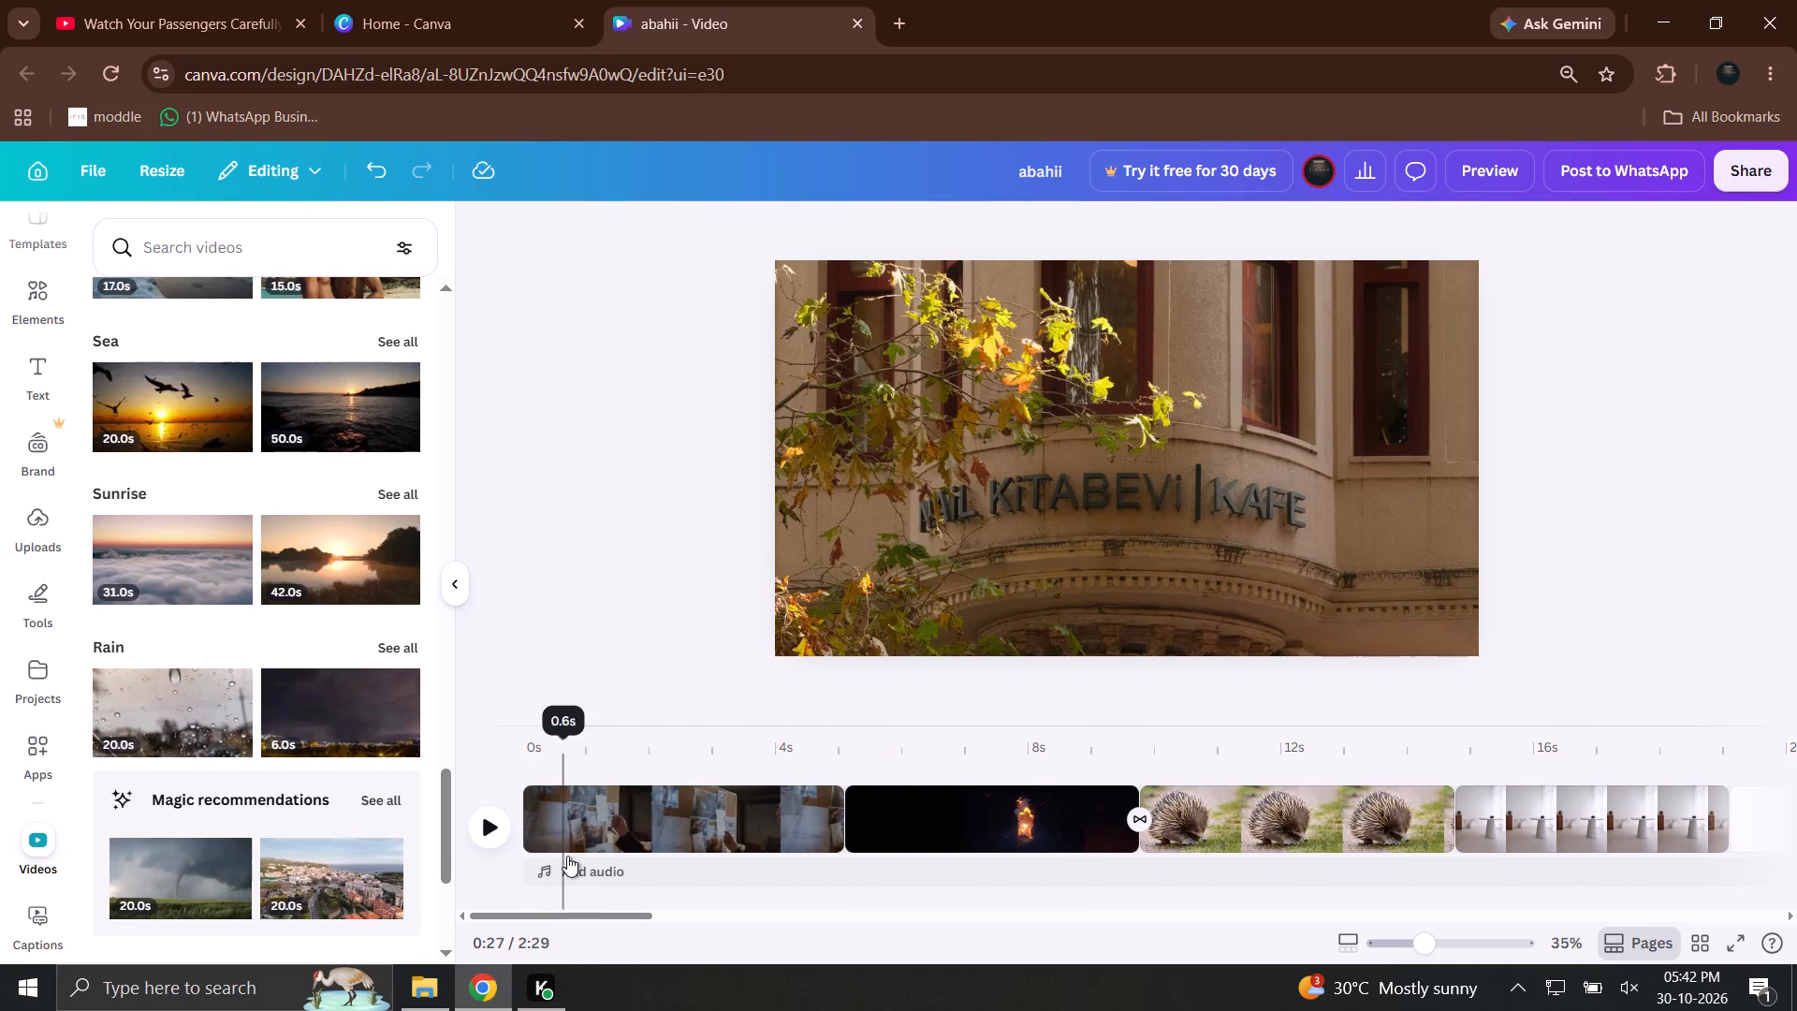
pyautogui.click(520, 747)
pyautogui.click(537, 747)
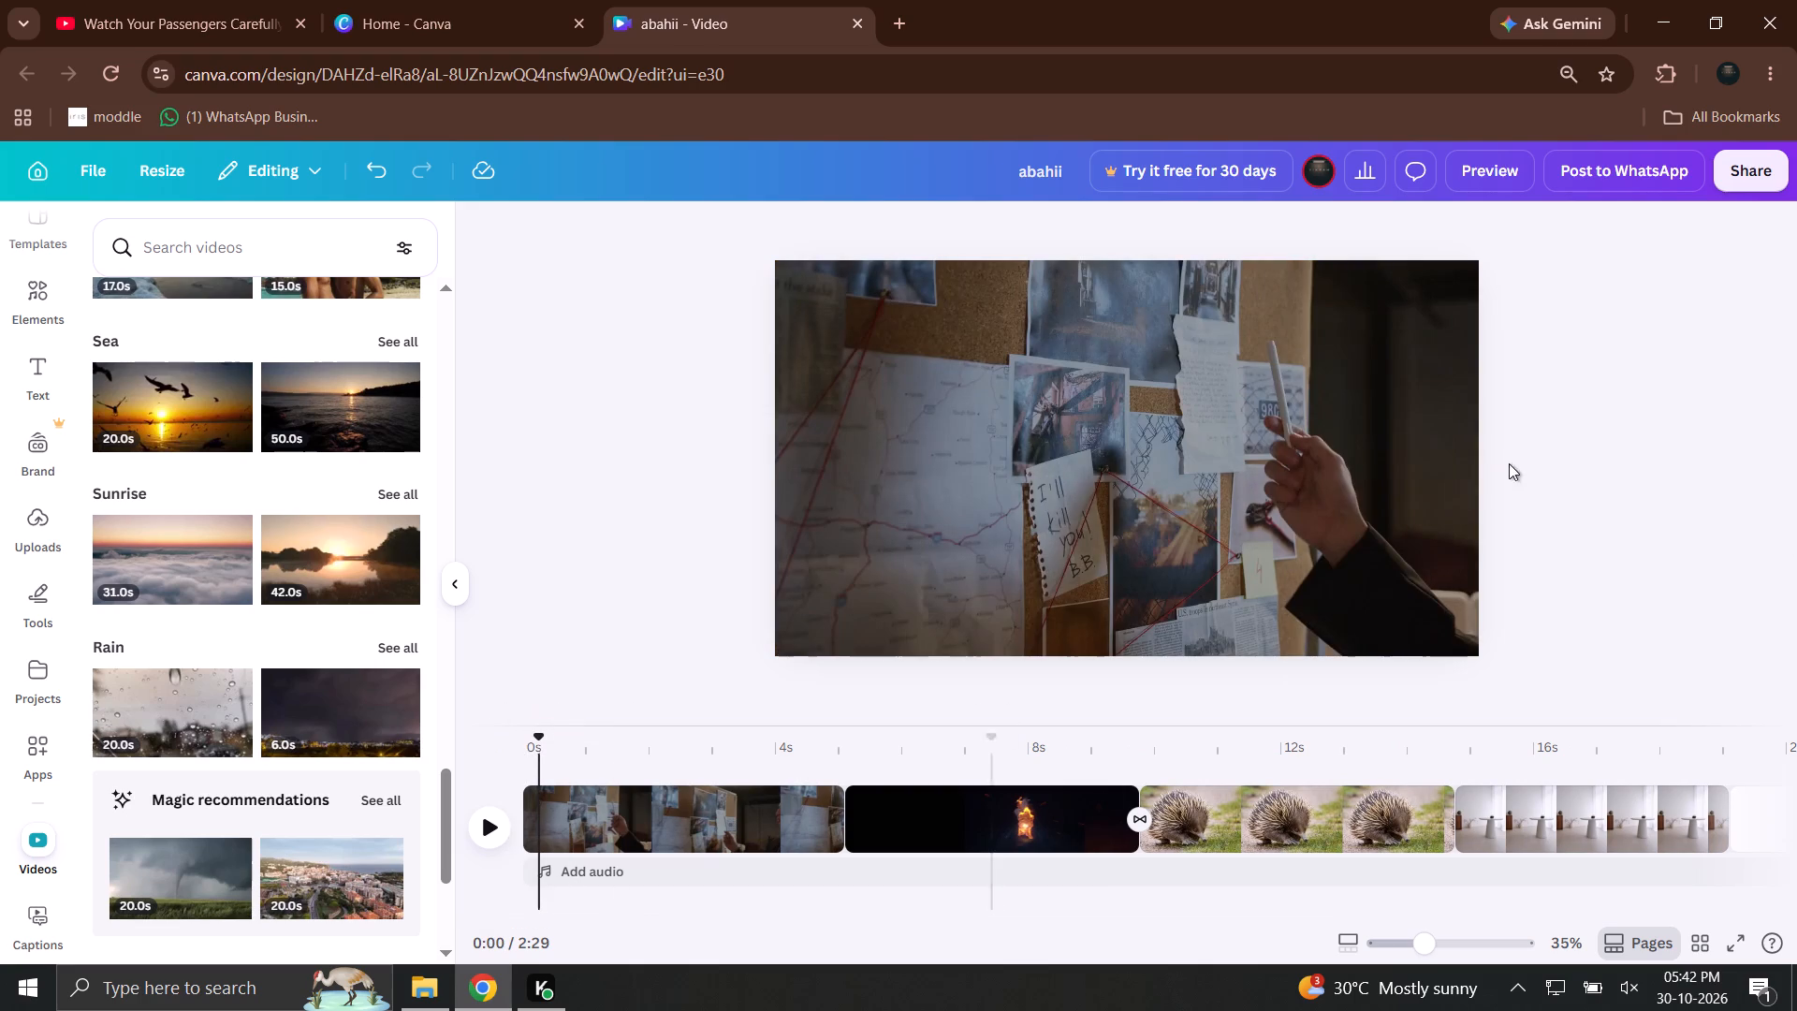
# Add a text box reading "plans going on here" over the evidence-board clip and place it in the frame's upper-left corner.
pyautogui.click(32, 386)
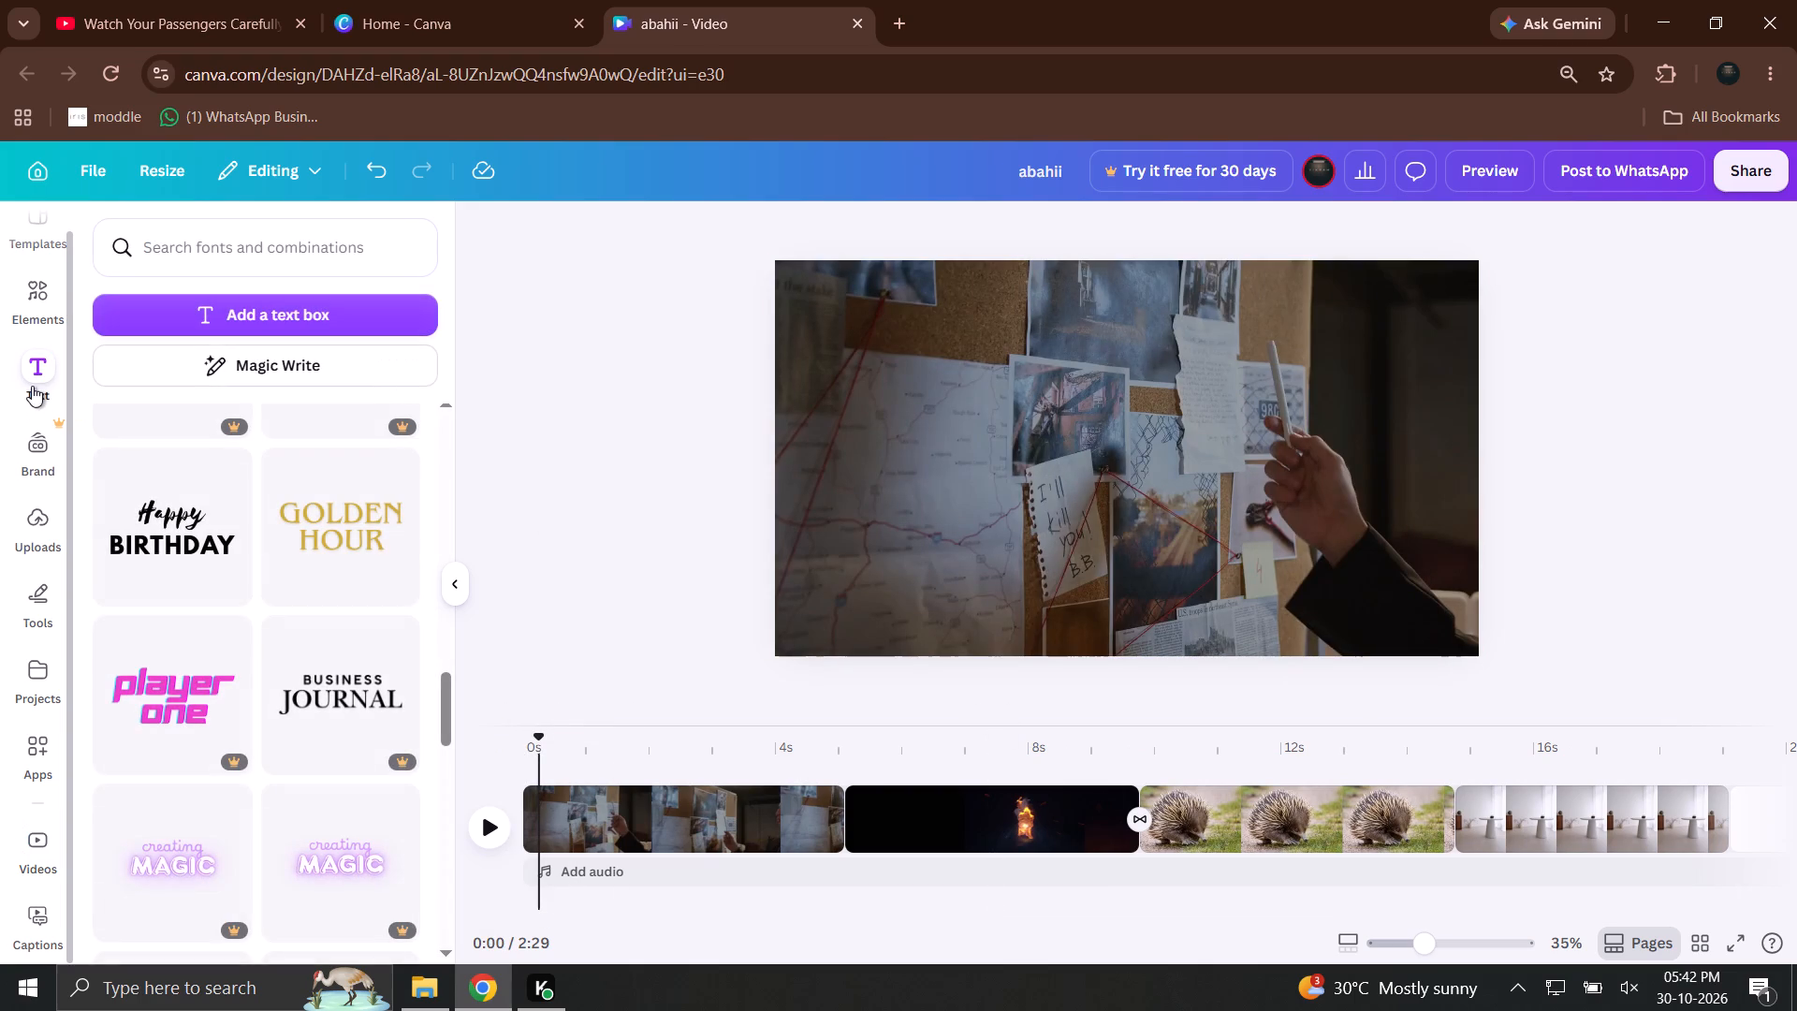
pyautogui.write('plan')
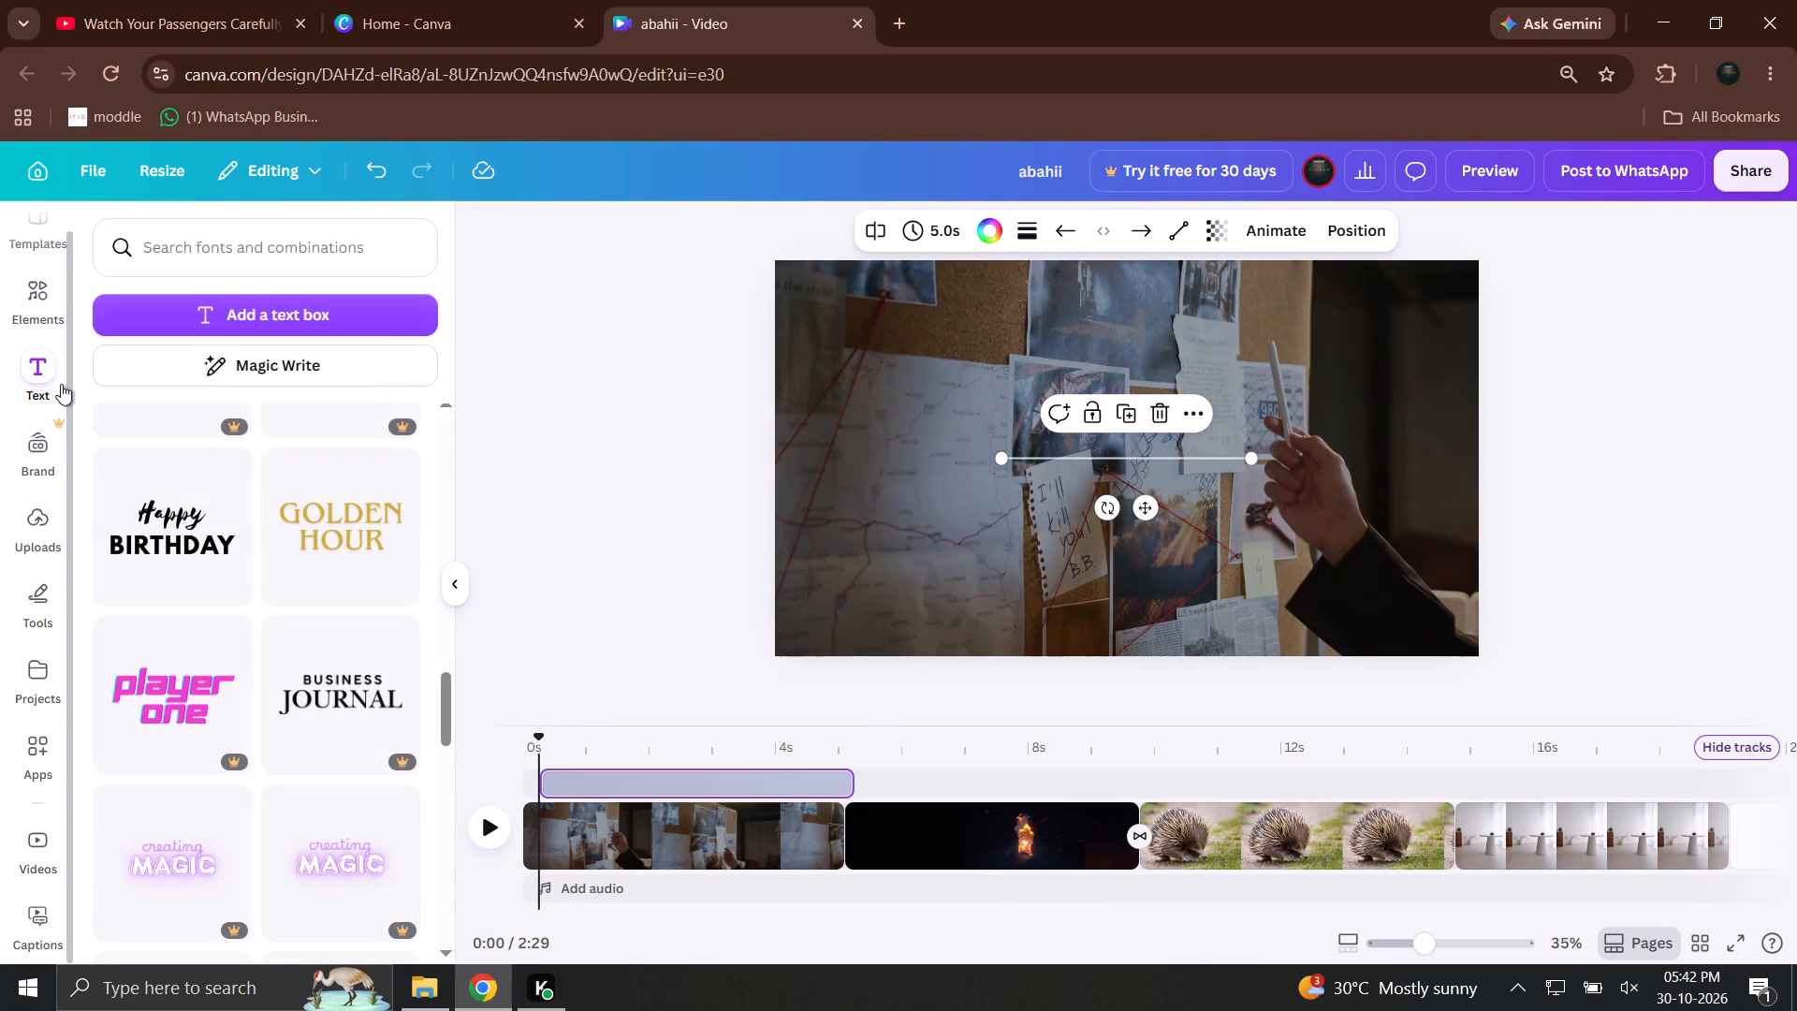
pyautogui.click(363, 294)
pyautogui.write('plans going on herer')
pyautogui.press('BackSpace')
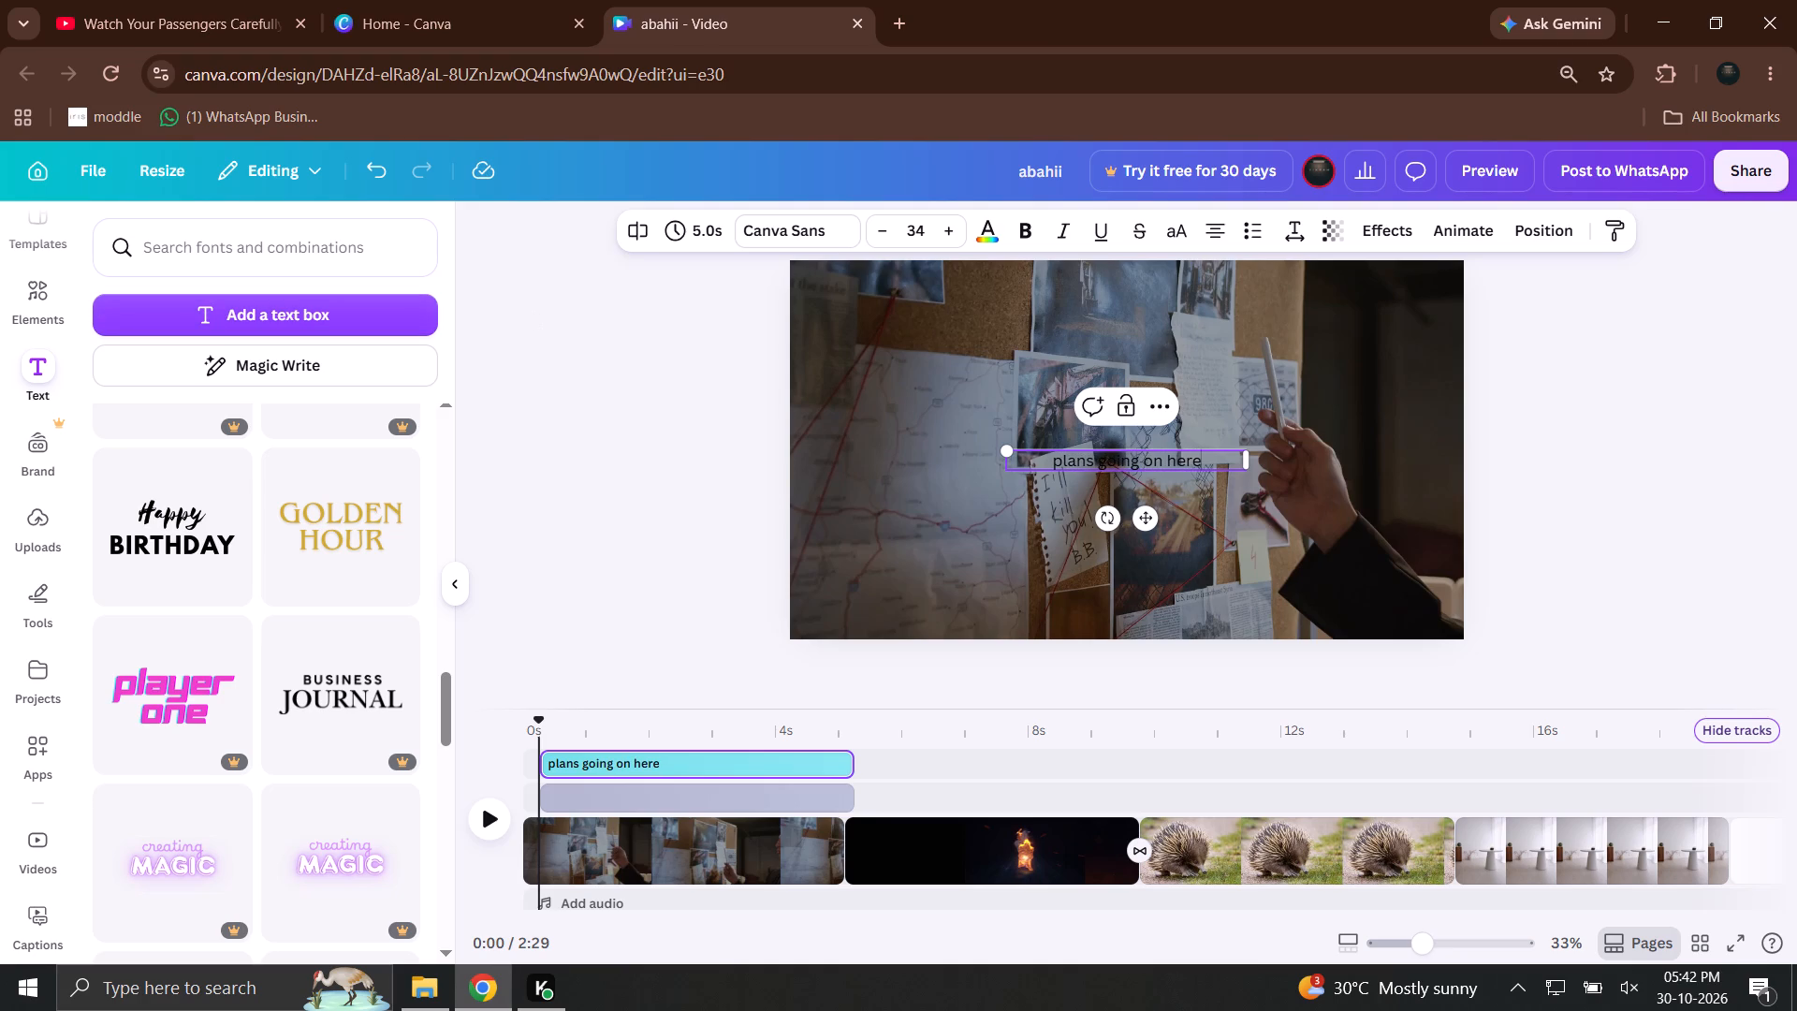
pyautogui.moveTo(1137, 510); pyautogui.dragTo(1032, 385)
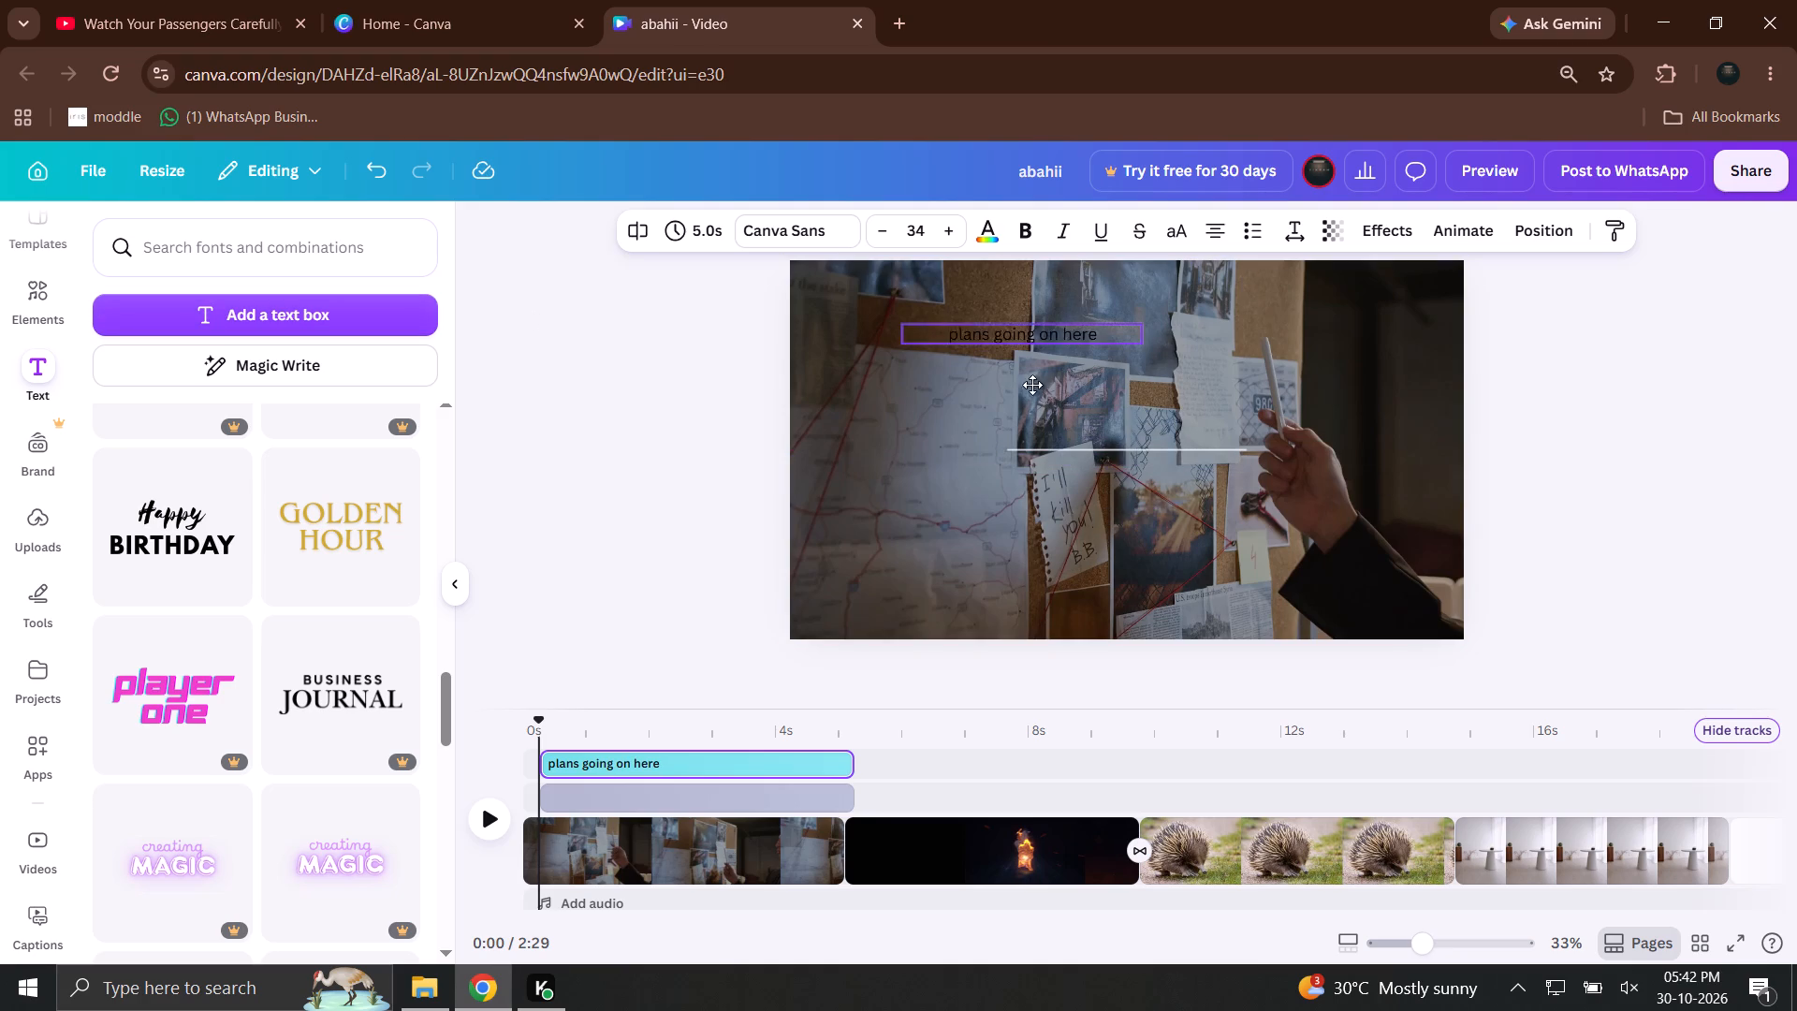
pyautogui.moveTo(1032, 385); pyautogui.dragTo(923, 321)
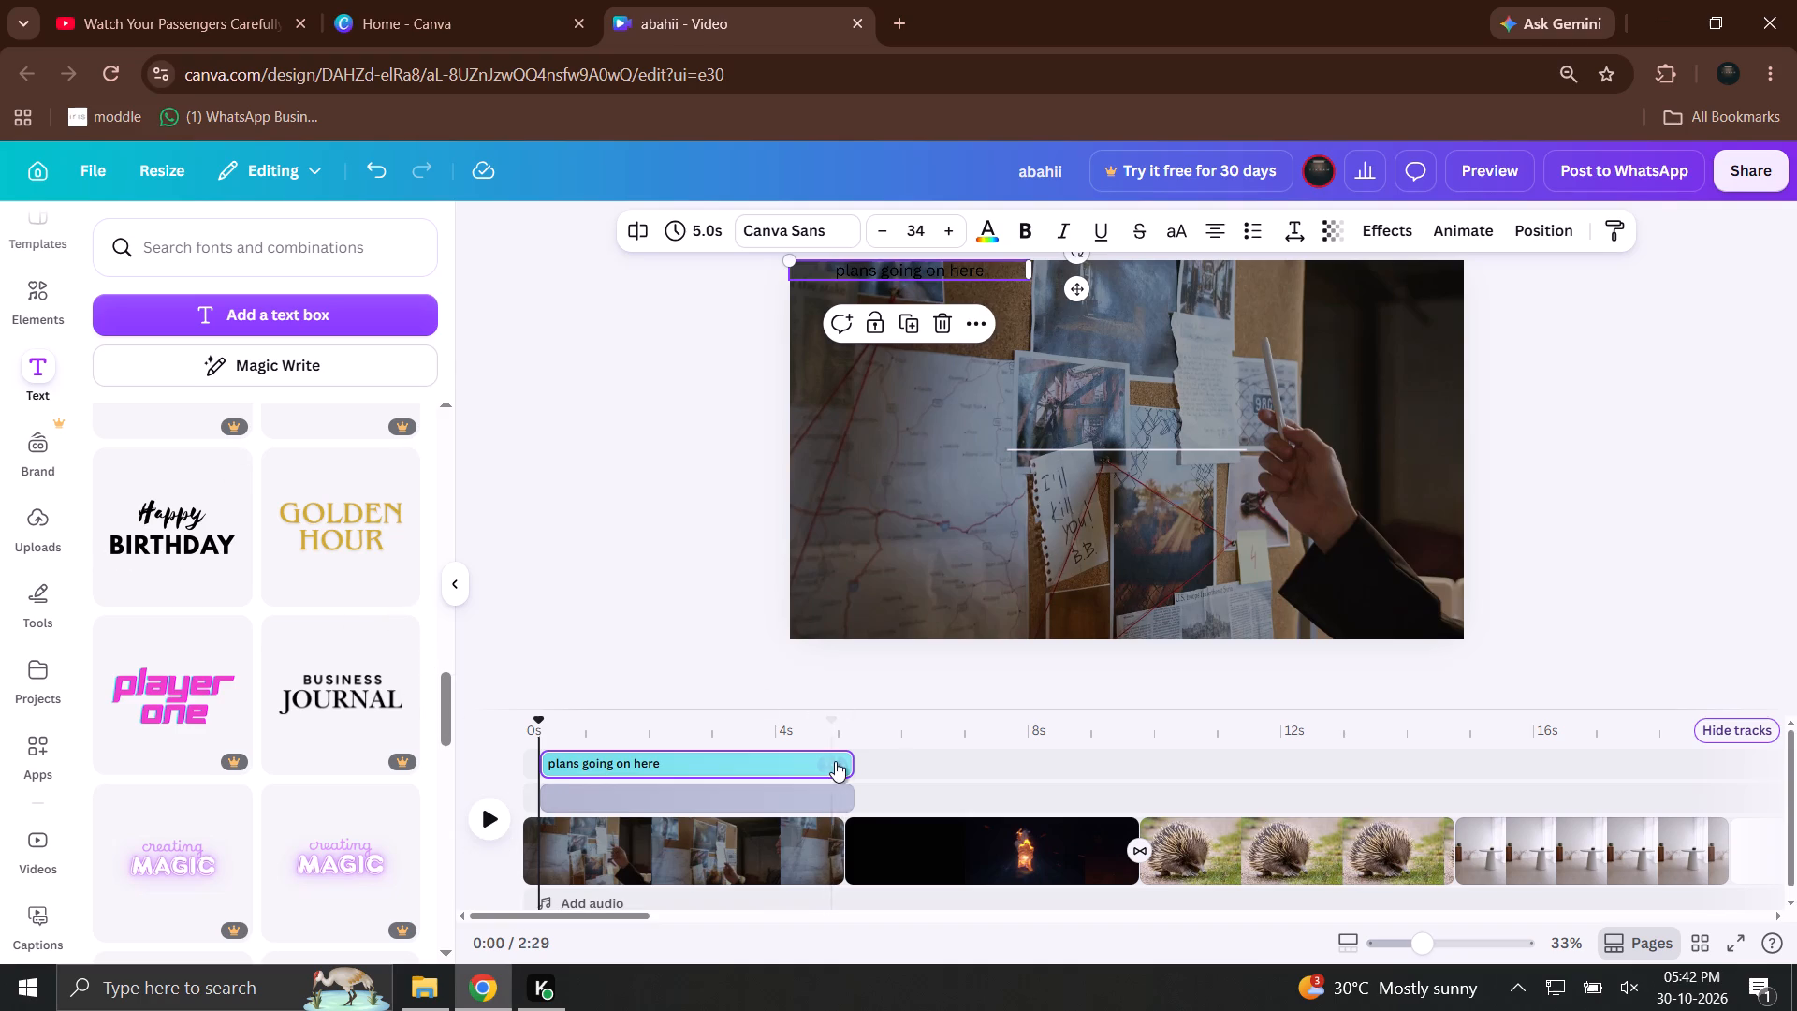
# Shorten the "plans going on here" text's duration to 2.7 s on the timeline.
pyautogui.moveTo(849, 764); pyautogui.dragTo(706, 759)
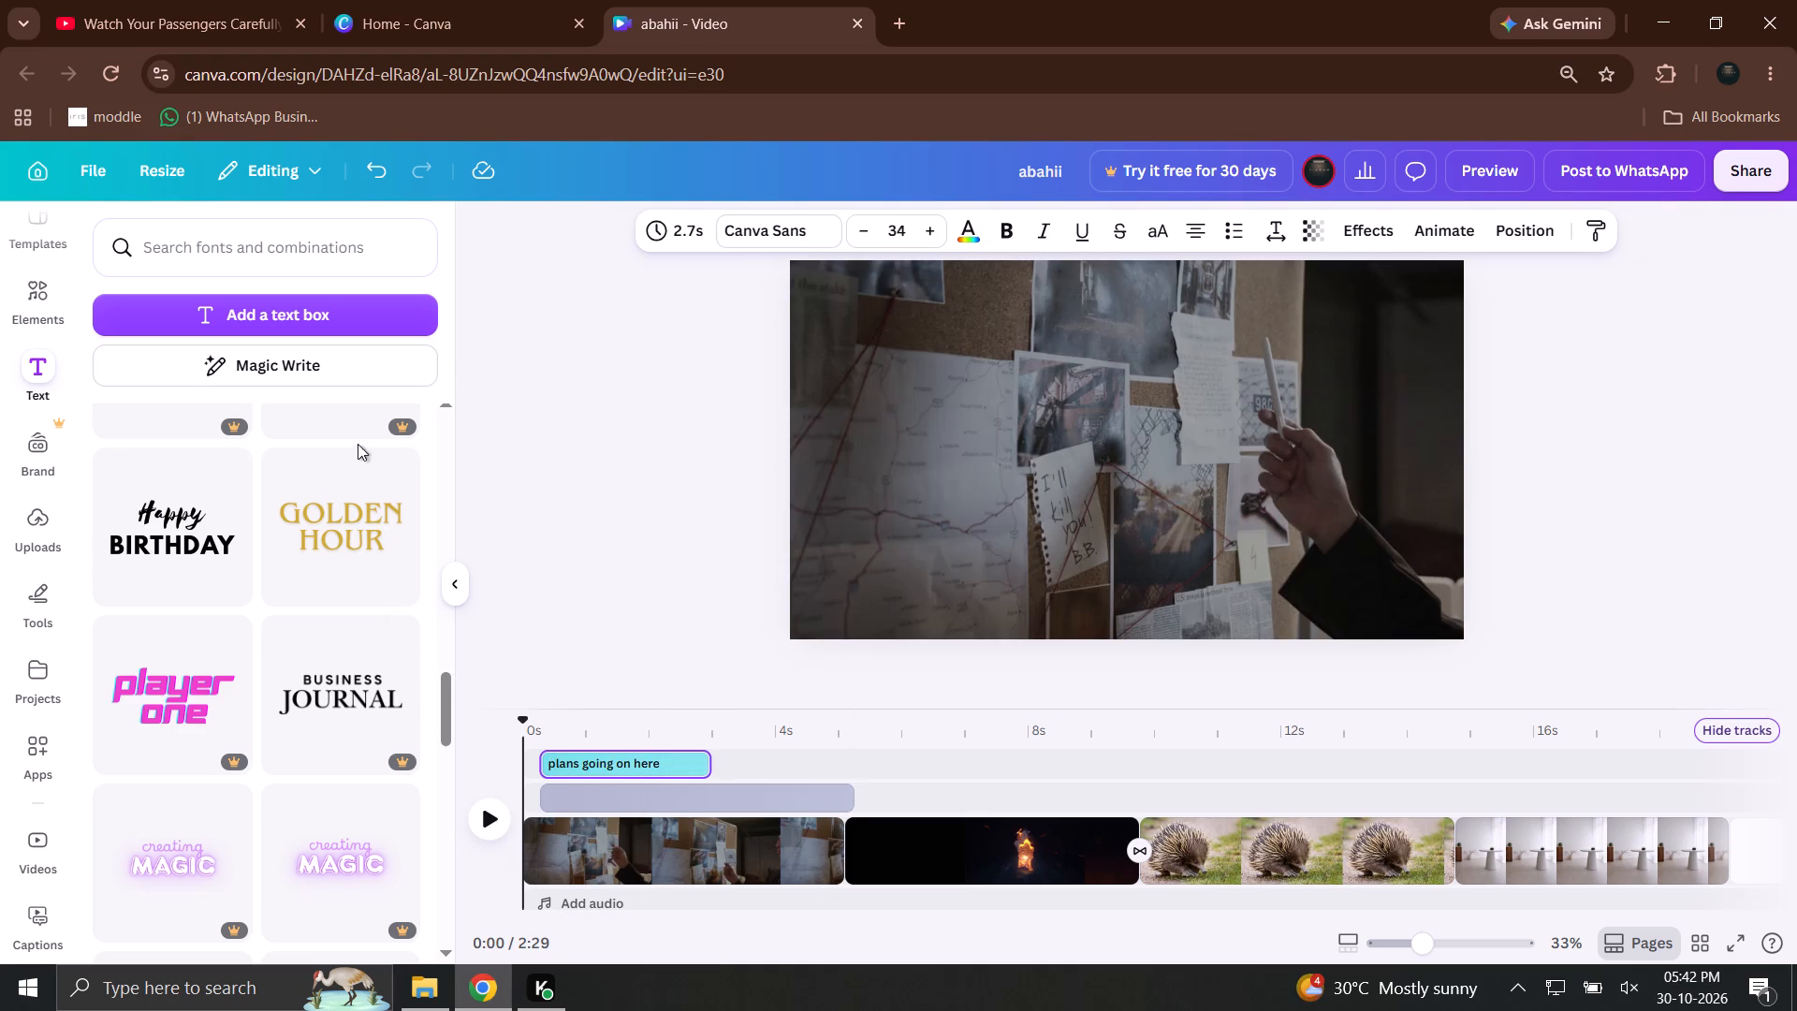
# Change the colour of the "plans going on here" text to white.
pyautogui.click(622, 732)
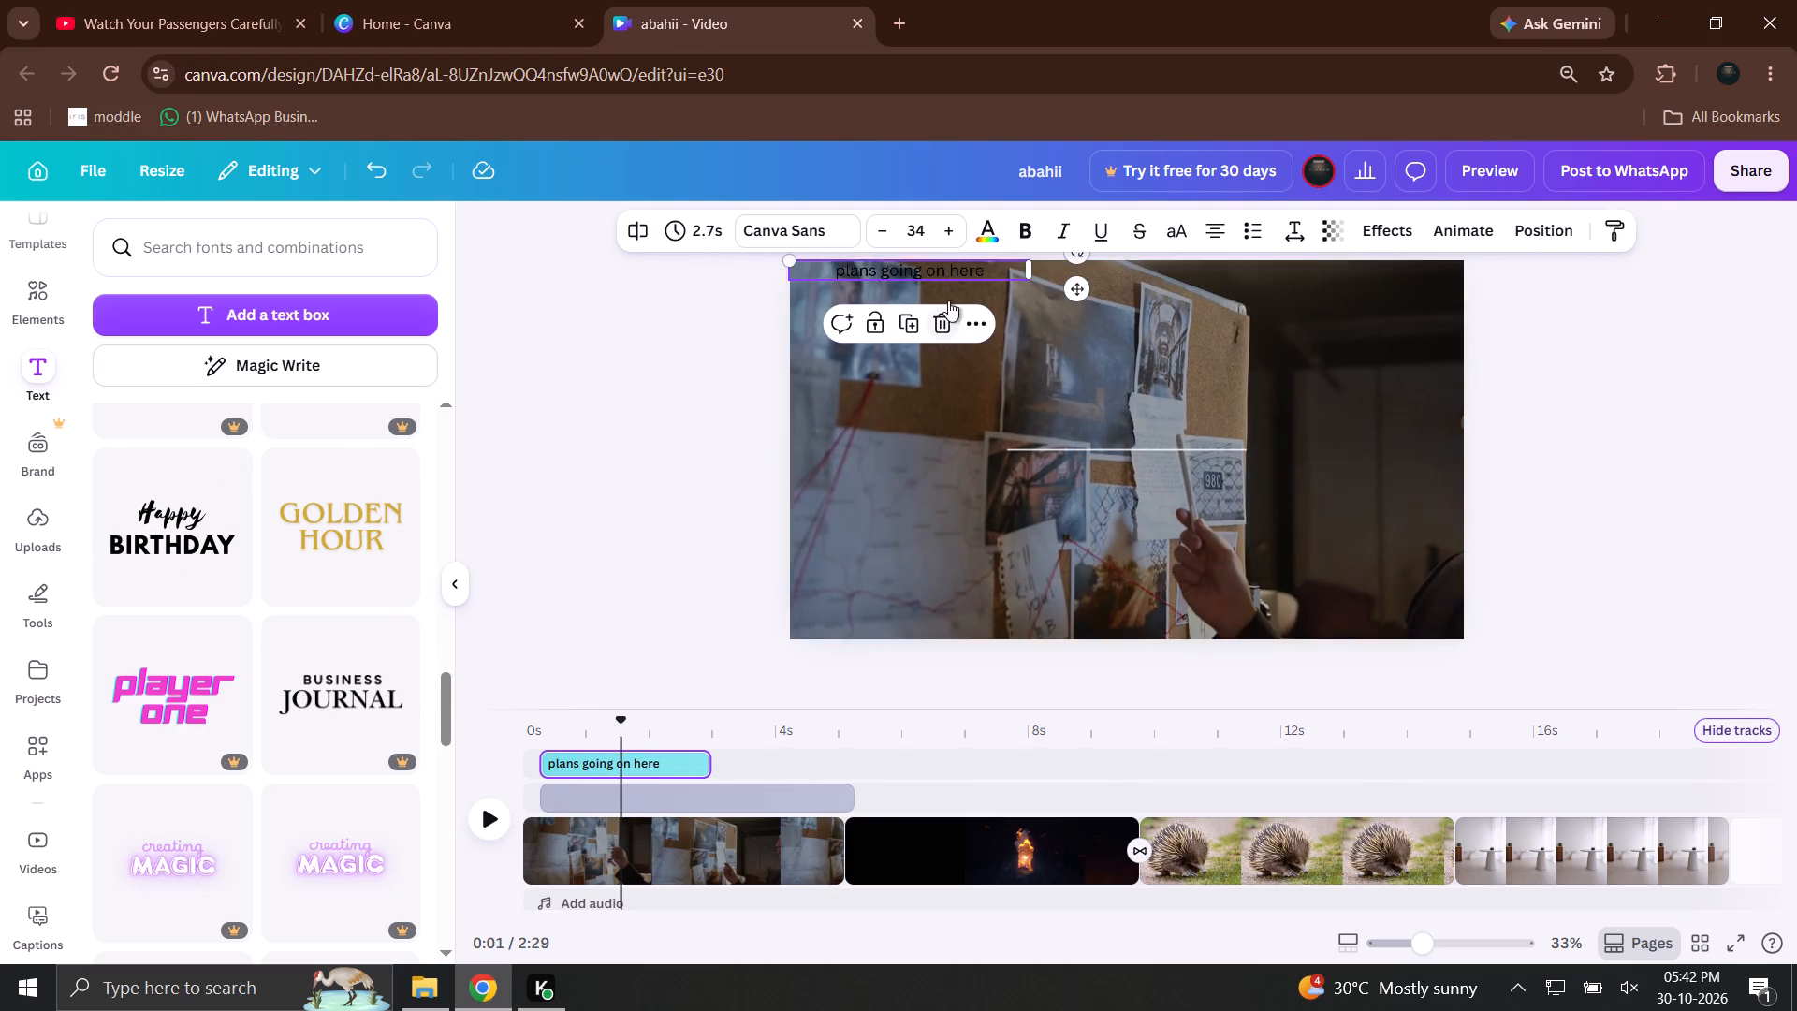
pyautogui.click(959, 274)
pyautogui.click(983, 235)
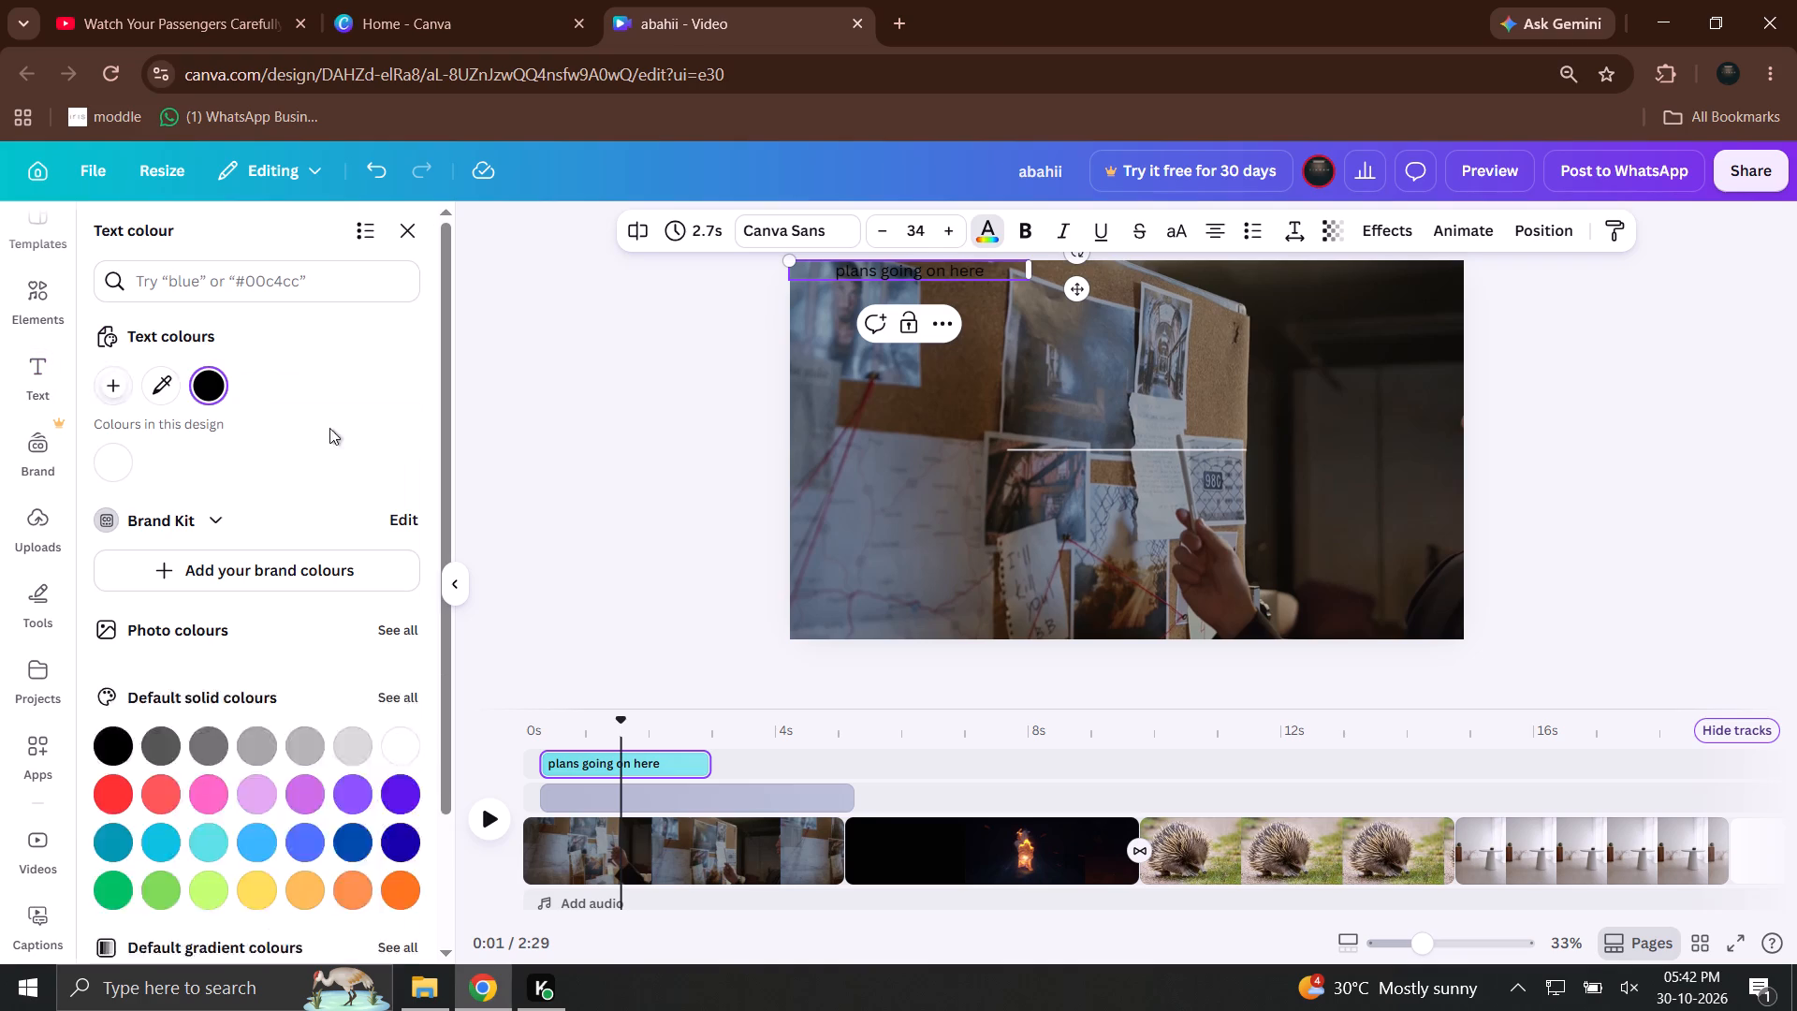
pyautogui.click(133, 472)
pyautogui.click(125, 470)
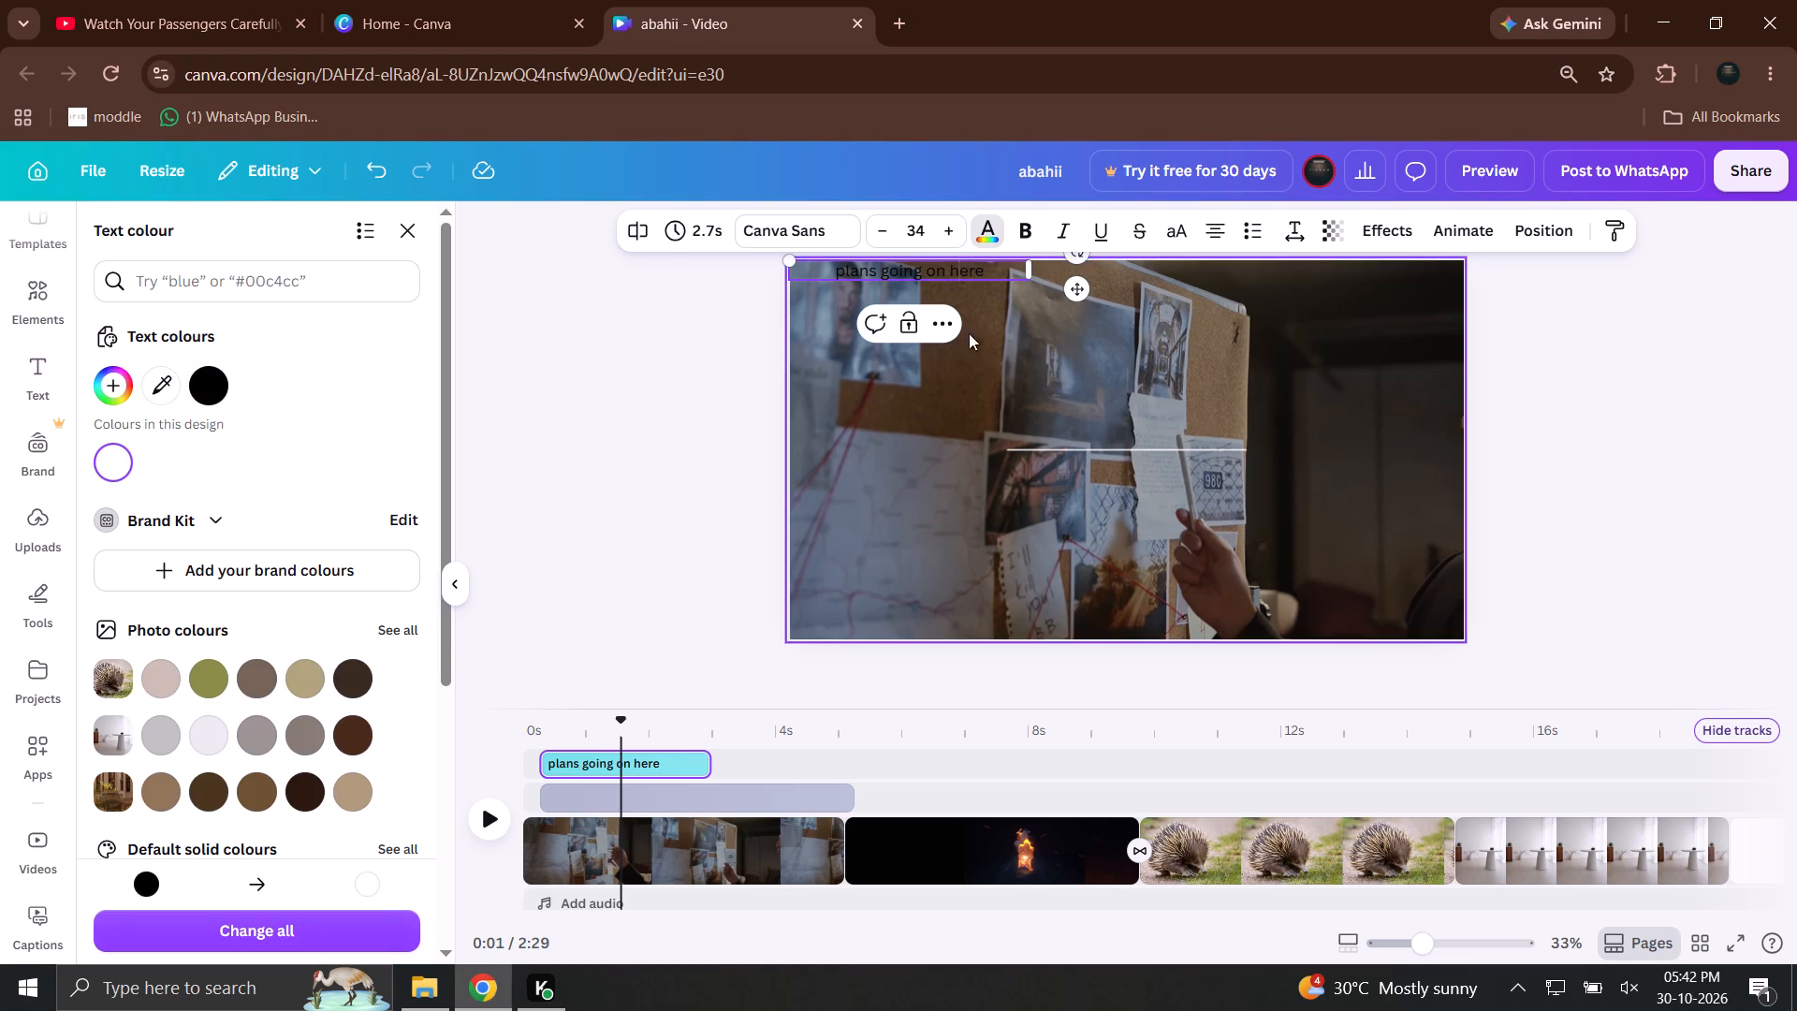
pyautogui.click(1007, 286)
pyautogui.click(969, 273)
pyautogui.click(974, 241)
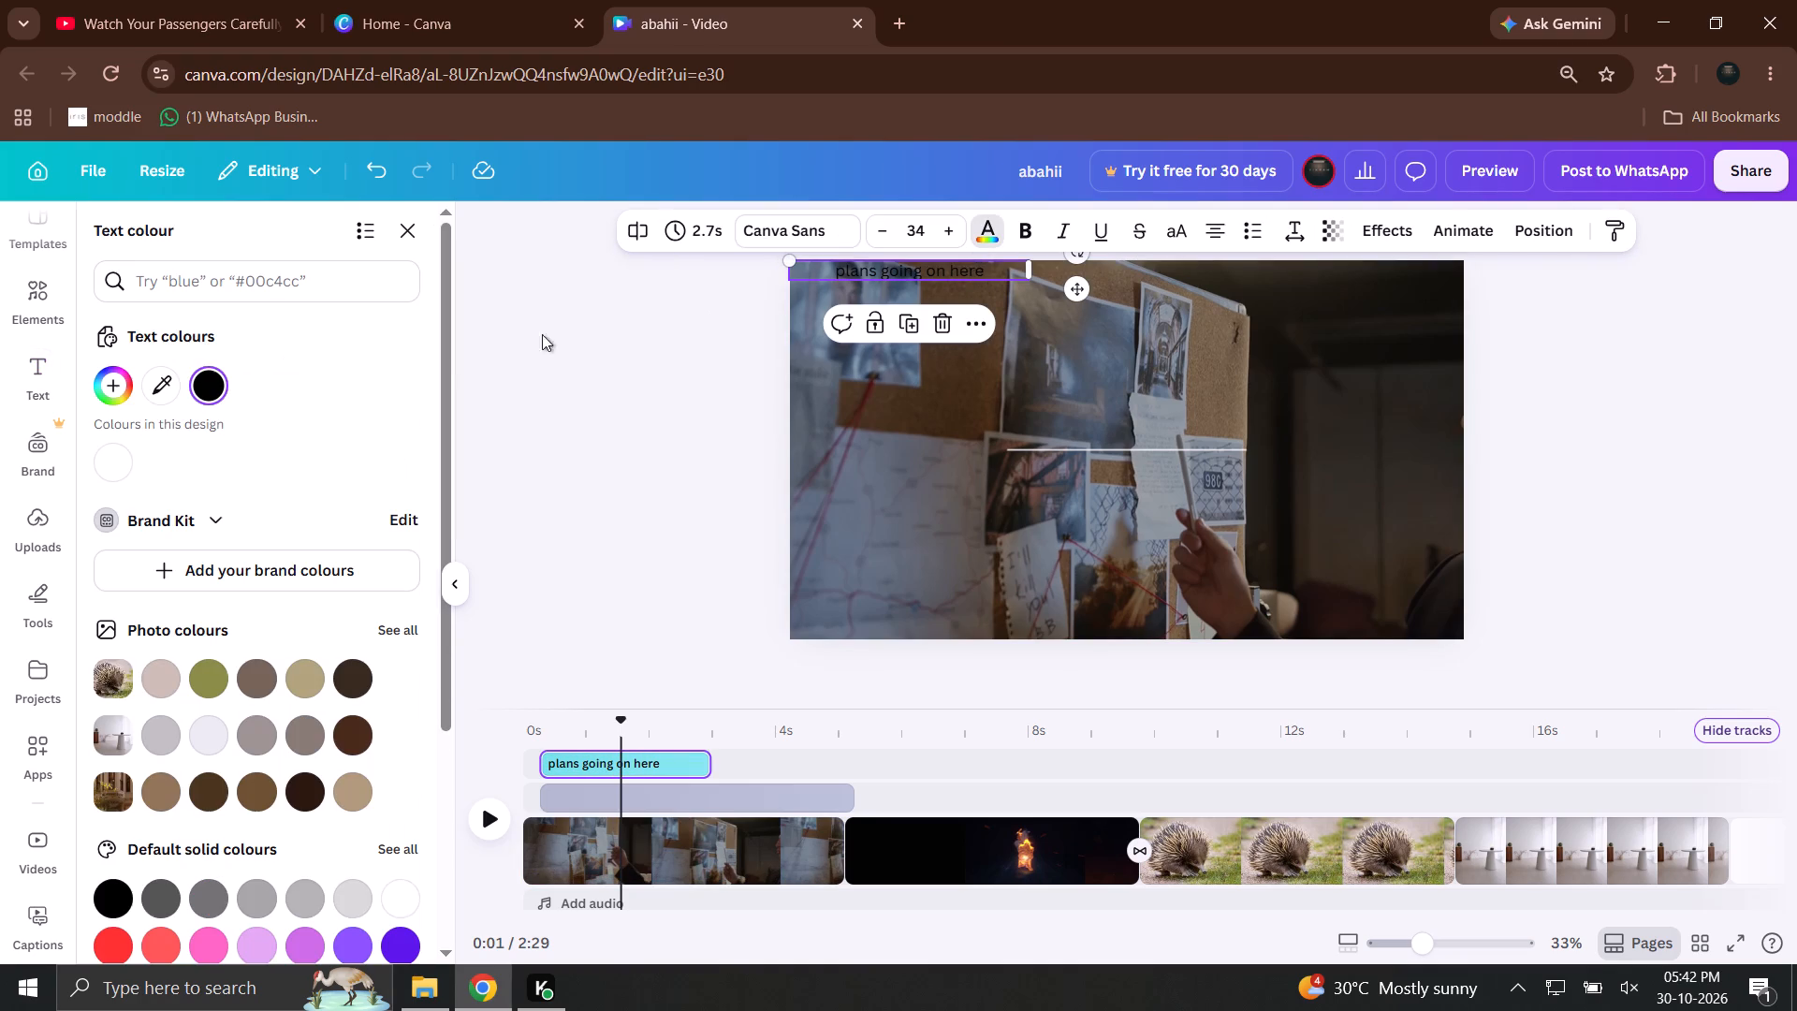
pyautogui.click(111, 472)
# Extend the text box with "a very solid btw ok" on its own line, leaving a blank line above it.
pyautogui.click(987, 272)
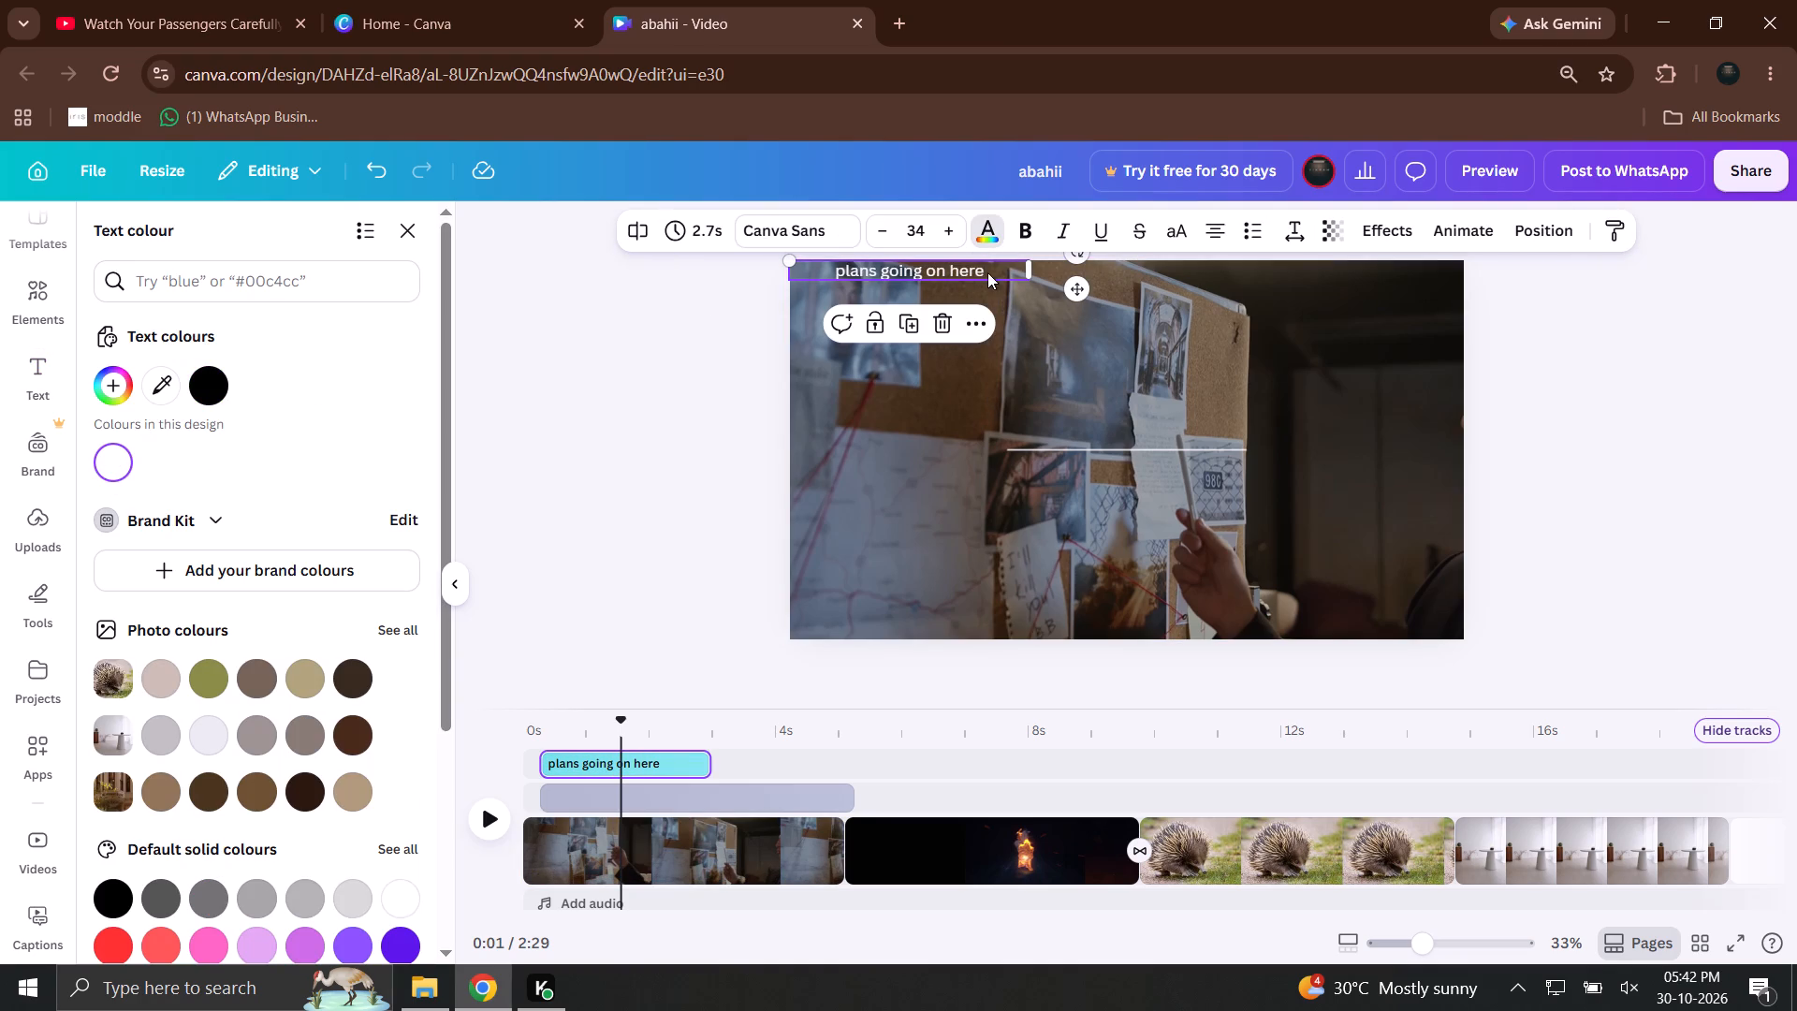
pyautogui.hotkey('shift', 'Return')
pyautogui.hotkey('shift', 'Return')
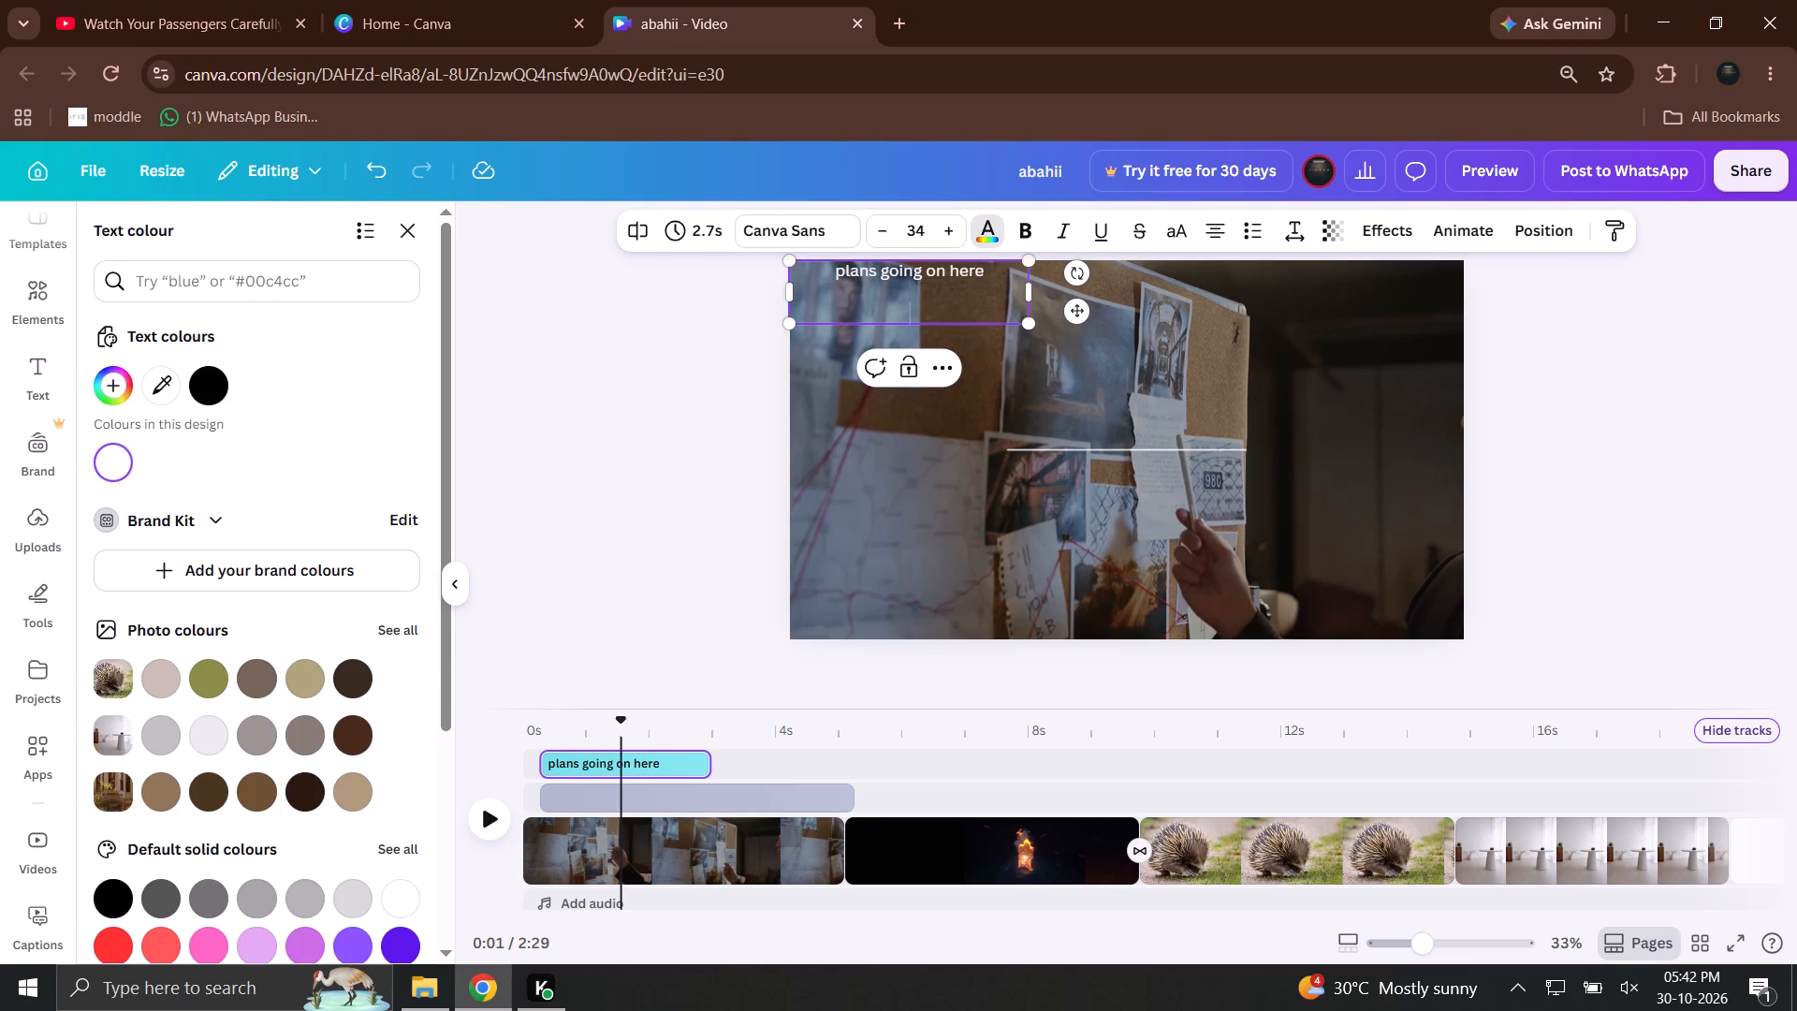
pyautogui.write('a very sl')
pyautogui.press('BackSpace')
pyautogui.write('olid btw ok')
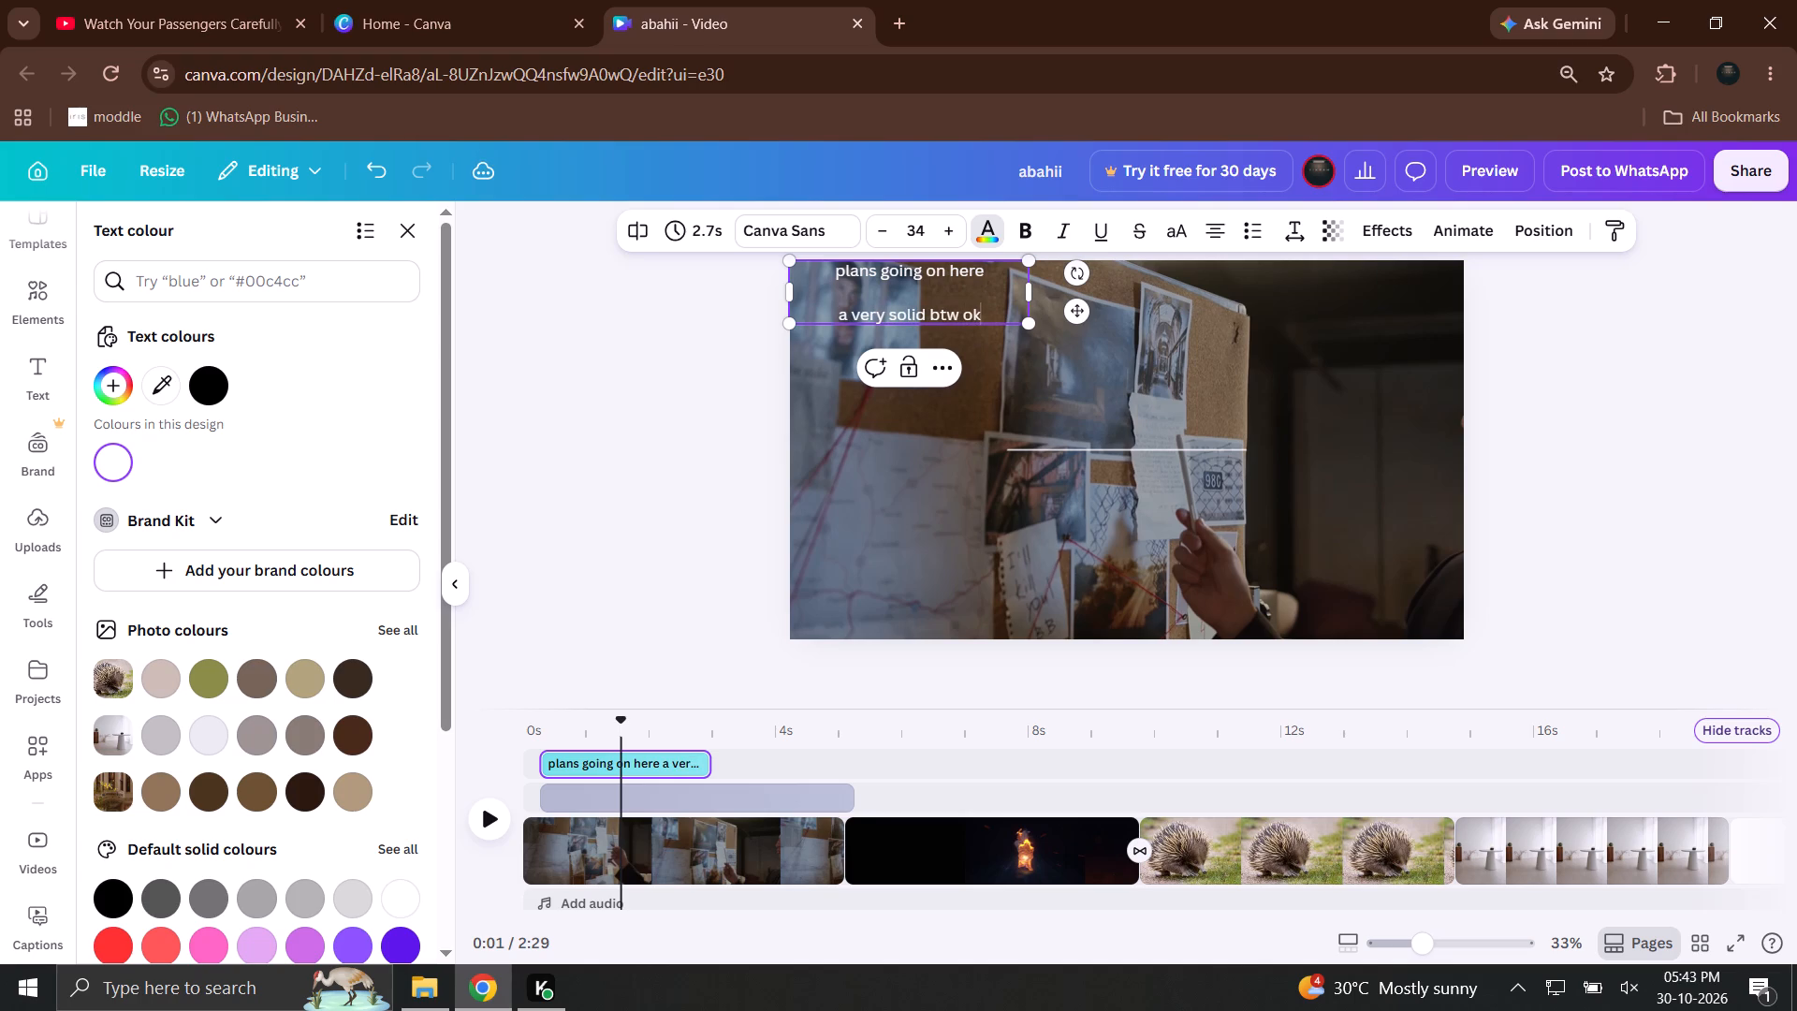
pyautogui.click(1185, 380)
# Shift the two-line text slightly down from the frame's top edge, keeping it along the left side.
pyautogui.click(947, 313)
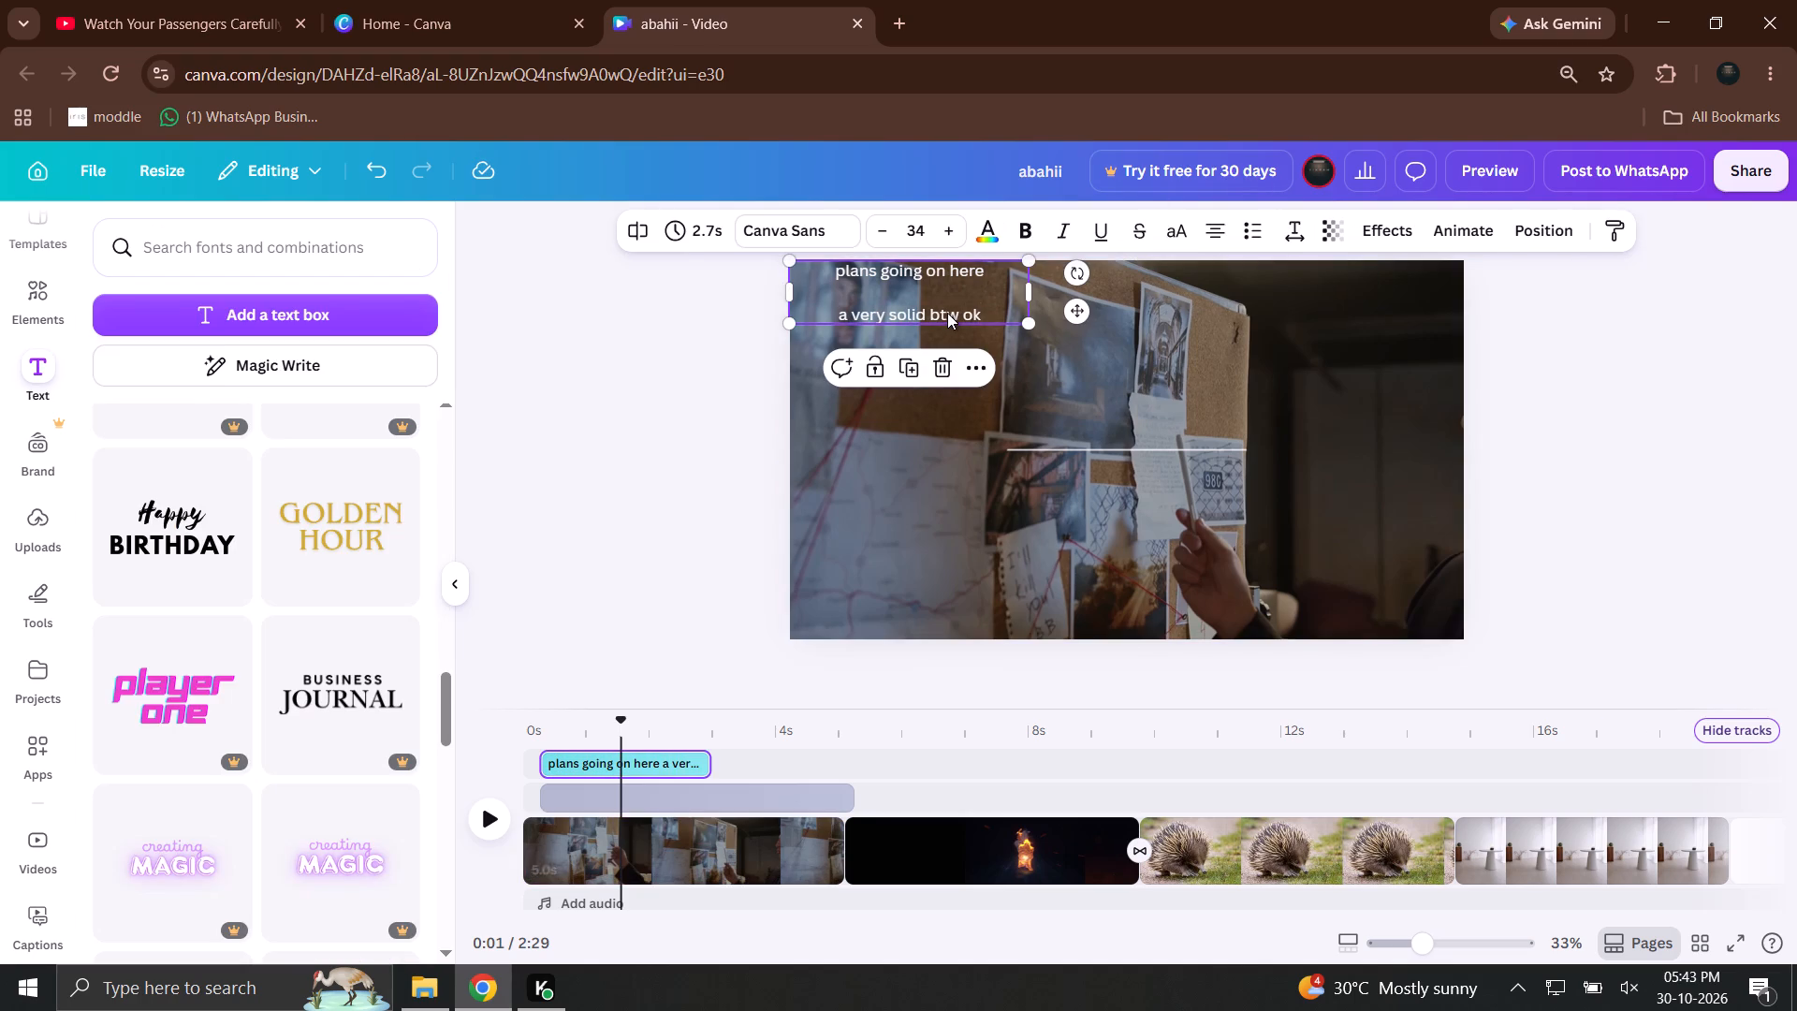
pyautogui.click(1153, 395)
pyautogui.moveTo(943, 295); pyautogui.dragTo(938, 291)
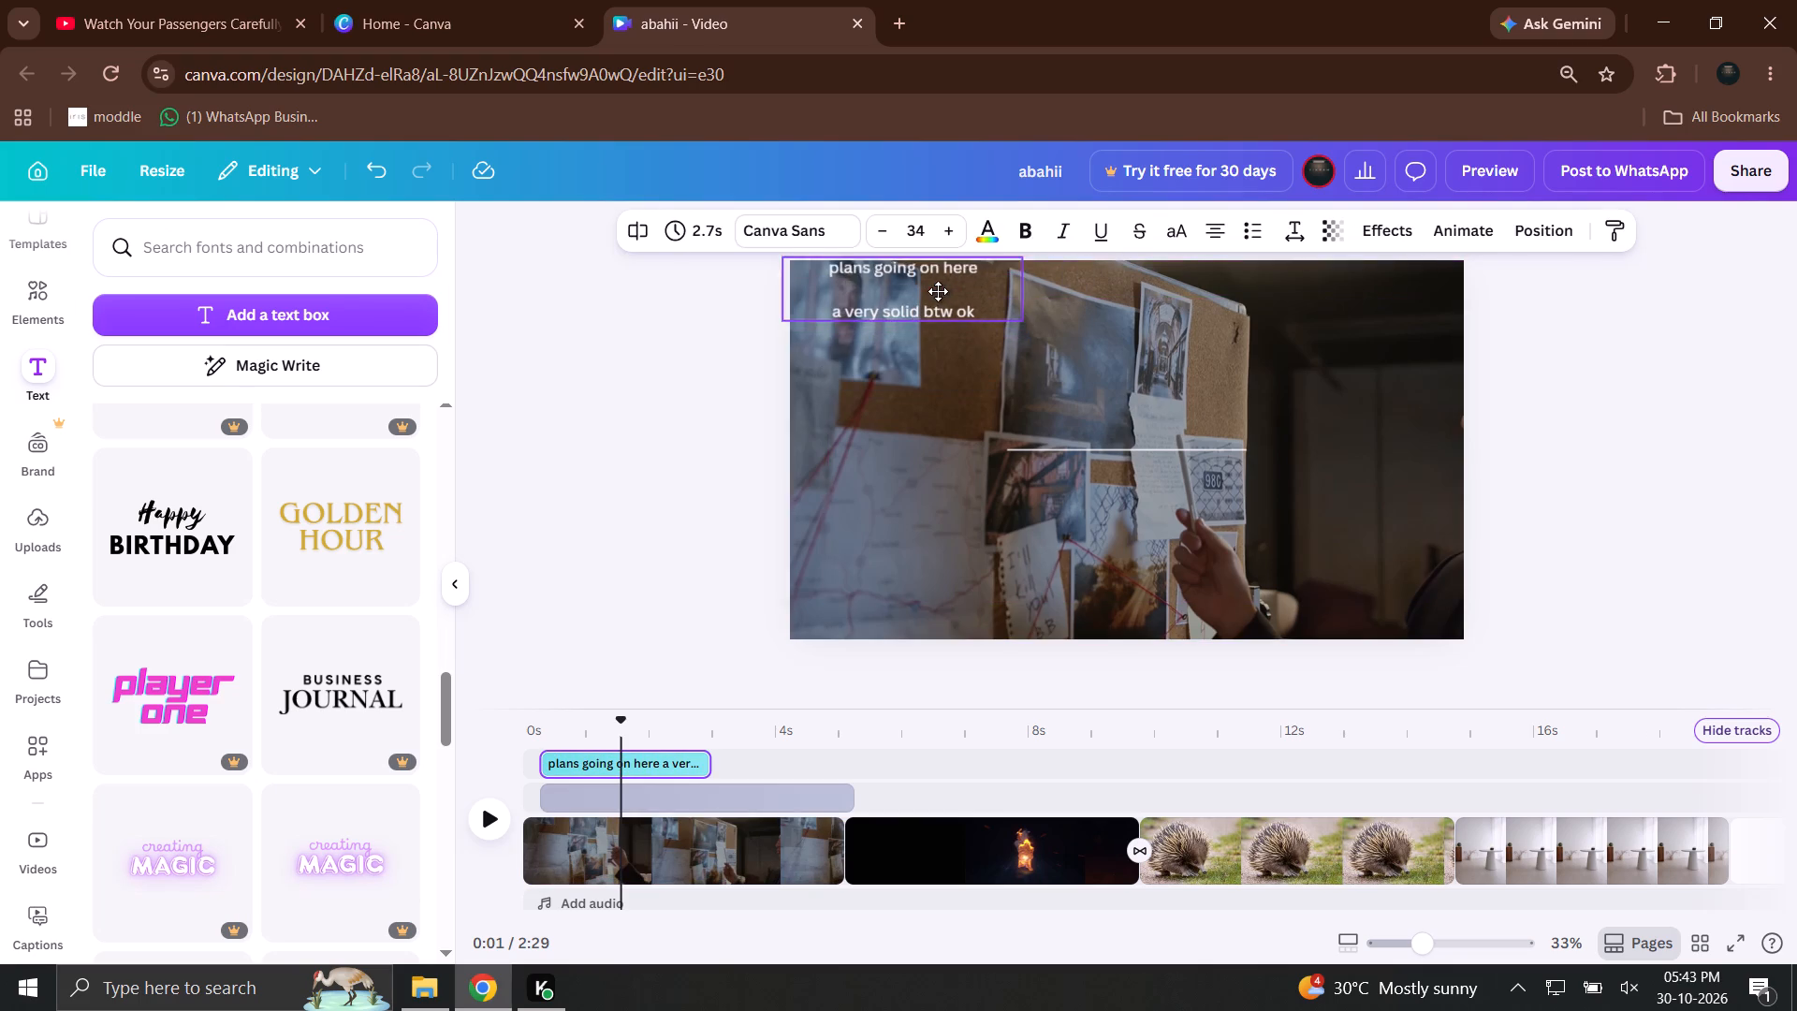
pyautogui.moveTo(938, 291); pyautogui.dragTo(942, 303)
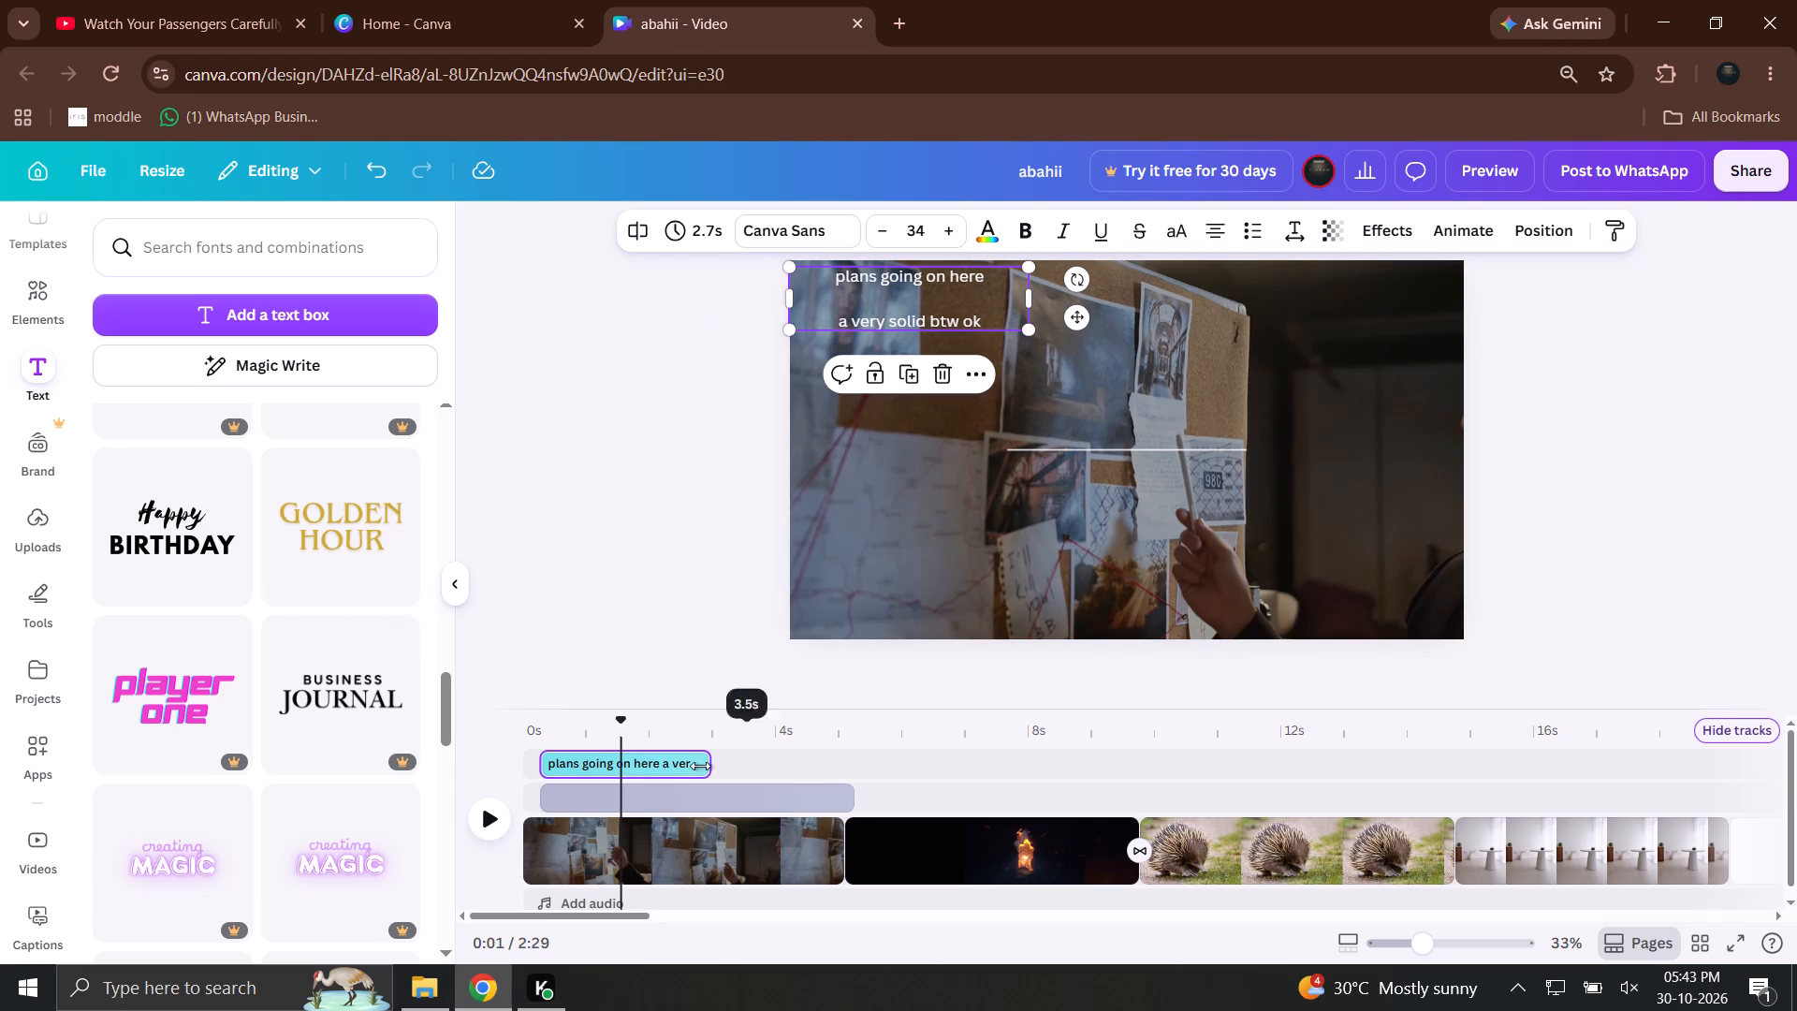
# Delete the stray white line element from its track above the first clip.
pyautogui.moveTo(584, 731); pyautogui.dragTo(508, 736)
pyautogui.press('space')
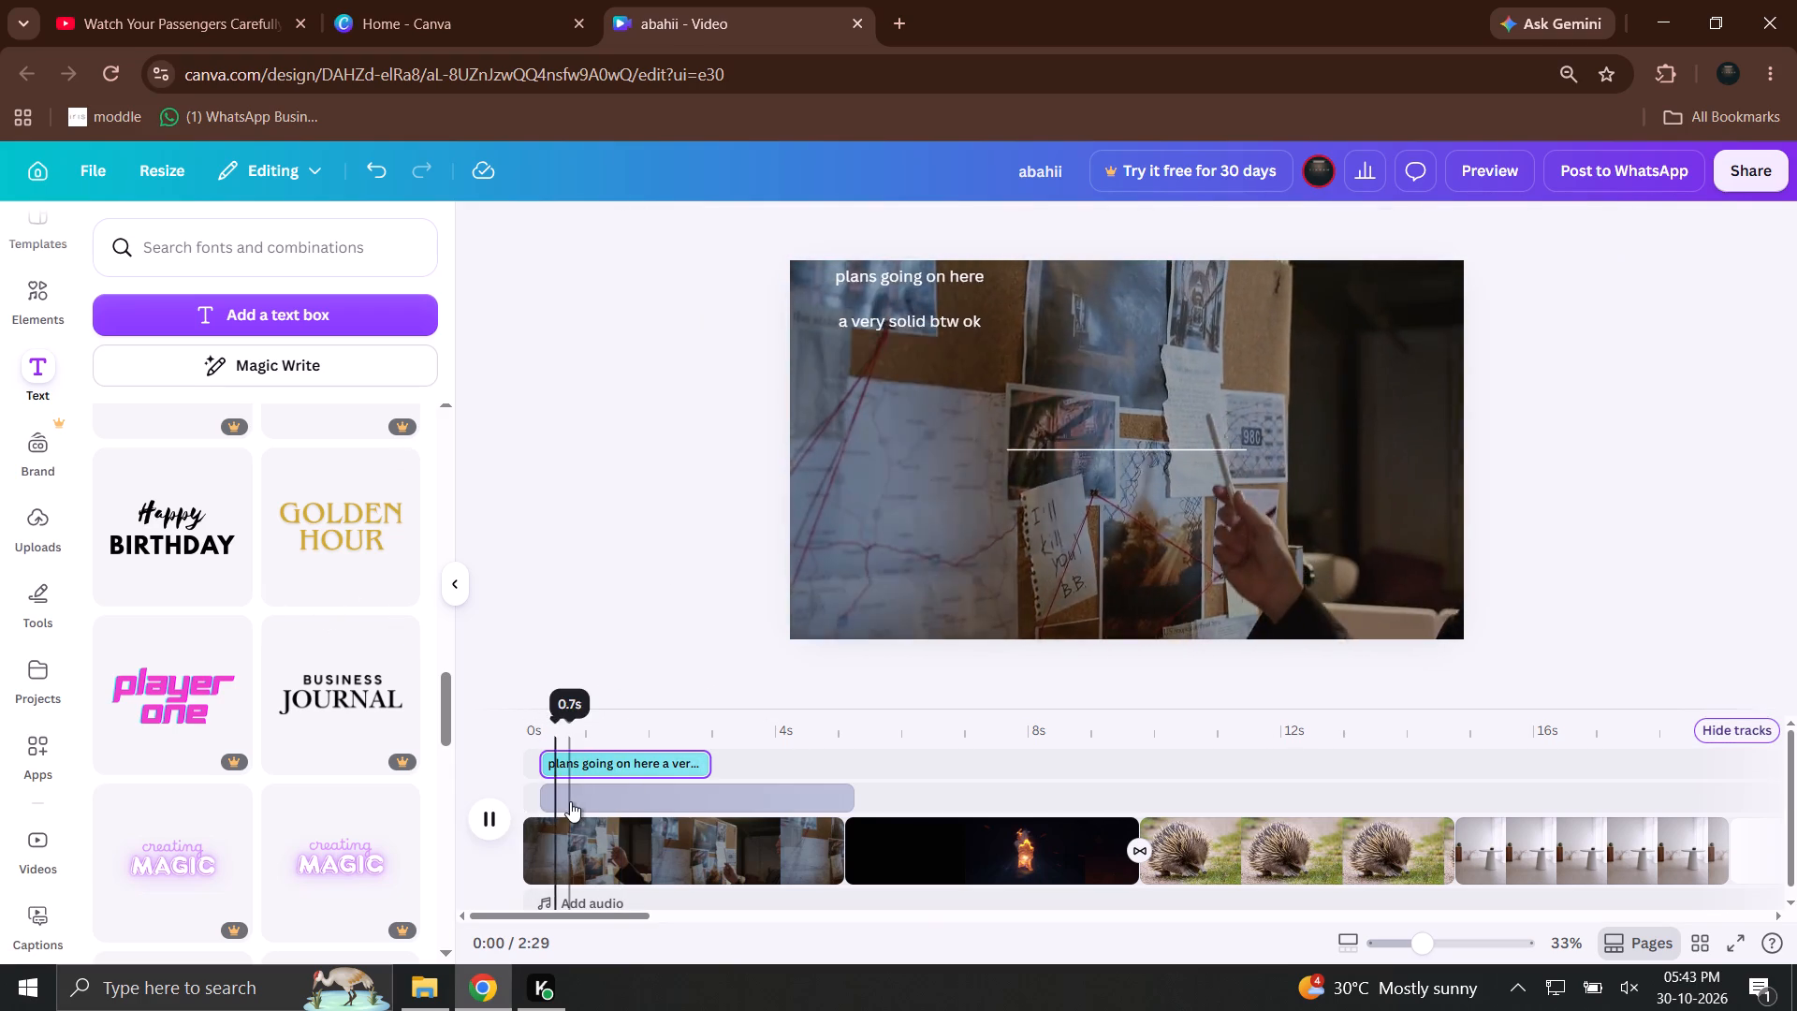
pyautogui.click(577, 802)
pyautogui.press('BackSpace')
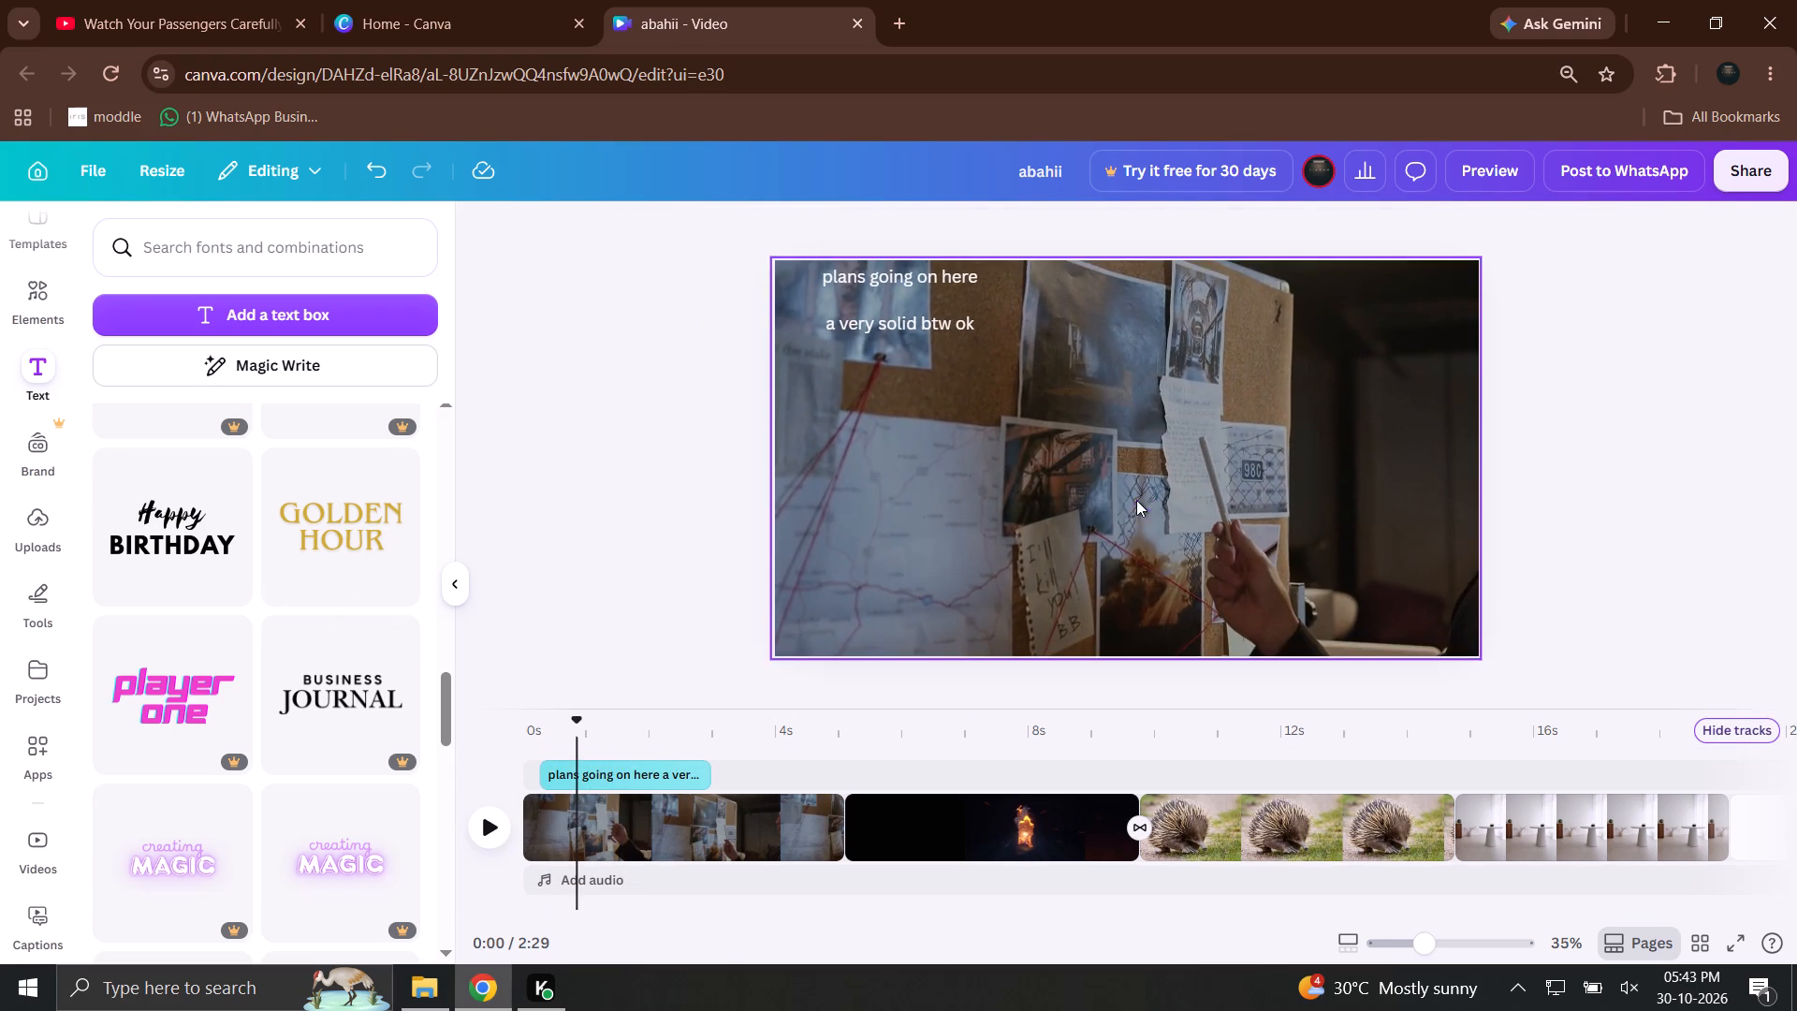
# Play the opening, and trim the end of the first video clip to a 3.0 s duration, matching the text's end.
pyautogui.press('space')
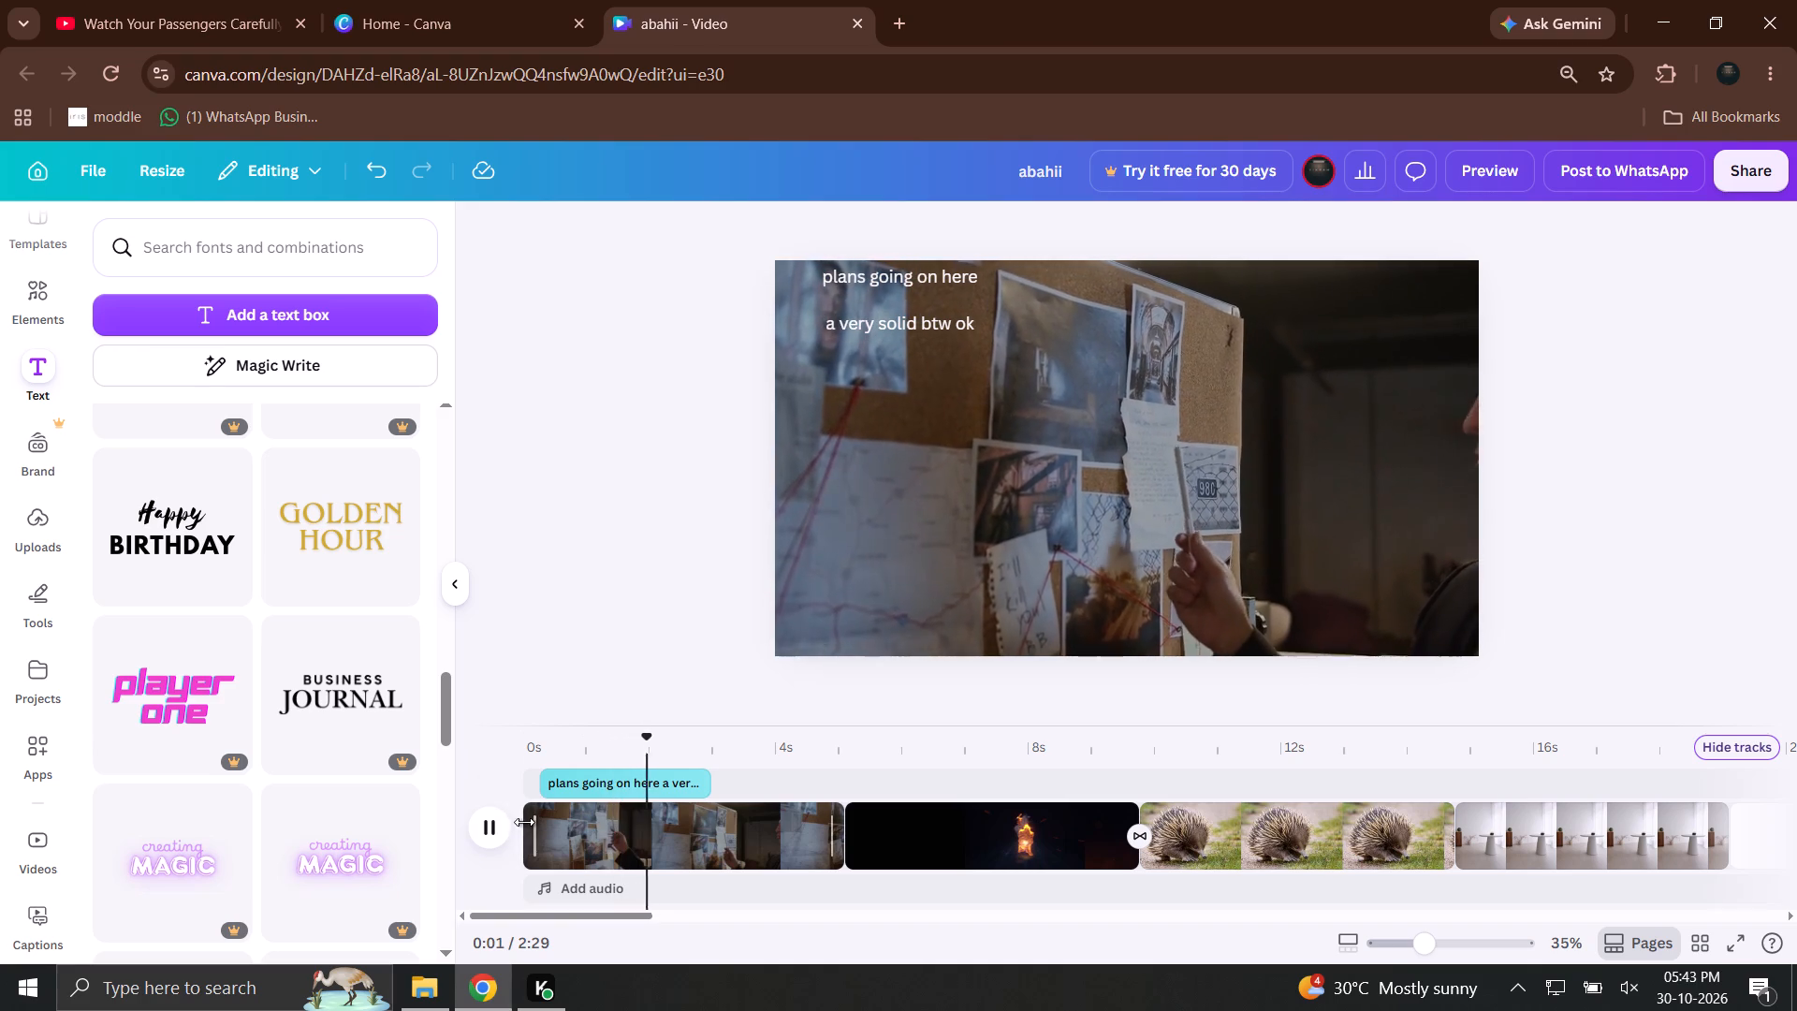
pyautogui.press('space')
pyautogui.moveTo(831, 841); pyautogui.dragTo(722, 843)
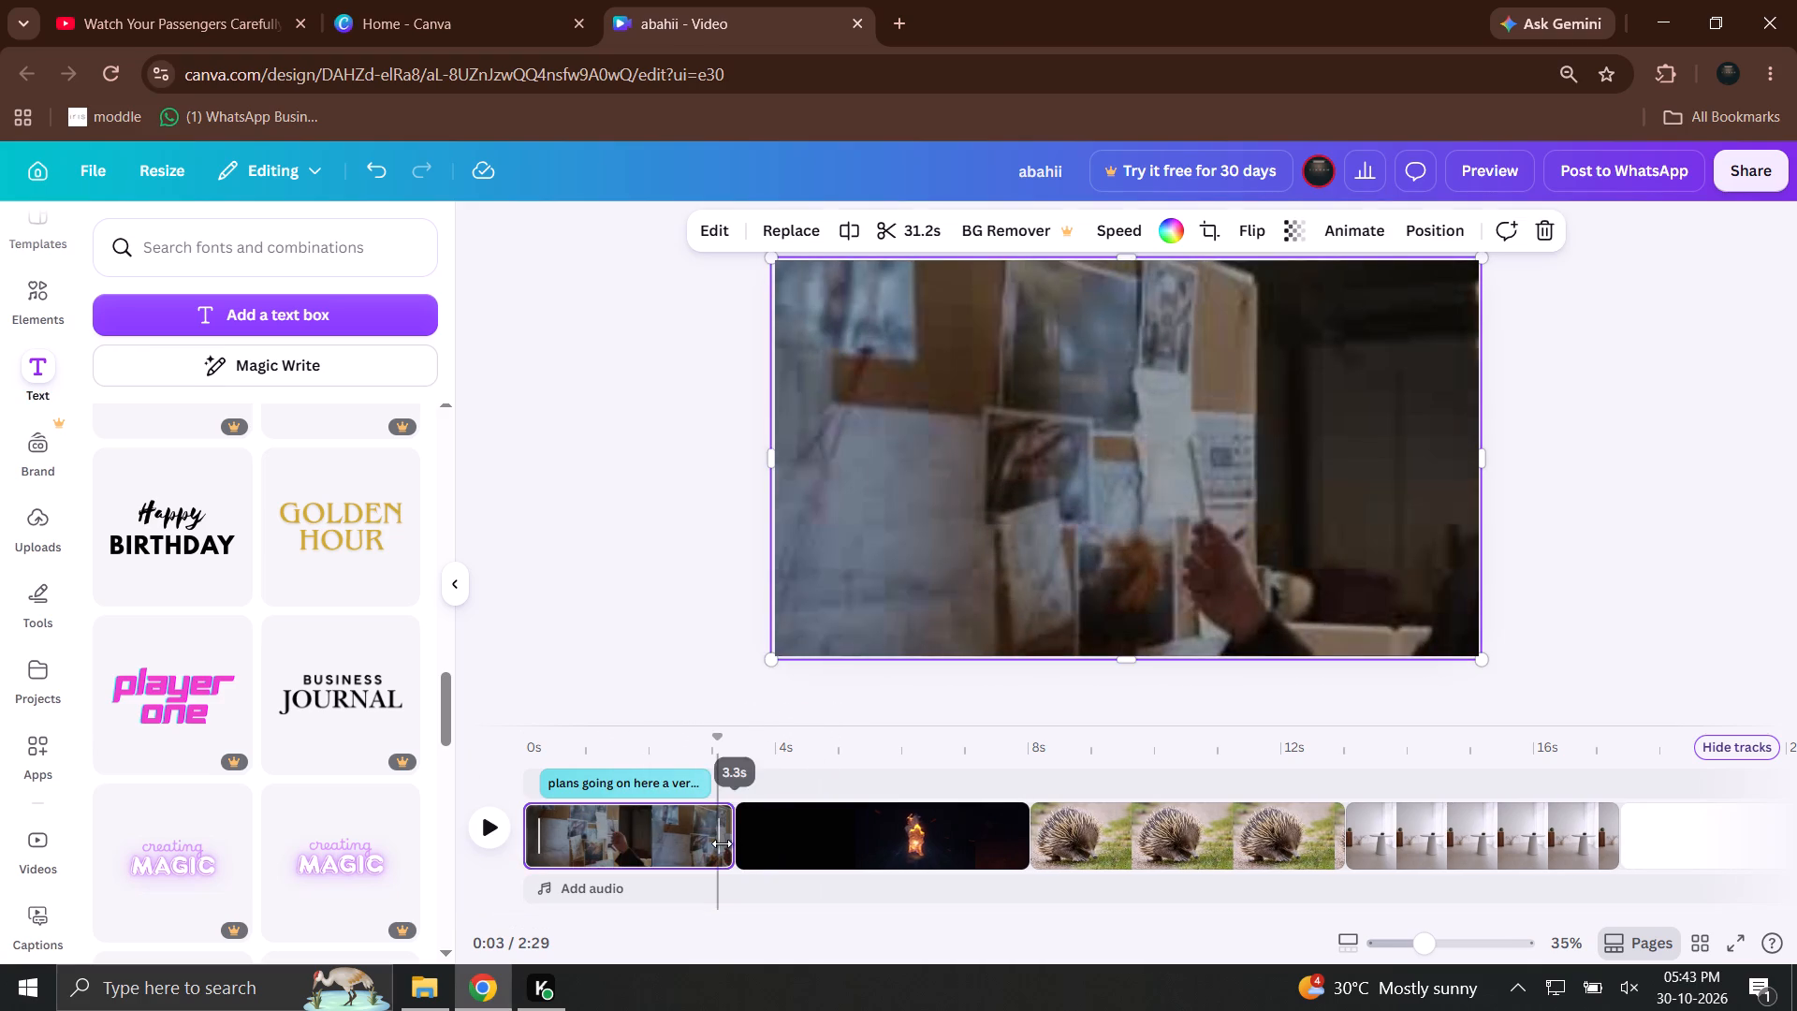
pyautogui.moveTo(722, 843); pyautogui.dragTo(711, 843)
# Add the GOLDEN HOUR text style over the fire clip at about 5 s.
pyautogui.moveTo(746, 749); pyautogui.dragTo(725, 752)
pyautogui.press('space')
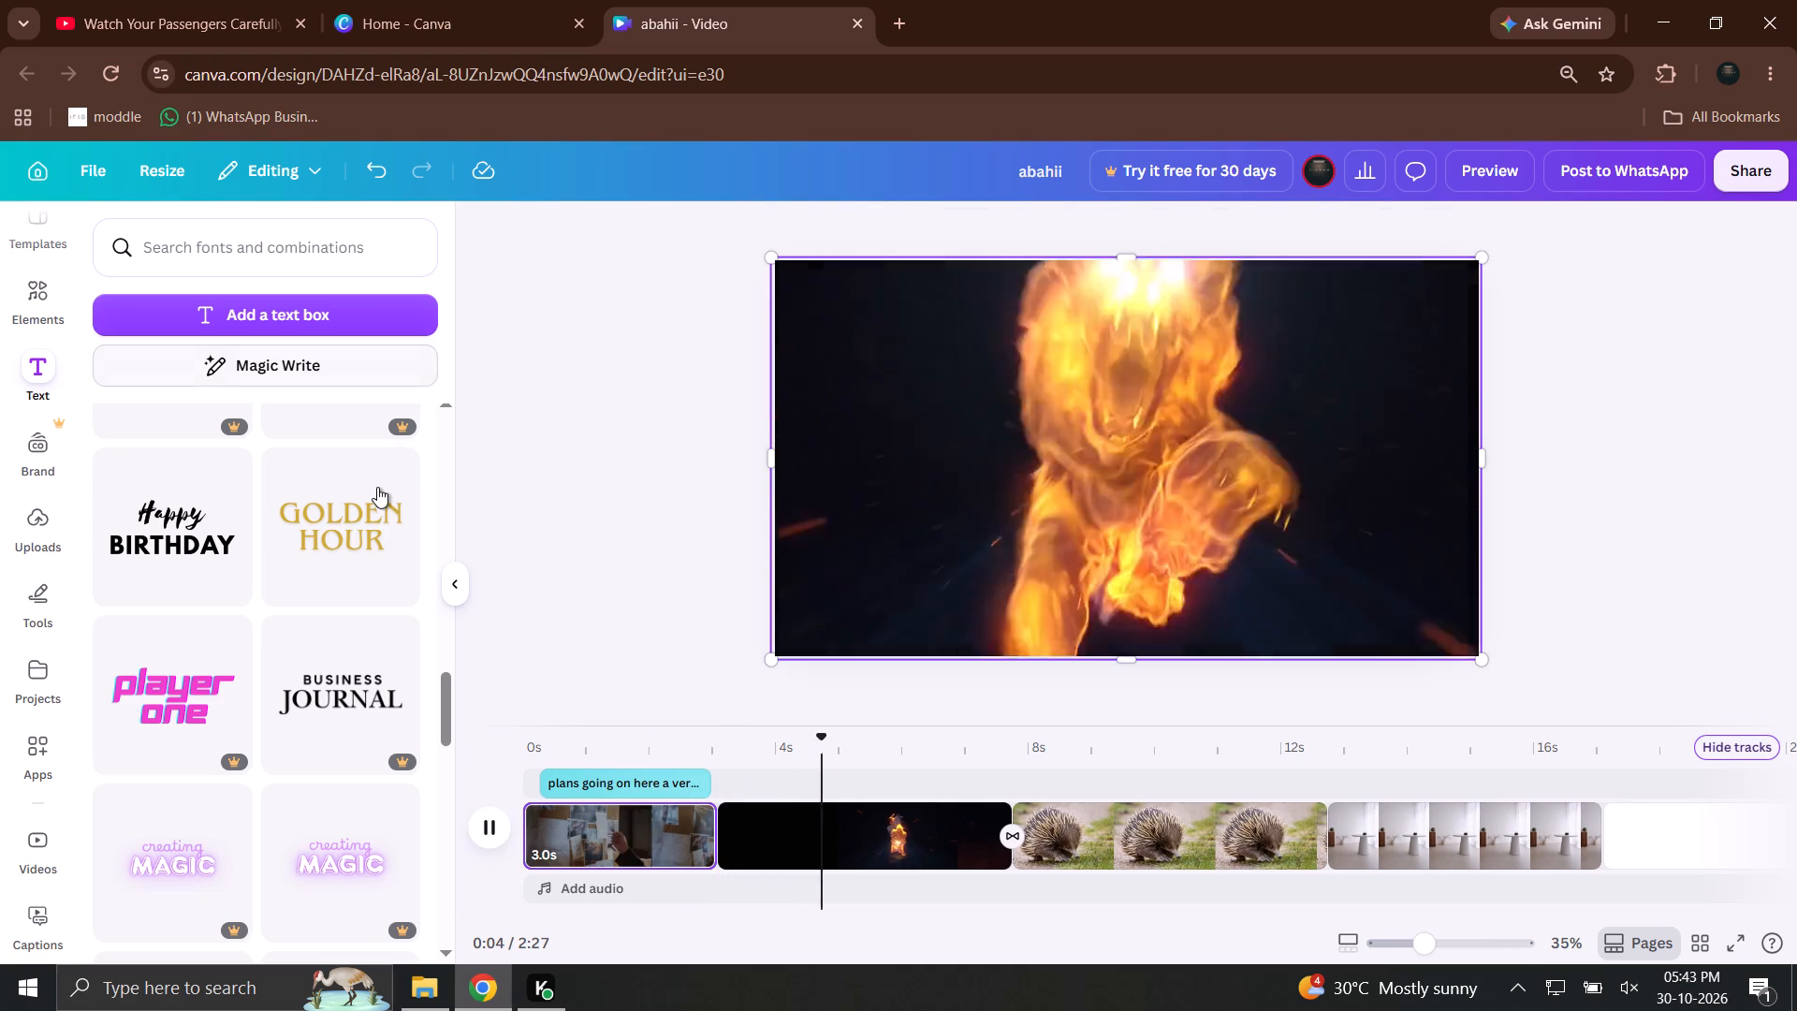
pyautogui.click(377, 487)
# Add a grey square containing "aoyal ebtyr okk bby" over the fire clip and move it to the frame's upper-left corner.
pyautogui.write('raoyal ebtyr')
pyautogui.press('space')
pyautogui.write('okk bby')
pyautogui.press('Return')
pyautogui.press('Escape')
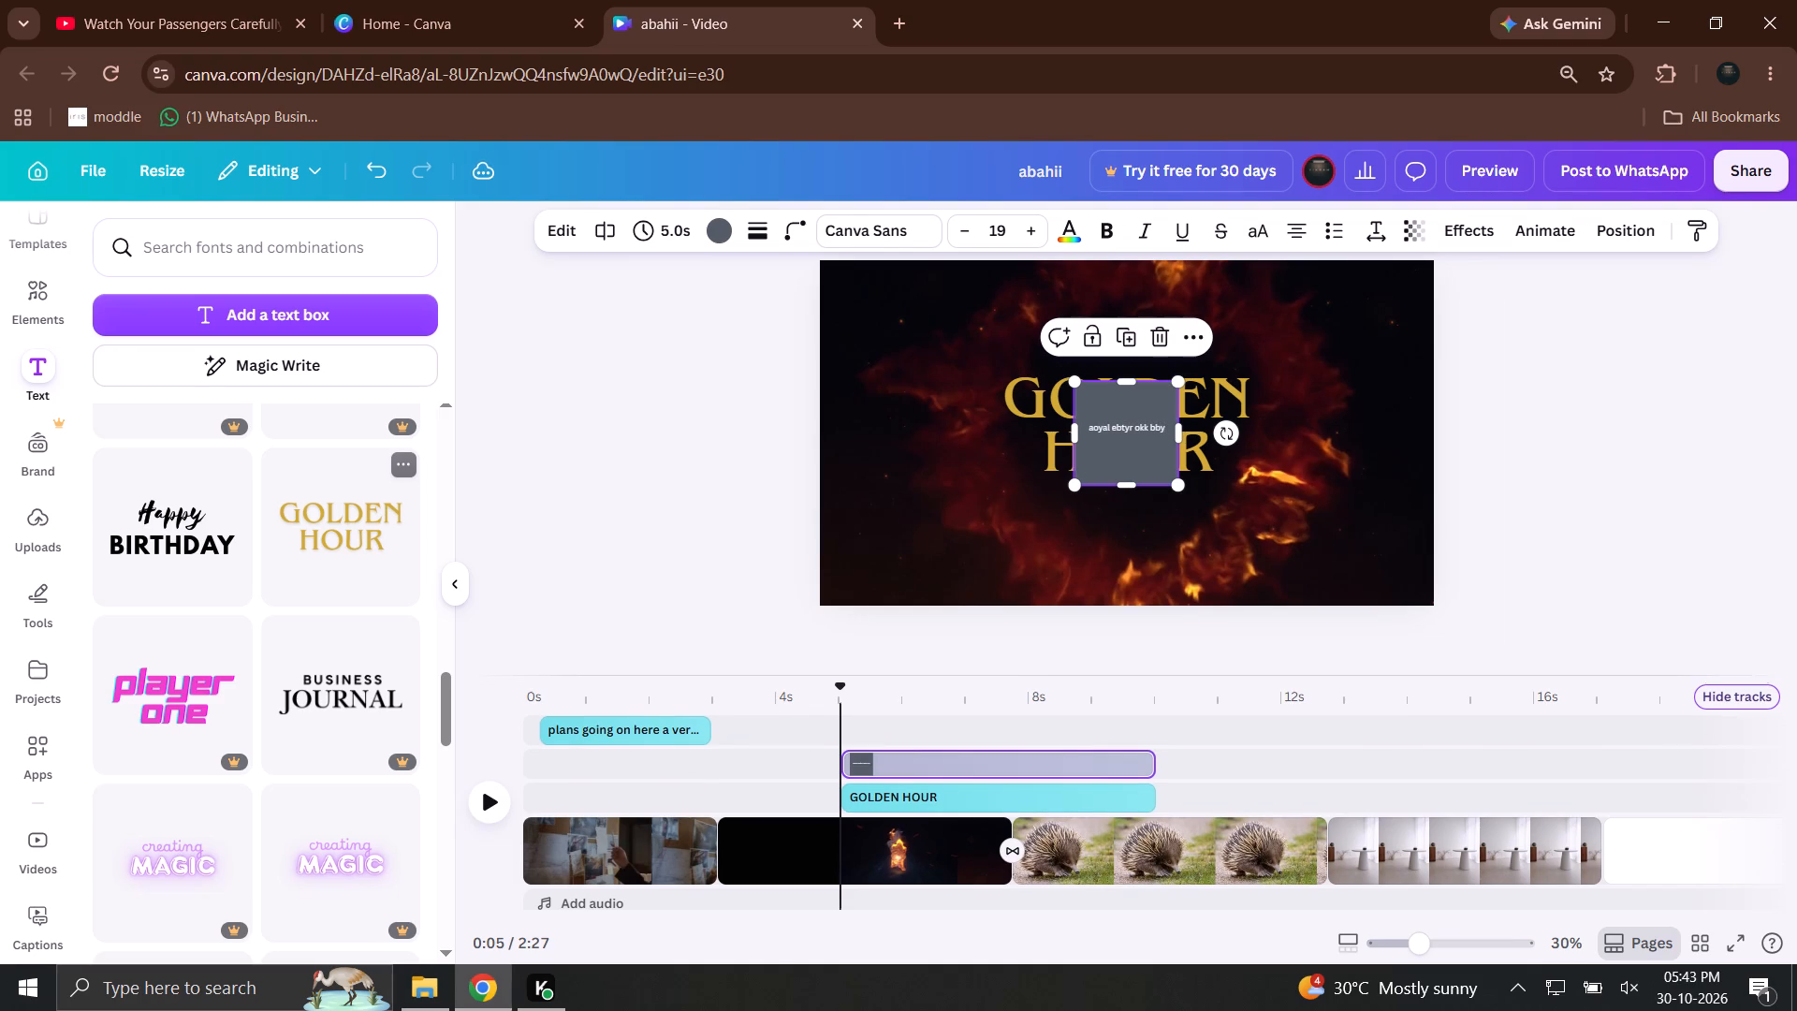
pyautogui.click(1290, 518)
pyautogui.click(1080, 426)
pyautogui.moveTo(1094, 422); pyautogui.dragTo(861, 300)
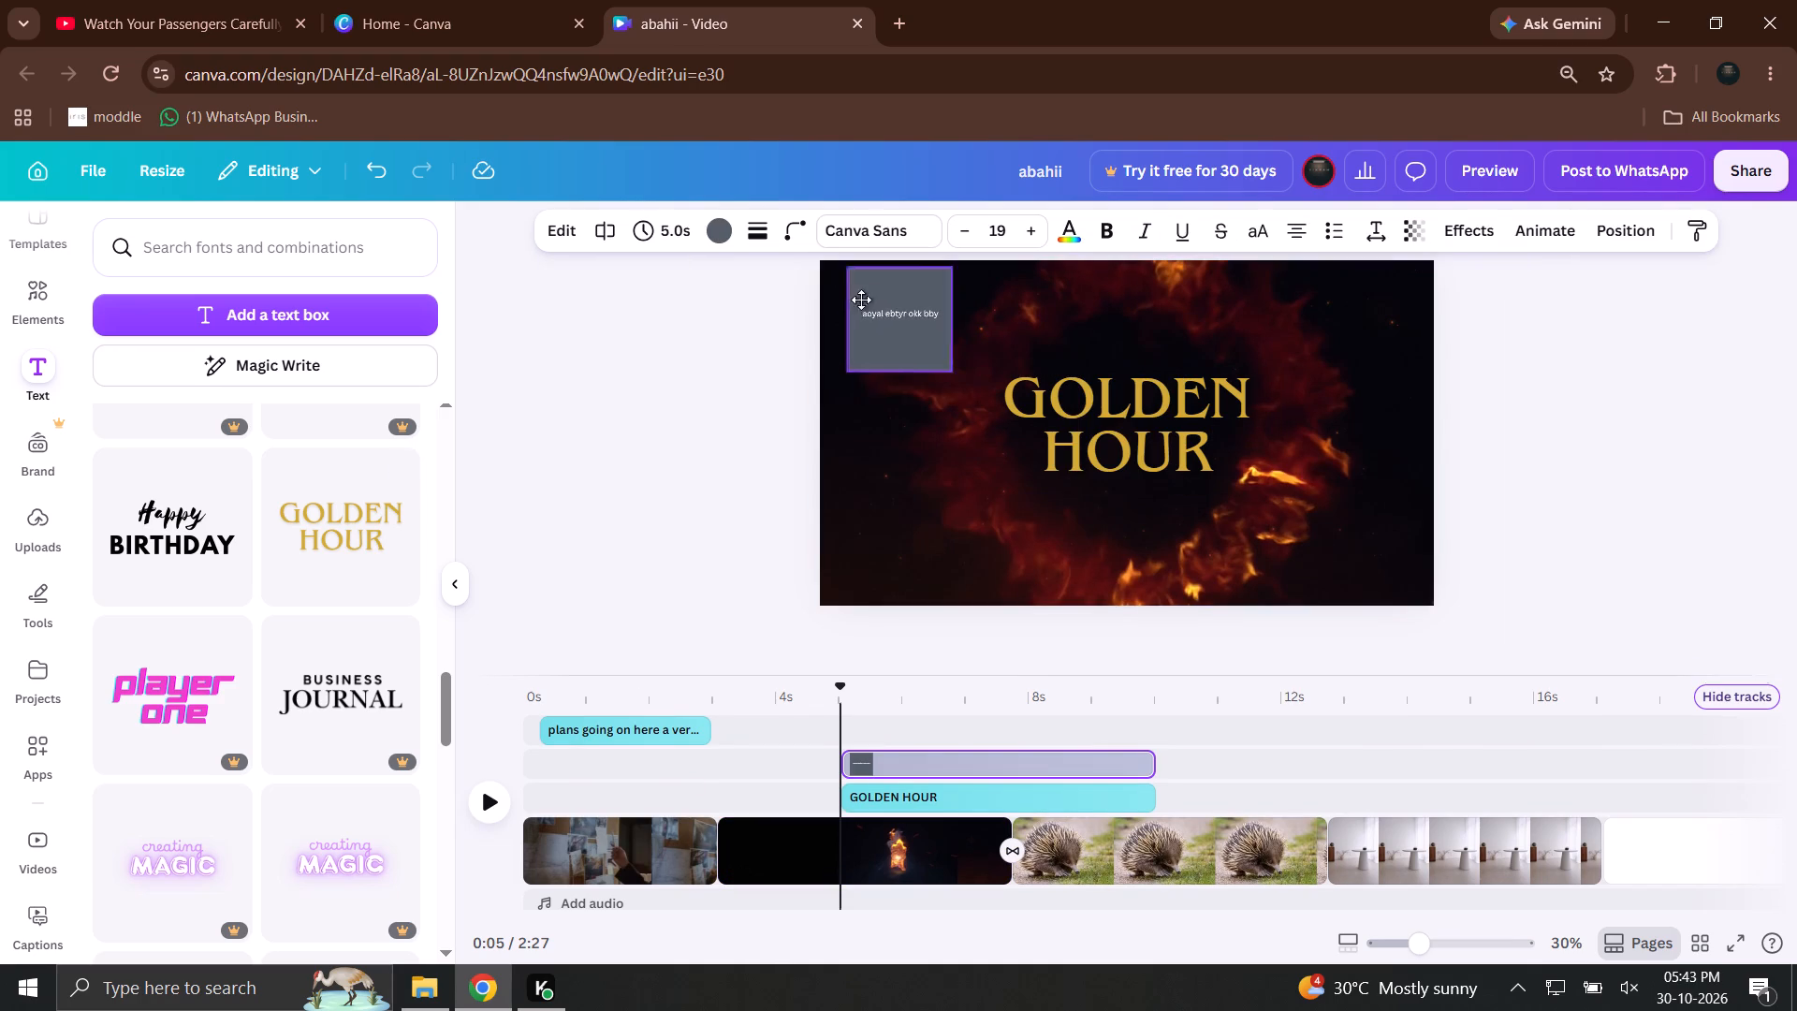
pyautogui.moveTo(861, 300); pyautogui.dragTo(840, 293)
# Move the GOLDEN HOUR text on the timeline so it starts together with the fire clip.
pyautogui.moveTo(898, 796); pyautogui.dragTo(792, 799)
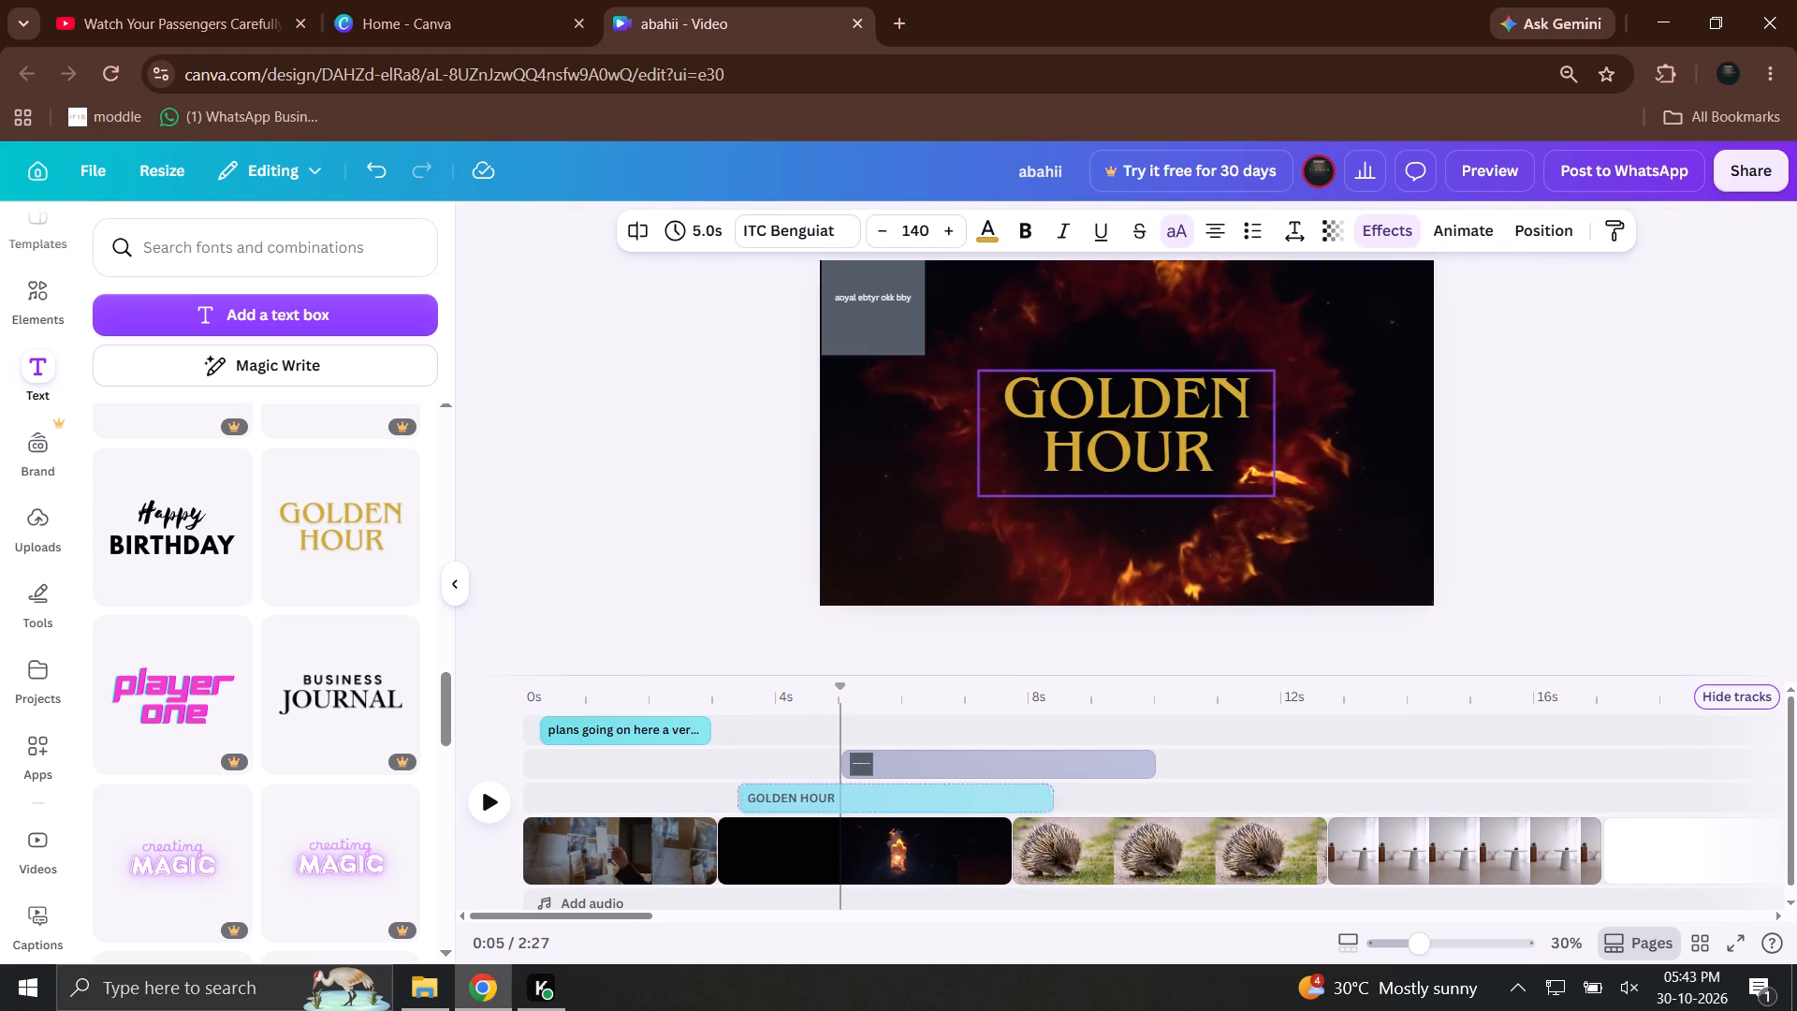
pyautogui.moveTo(792, 799); pyautogui.dragTo(783, 799)
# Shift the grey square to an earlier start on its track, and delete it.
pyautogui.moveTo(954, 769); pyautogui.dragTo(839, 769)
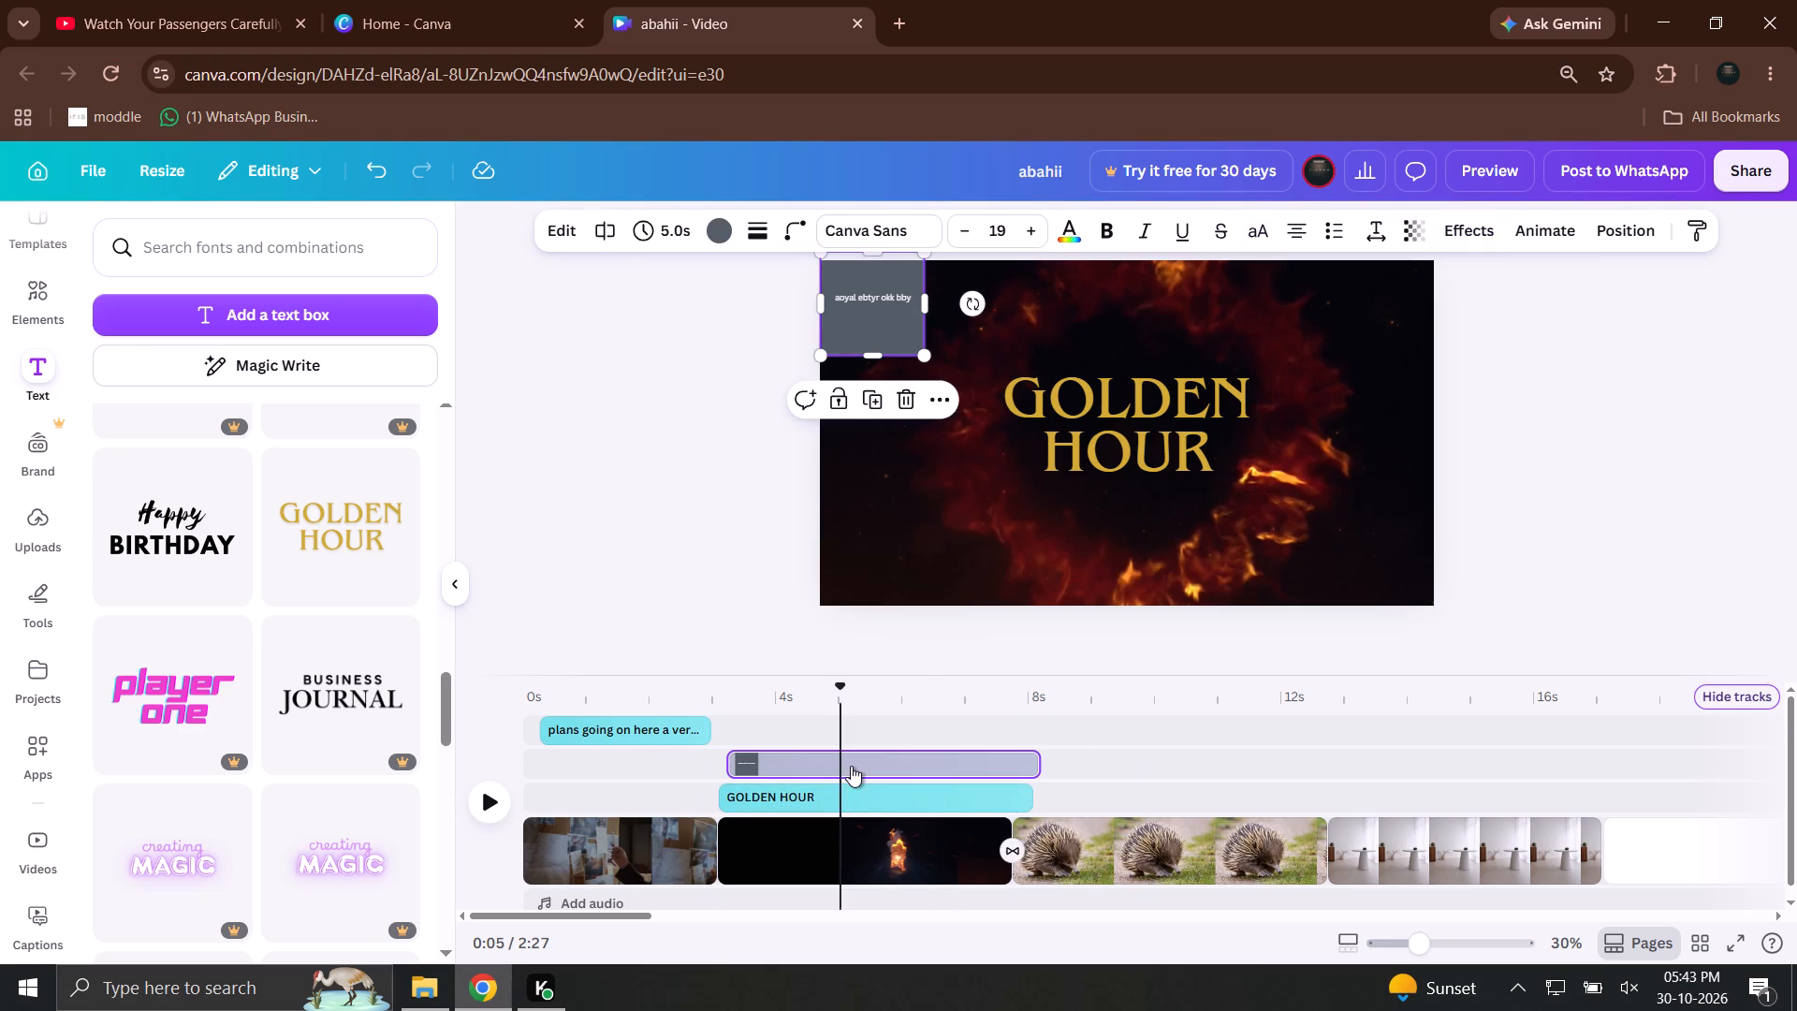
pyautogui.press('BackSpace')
# Replace the GOLDEN HOUR text over the fire clip with "Royal's".
pyautogui.click(1087, 525)
pyautogui.doubleClick(1108, 443)
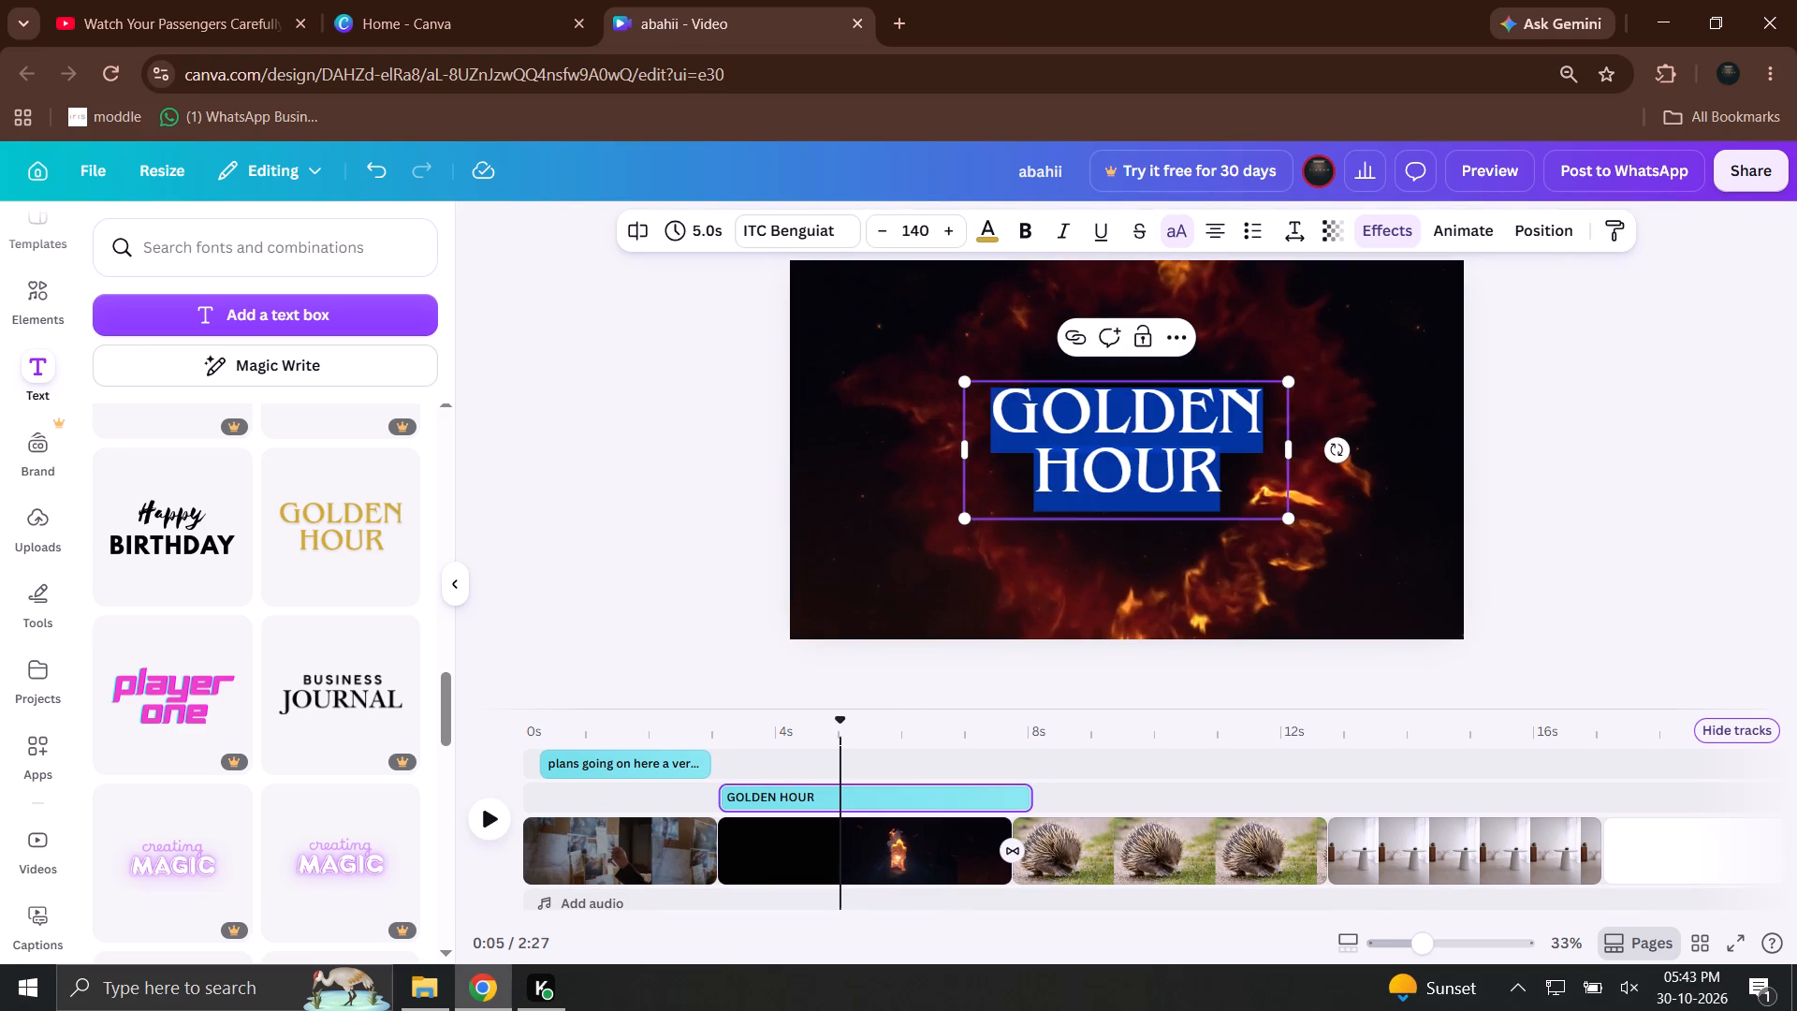
pyautogui.write('Roya')
pyautogui.write('l;s')
pyautogui.press('BackSpace')
pyautogui.press('BackSpace')
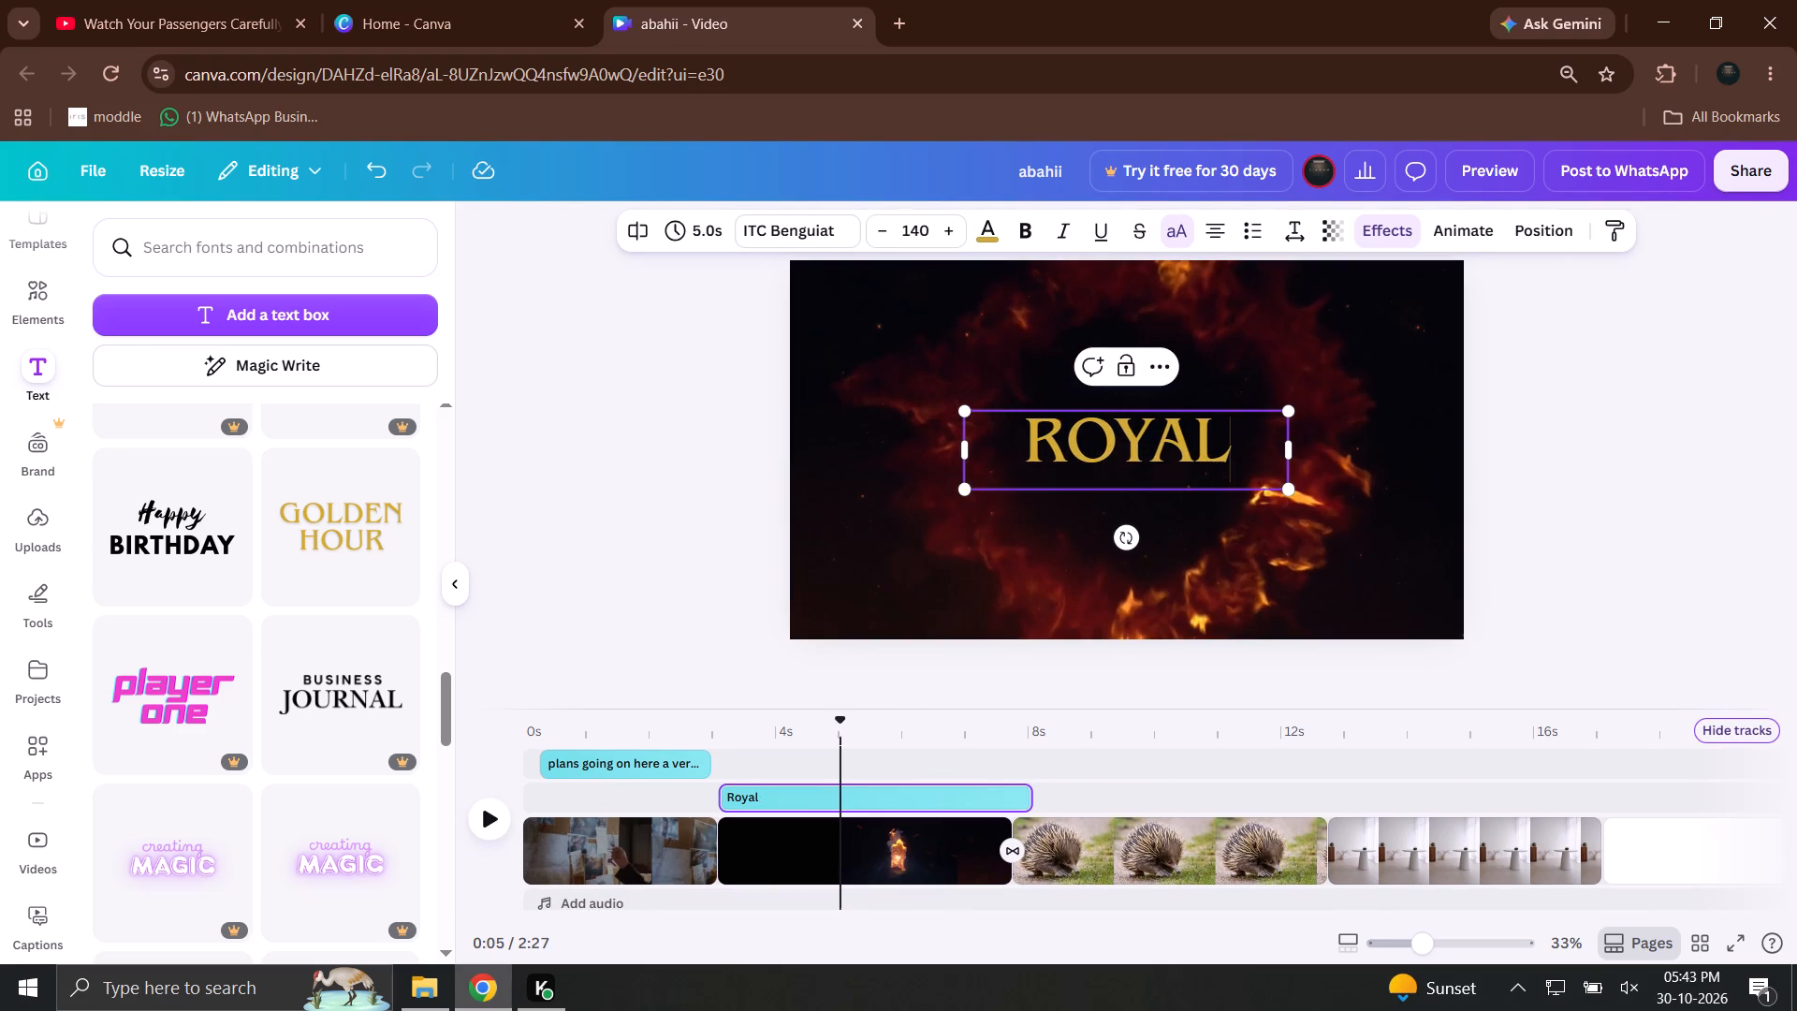
pyautogui.write("'s")
pyautogui.click(1456, 459)
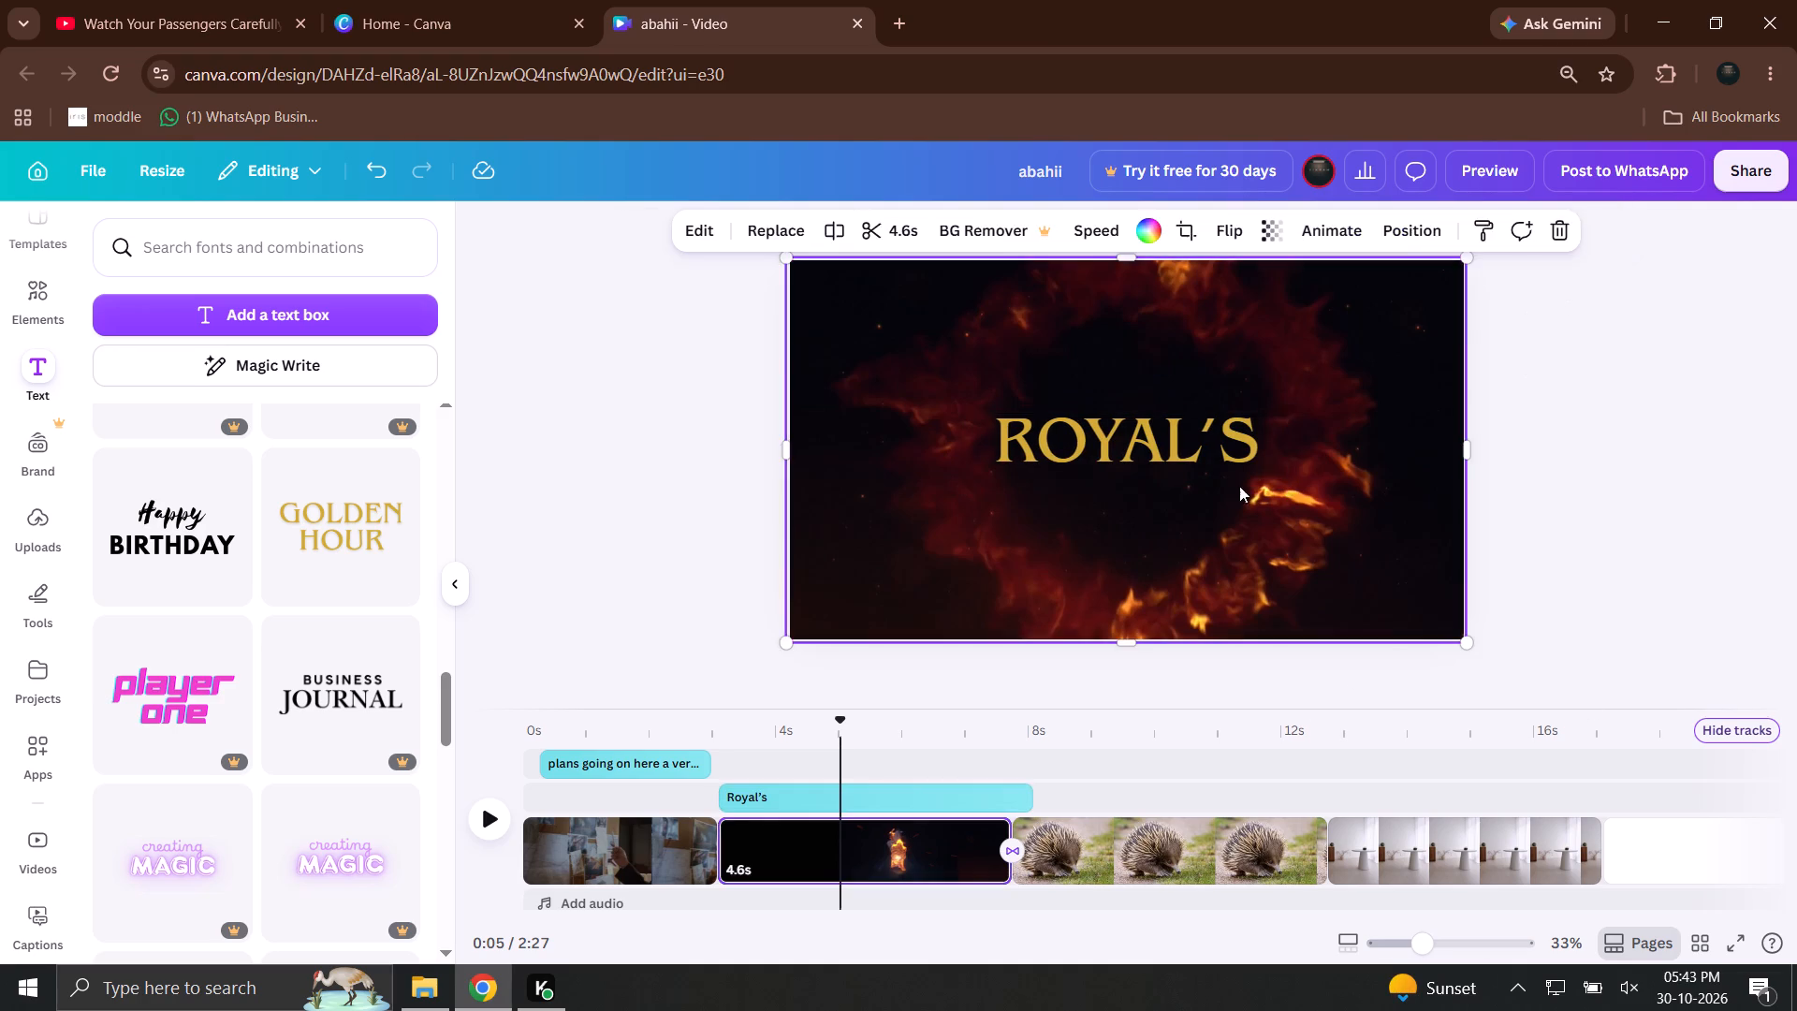
# Move the Royal's text up to the top of the frame and play the clip.
pyautogui.moveTo(1230, 449); pyautogui.dragTo(1189, 318)
pyautogui.press('space')
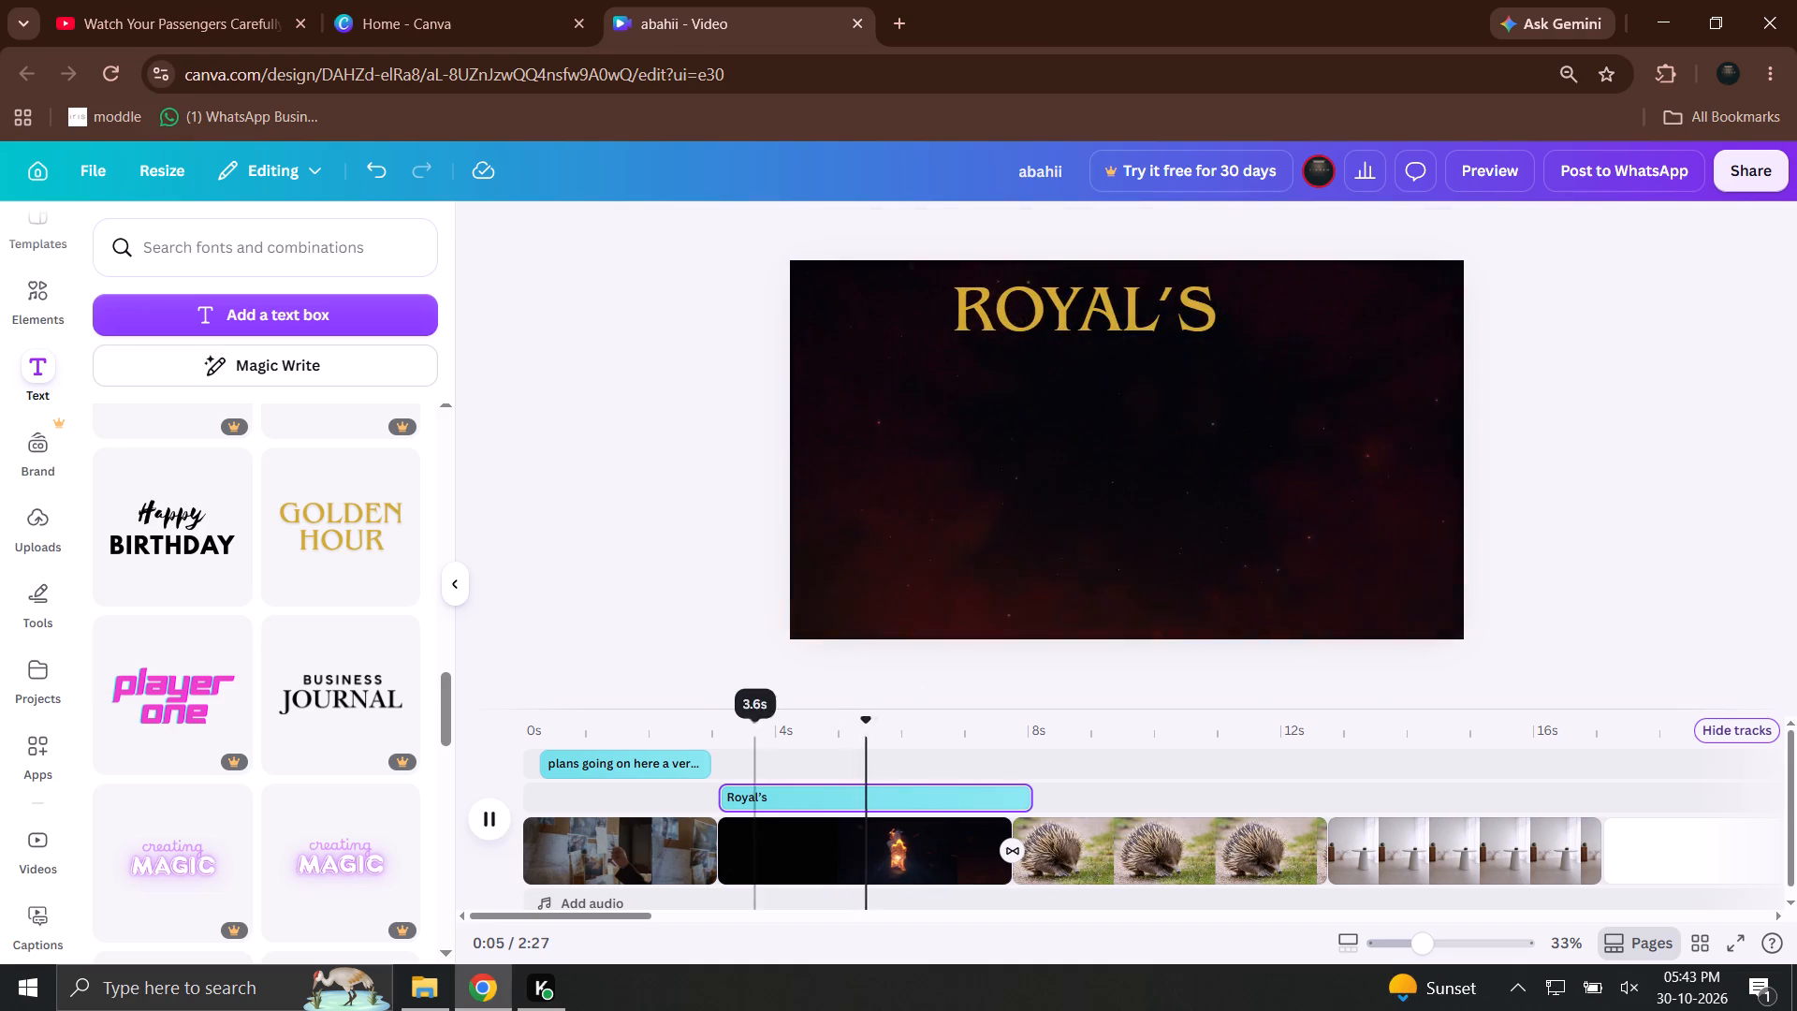
pyautogui.moveTo(741, 736); pyautogui.dragTo(709, 736)
# Shorten the Royal's text on the timeline to 1.3 s and play from about 3.2 s.
pyautogui.click(1035, 803)
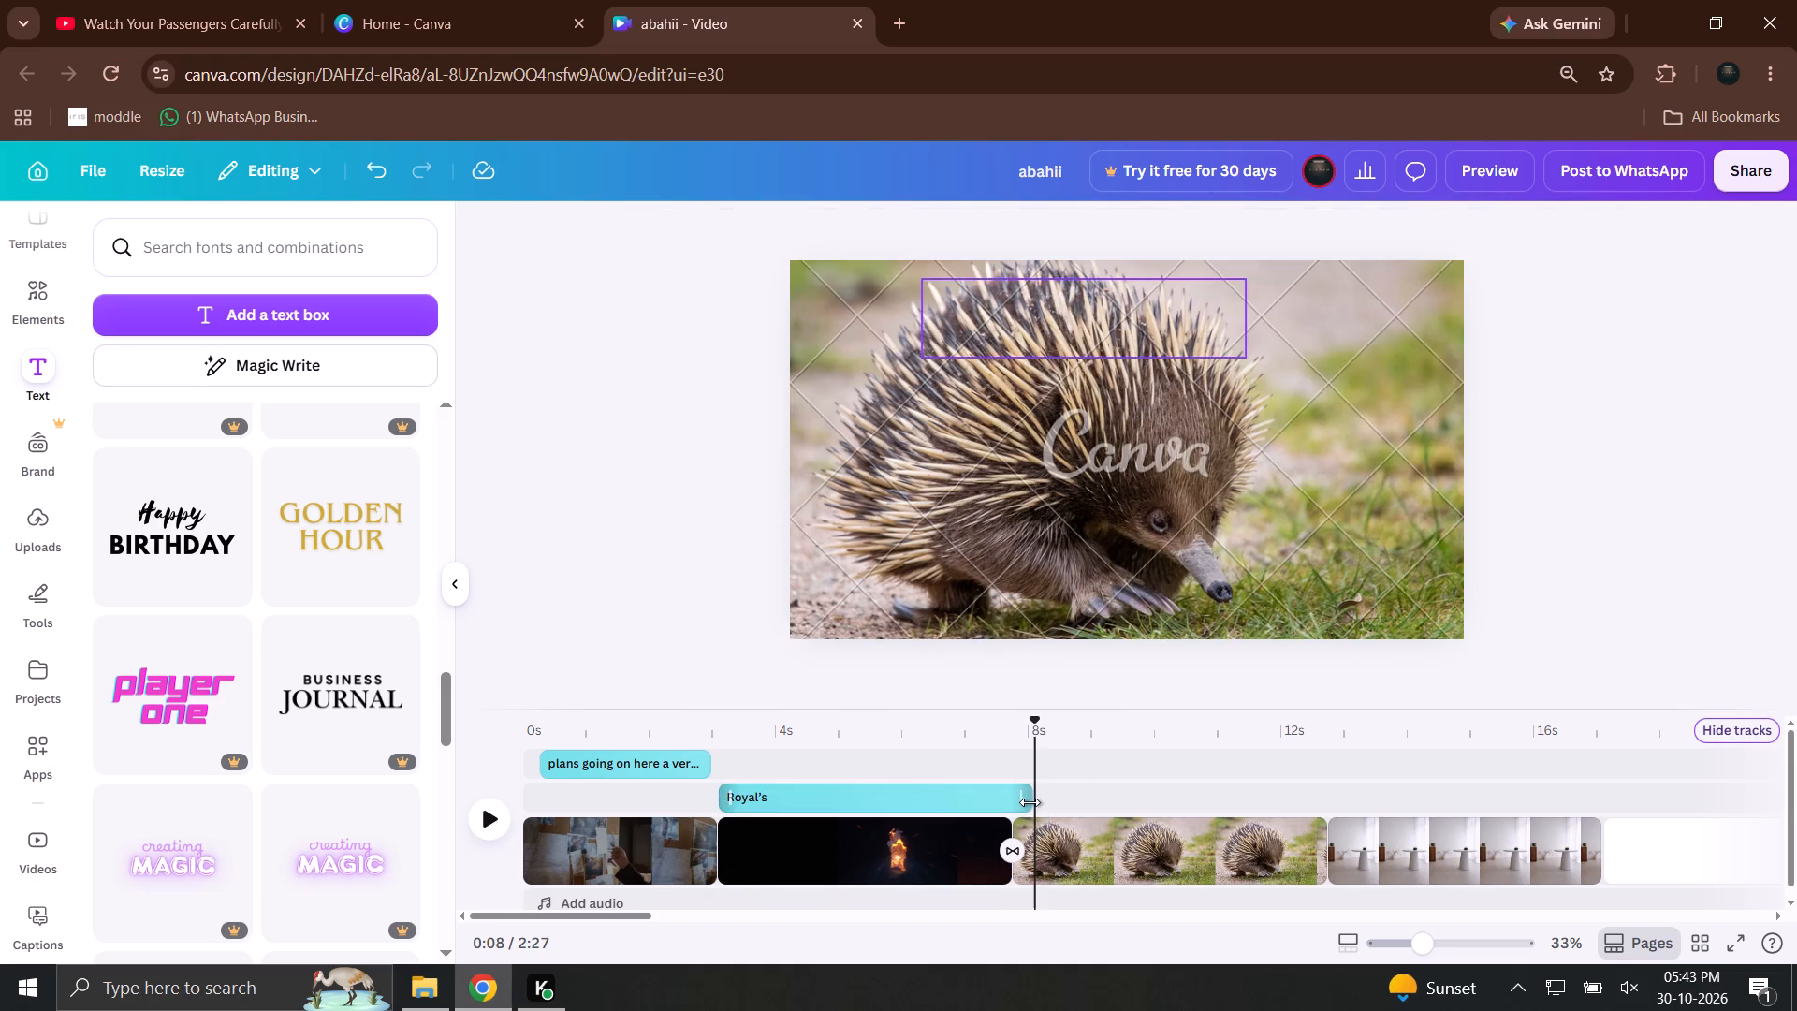
pyautogui.moveTo(1030, 802); pyautogui.dragTo(800, 802)
pyautogui.press('space')
pyautogui.click(714, 712)
pyautogui.click(730, 730)
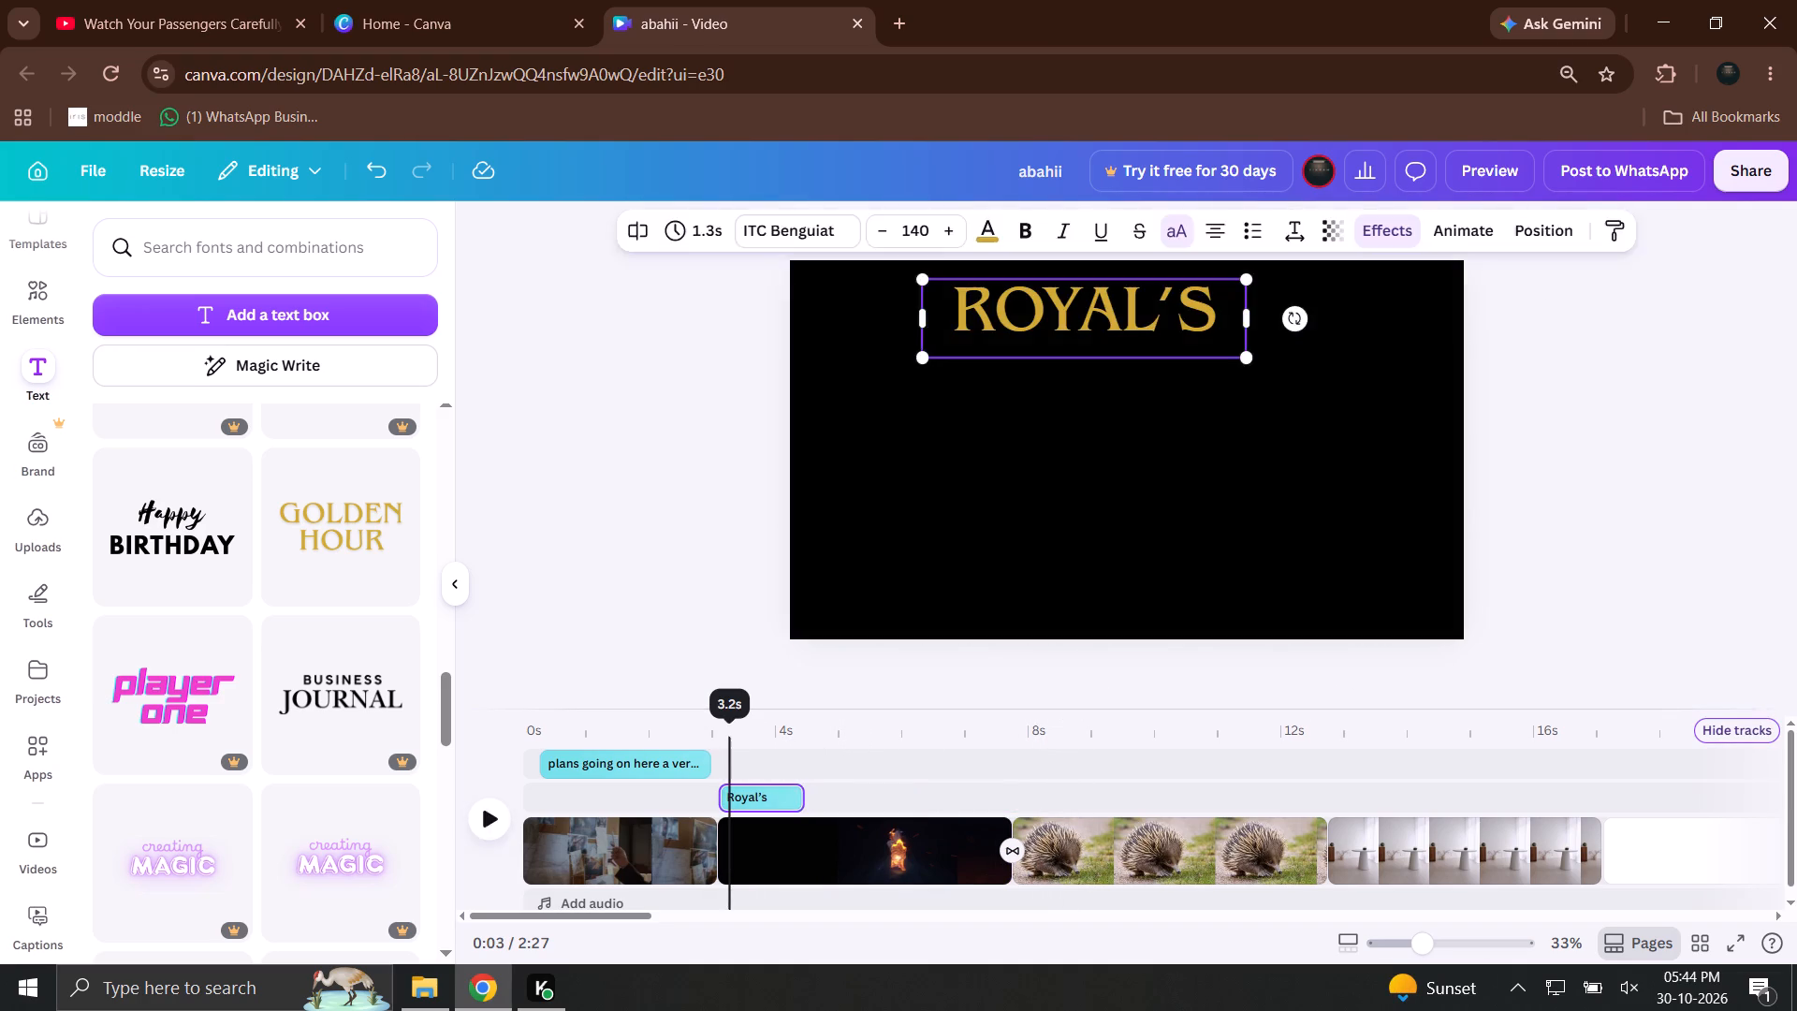
pyautogui.press('space')
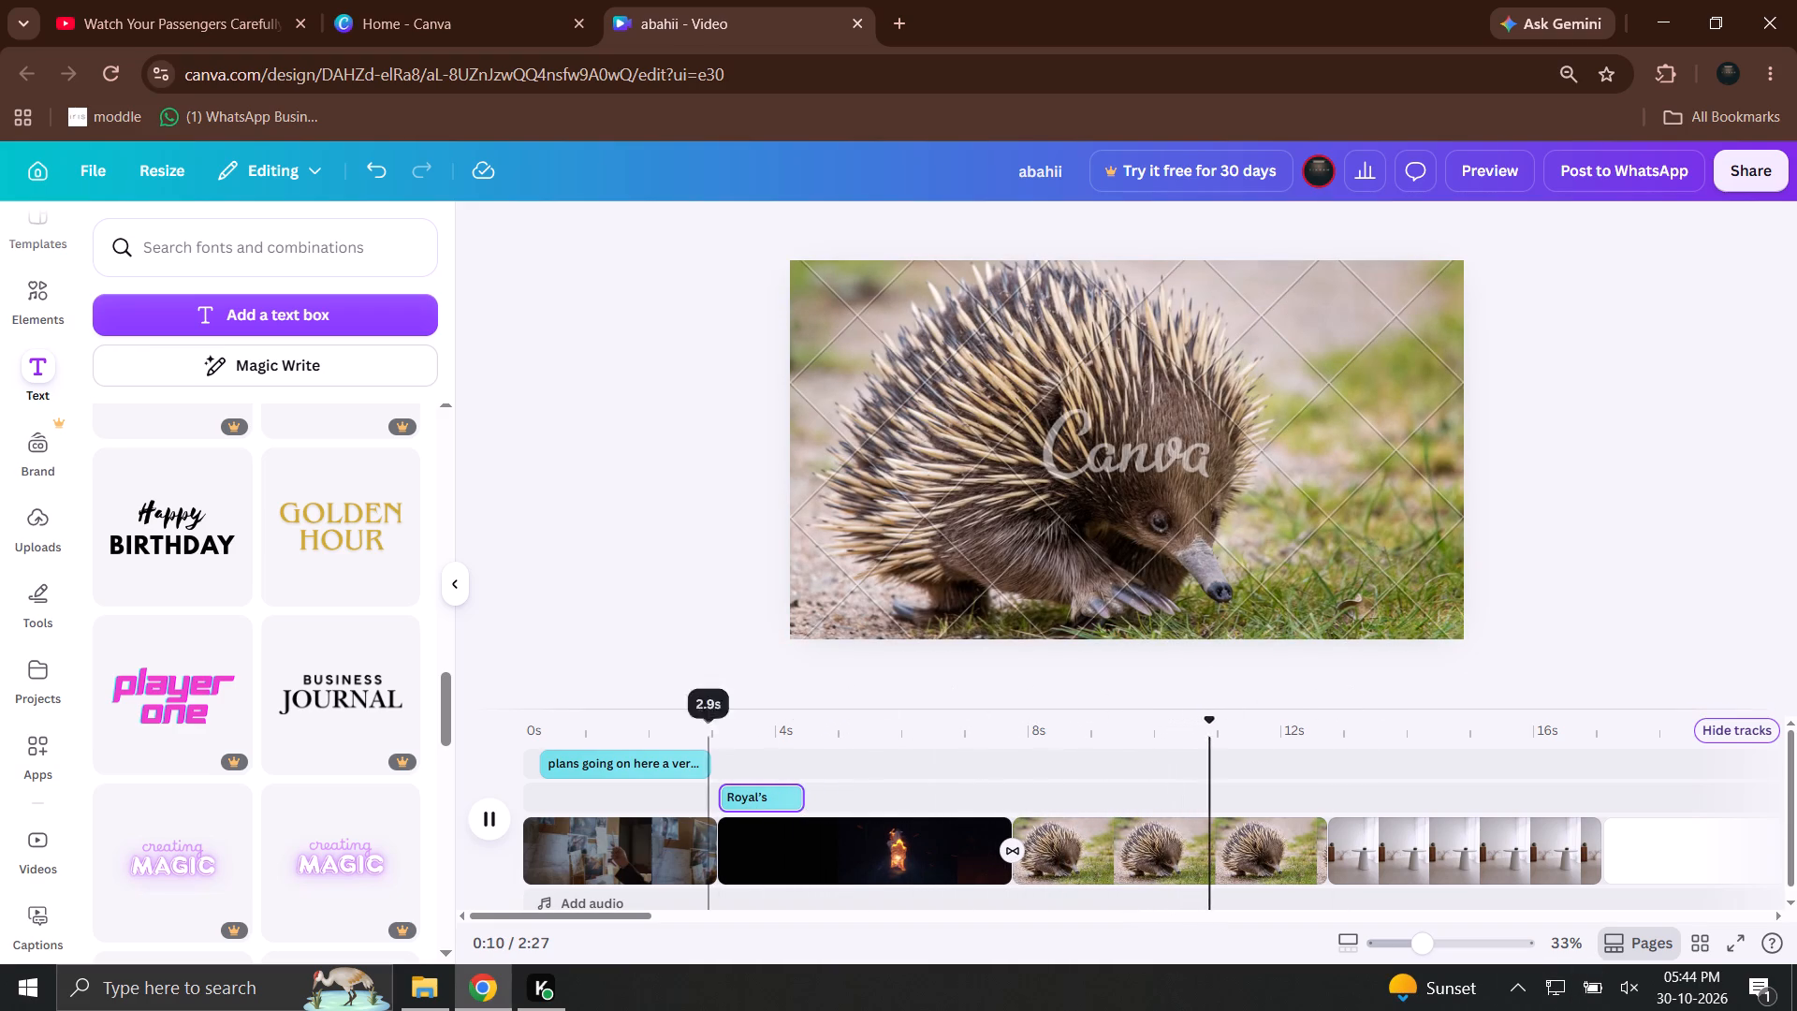
# Add the Happy BIRTHDAY text style over the porcupine-like animal clip and delete its BIRTHDAY line.
pyautogui.moveTo(177, 558); pyautogui.dragTo(1017, 397)
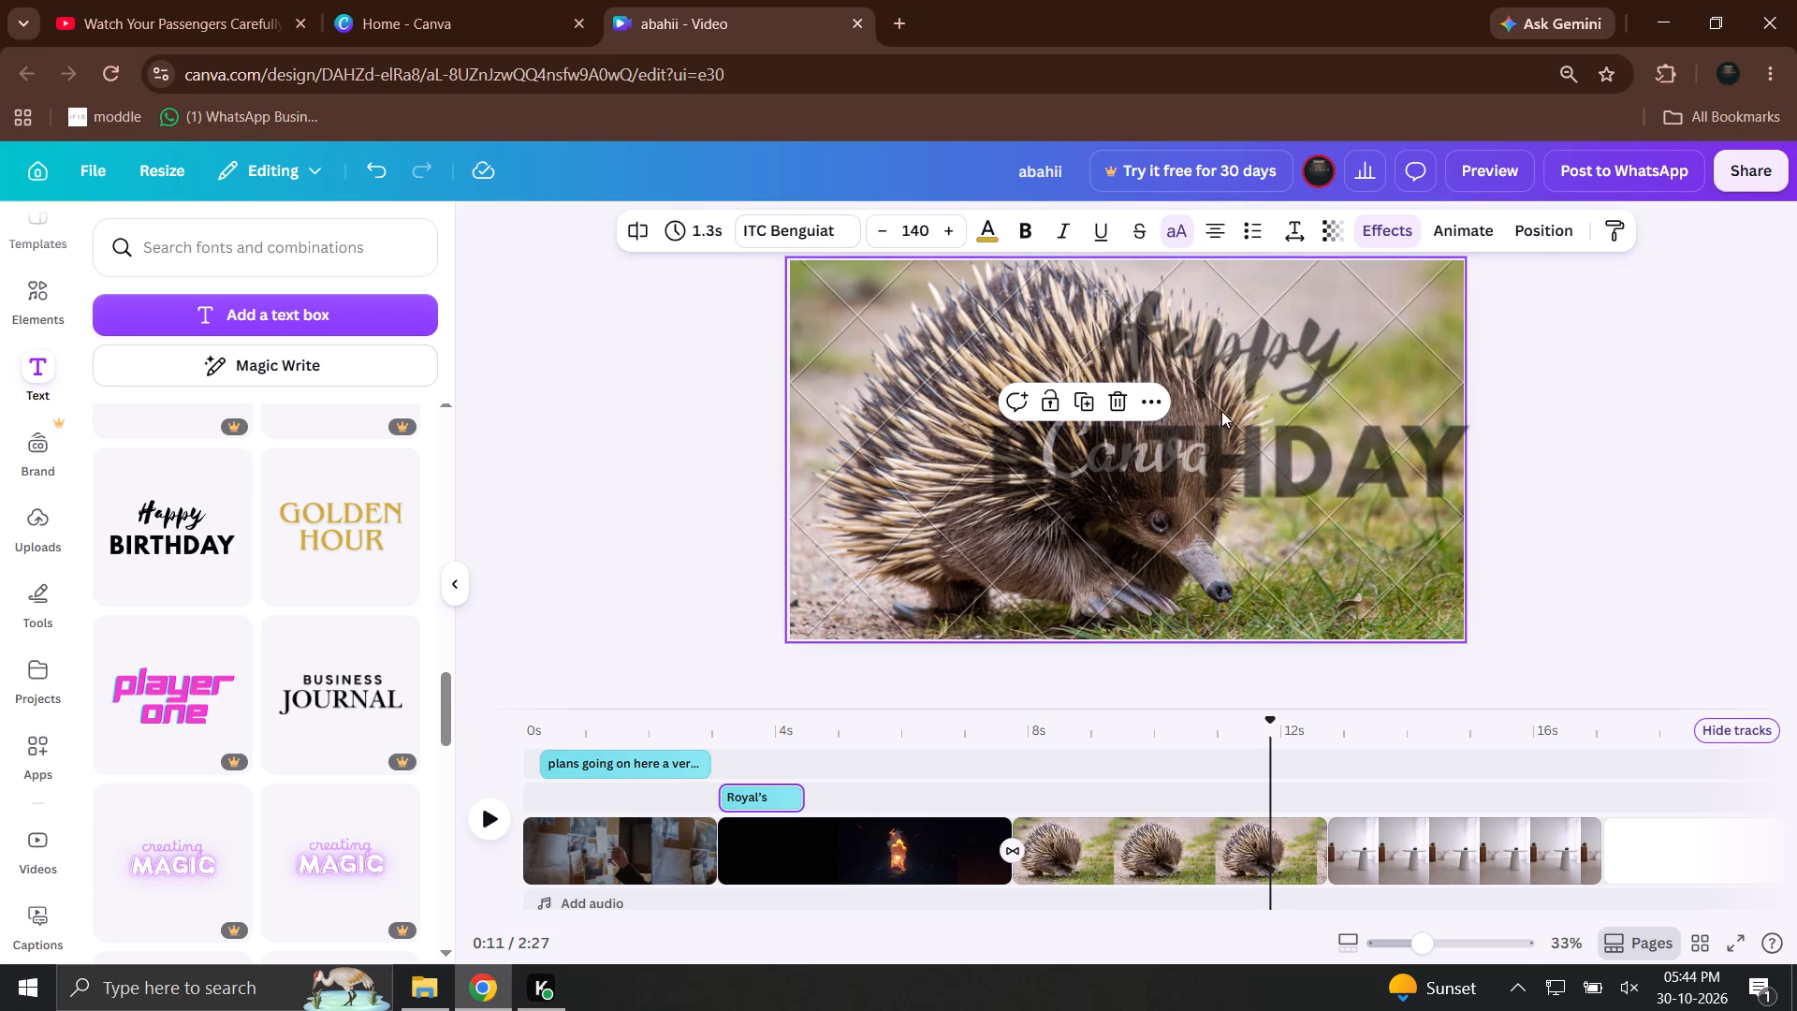
pyautogui.click(1150, 414)
pyautogui.tripleClick(1293, 415)
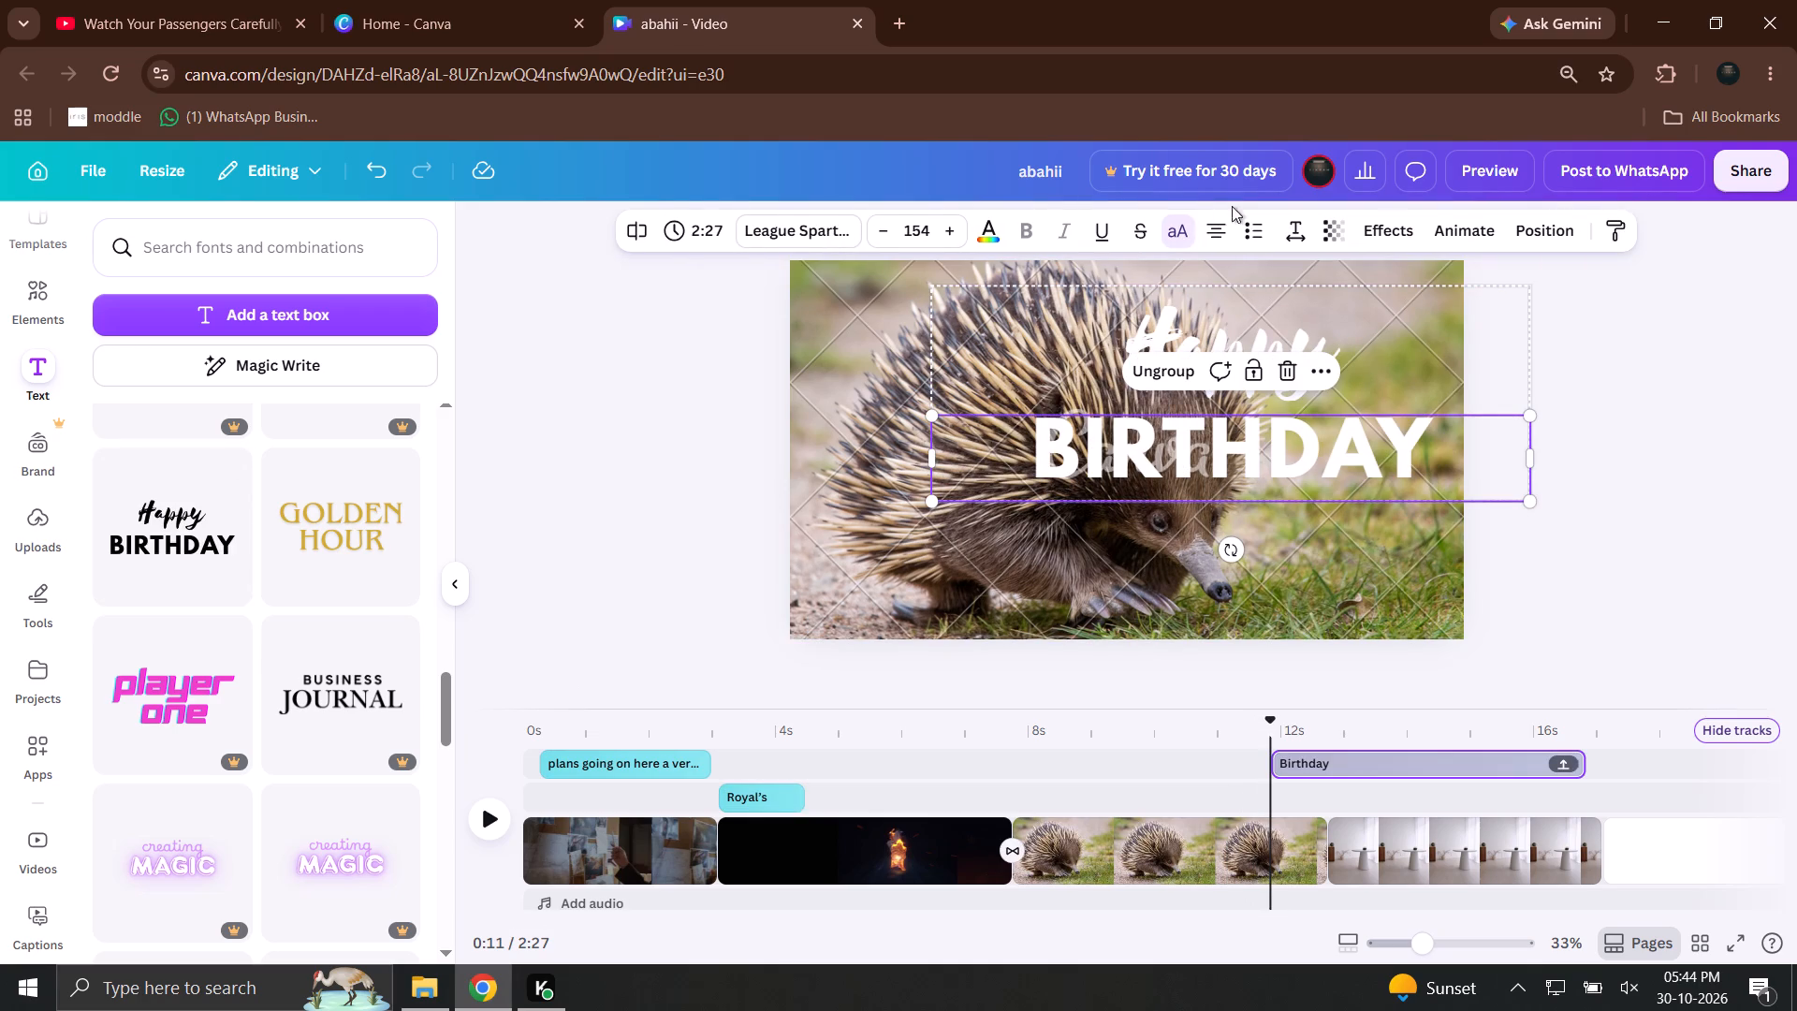
pyautogui.click(1290, 374)
# Replace the remaining "Happy" text with "Cappy Bara".
pyautogui.tripleClick(1274, 375)
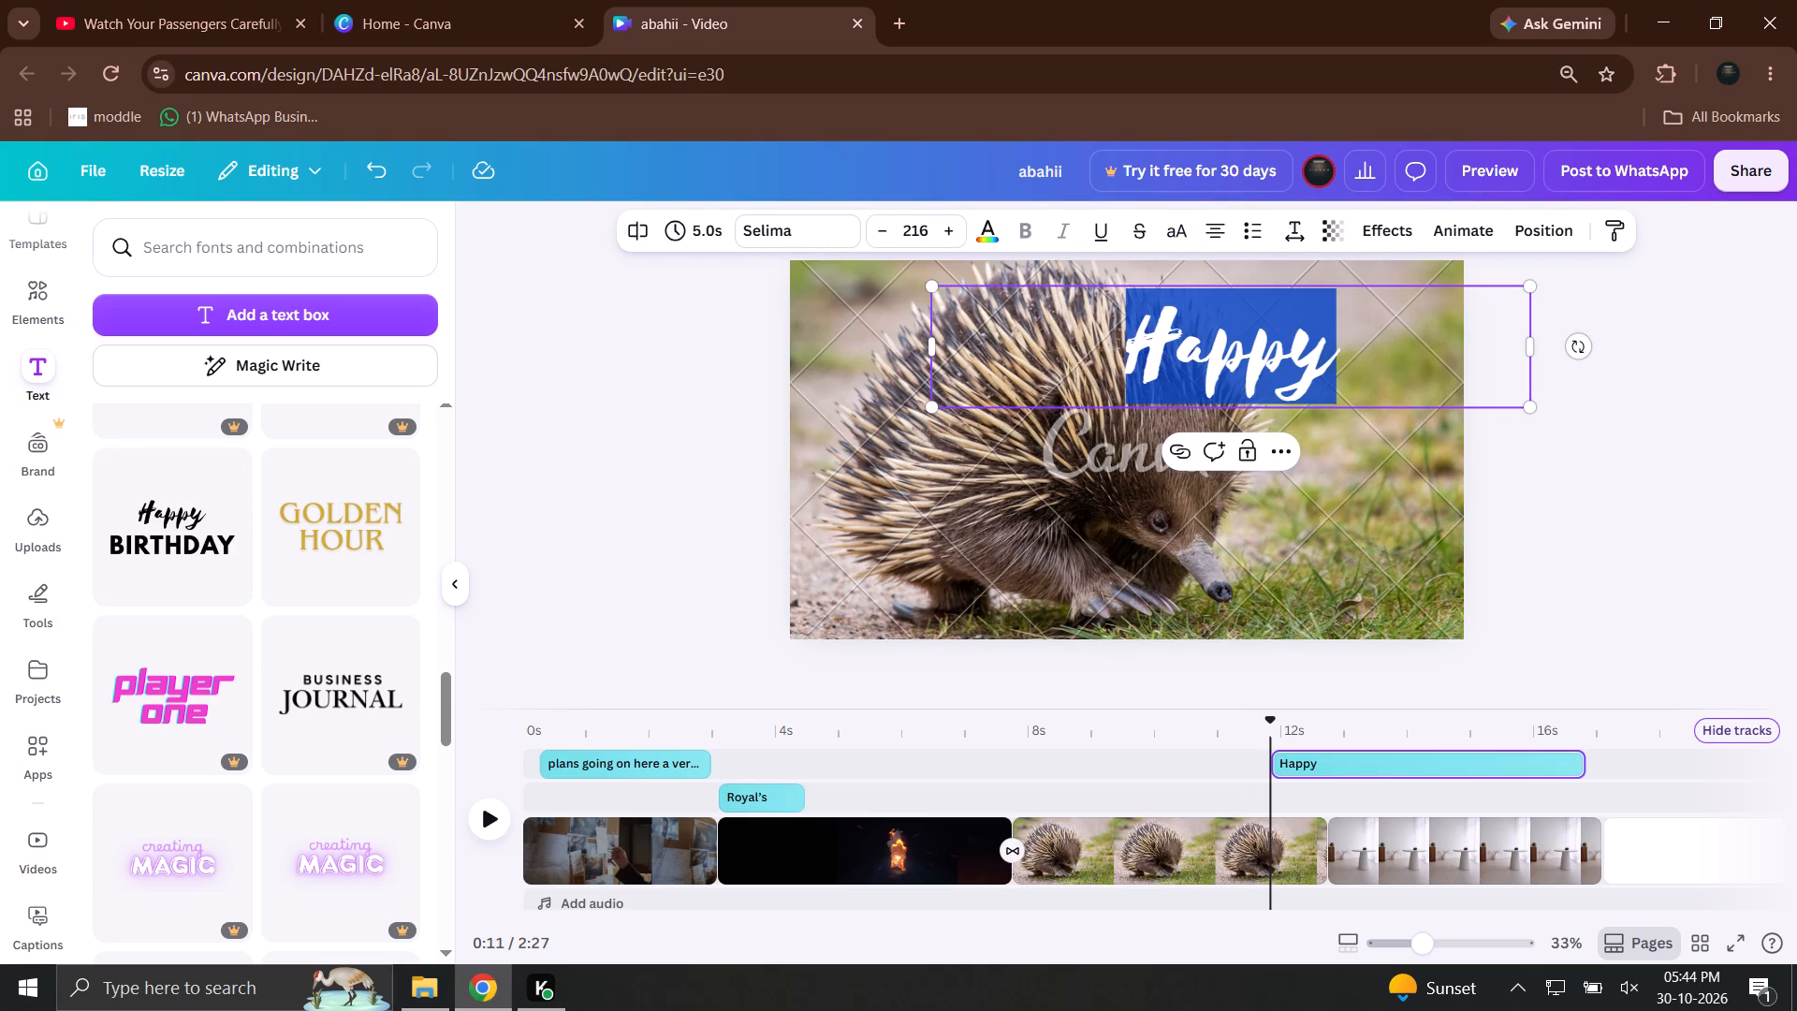
pyautogui.write('Ca')
pyautogui.write('ppy BAra')
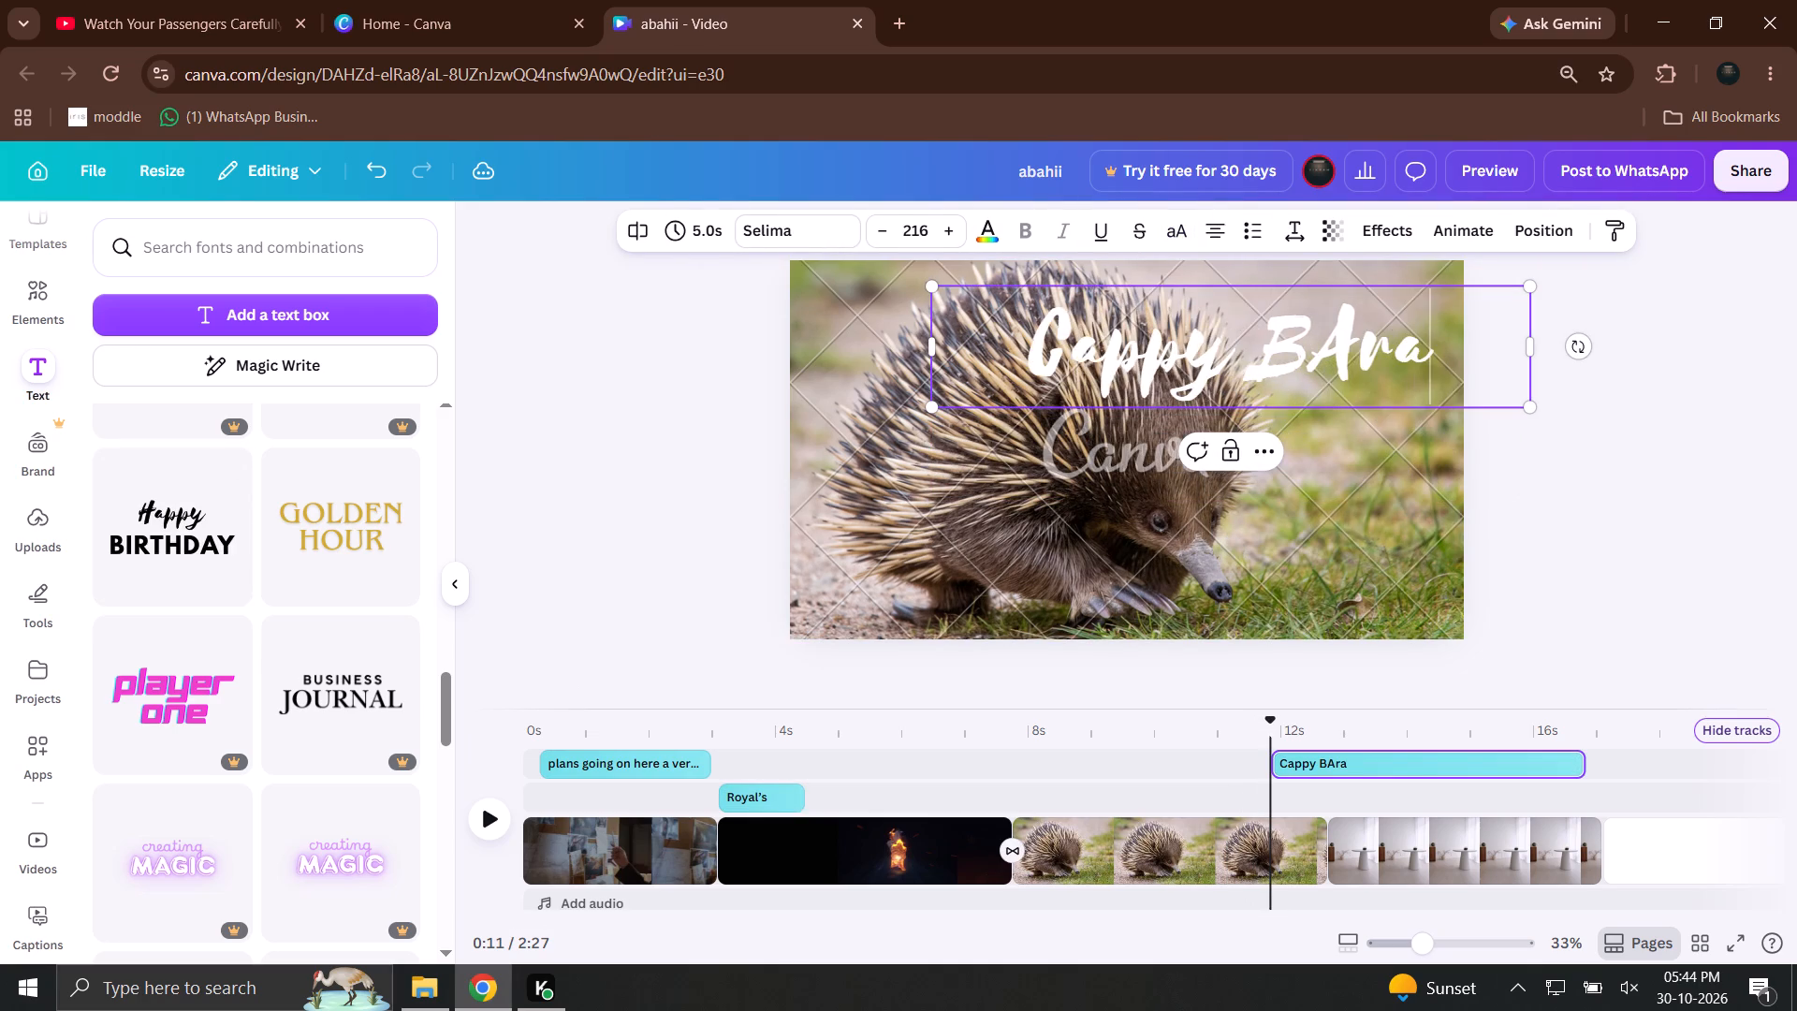
pyautogui.press('BackSpace')
pyautogui.press('BackSpace')
pyautogui.press('BackSpace')
pyautogui.write('ar')
pyautogui.press('a')
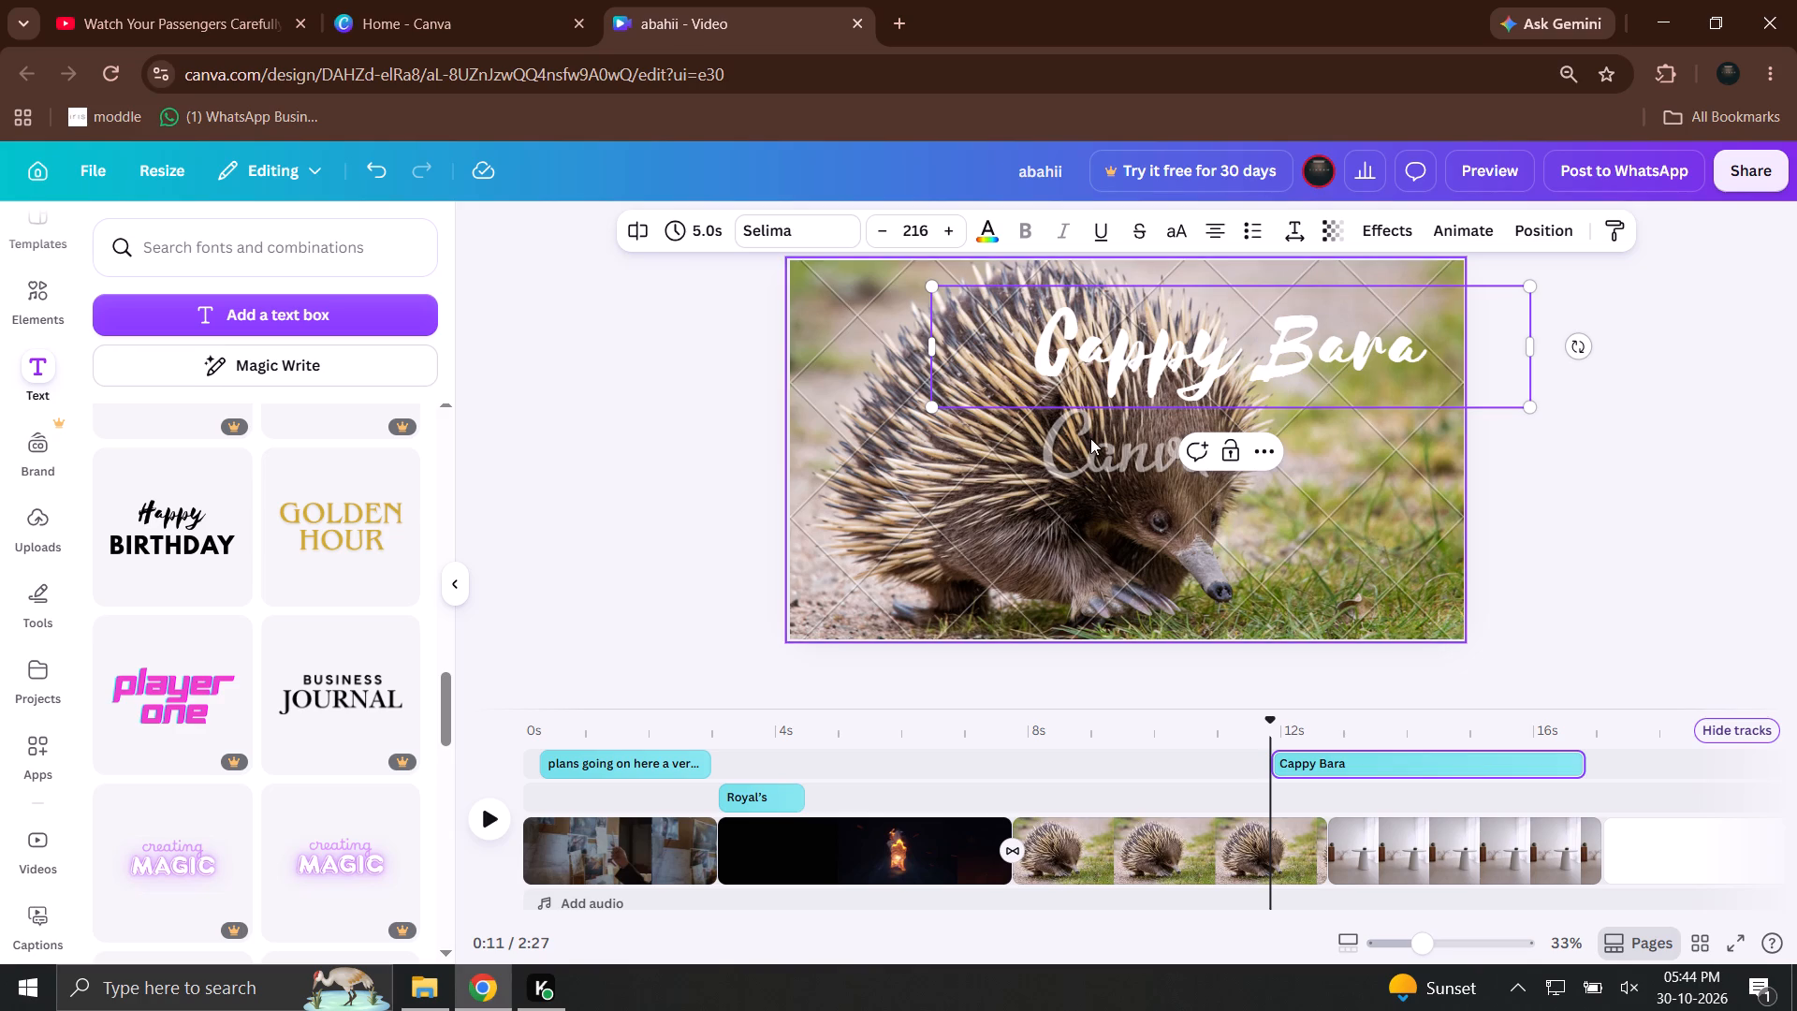
# Set the Cappy Bara text colour to black from the design's colours.
pyautogui.click(983, 231)
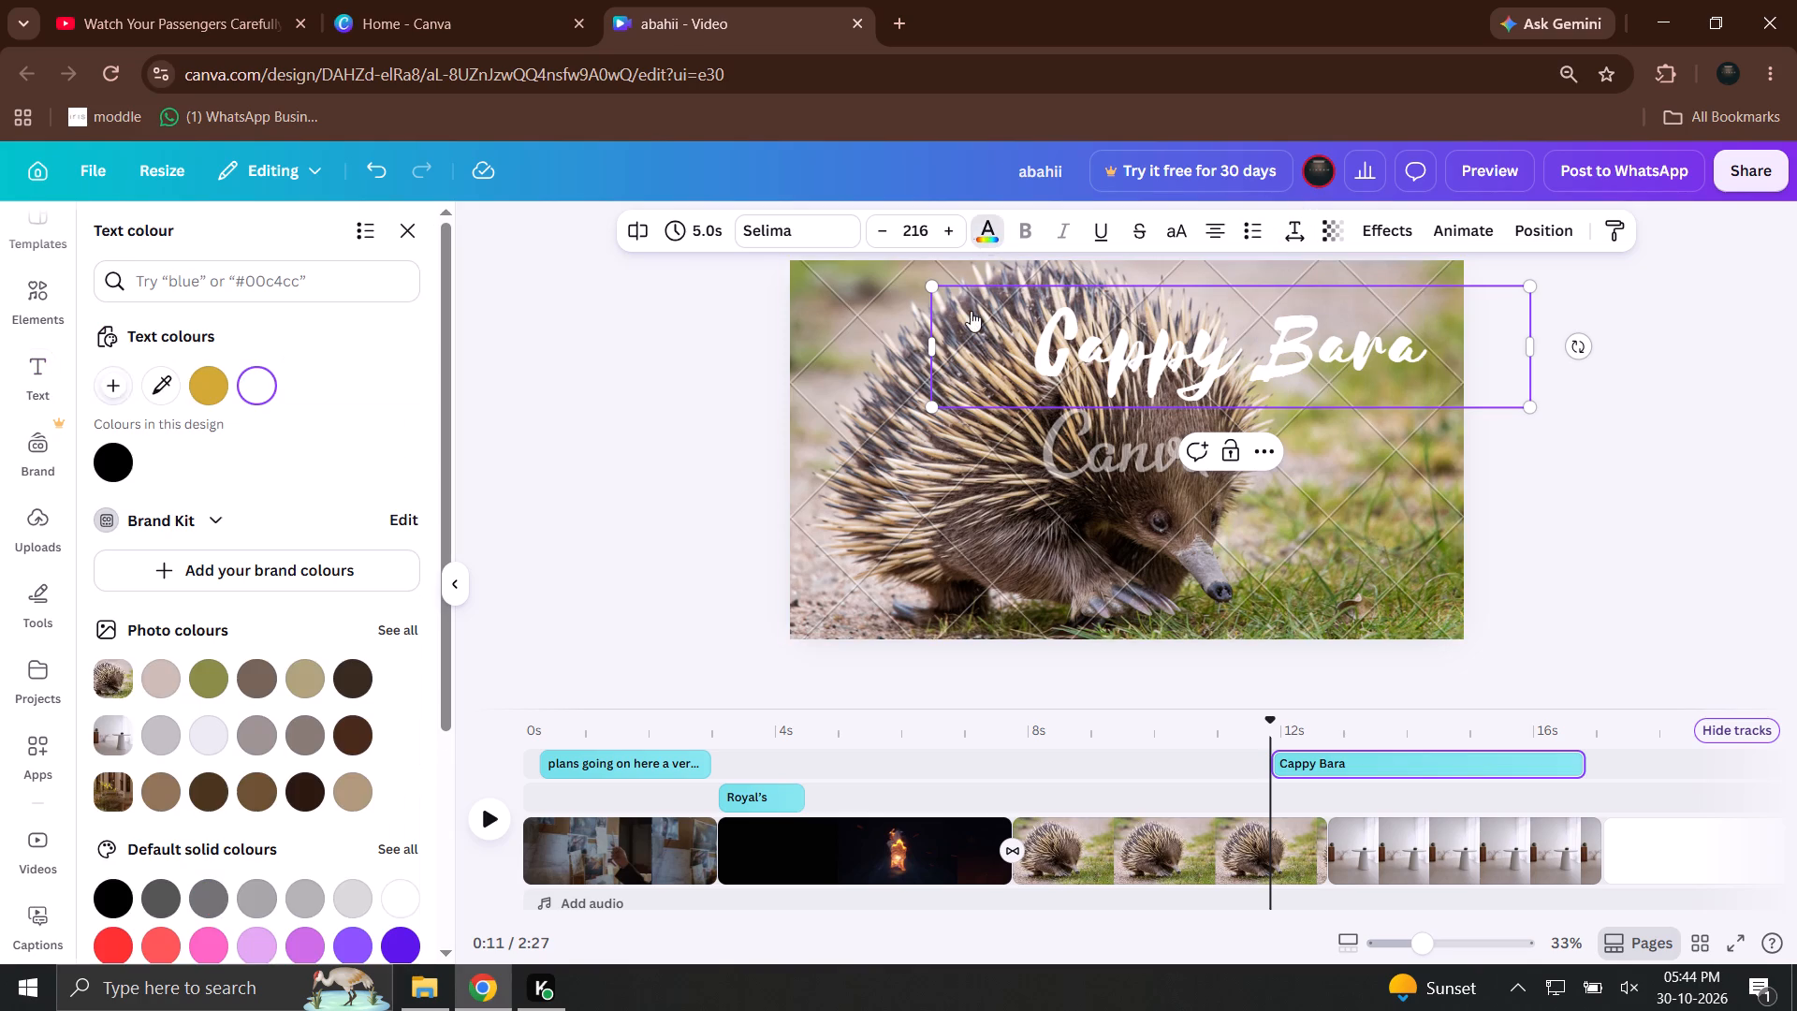
pyautogui.click(119, 480)
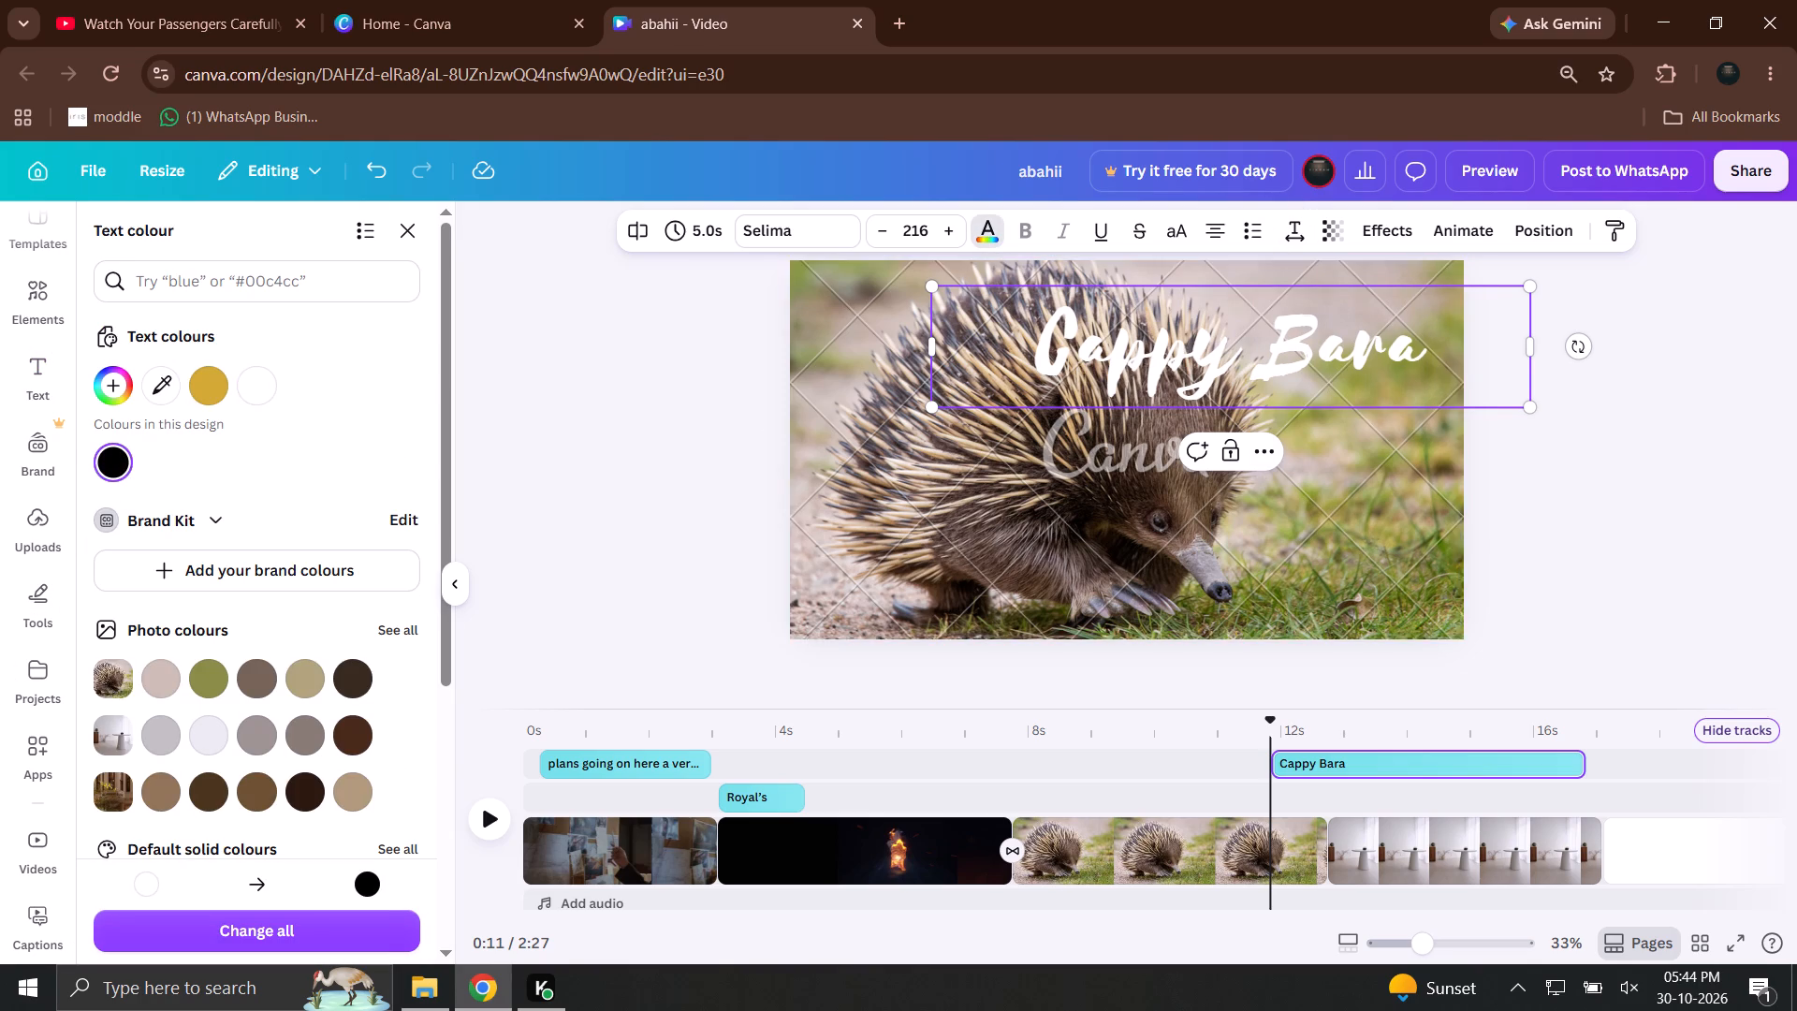
pyautogui.click(1392, 437)
pyautogui.click(1309, 389)
pyautogui.click(1000, 235)
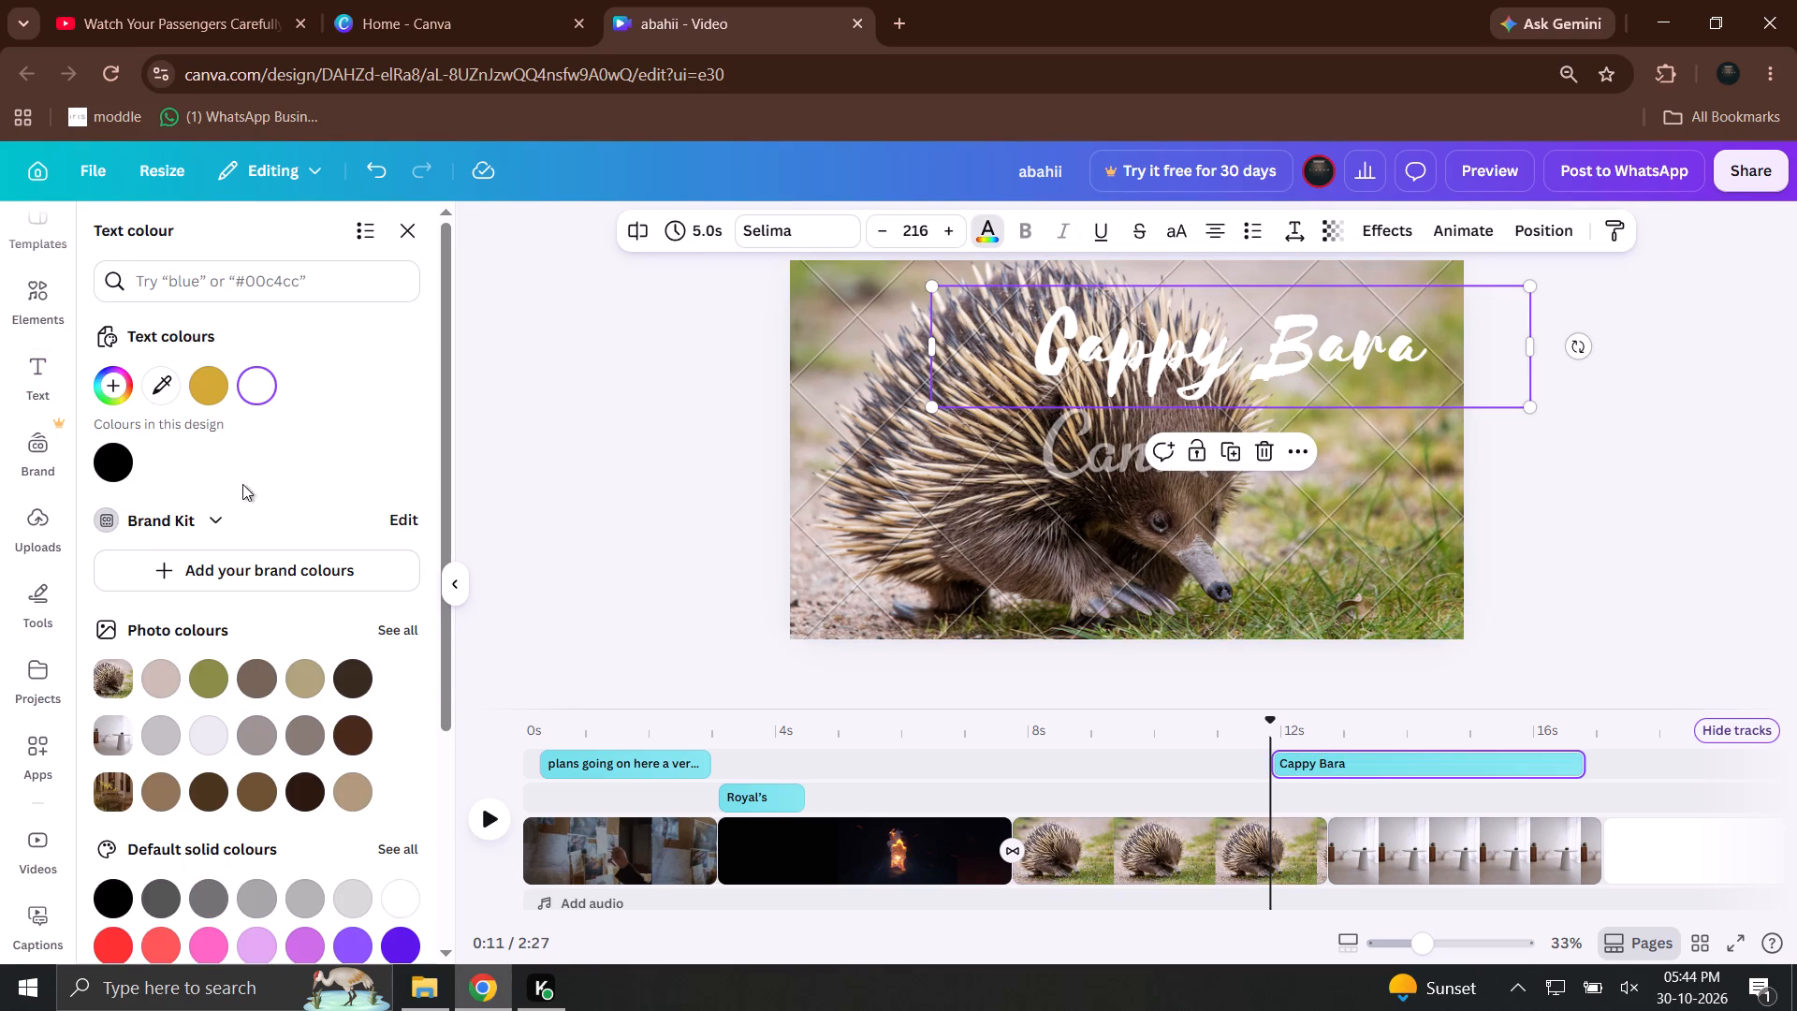
pyautogui.click(111, 475)
# Move the Cappy Bara text to the frame's upper-left corner and widen its box to the full frame width.
pyautogui.moveTo(1201, 374); pyautogui.dragTo(1052, 357)
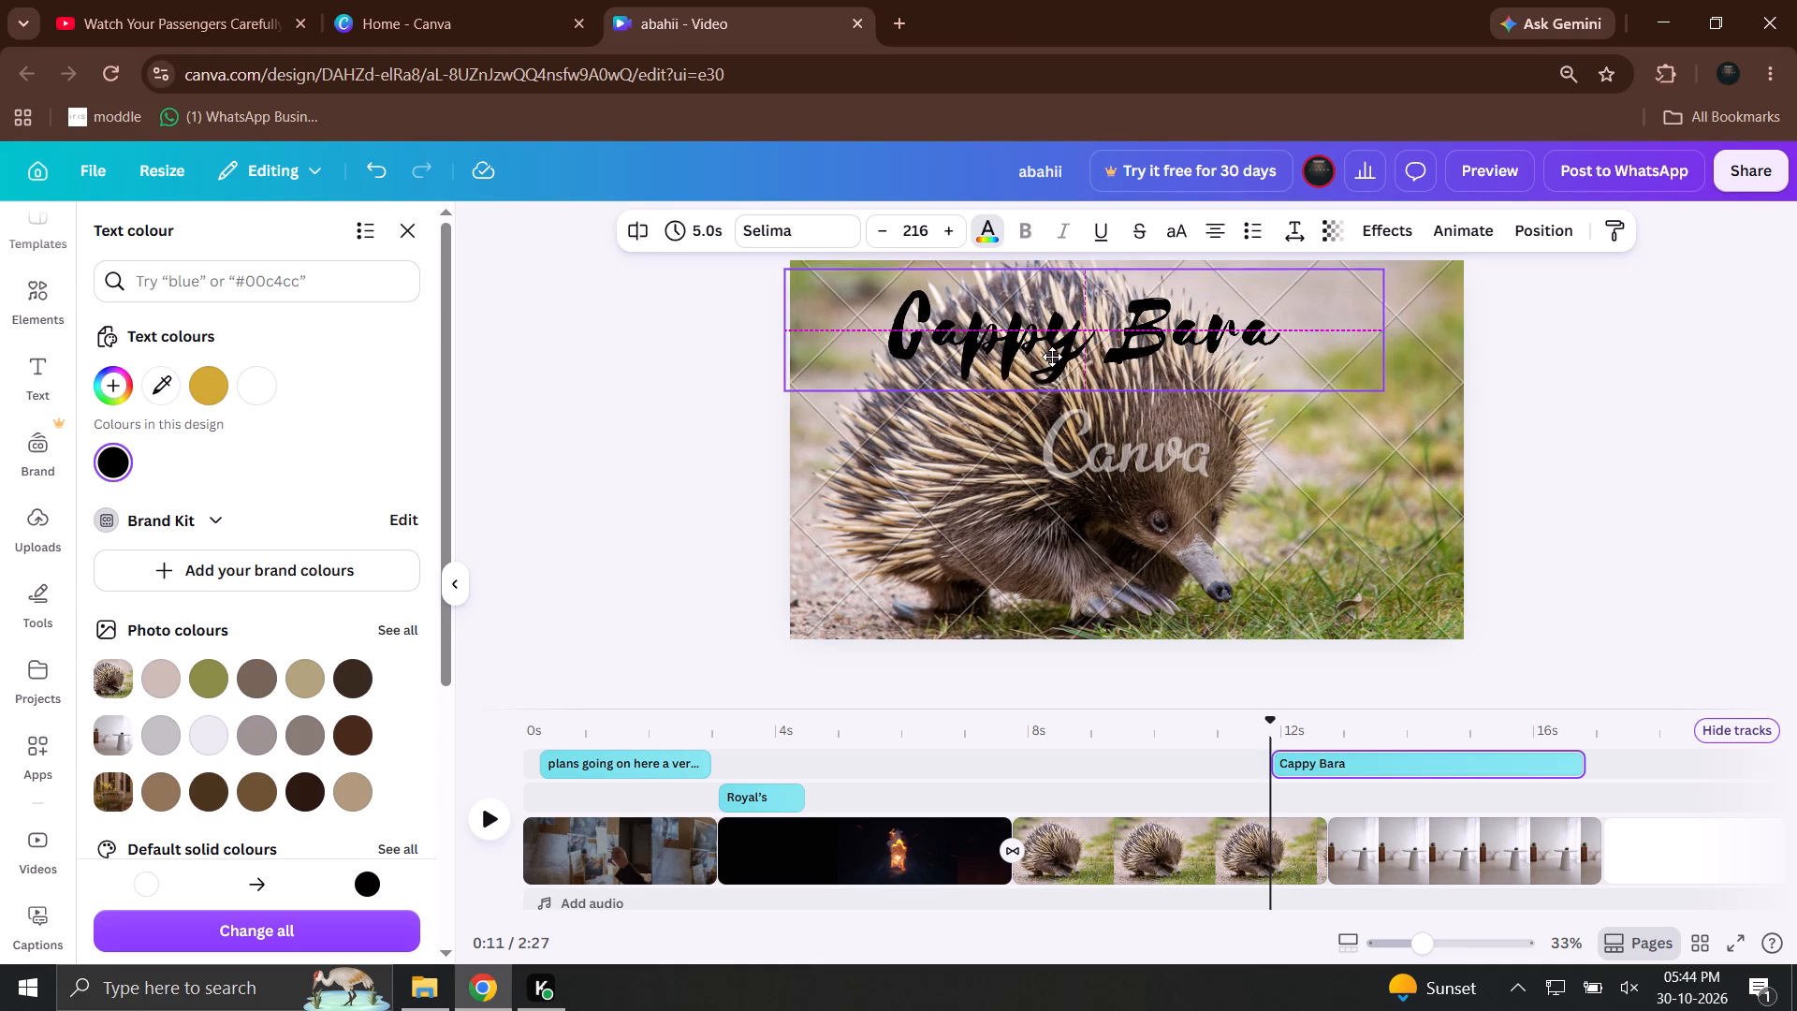
pyautogui.moveTo(1052, 357); pyautogui.dragTo(1059, 351)
pyautogui.moveTo(1402, 323); pyautogui.dragTo(1483, 332)
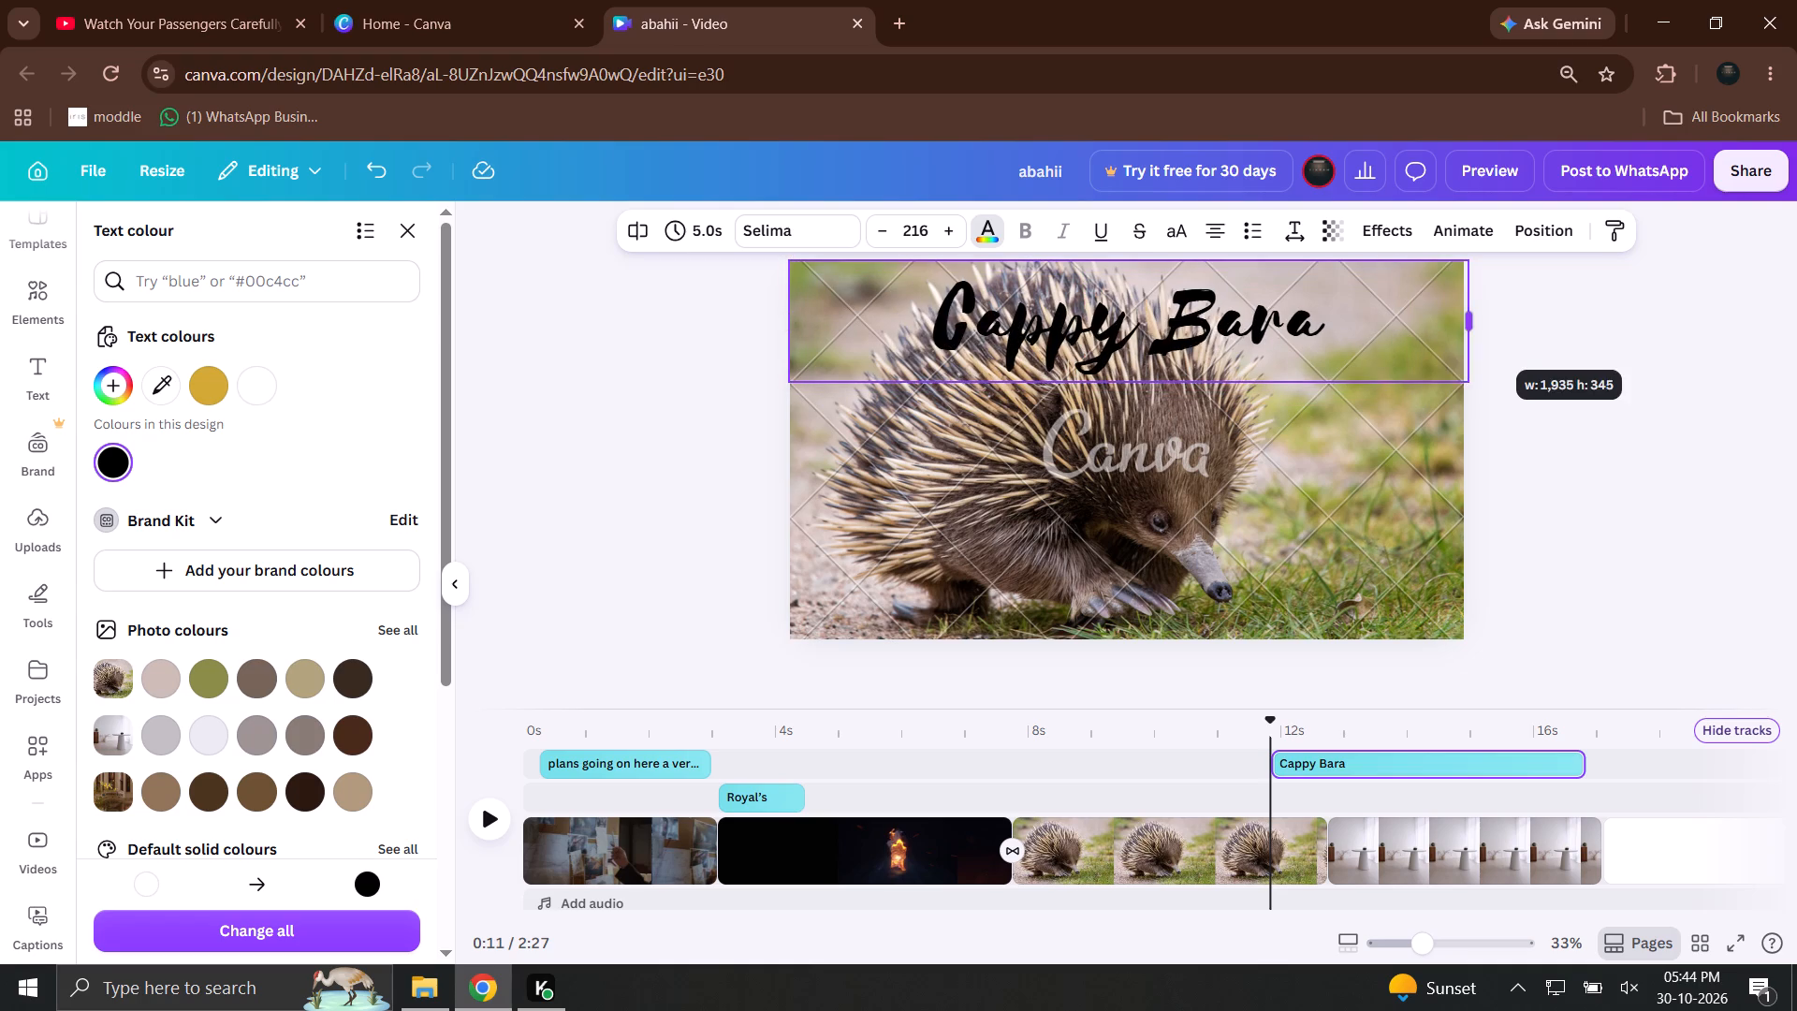
pyautogui.moveTo(1483, 332); pyautogui.dragTo(1481, 347)
# Move the Cappy Bara text on the timeline to start with the animal clip and shorten it to 2.9 s.
pyautogui.moveTo(1408, 755); pyautogui.dragTo(1239, 771)
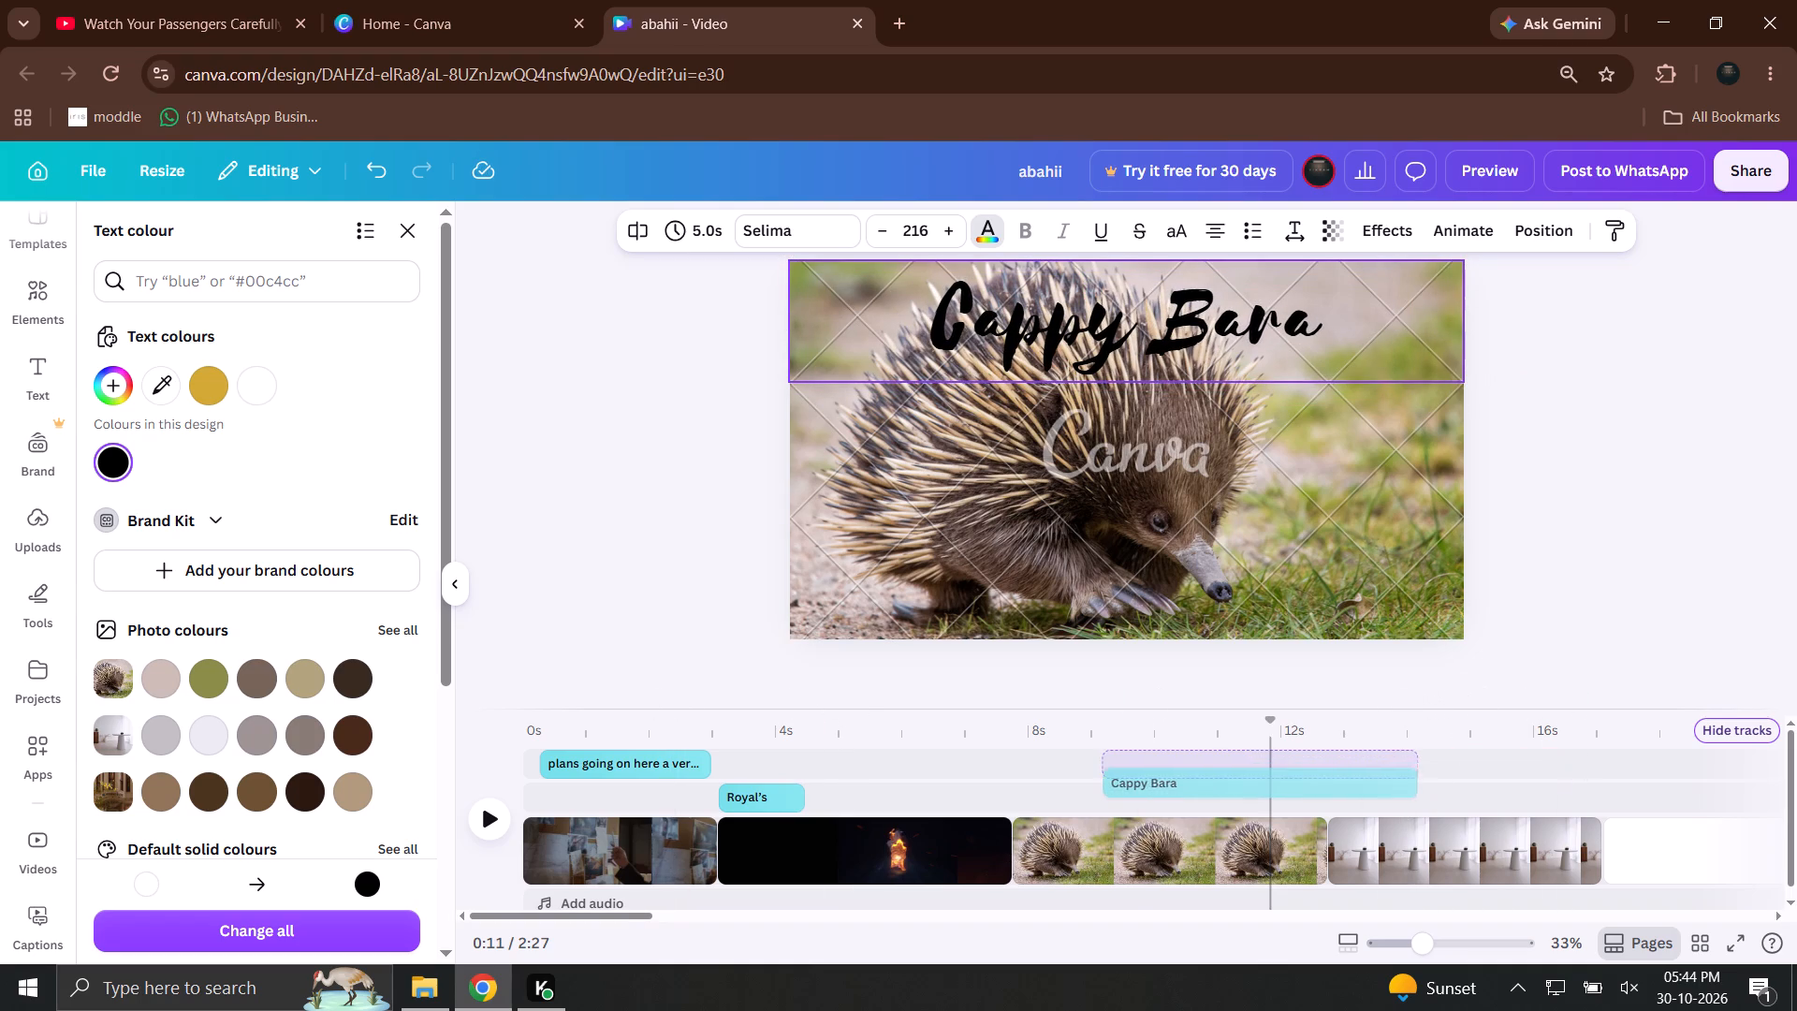
pyautogui.moveTo(1239, 771); pyautogui.dragTo(1146, 777)
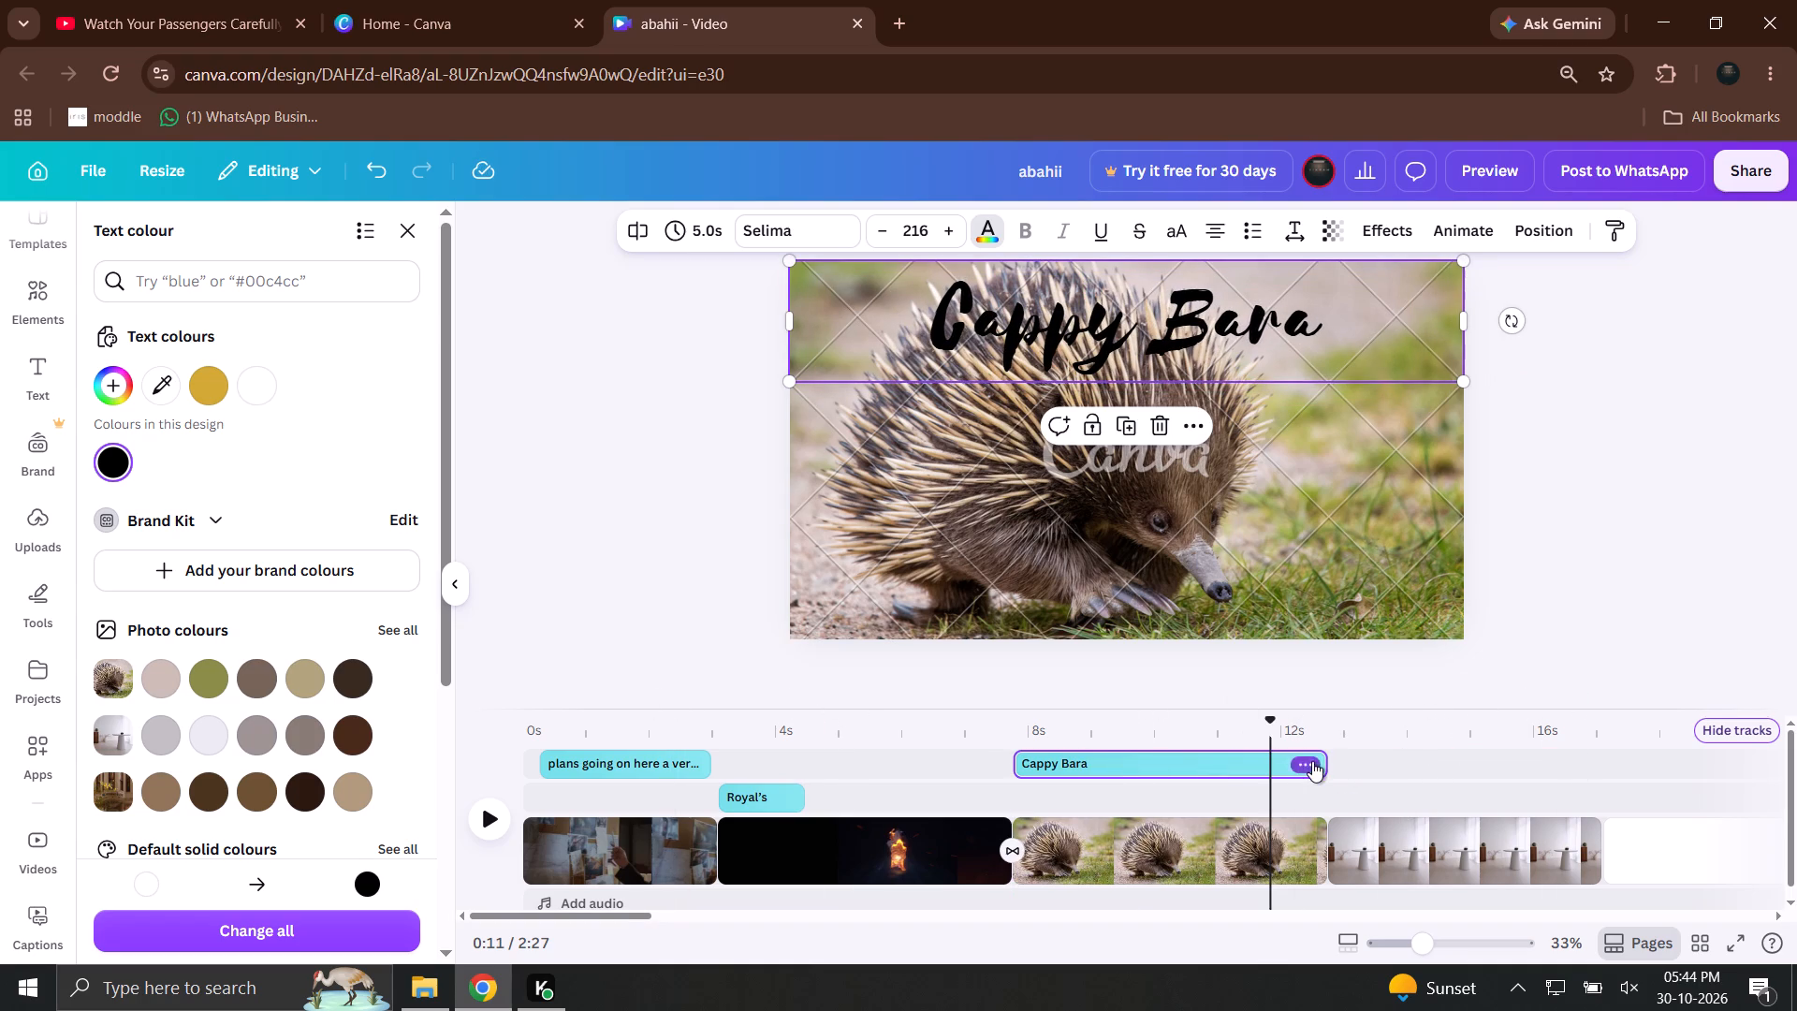
pyautogui.moveTo(1323, 769); pyautogui.dragTo(1197, 762)
# Trim the animal clip to 2.9 s so it ends with the Cappy Bara text, and play from about 6.4 s.
pyautogui.click(1280, 850)
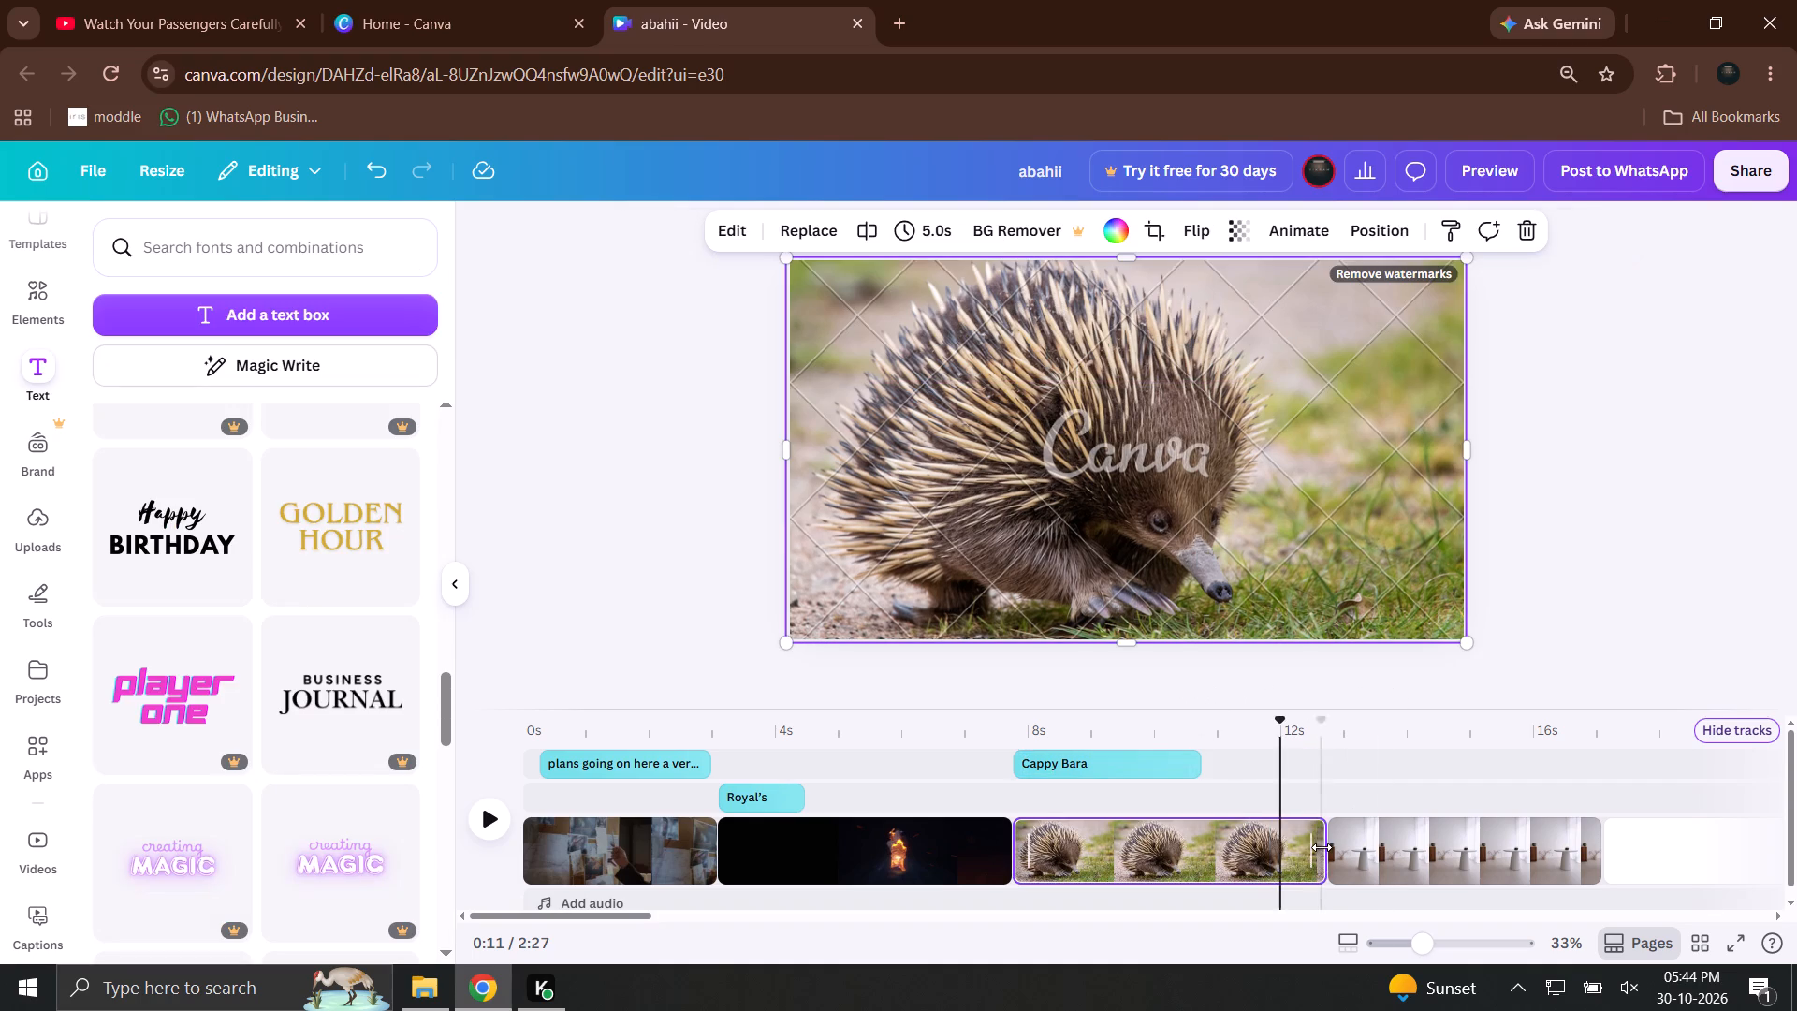
pyautogui.moveTo(1322, 847); pyautogui.dragTo(1200, 846)
pyautogui.click(933, 729)
pyautogui.press('space')
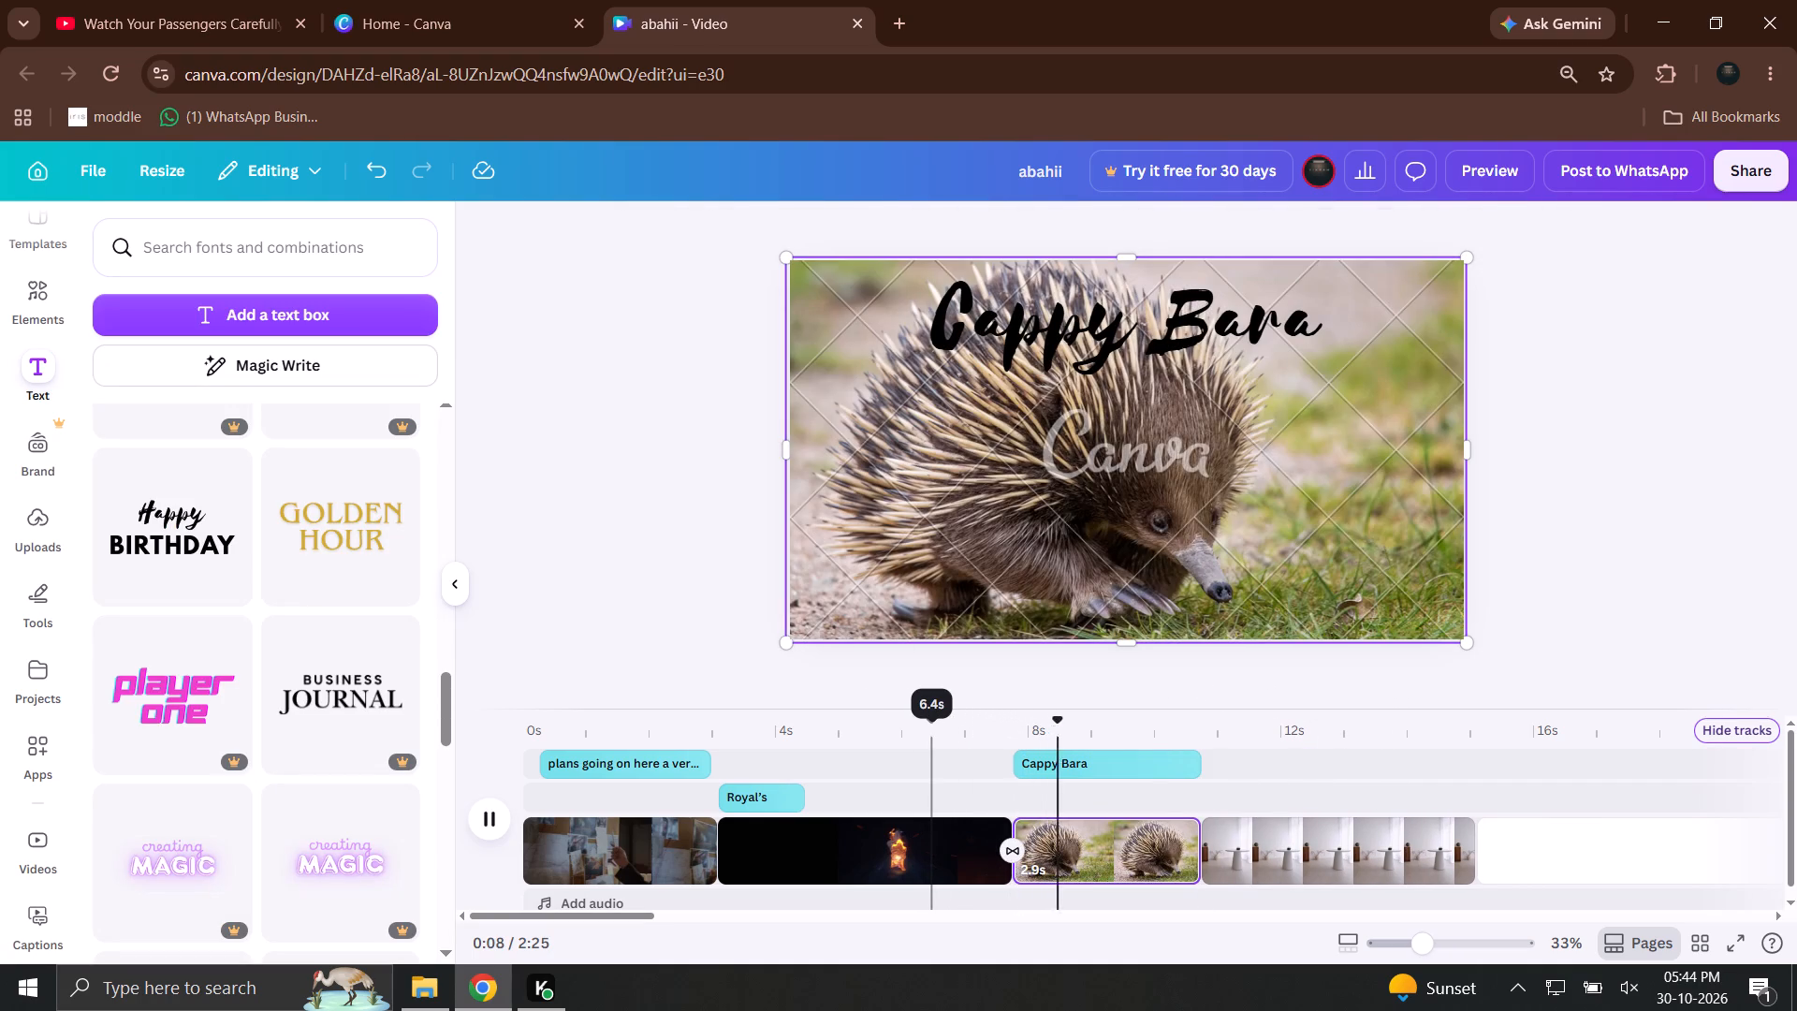
pyautogui.press('space')
pyautogui.click(1027, 312)
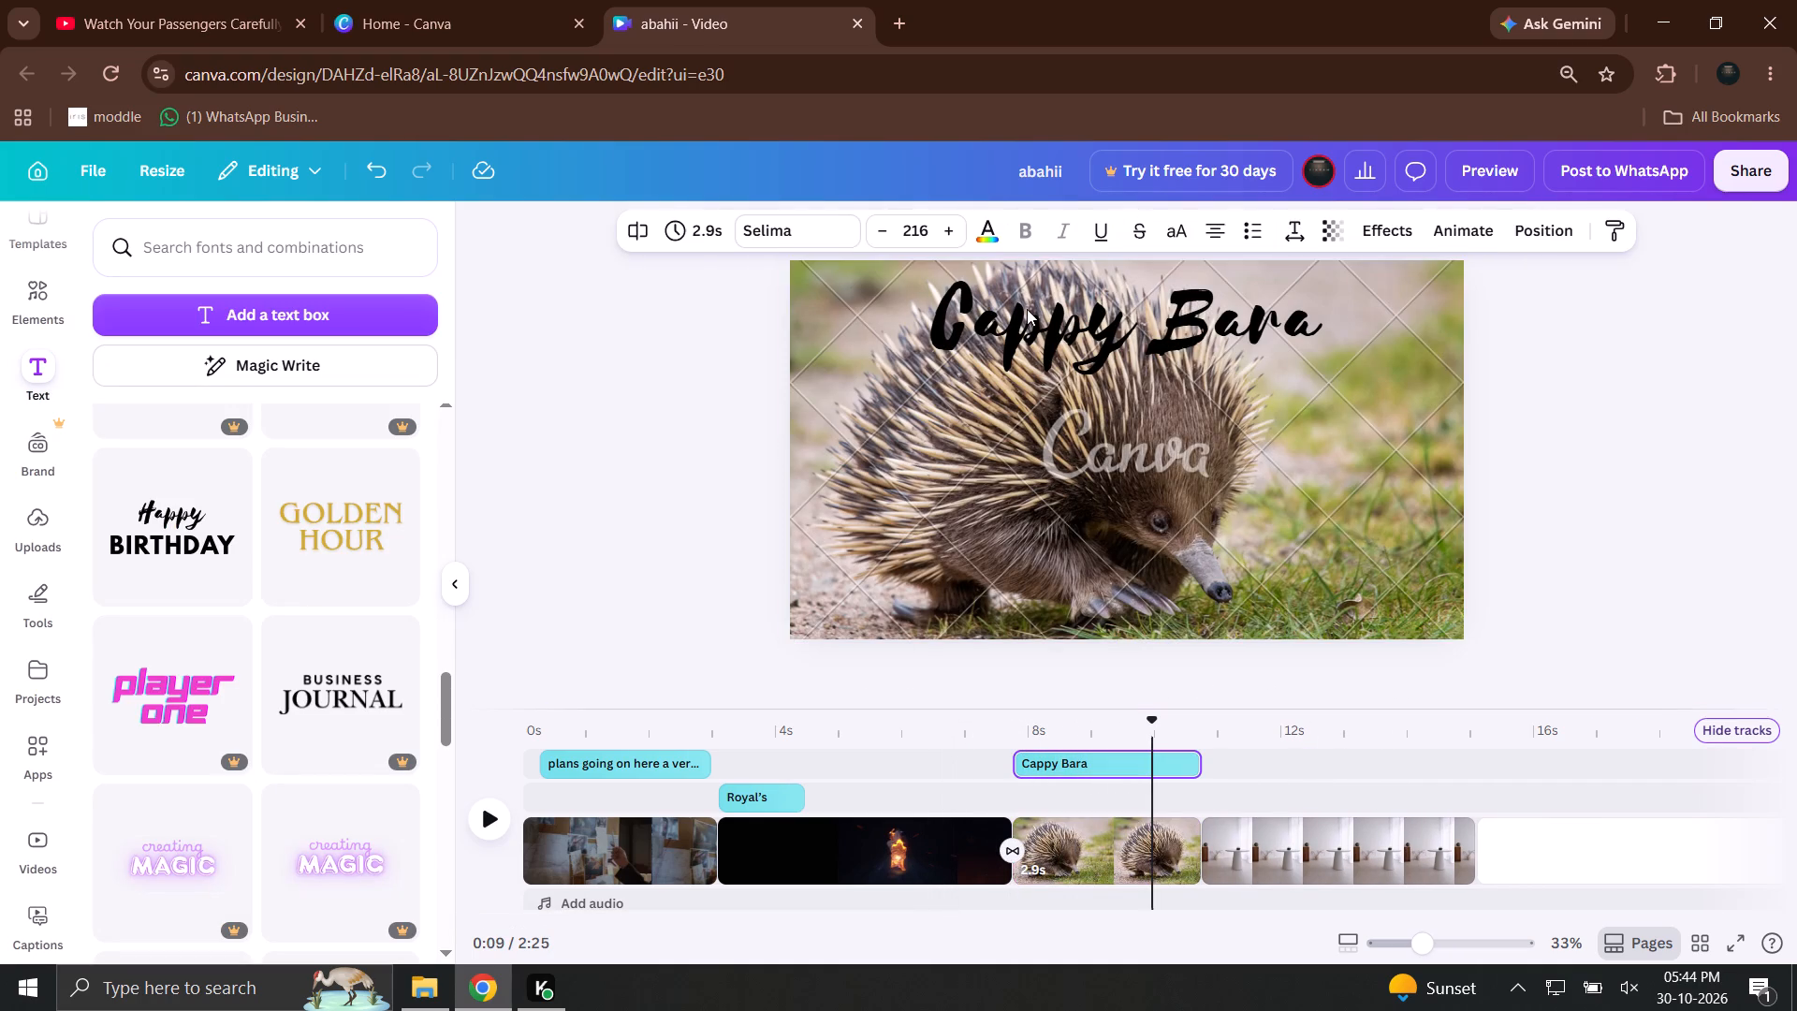
pyautogui.click(1027, 309)
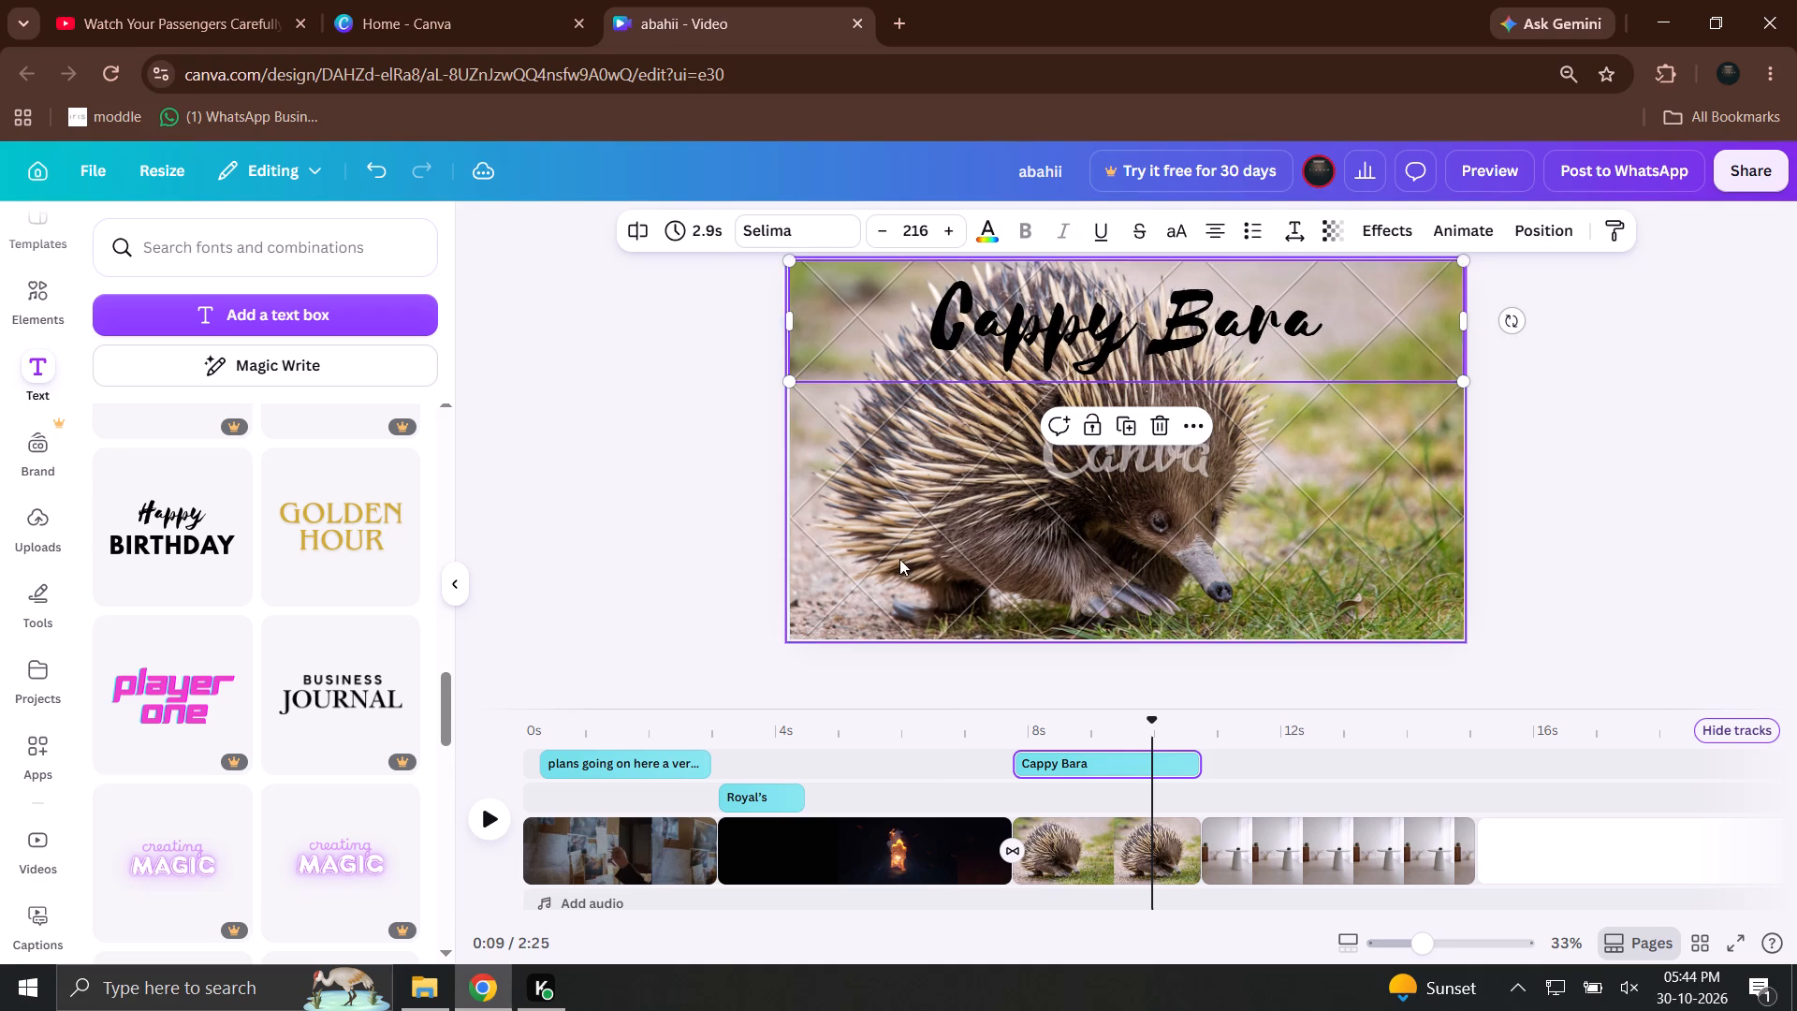
# Add the THANK YOU text style to the timeline at about 10 s and delete its YOU line.
pyautogui.scroll(-7, 274, 729)
pyautogui.moveTo(346, 598); pyautogui.dragTo(1142, 651)
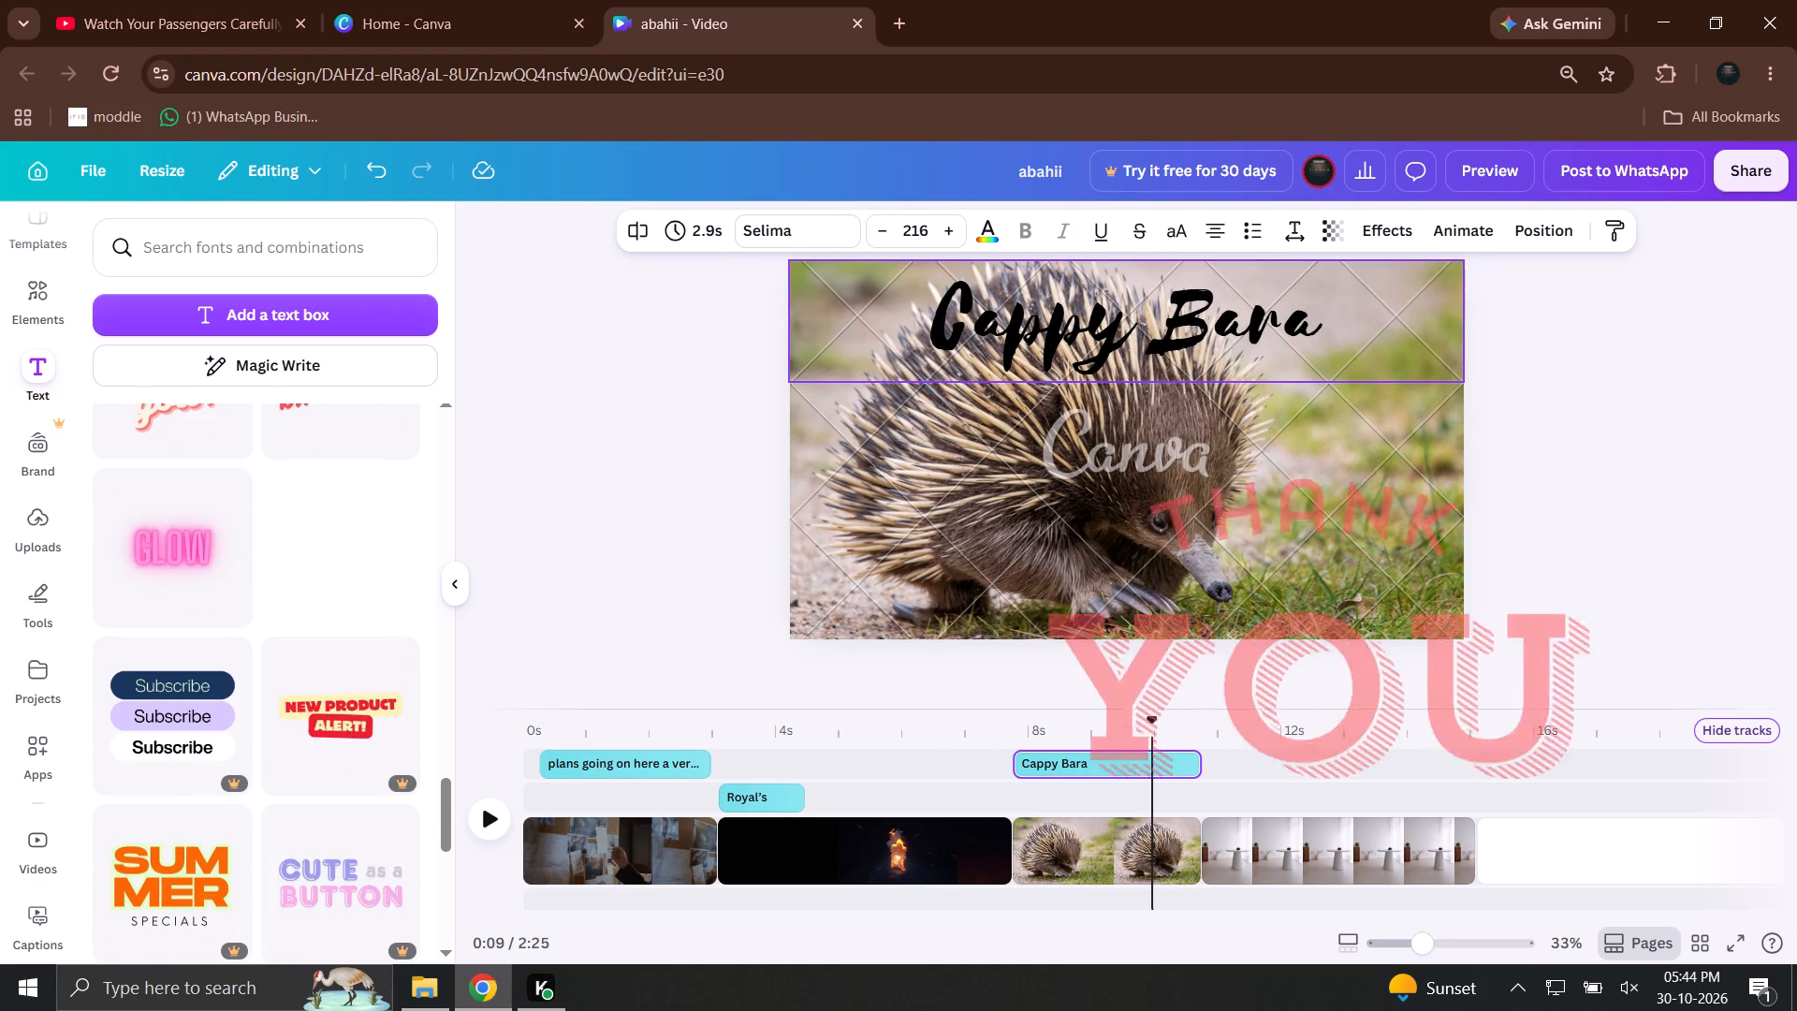
pyautogui.moveTo(1142, 651); pyautogui.dragTo(1240, 774)
pyautogui.click(1178, 738)
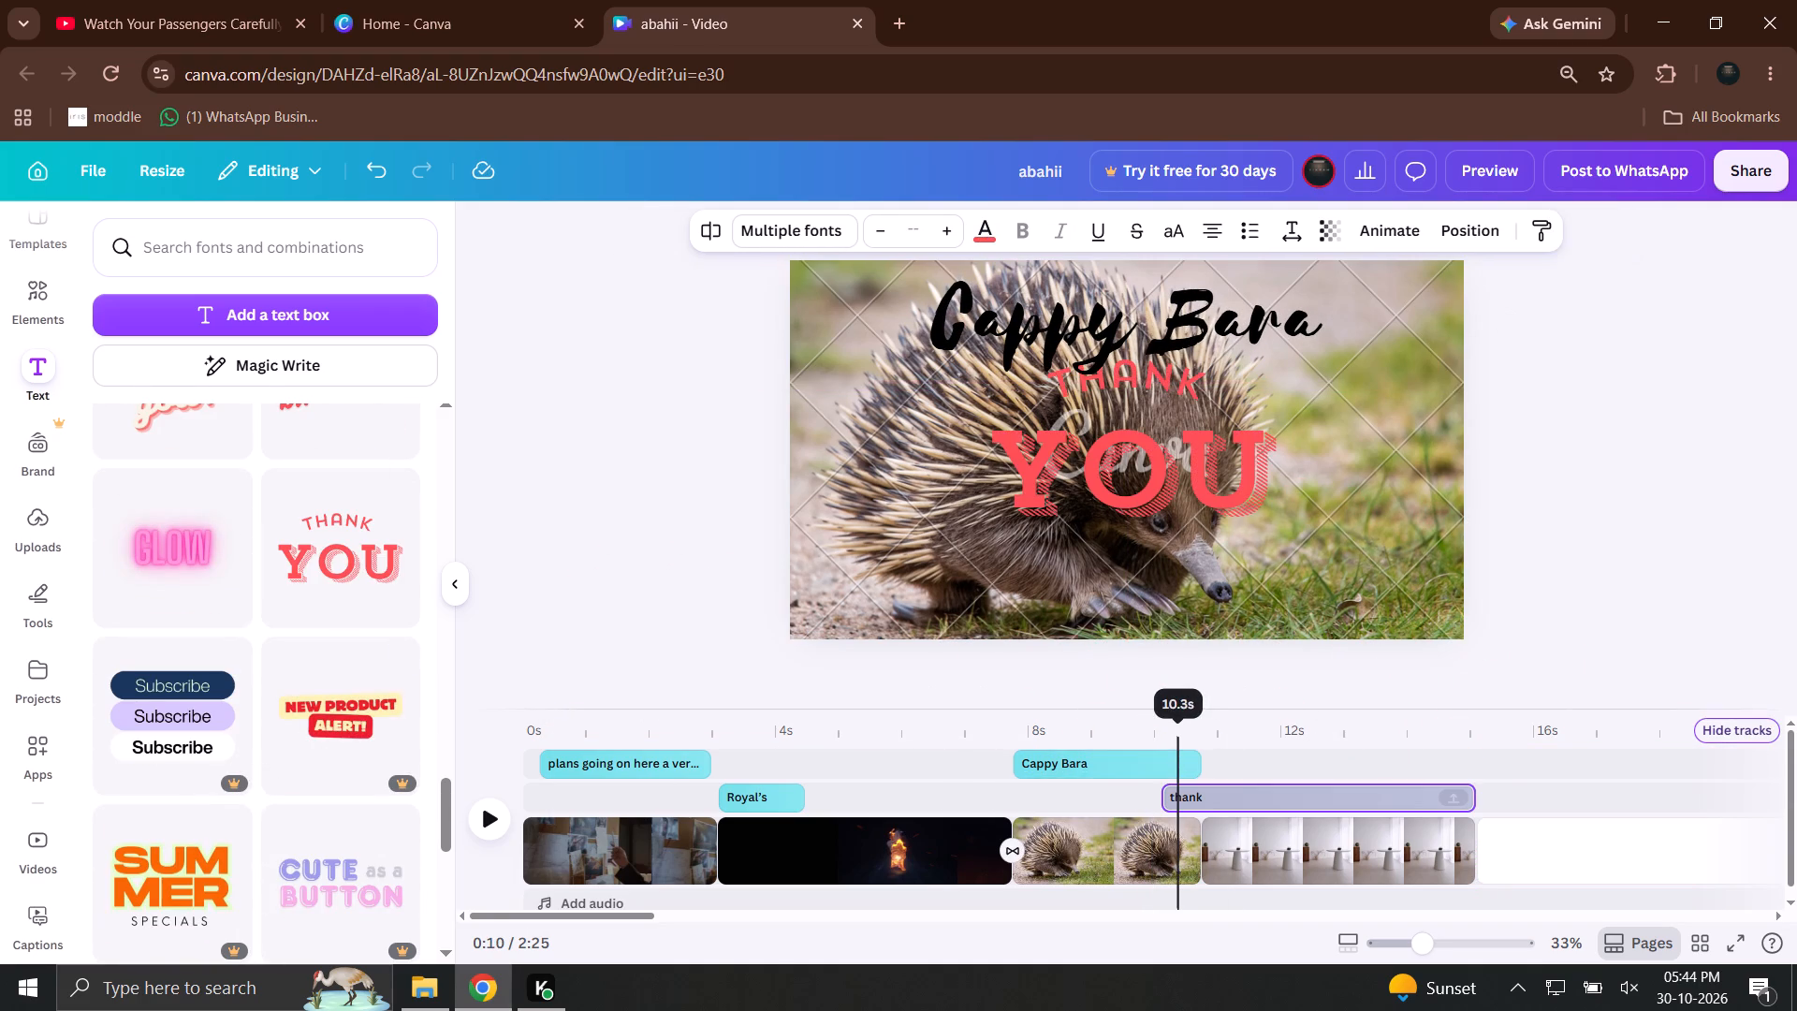
pyautogui.click(1141, 494)
pyautogui.moveTo(1141, 494); pyautogui.dragTo(1134, 532)
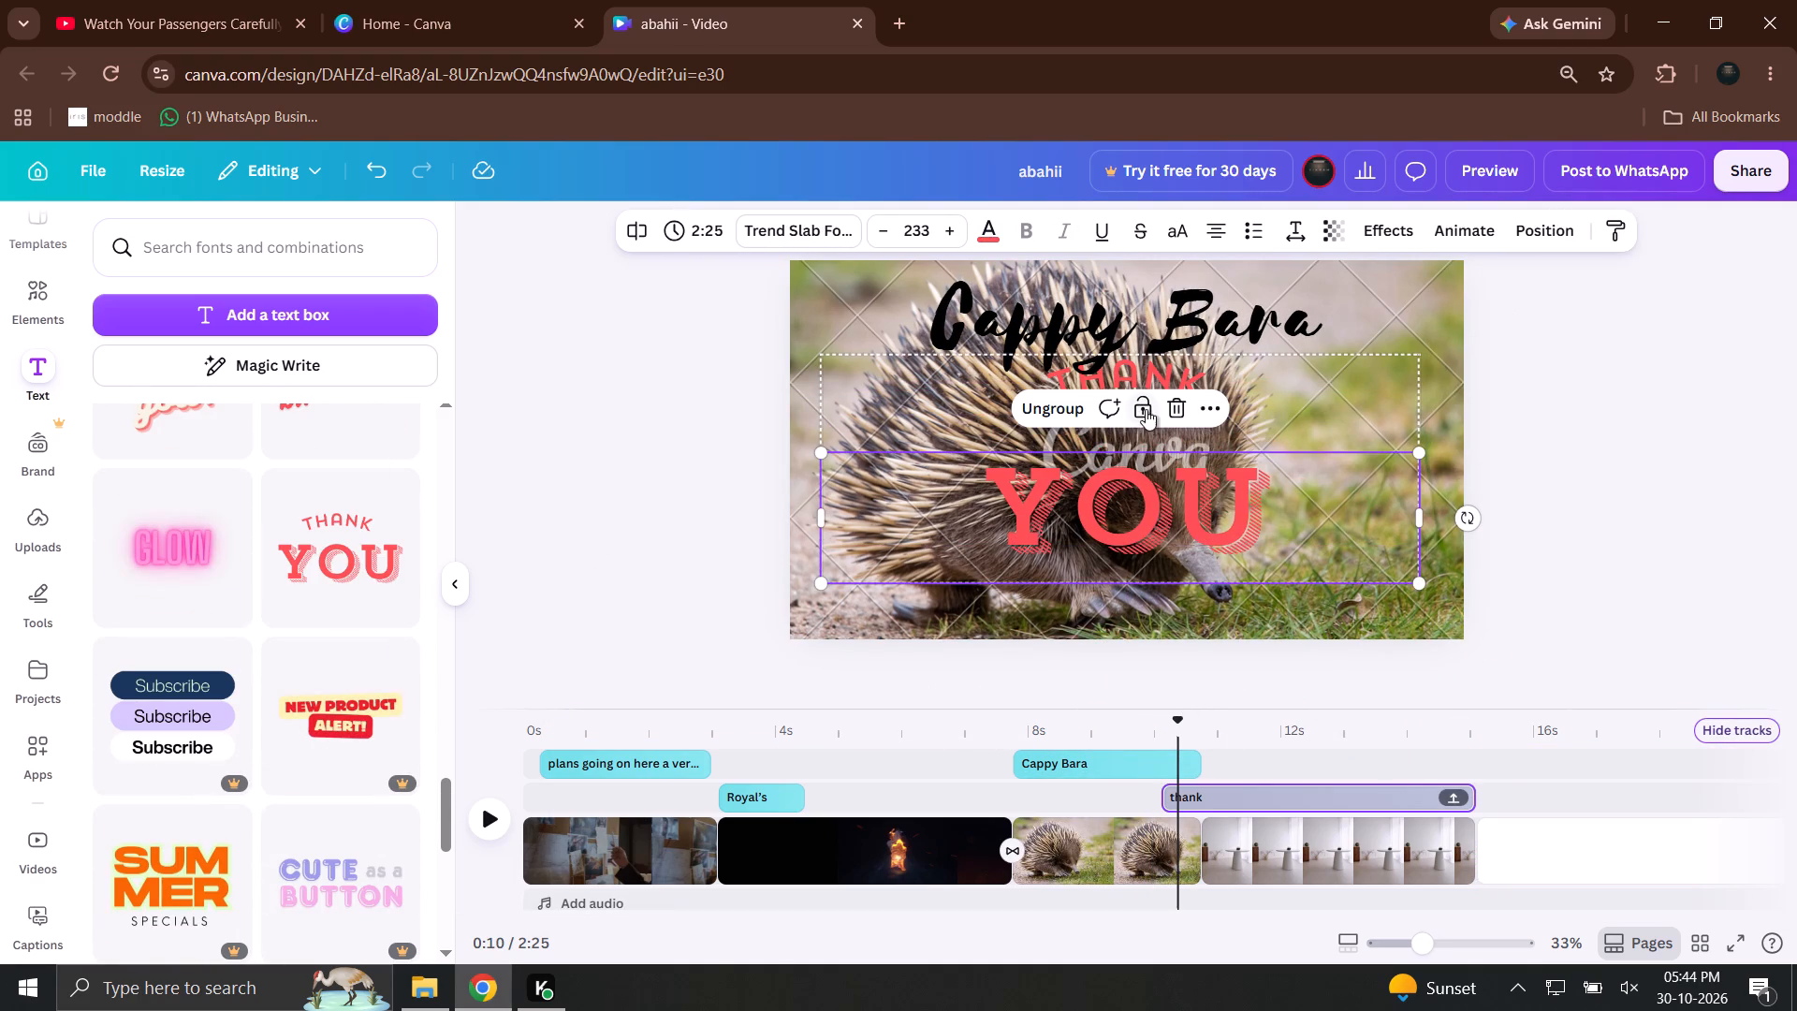
pyautogui.click(1192, 412)
# Enlarge the THANK text to size 238 and place it in the lower half of the frame.
pyautogui.moveTo(1136, 382); pyautogui.dragTo(1135, 524)
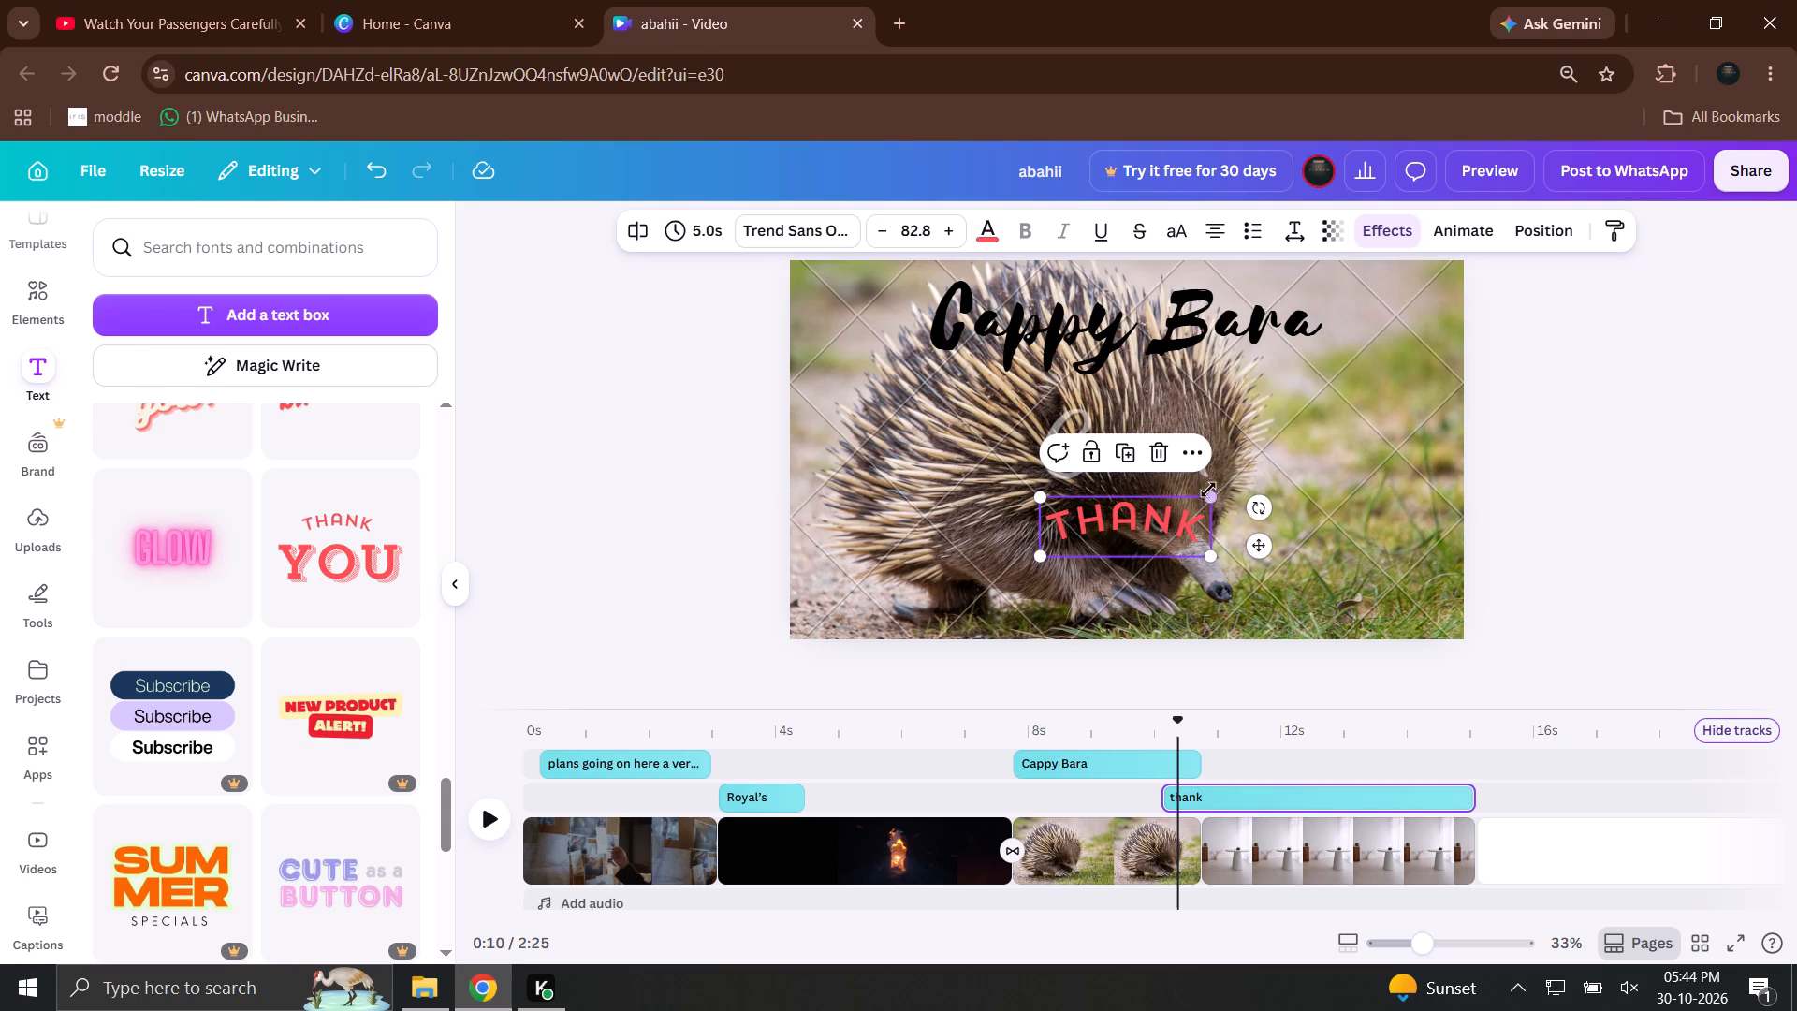
pyautogui.moveTo(1208, 496); pyautogui.dragTo(1539, 415)
pyautogui.moveTo(1330, 500); pyautogui.dragTo(1144, 572)
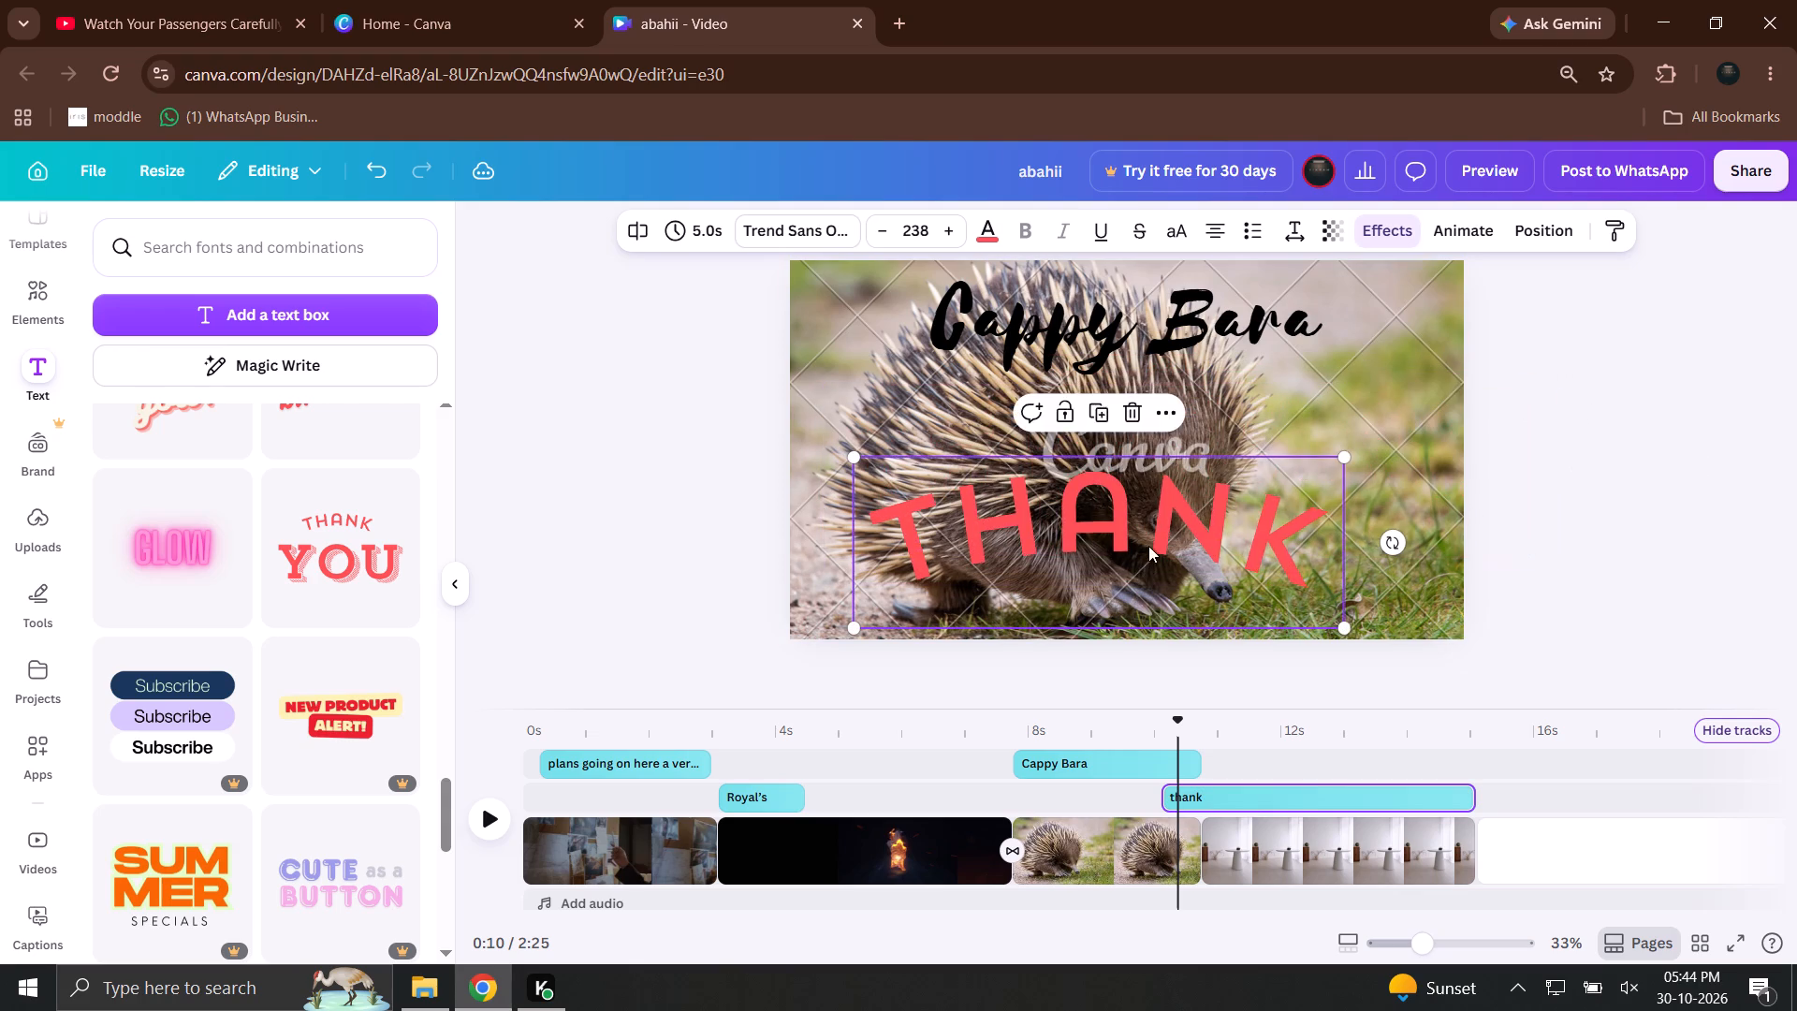
# Replace the THANK text with "Swahaa".
pyautogui.tripleClick(1148, 546)
pyautogui.write('Omm')
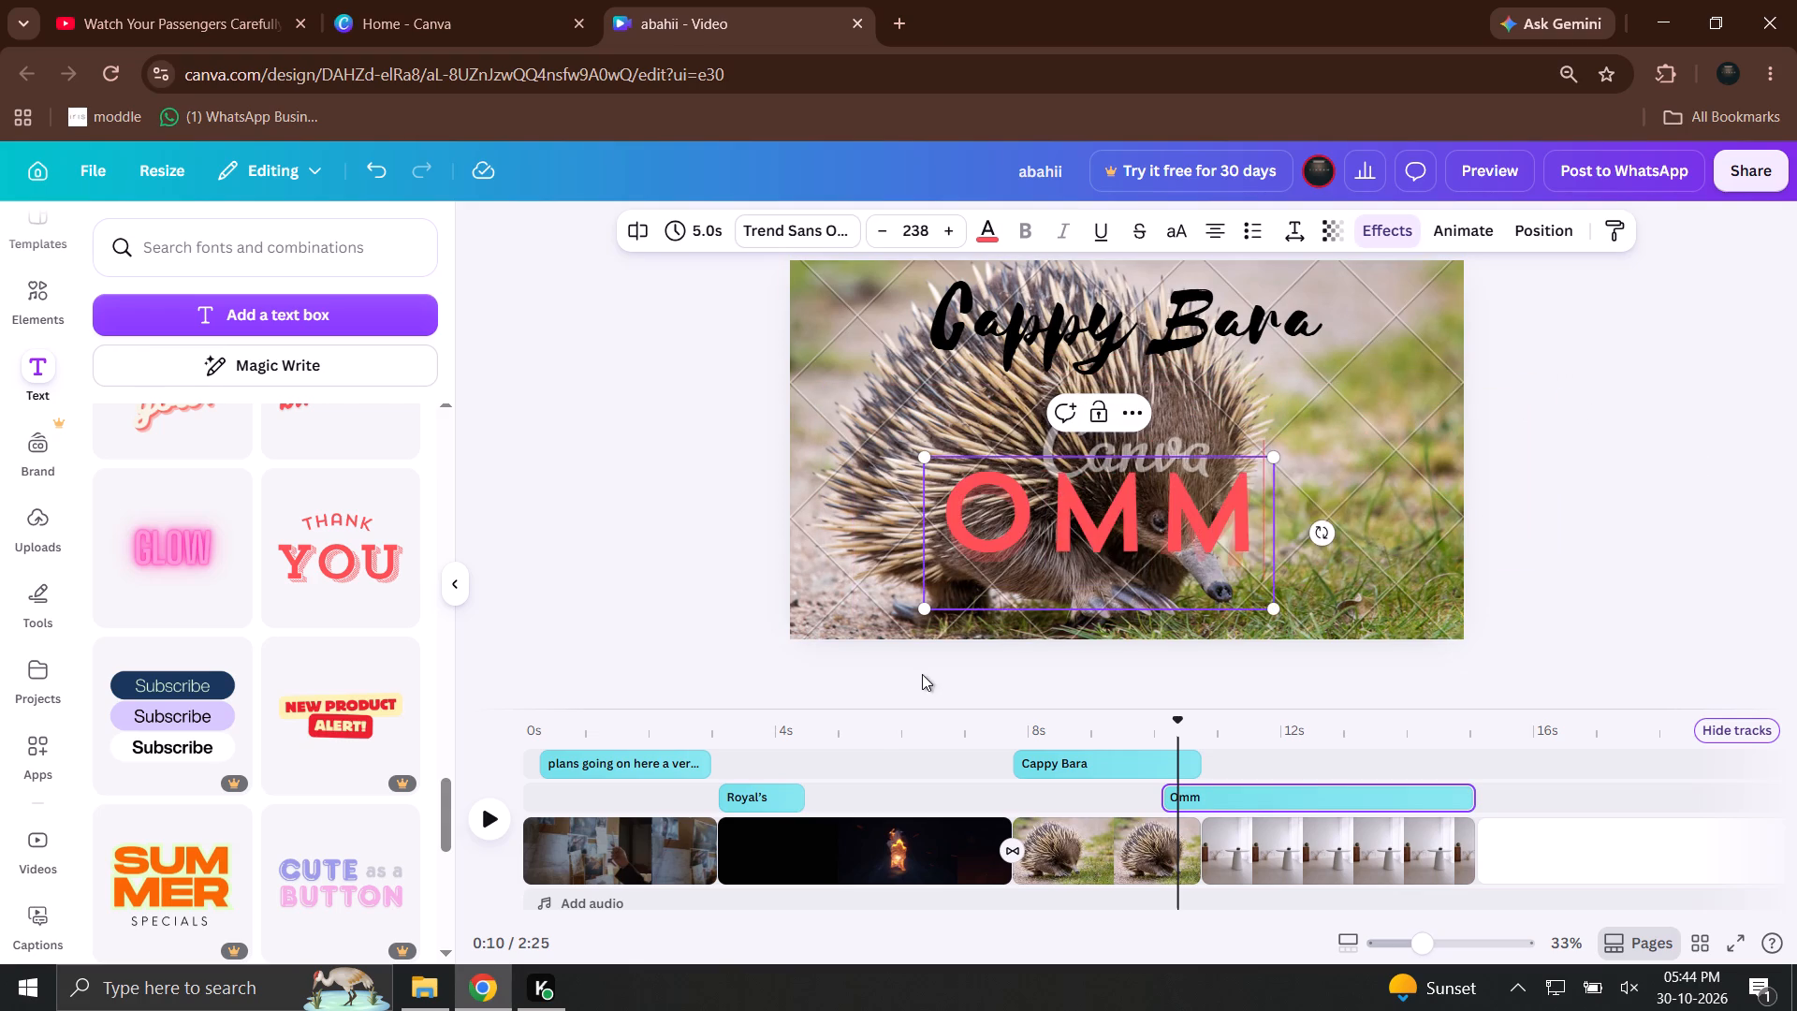
pyautogui.press('BackSpace')
pyautogui.press('BackSpace')
pyautogui.press('BackSpace')
pyautogui.write('Om')
pyautogui.press('BackSpace')
pyautogui.press('BackSpace')
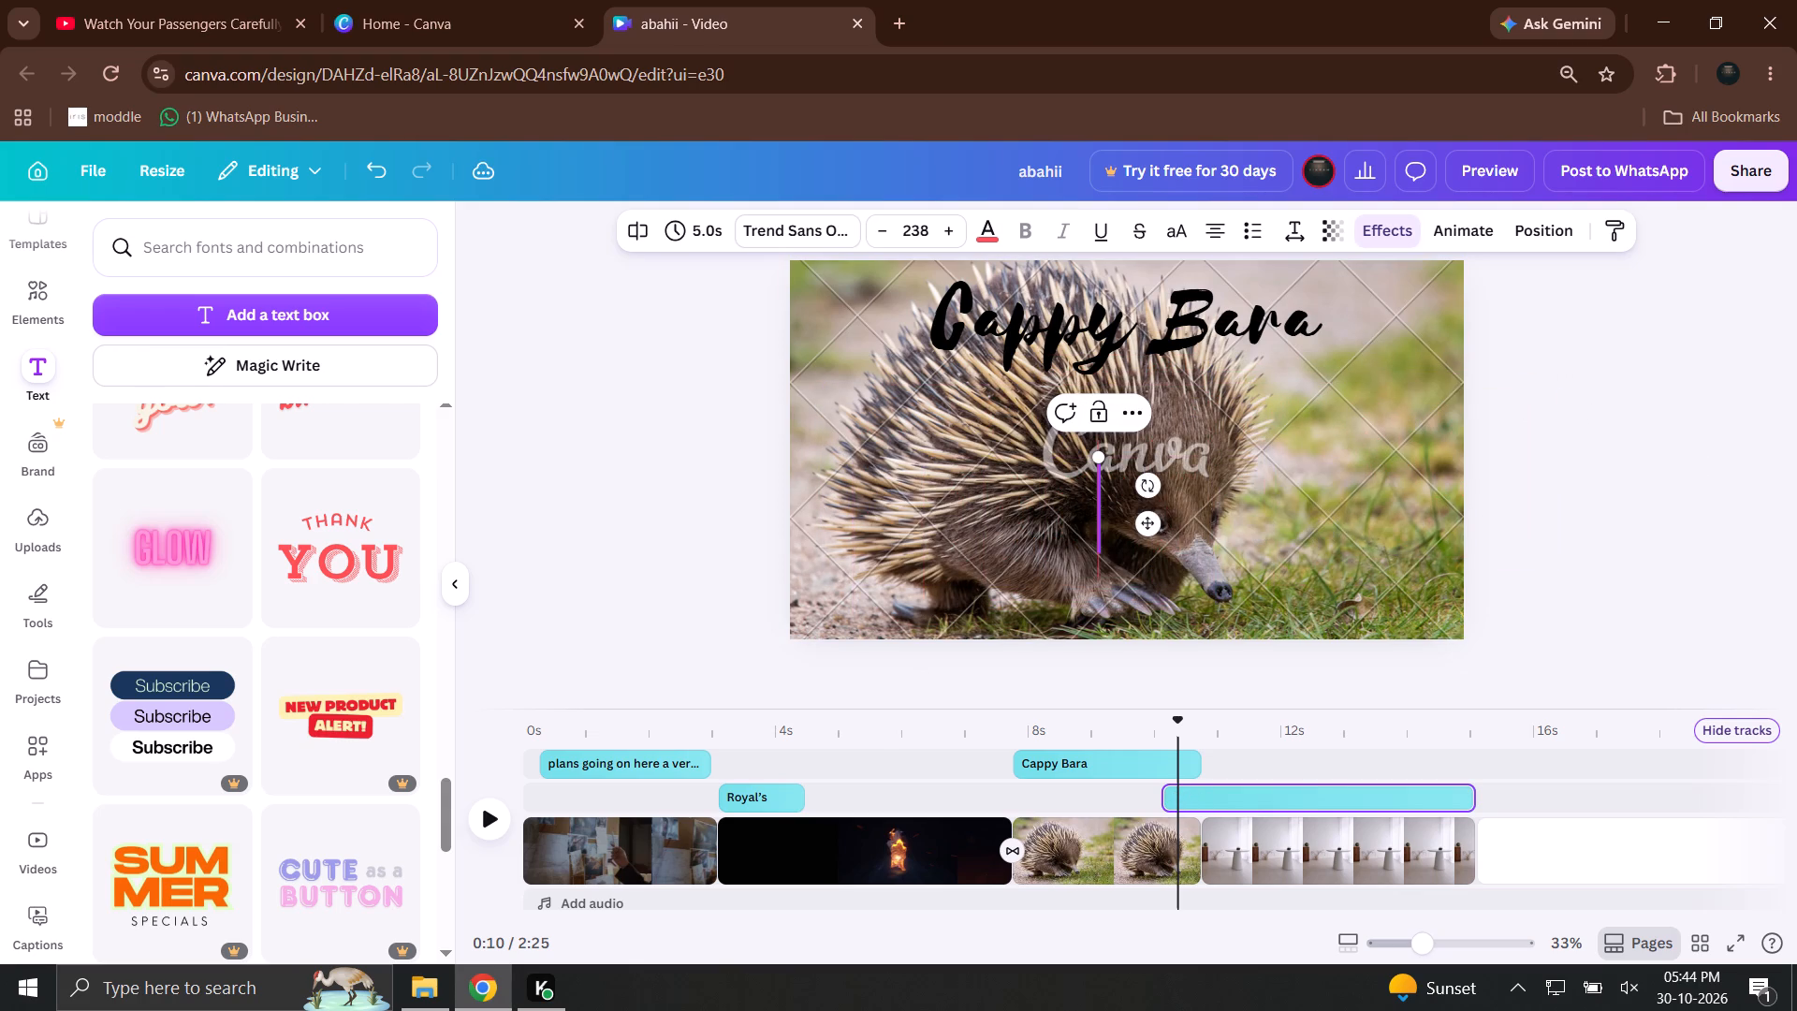
pyautogui.write('Swahaa')
pyautogui.click(1608, 566)
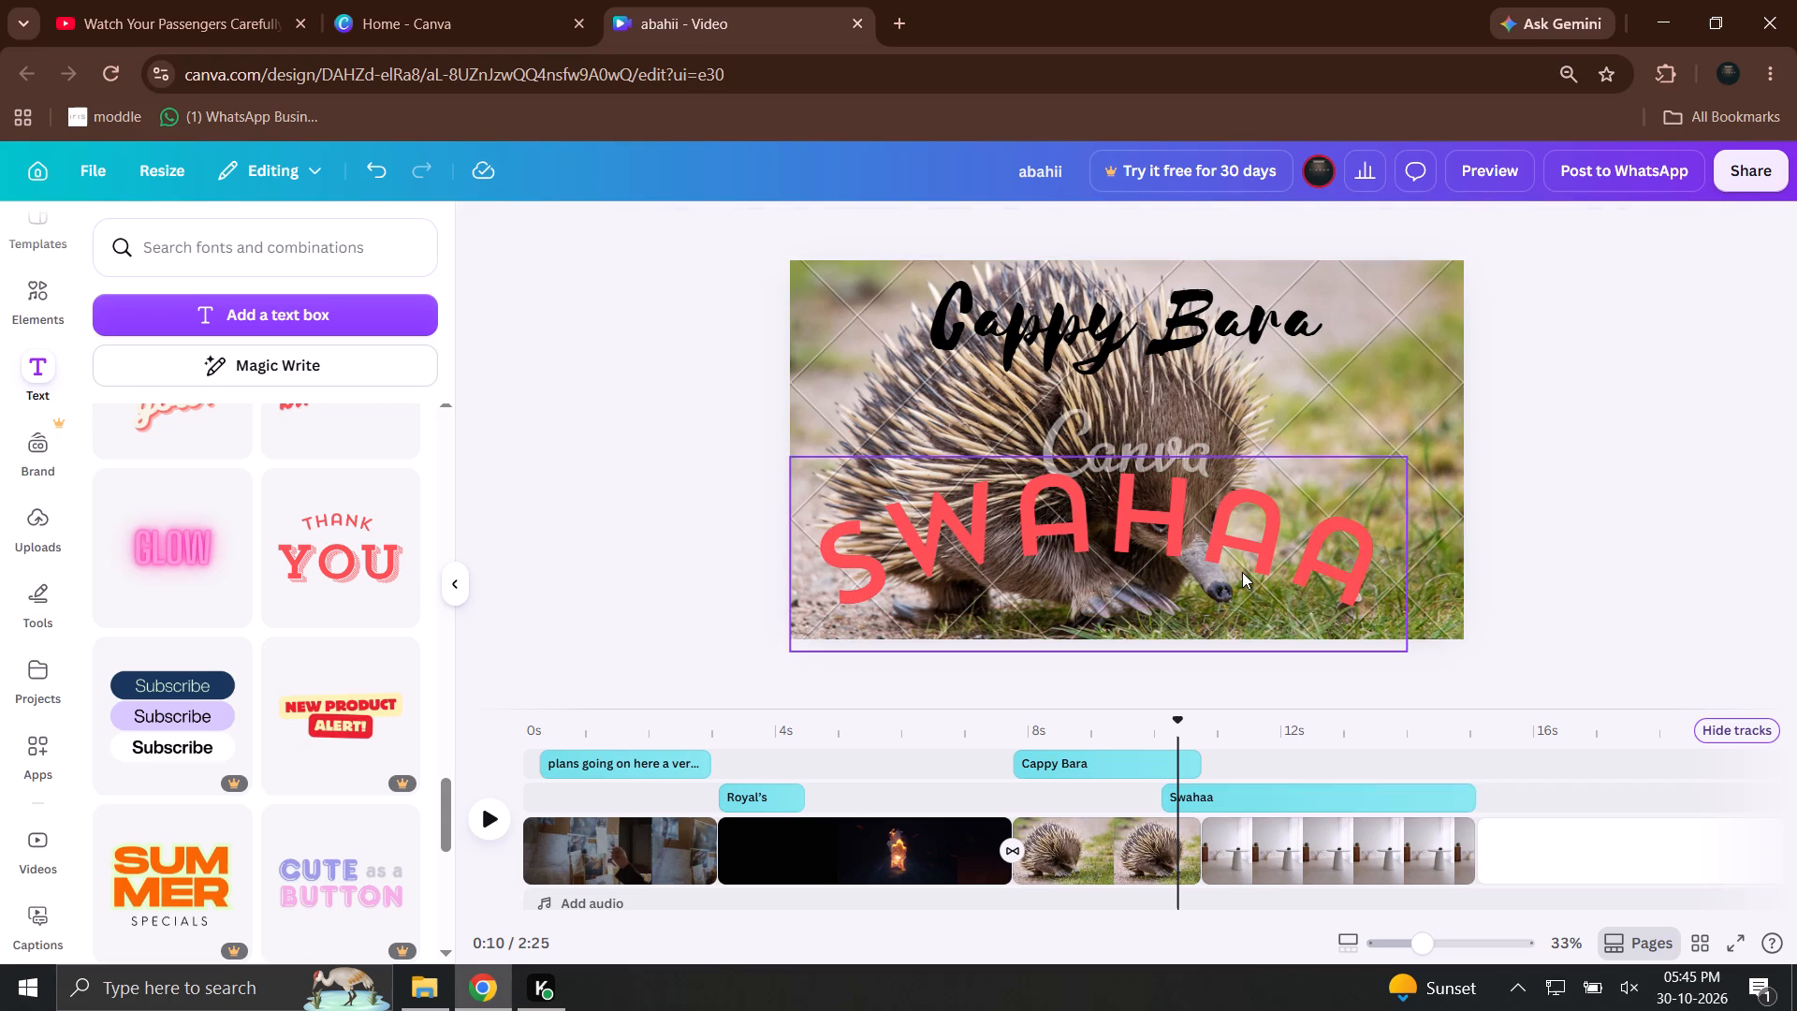
# Move the Swahaa text slightly up so it fits centred within the frame.
pyautogui.click(1242, 572)
pyautogui.moveTo(1242, 570); pyautogui.dragTo(1272, 526)
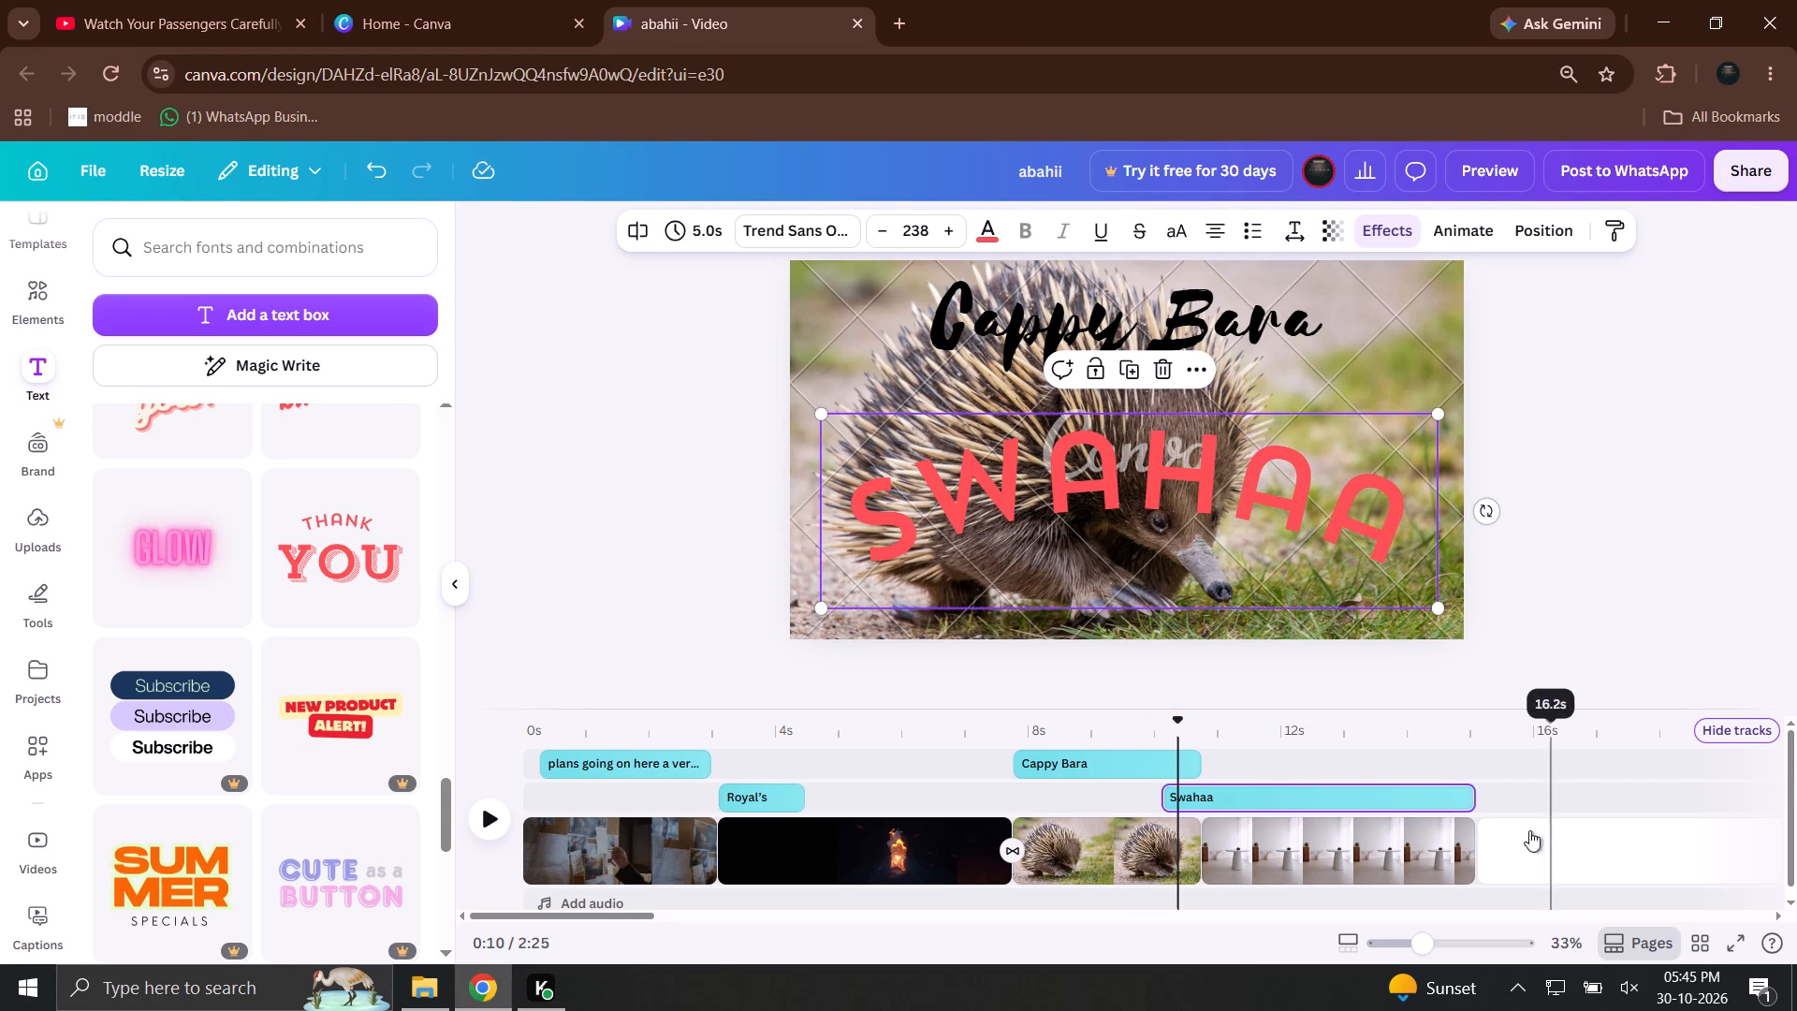
# Shorten the Swahaa text on the timeline to 1.3 s and play from about 10 s.
pyautogui.moveTo(1470, 806); pyautogui.dragTo(1241, 784)
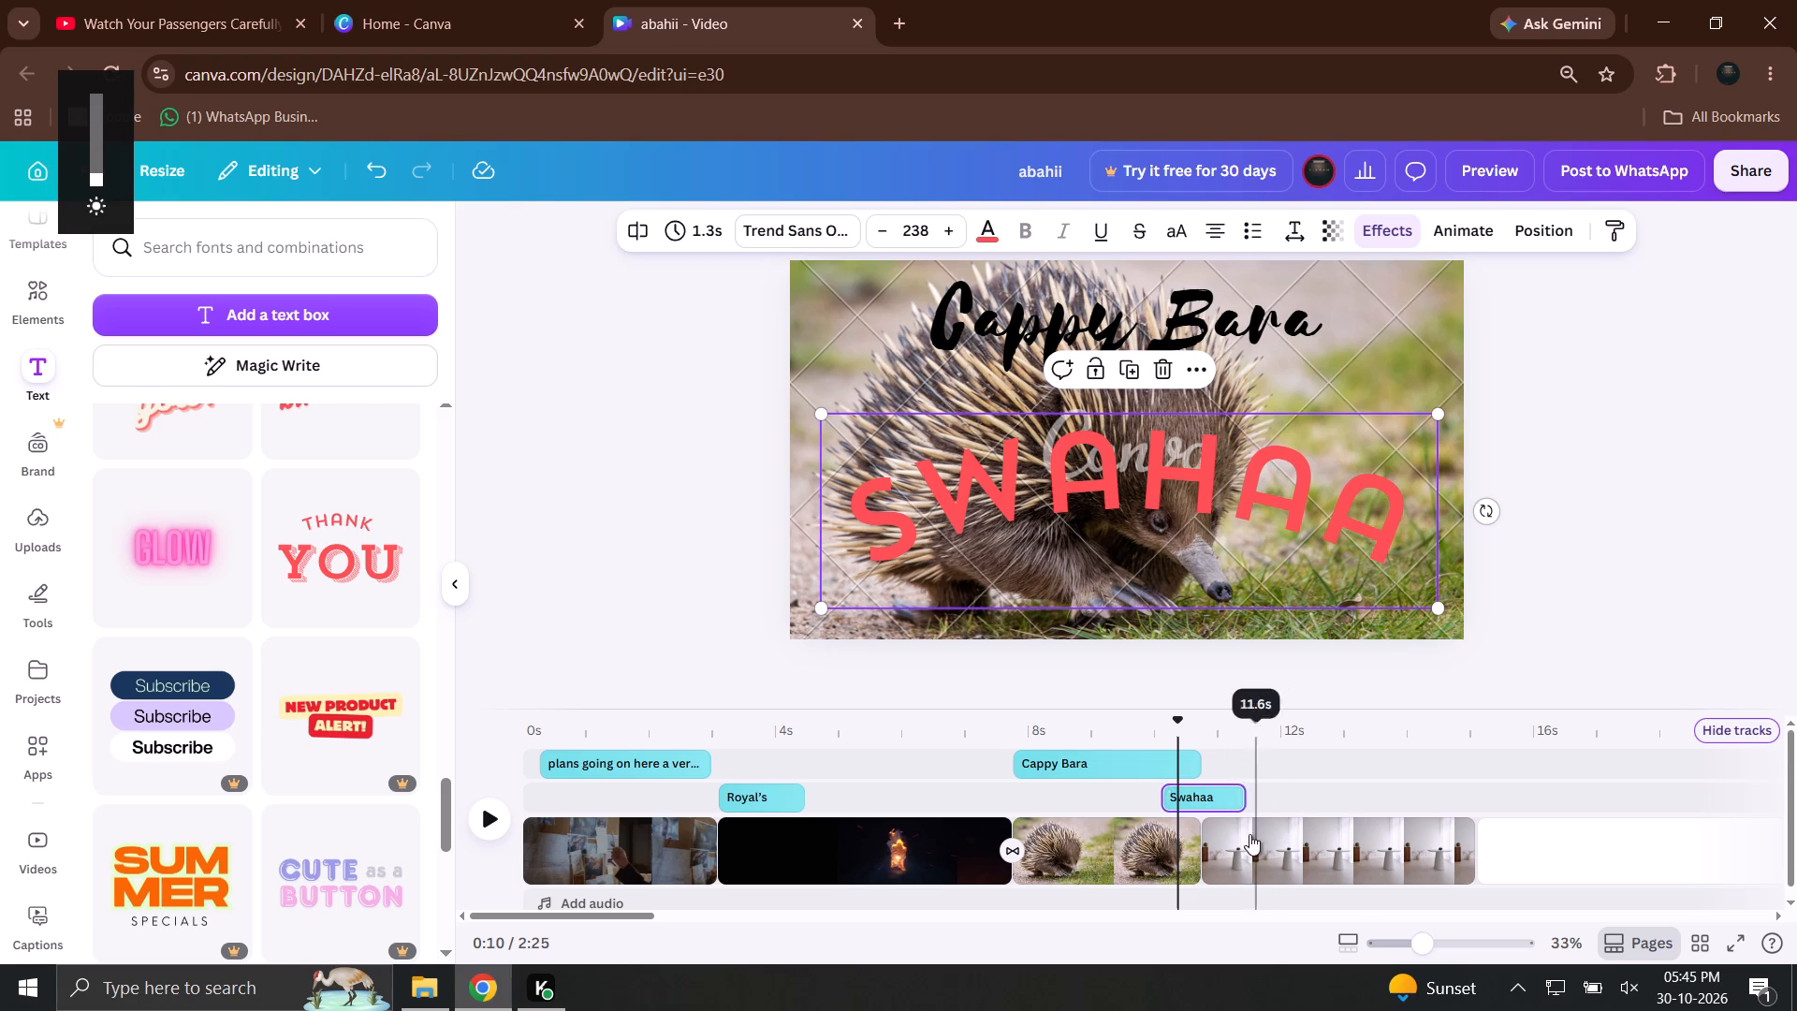
pyautogui.click(1168, 725)
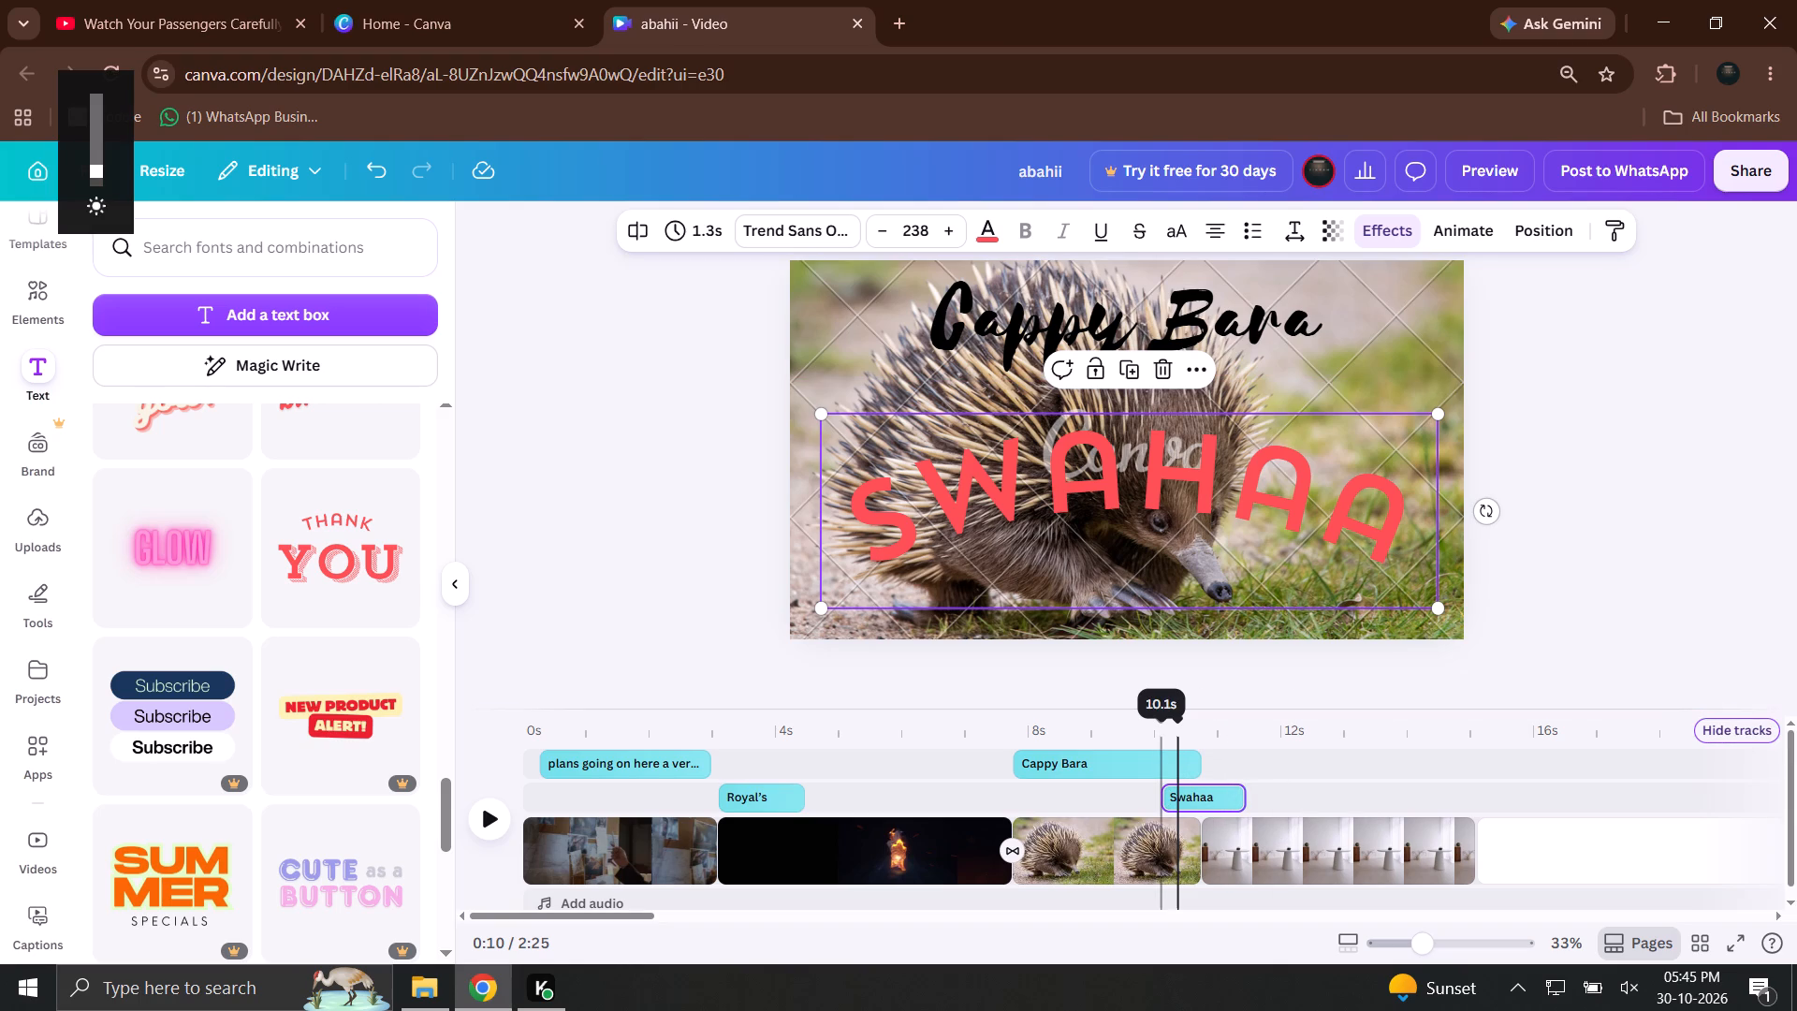
pyautogui.press('space')
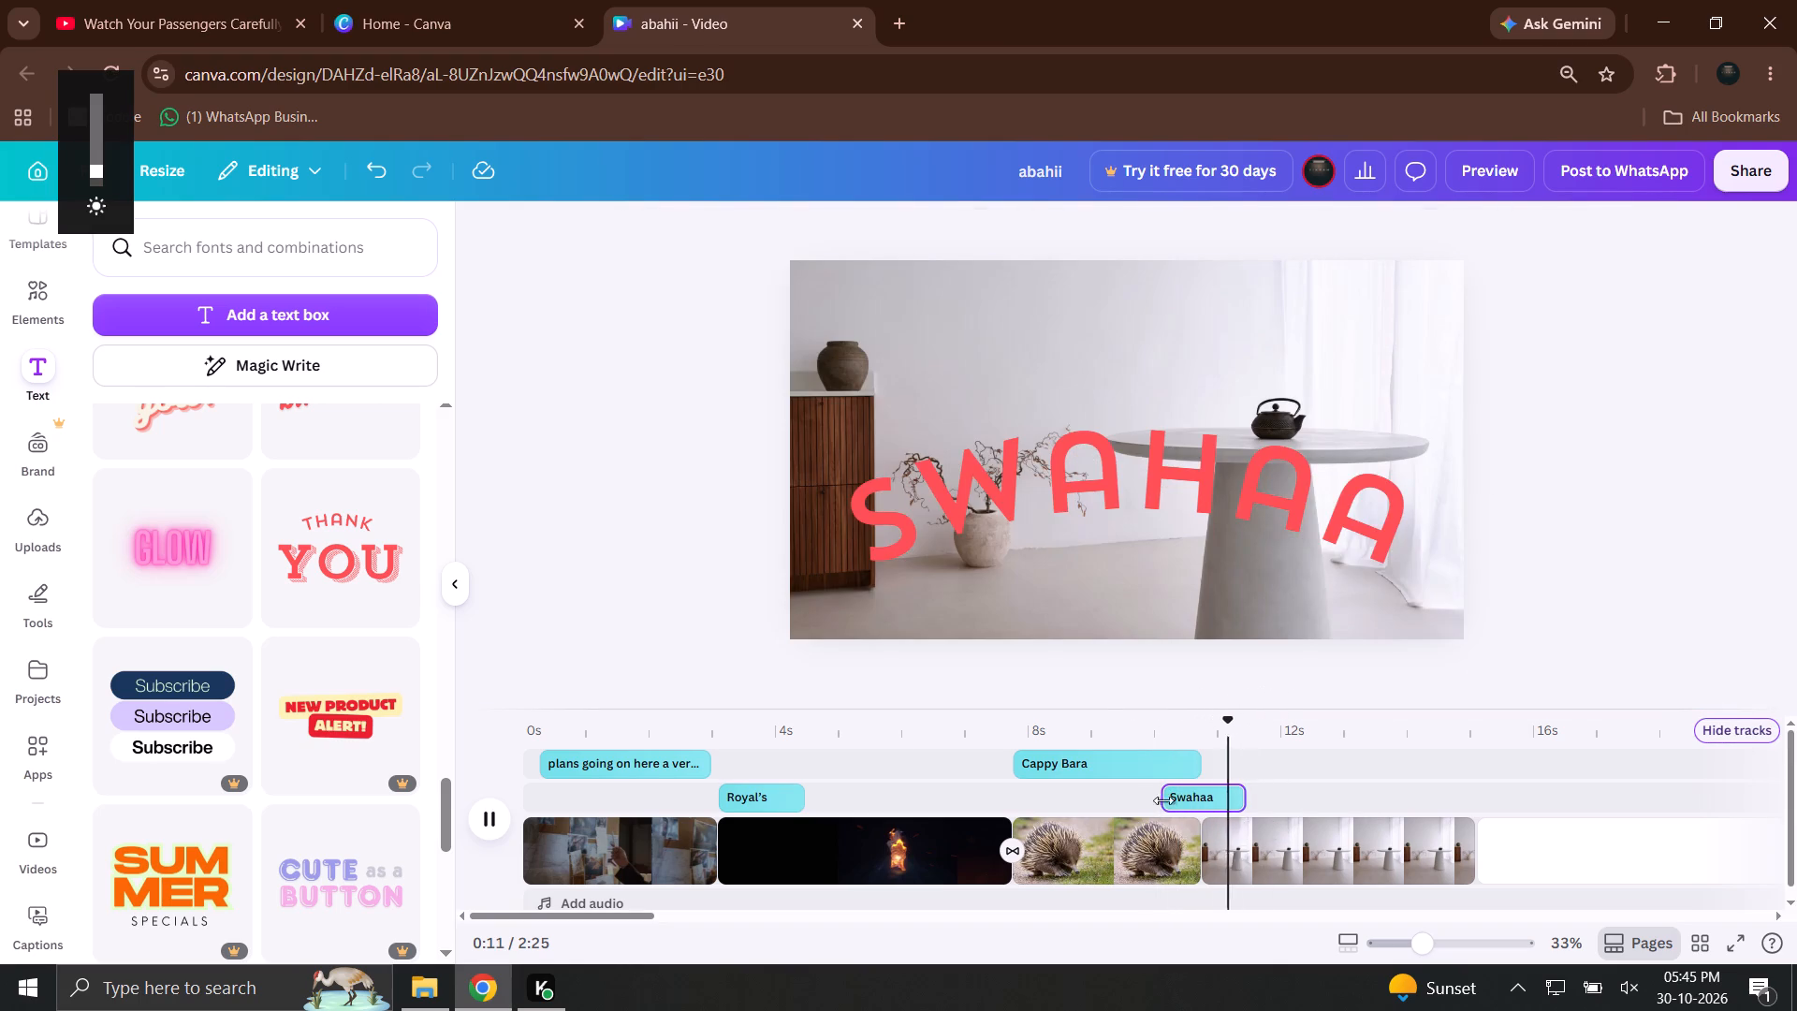
# Extend the Swahaa text to 1.8 s and shift it earlier so it ends together with the Cappy Bara caption.
pyautogui.moveTo(1182, 798); pyautogui.dragTo(1155, 798)
pyautogui.moveTo(1187, 795); pyautogui.dragTo(1143, 797)
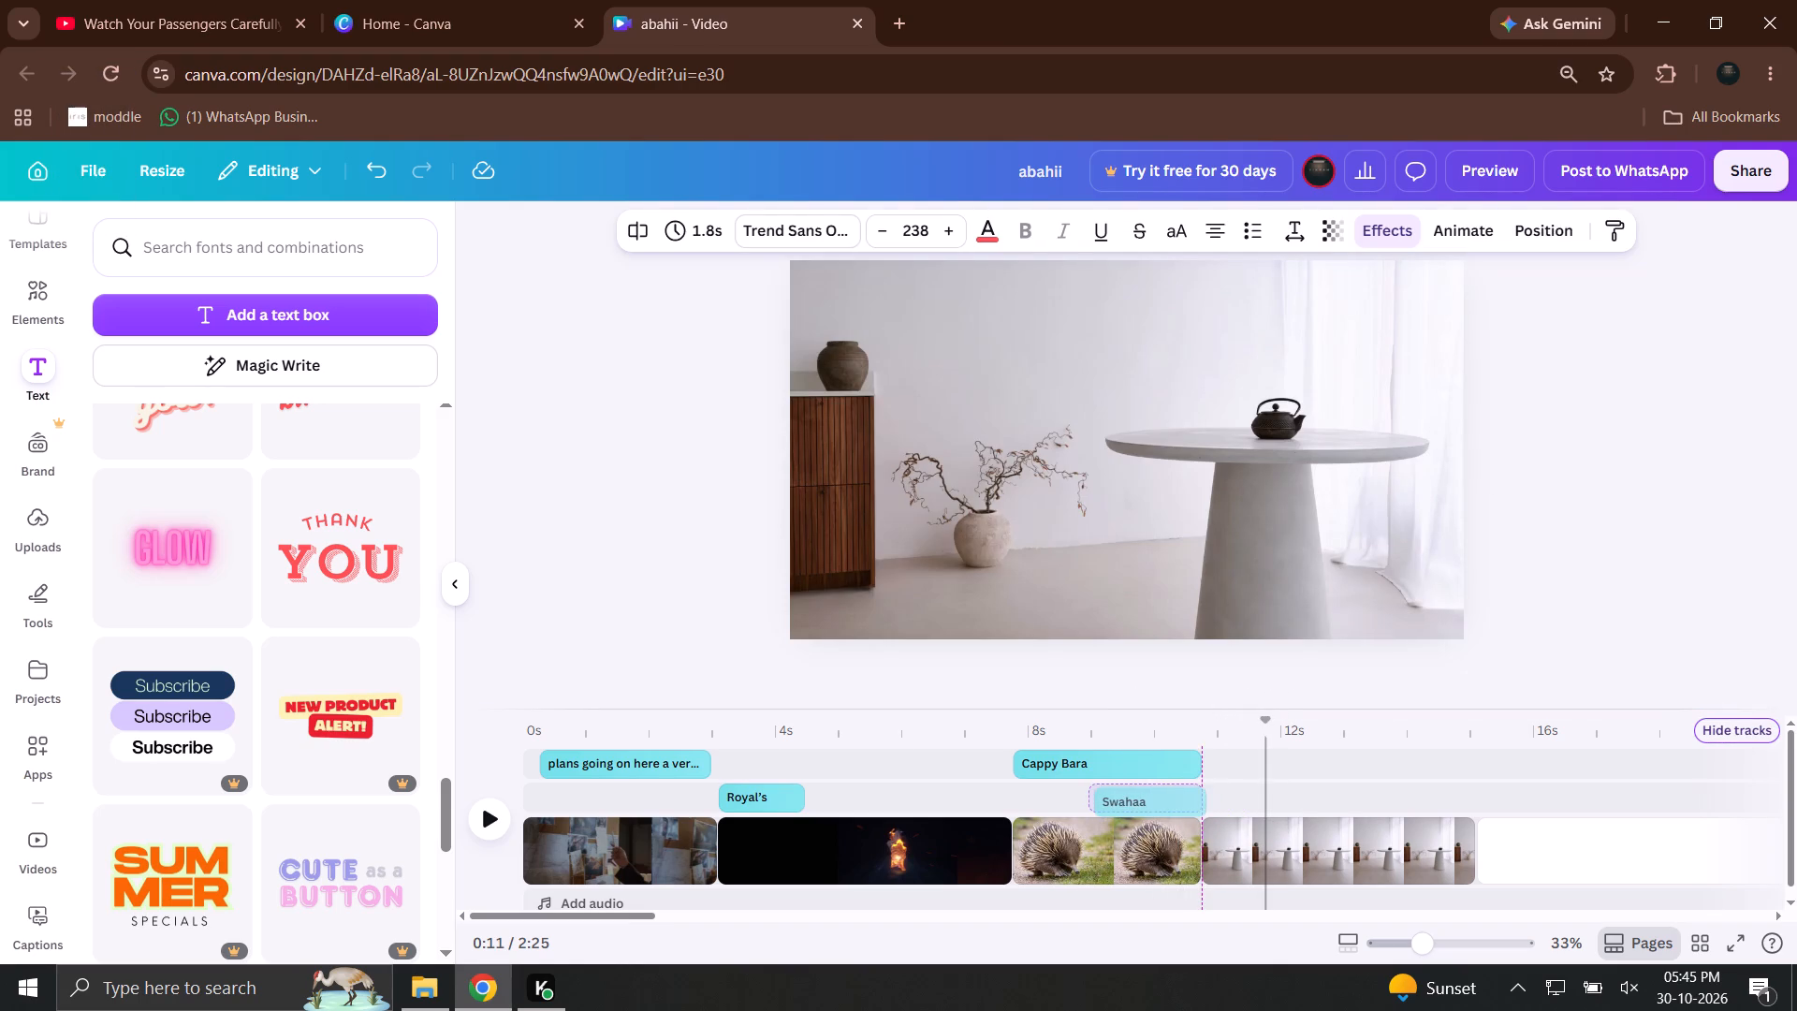
pyautogui.moveTo(1143, 797); pyautogui.dragTo(1142, 797)
# Add the GLOW text style to the timeline at the start of the table clip.
pyautogui.moveTo(1164, 739); pyautogui.dragTo(1208, 738)
pyautogui.moveTo(206, 588); pyautogui.dragTo(1308, 810)
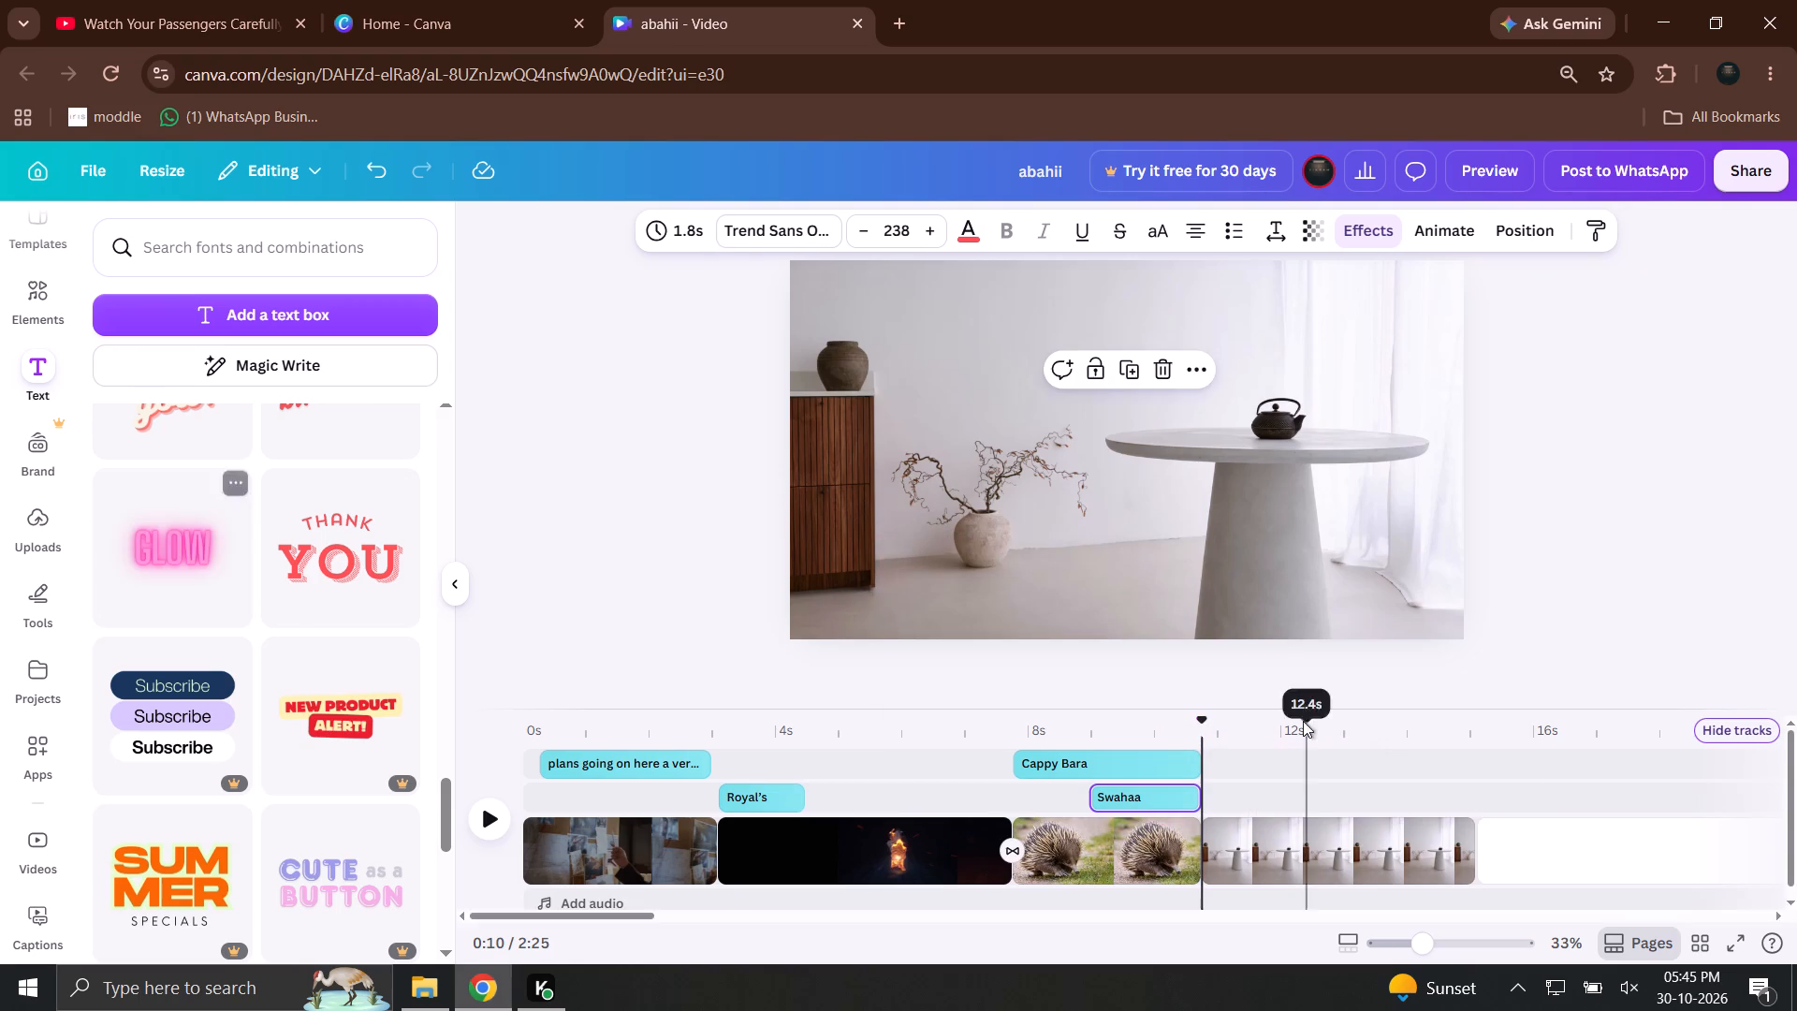
# Replace the GLOW text with "Simple aF" and widen its box to fit on one line.
pyautogui.doubleClick(1164, 478)
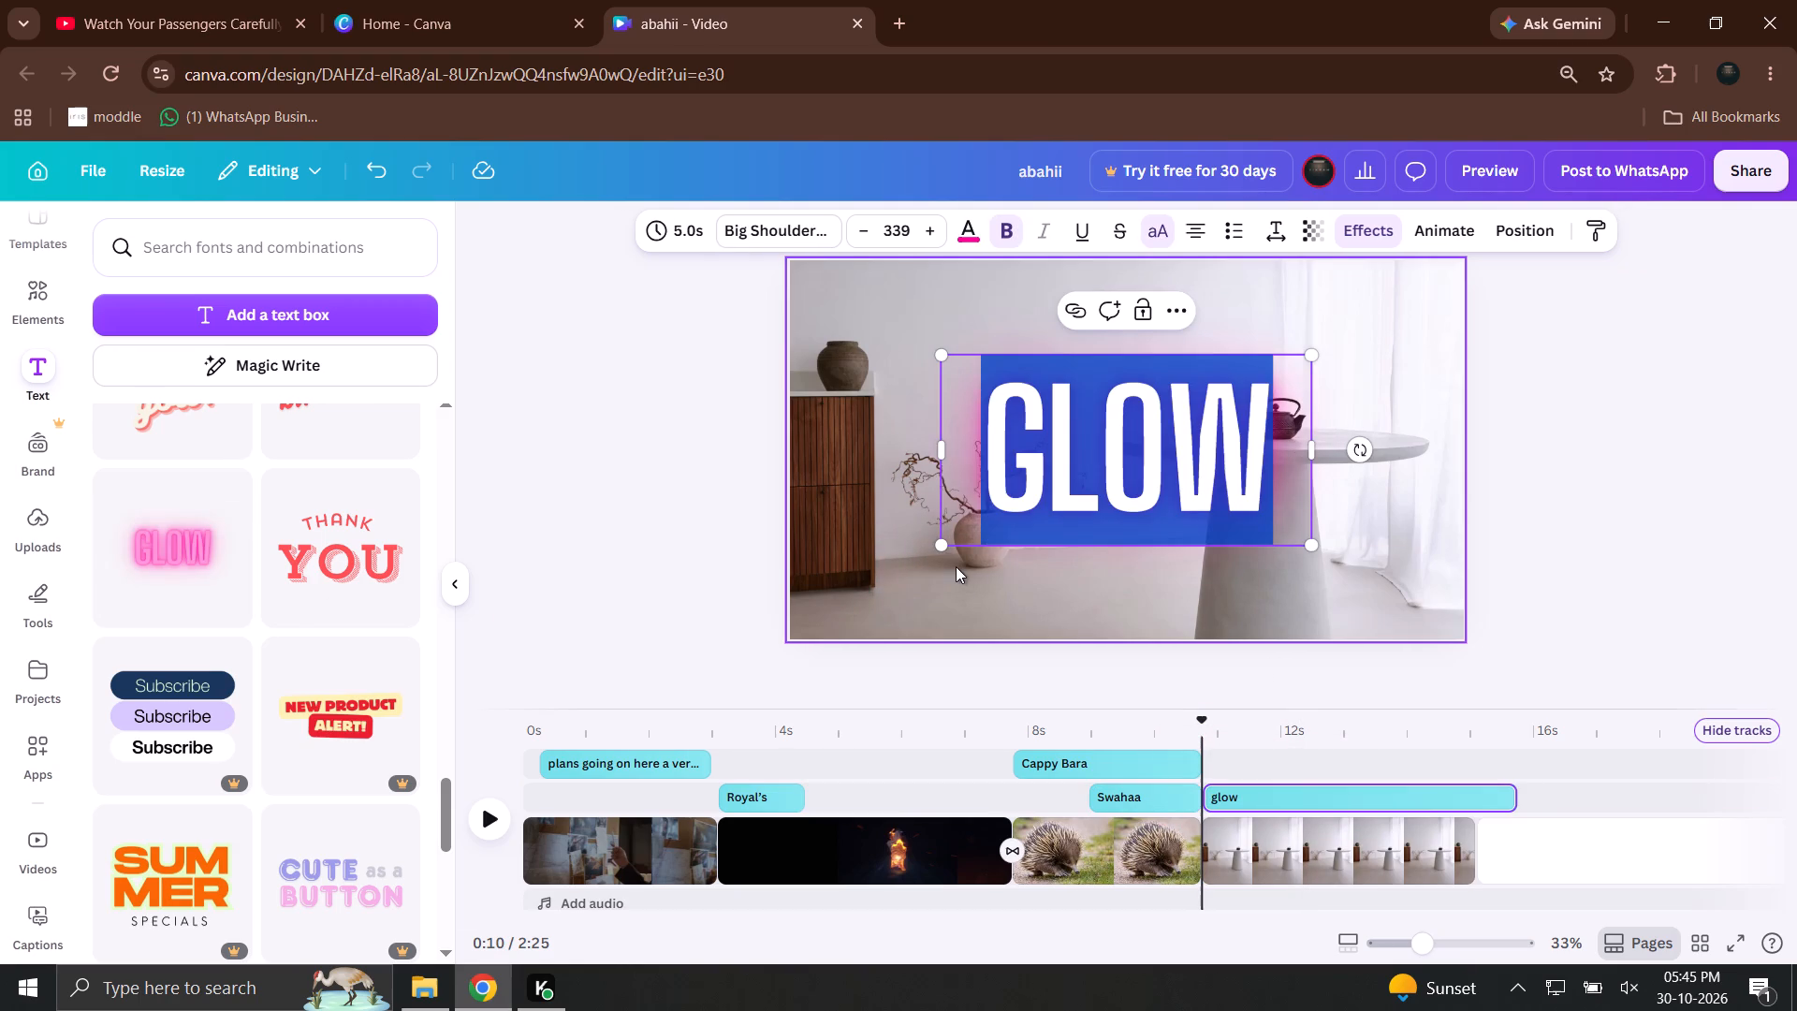
pyautogui.hotkey('shift', 's')
pyautogui.write('imple A')
pyautogui.press('BackSpace')
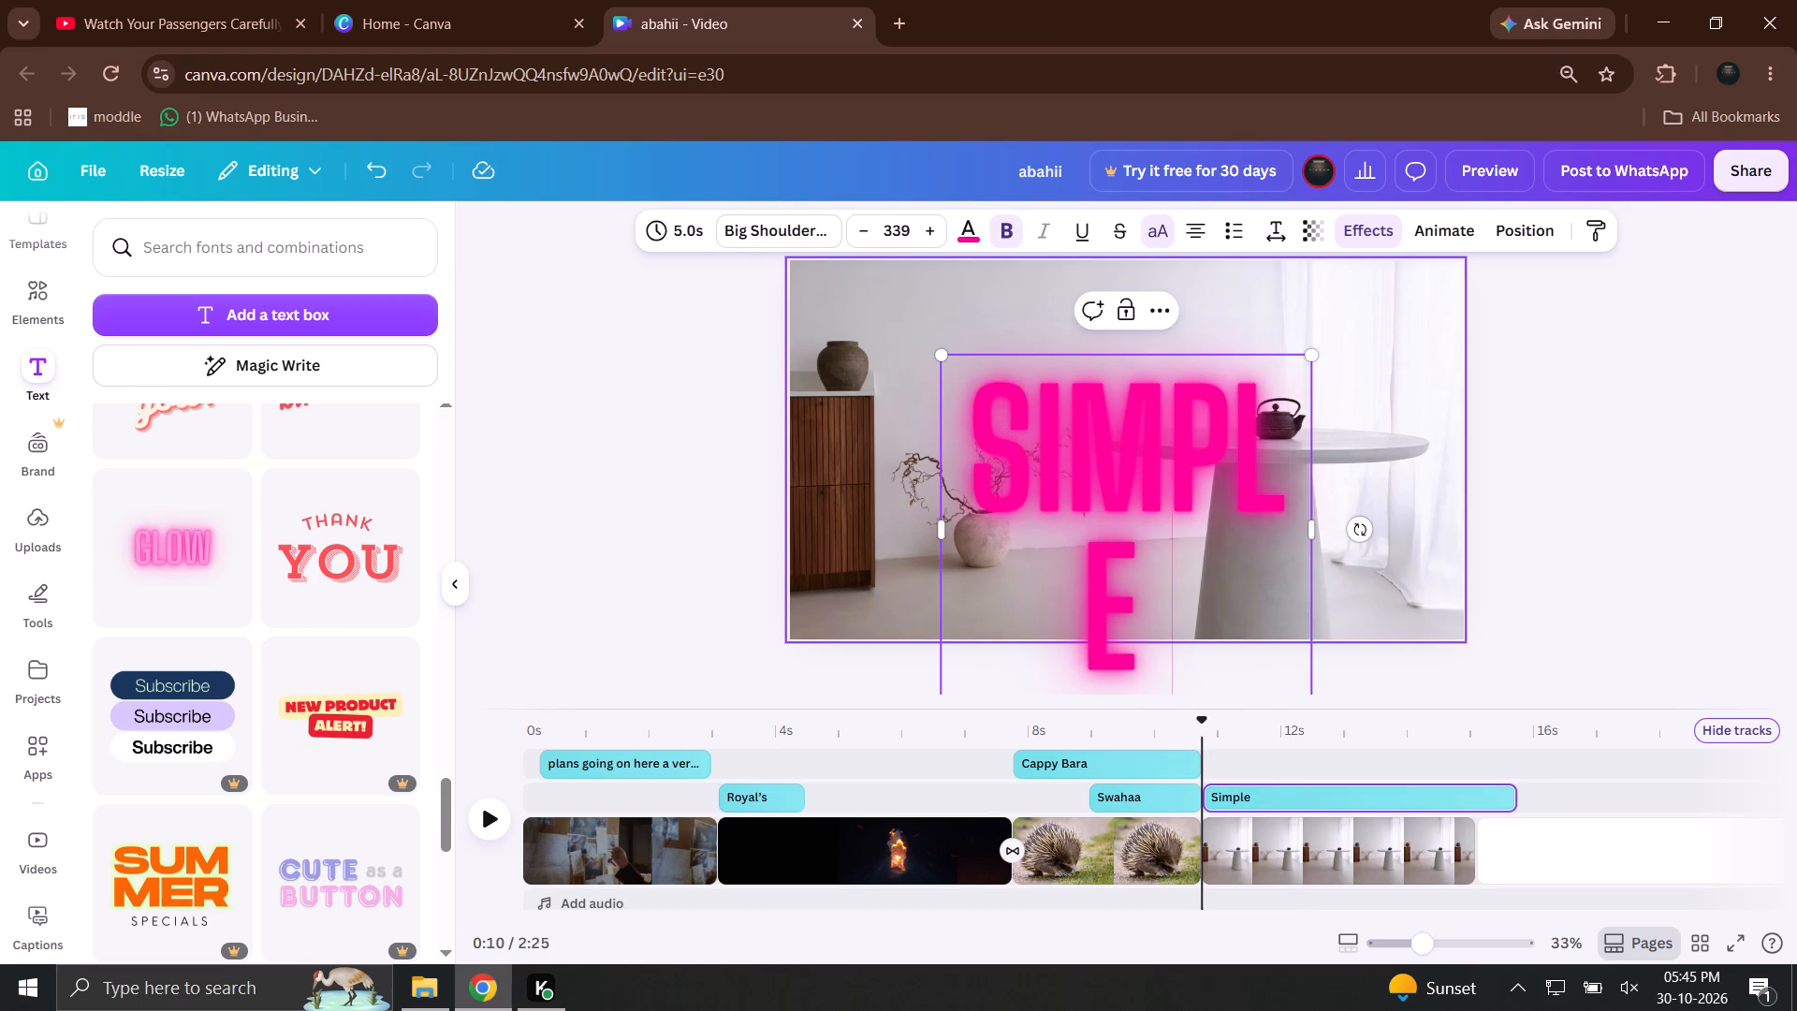
pyautogui.hotkey('shift', 'f')
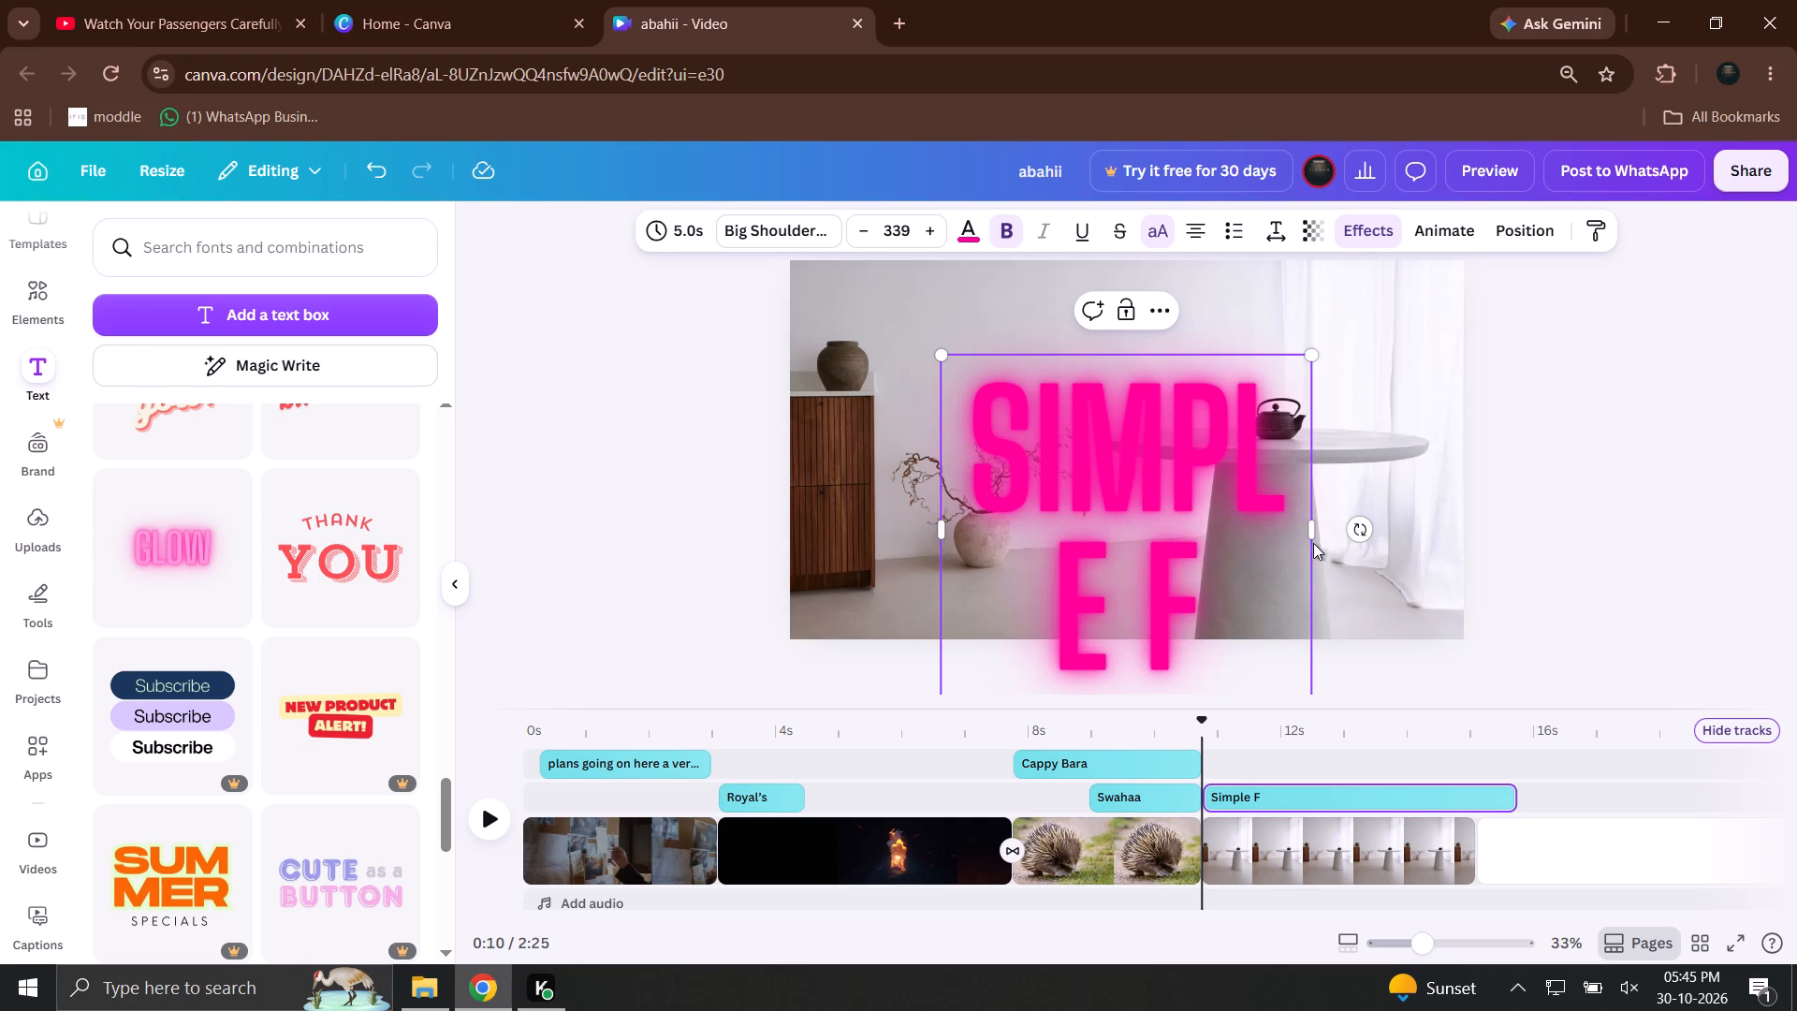
pyautogui.moveTo(1318, 540); pyautogui.dragTo(1514, 541)
pyautogui.click(1418, 473)
pyautogui.press('a')
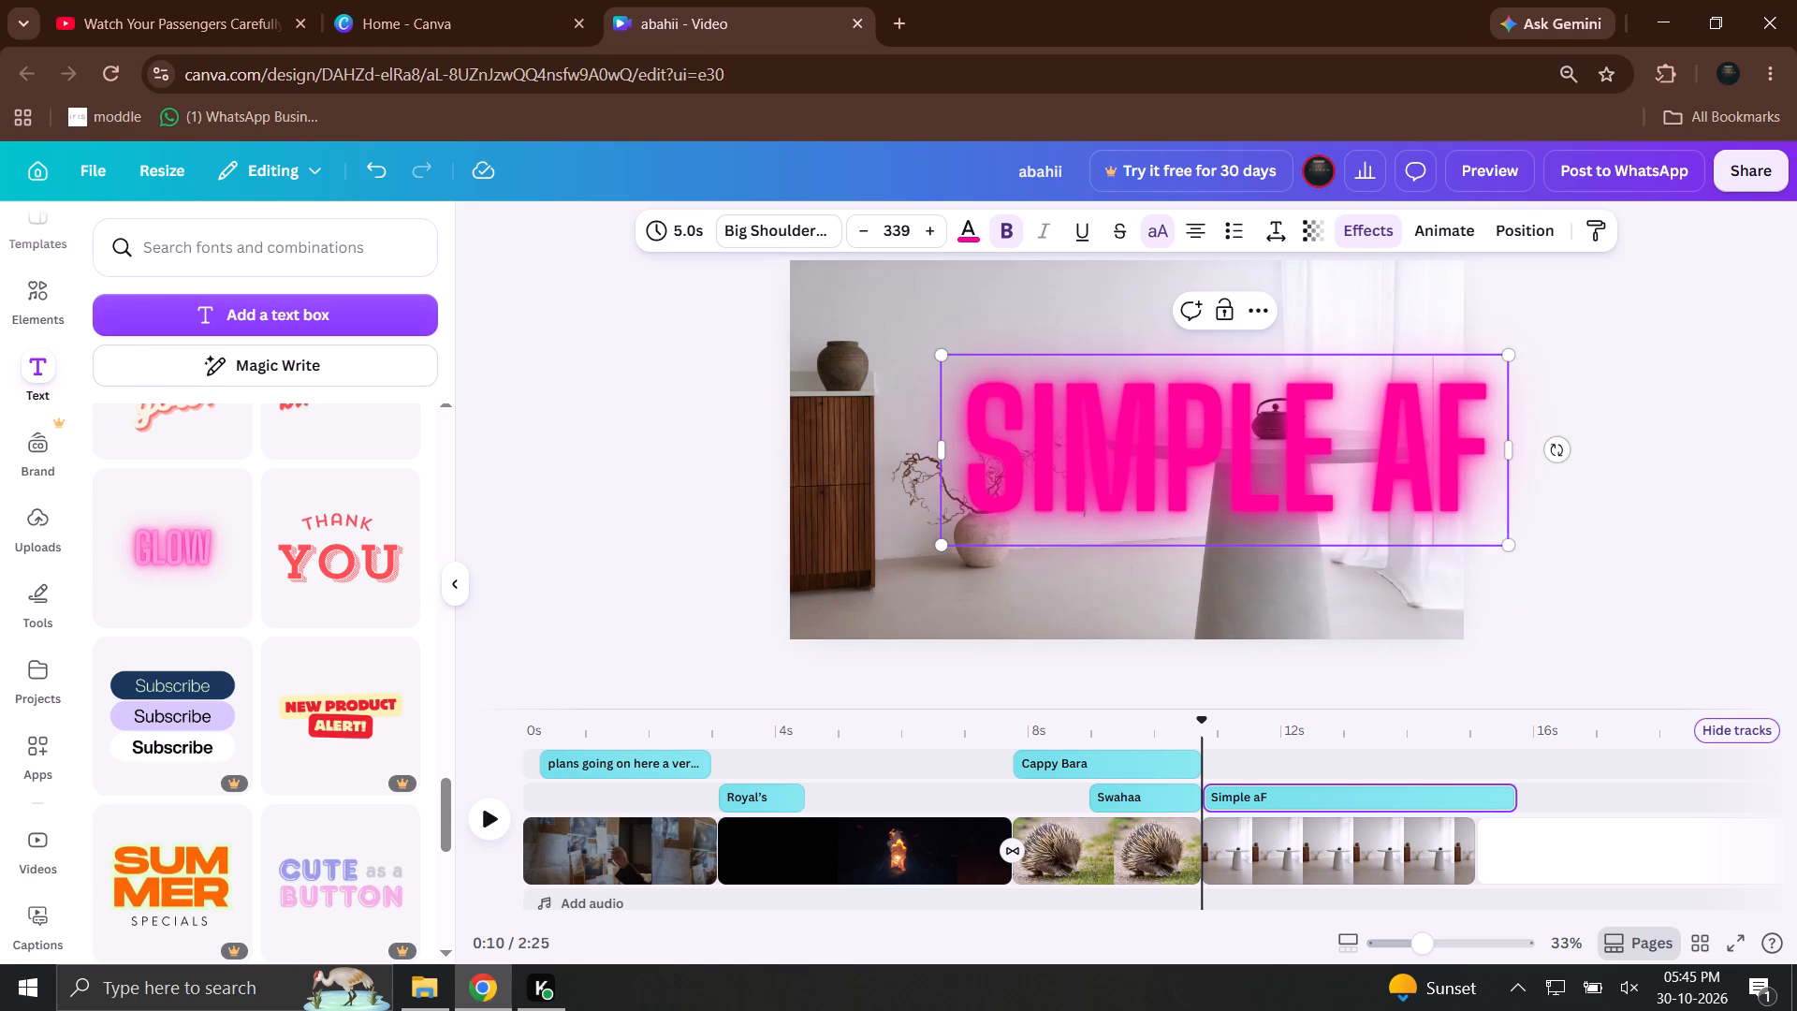
# Move the Simple aF text to the upper part of the frame and shorten it to 1.3 s.
pyautogui.click(1573, 614)
pyautogui.moveTo(1367, 494); pyautogui.dragTo(1239, 404)
pyautogui.moveTo(1510, 798); pyautogui.dragTo(1279, 774)
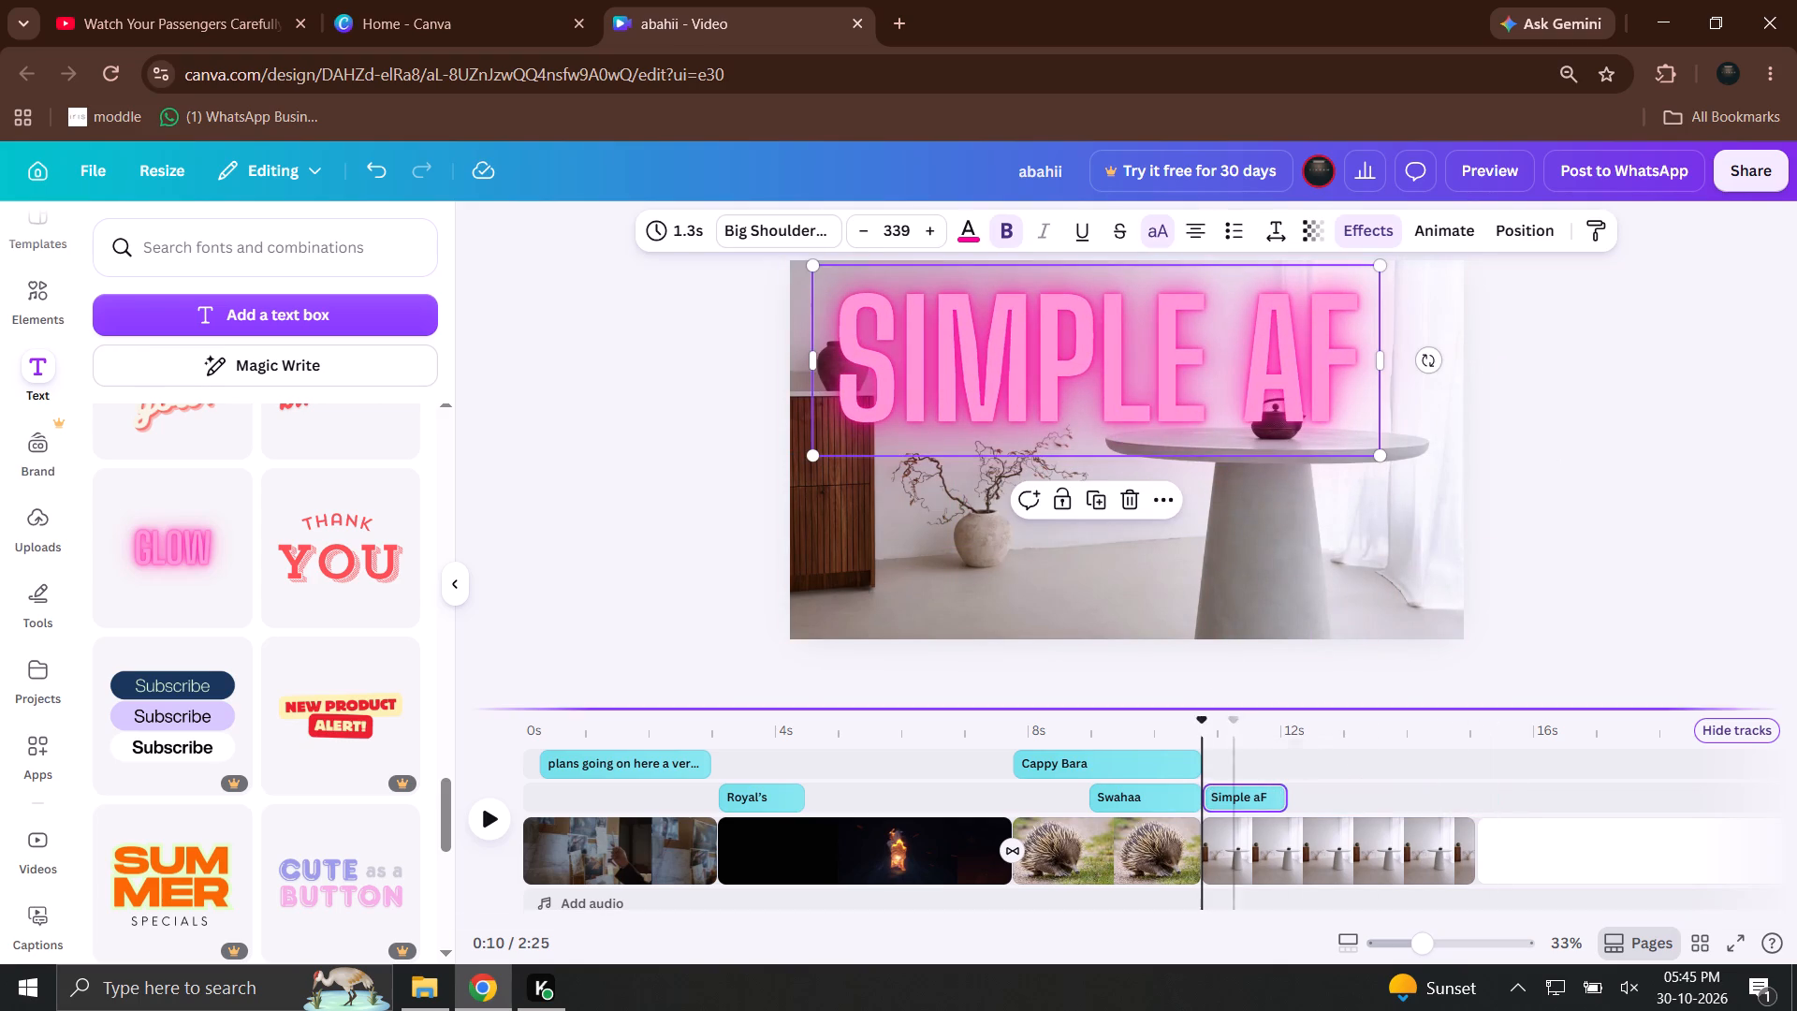
# Play the video from about 11 s to review the Simple aF caption and the following clip, pausing at about 18 s.
pyautogui.click(1229, 711)
pyautogui.click(1223, 725)
pyautogui.press('space')
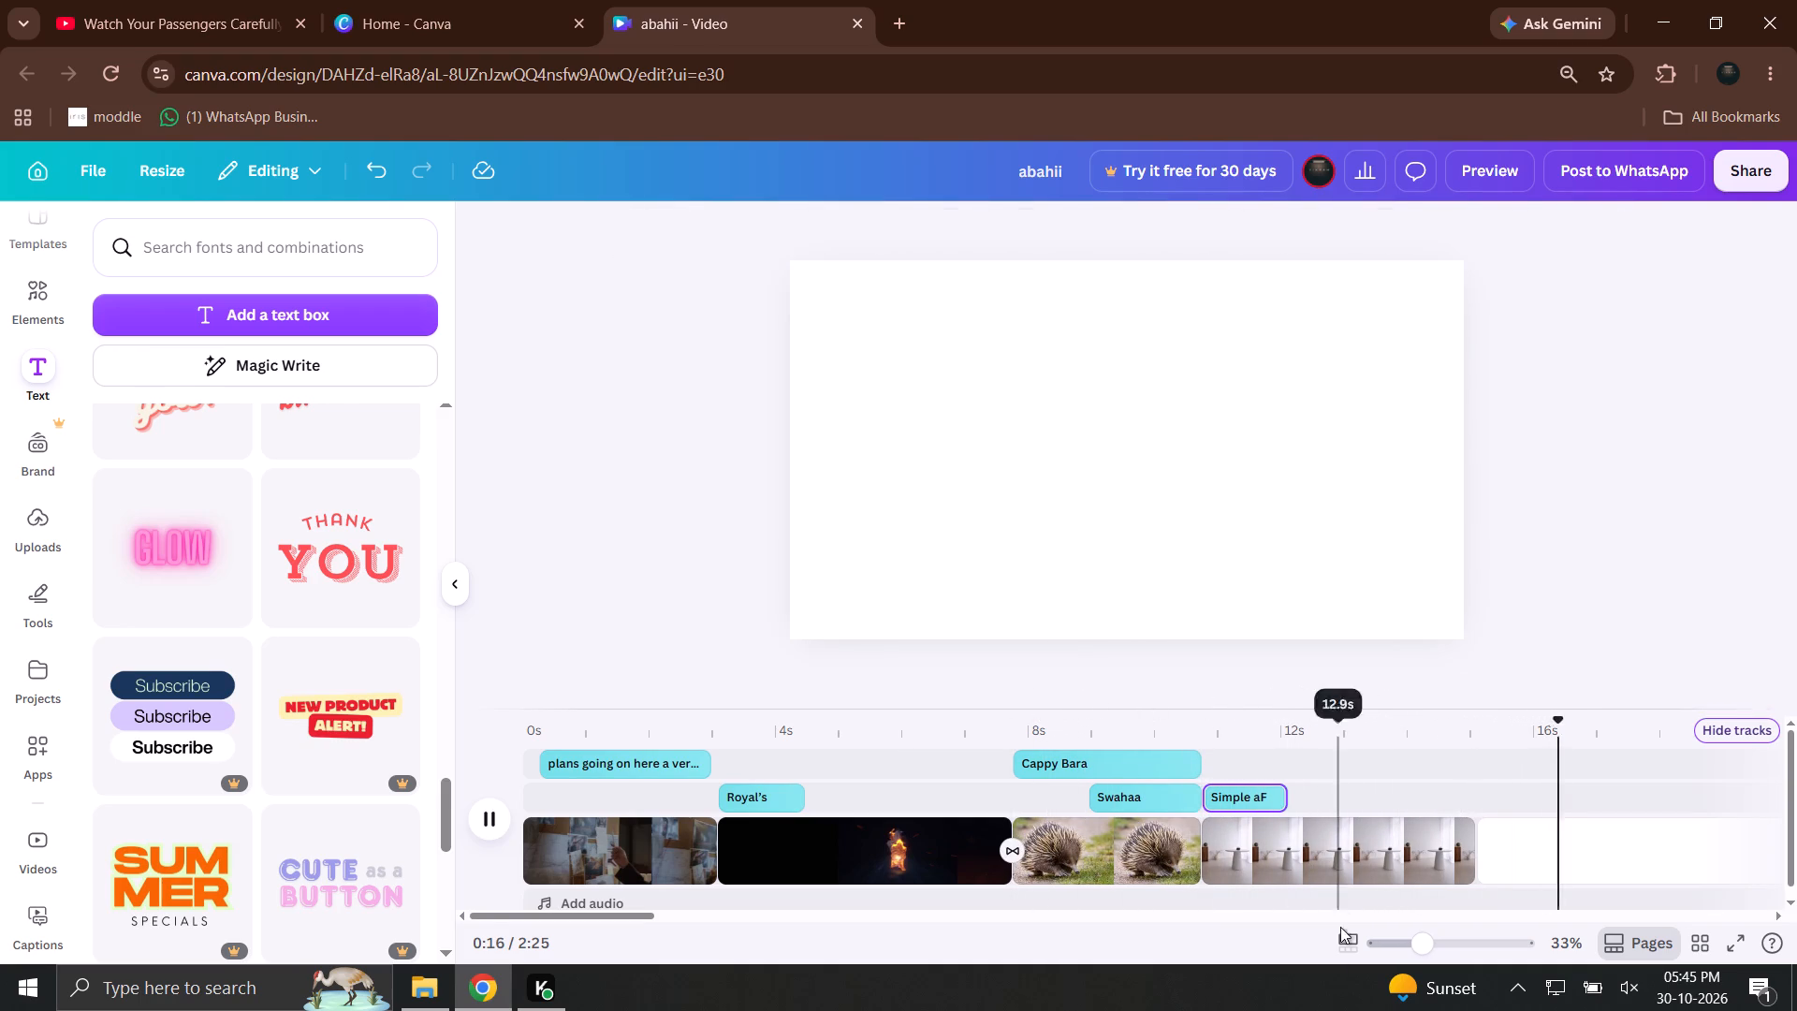
pyautogui.moveTo(584, 918); pyautogui.dragTo(680, 925)
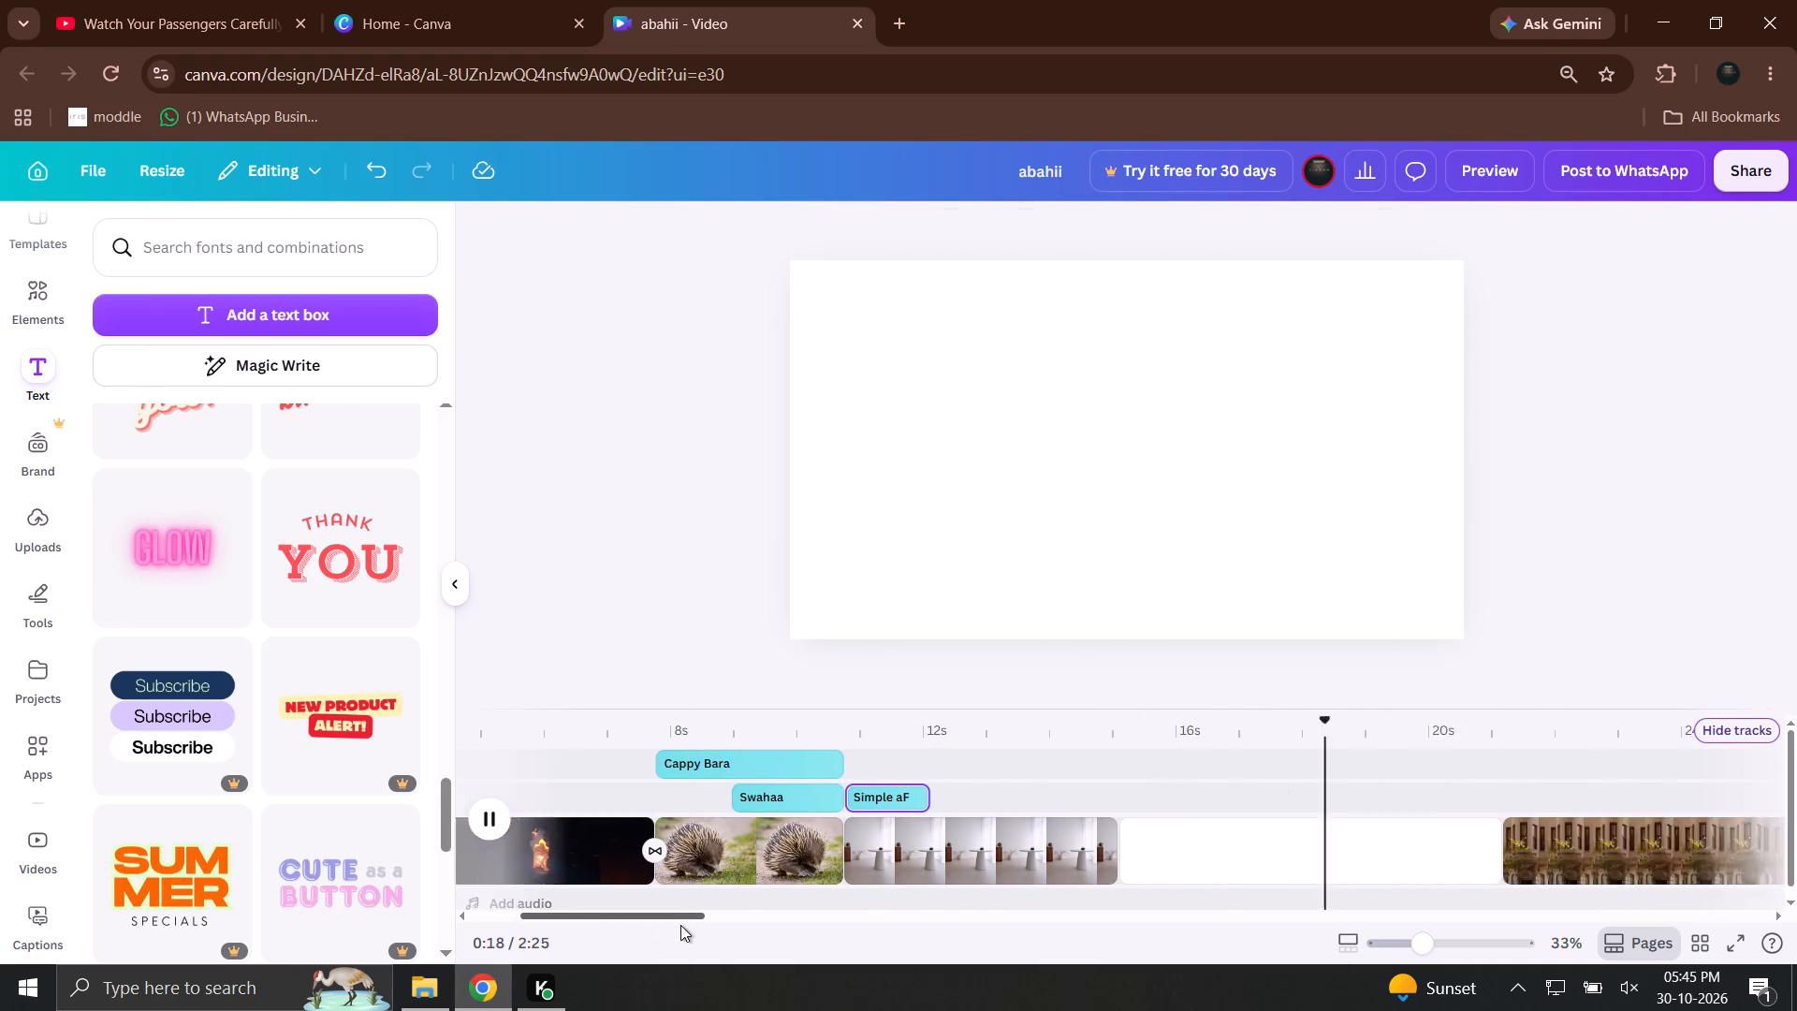
pyautogui.moveTo(680, 925); pyautogui.dragTo(684, 927)
pyautogui.press('space')
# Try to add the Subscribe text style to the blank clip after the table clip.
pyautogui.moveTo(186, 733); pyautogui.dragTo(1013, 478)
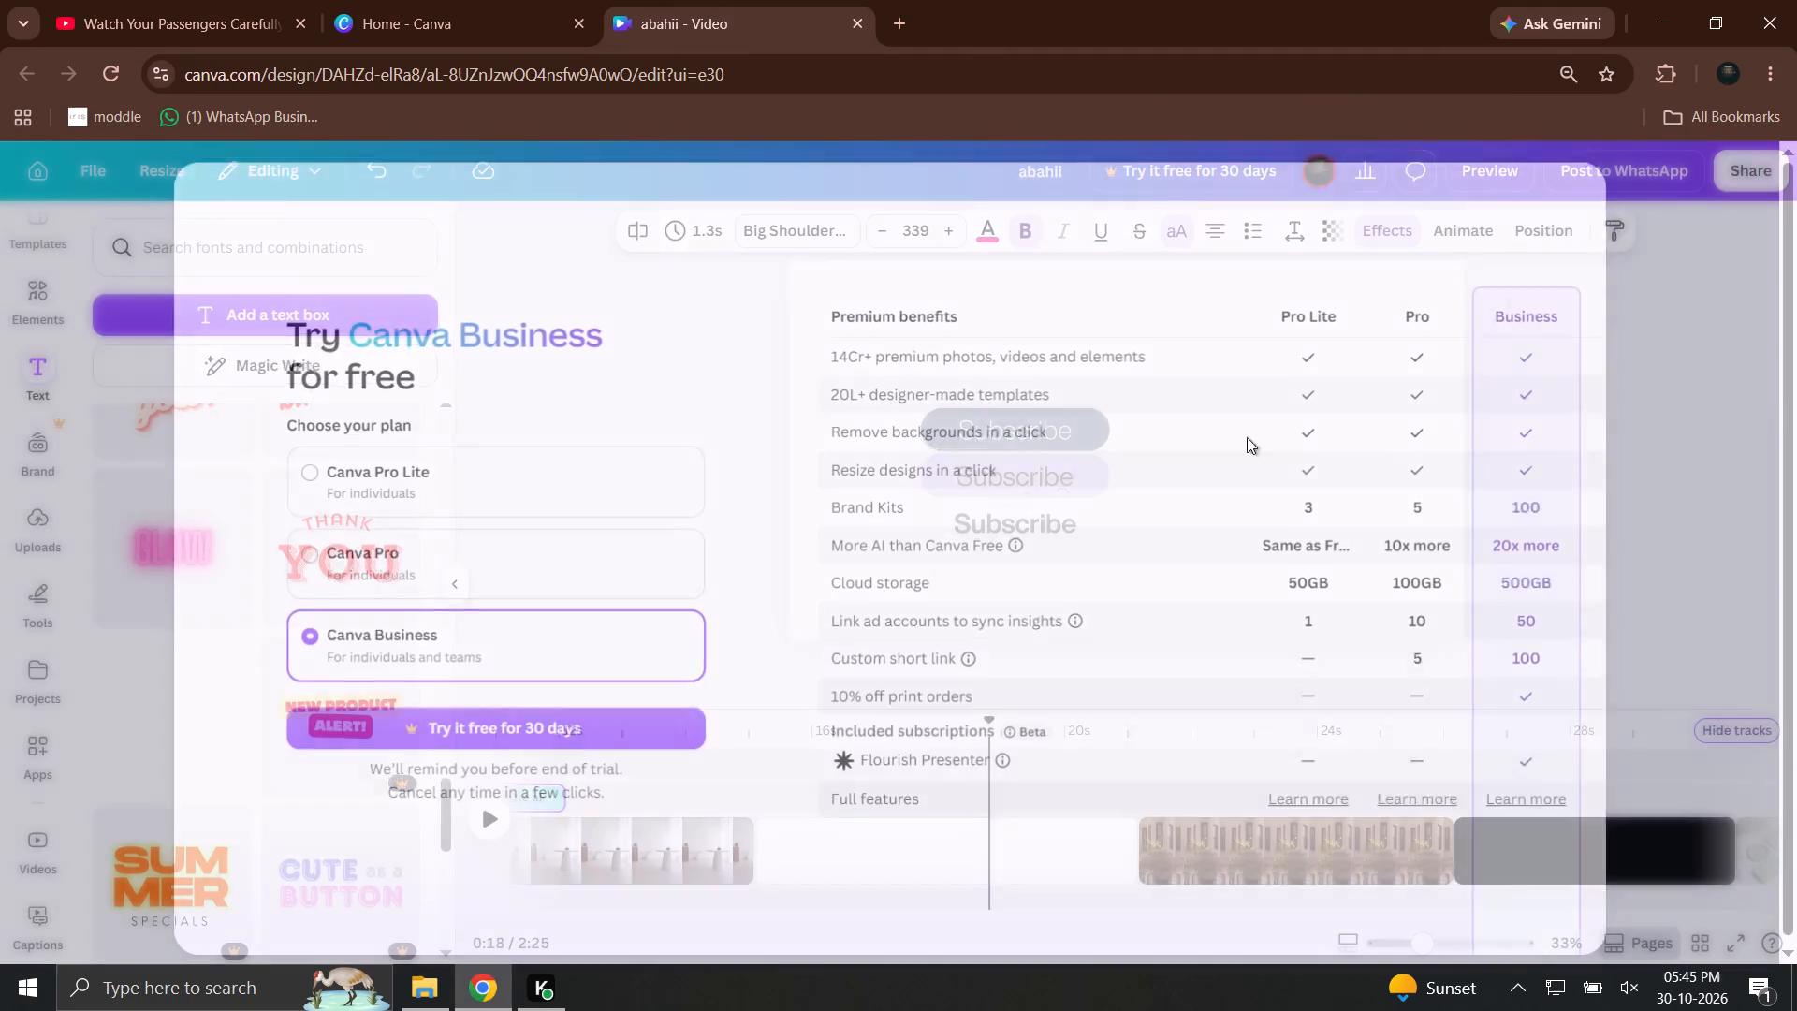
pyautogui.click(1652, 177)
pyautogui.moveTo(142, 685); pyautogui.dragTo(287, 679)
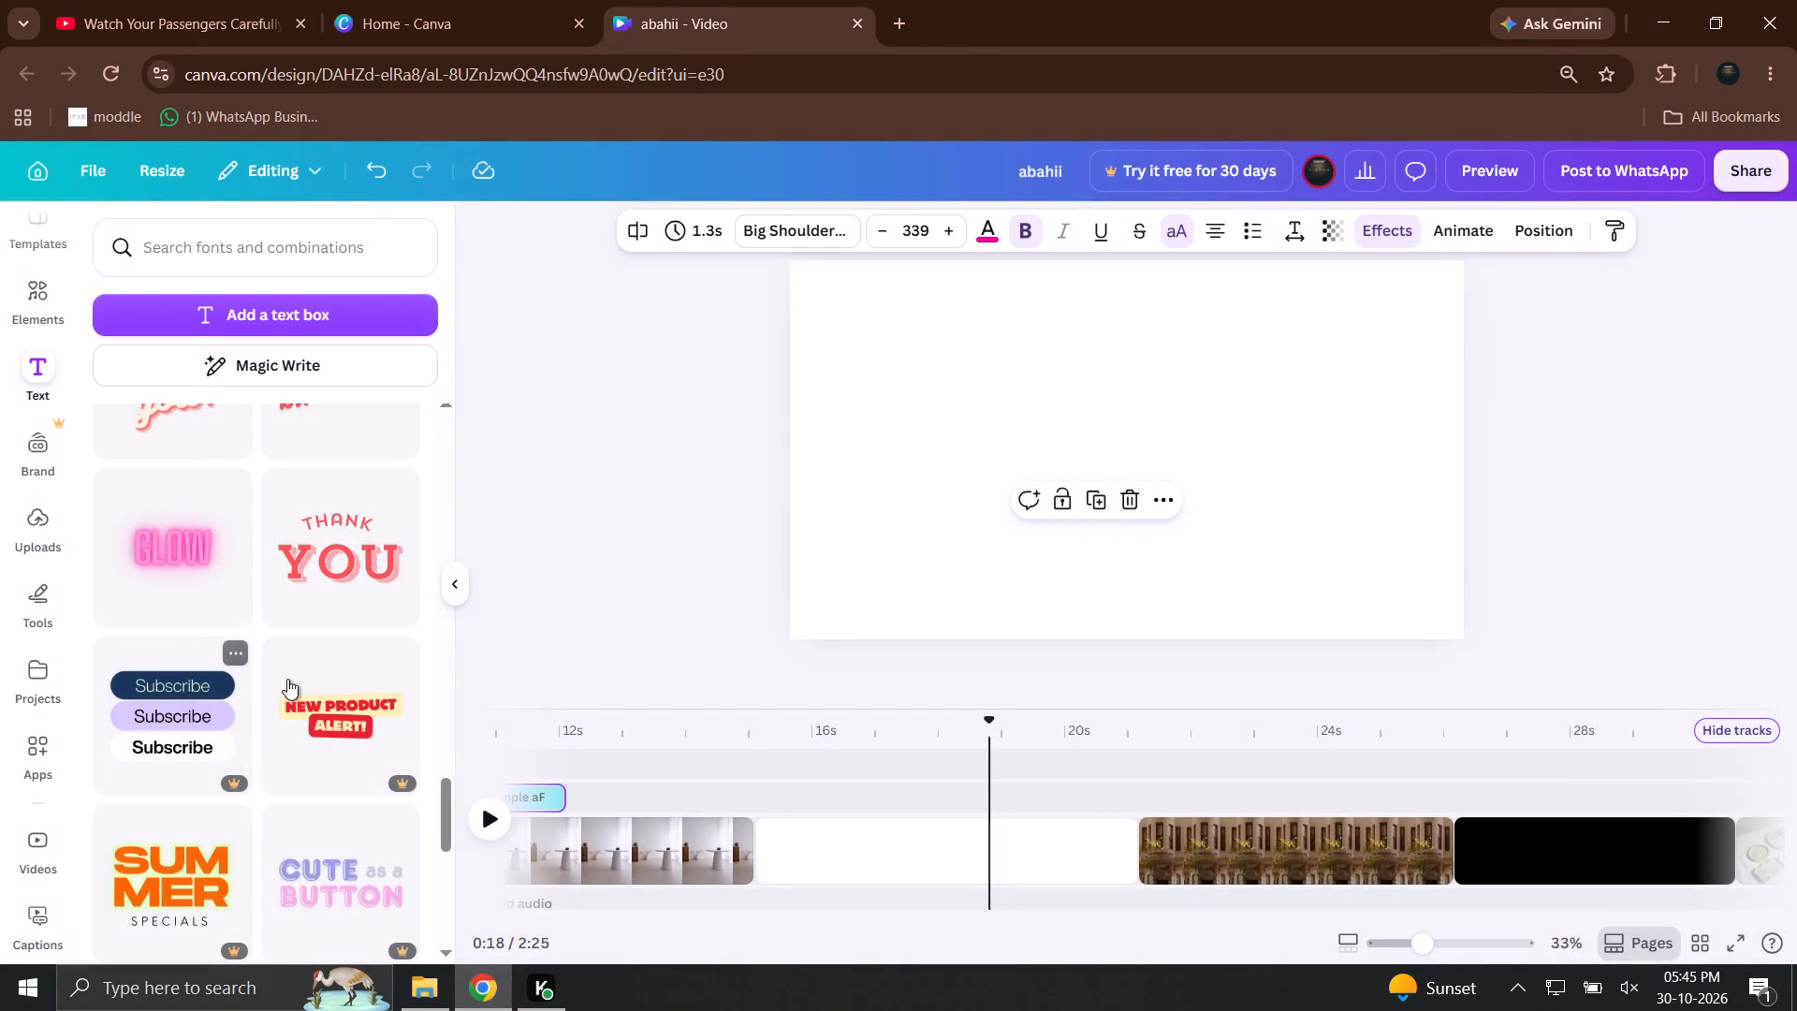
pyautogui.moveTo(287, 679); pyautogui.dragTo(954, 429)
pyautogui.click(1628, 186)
# Add the "love always" script text style to the blank clip at about 16 s.
pyautogui.moveTo(875, 731); pyautogui.dragTo(861, 733)
pyautogui.scroll(-1, 287, 684)
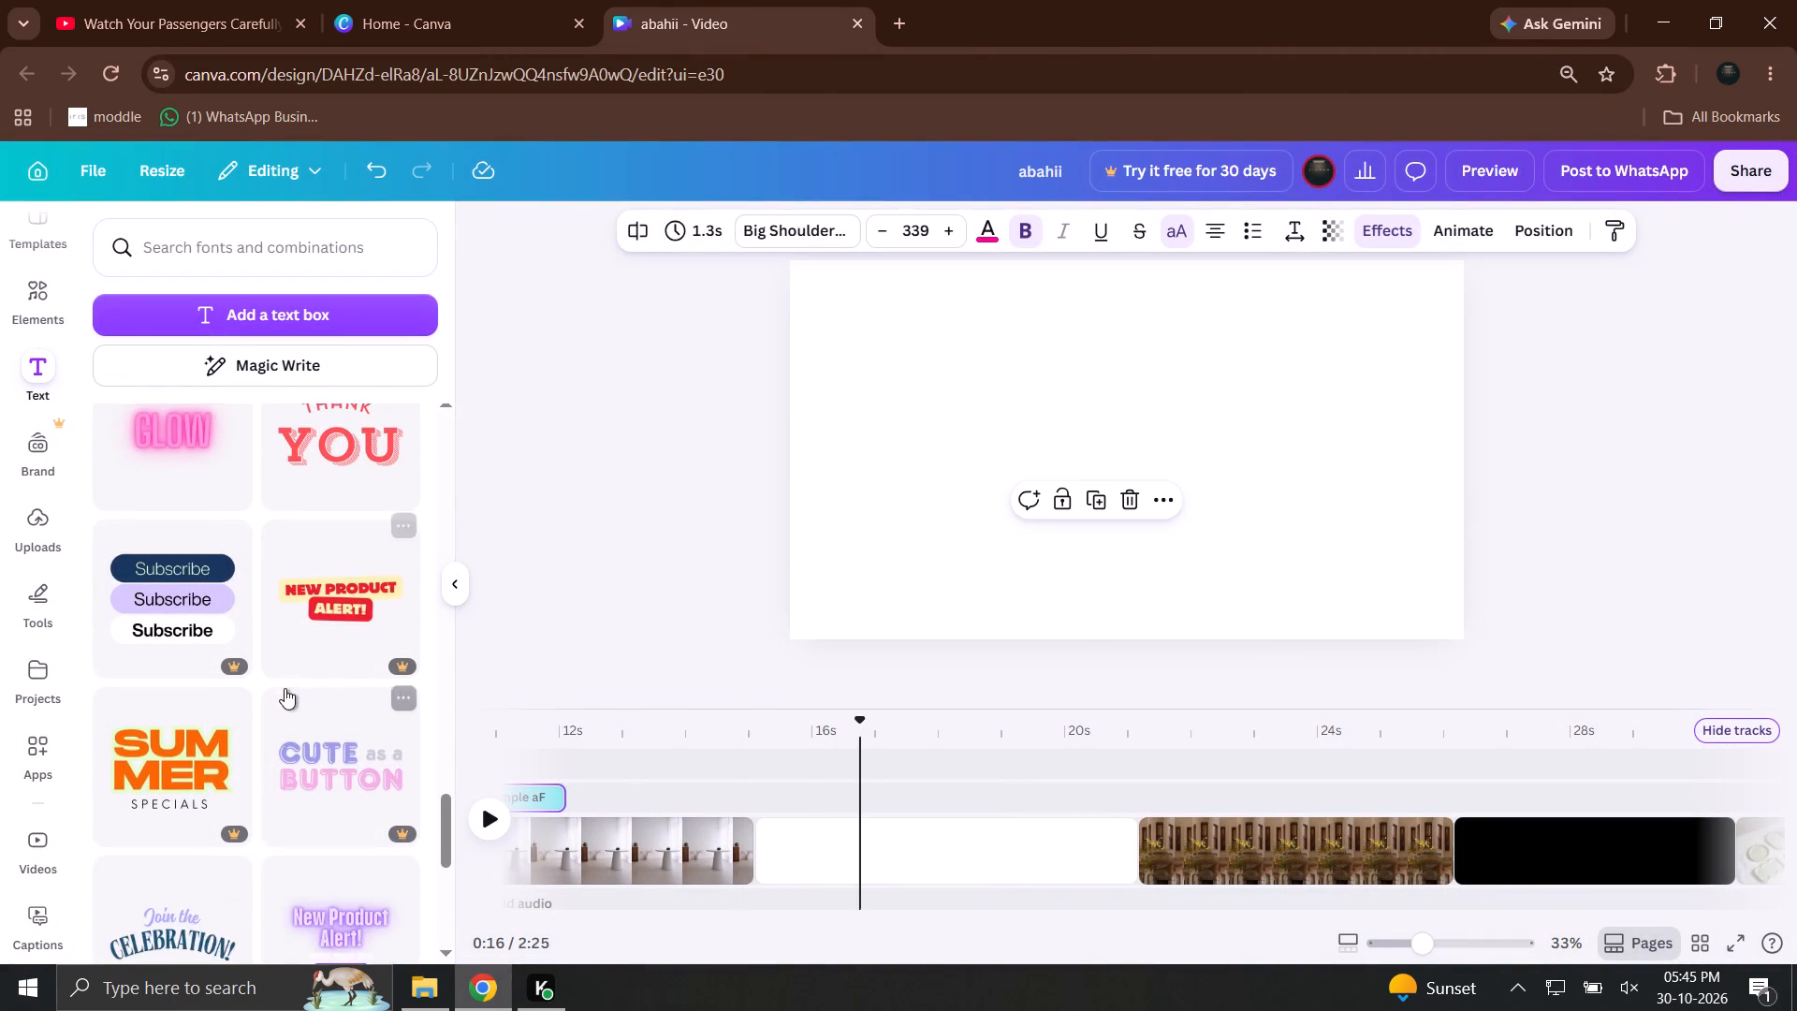
pyautogui.scroll(-4, 285, 704)
pyautogui.scroll(1, 285, 690)
pyautogui.scroll(2, 157, 619)
pyautogui.scroll(-7, 175, 639)
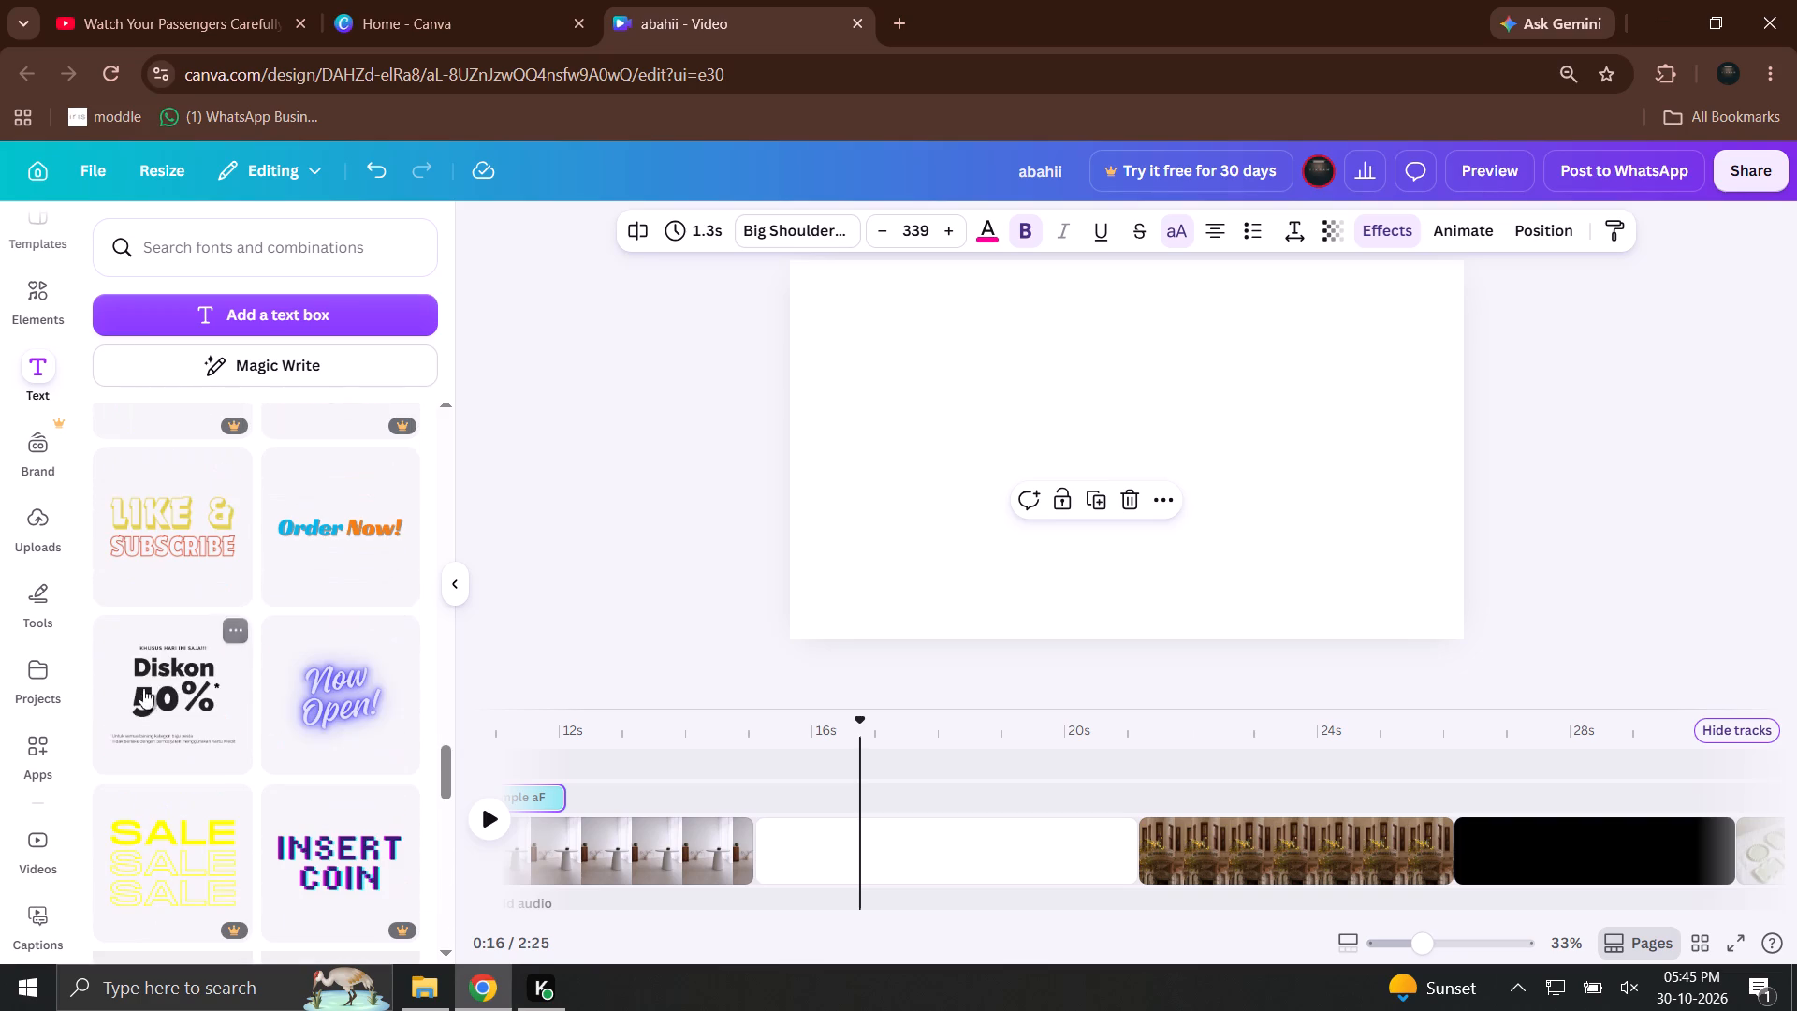
pyautogui.scroll(-6, 313, 681)
pyautogui.scroll(-2, 211, 686)
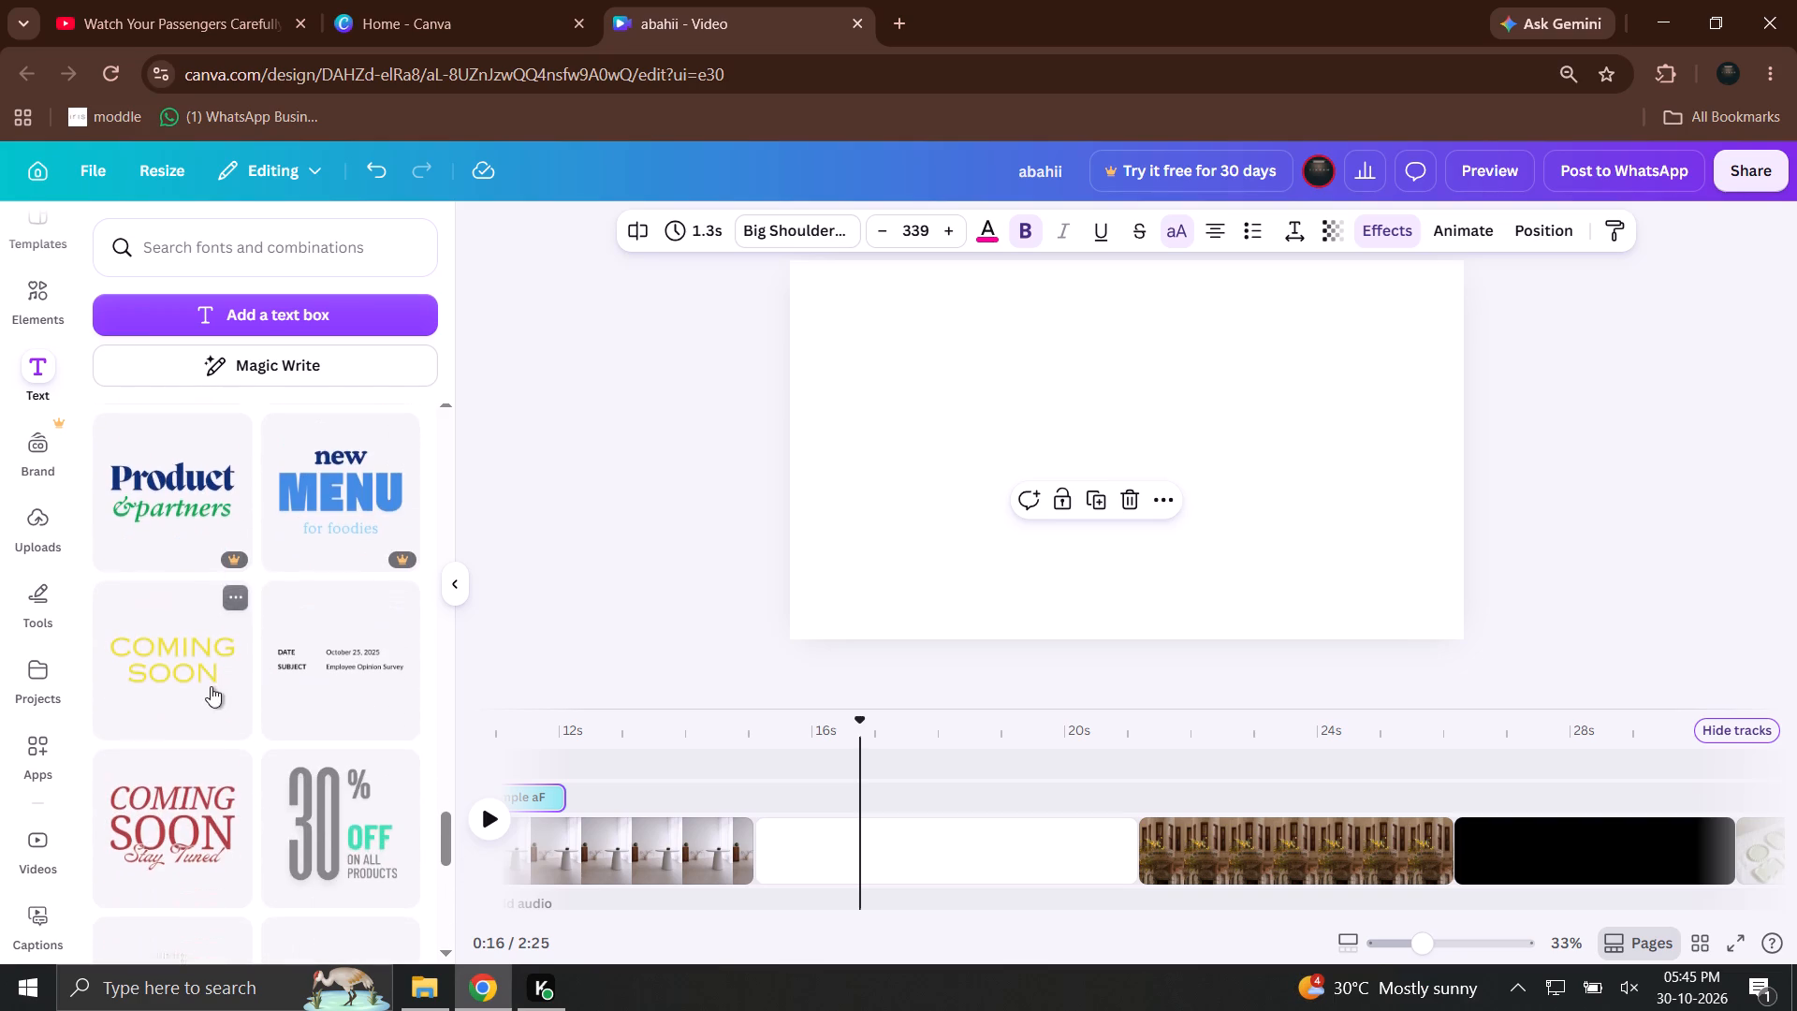
pyautogui.scroll(-4, 281, 750)
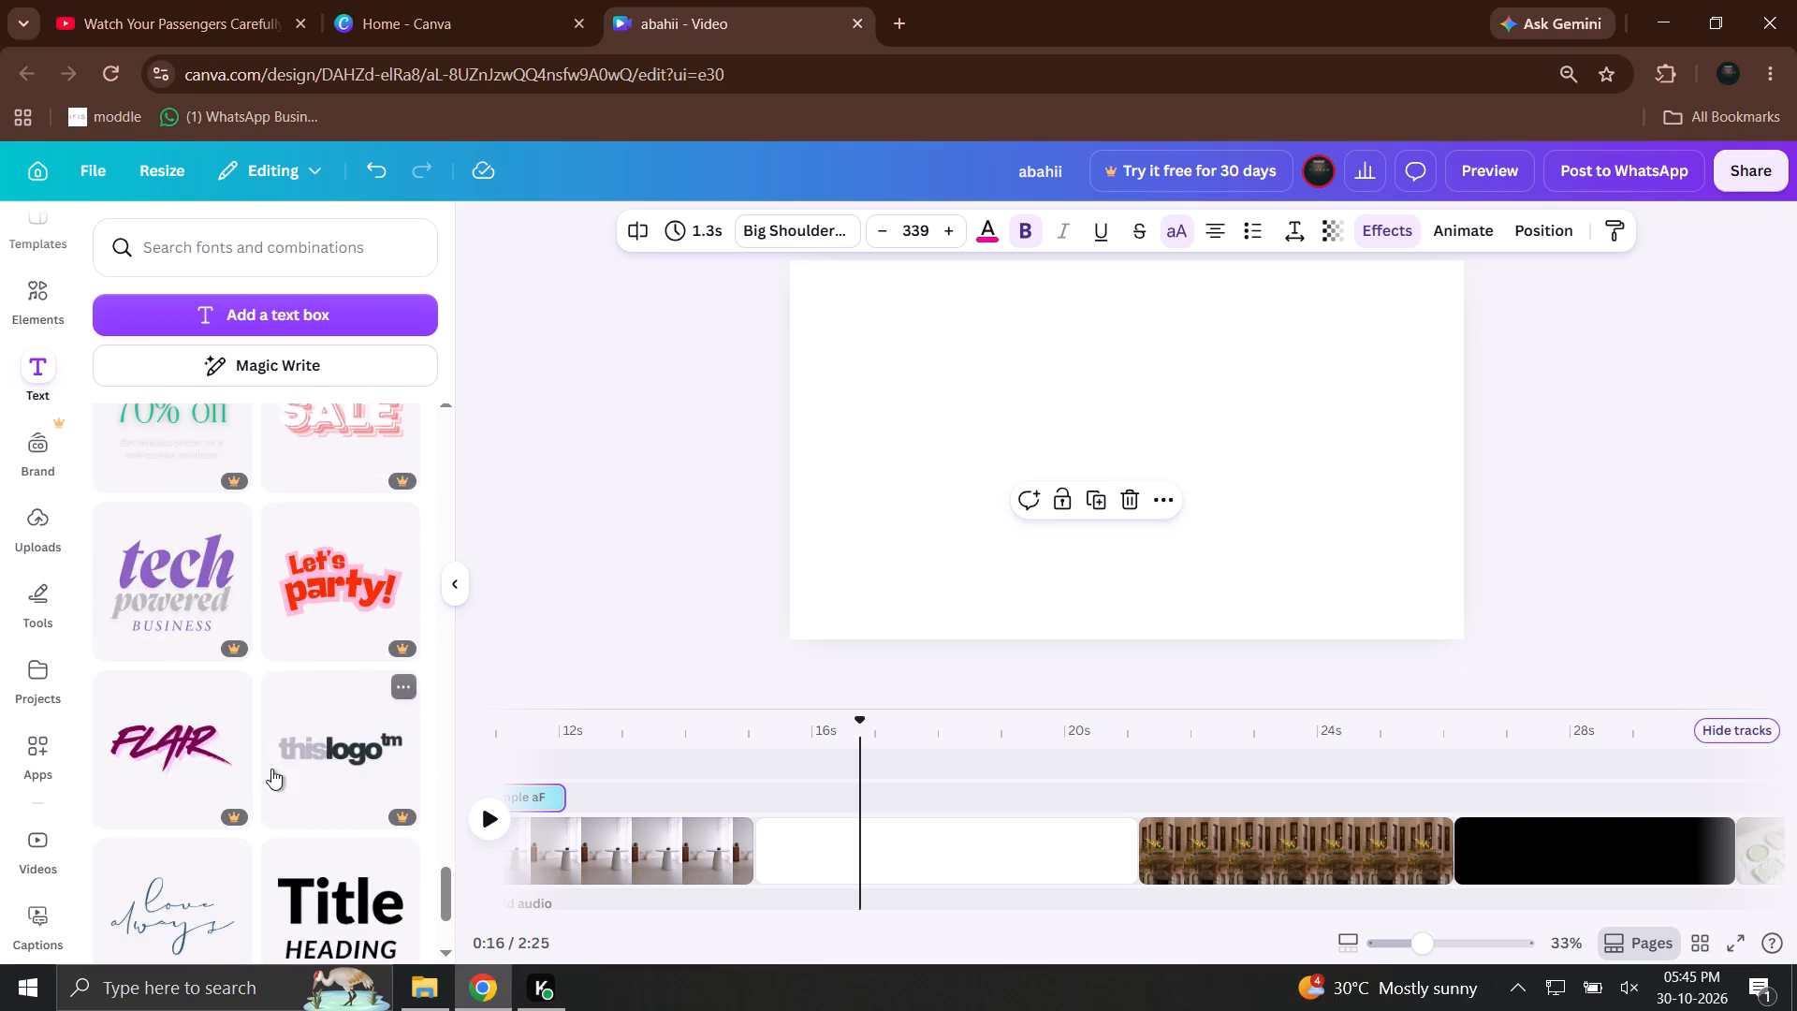
pyautogui.scroll(-2, 271, 769)
pyautogui.moveTo(337, 628); pyautogui.dragTo(399, 618)
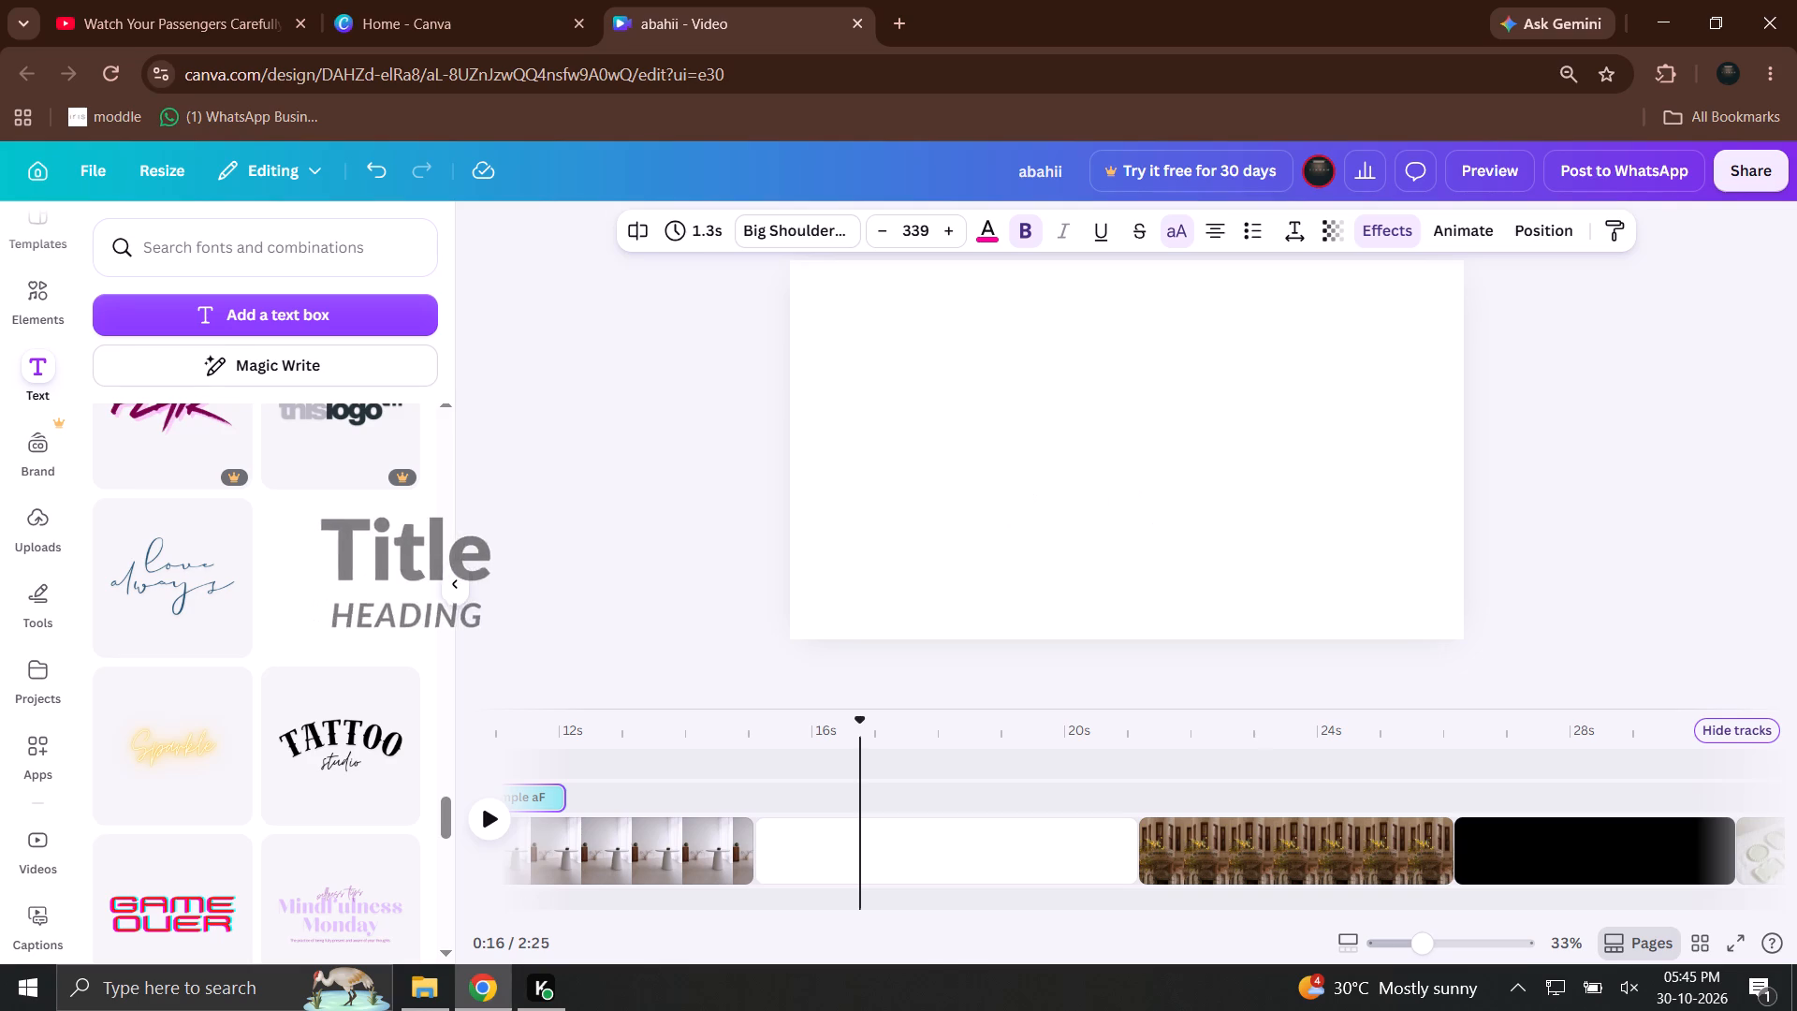
pyautogui.moveTo(399, 618); pyautogui.dragTo(352, 626)
pyautogui.moveTo(219, 624); pyautogui.dragTo(999, 463)
# Delete the word "always" from the text group and move "love" up towards the frame's centre.
pyautogui.click(1279, 485)
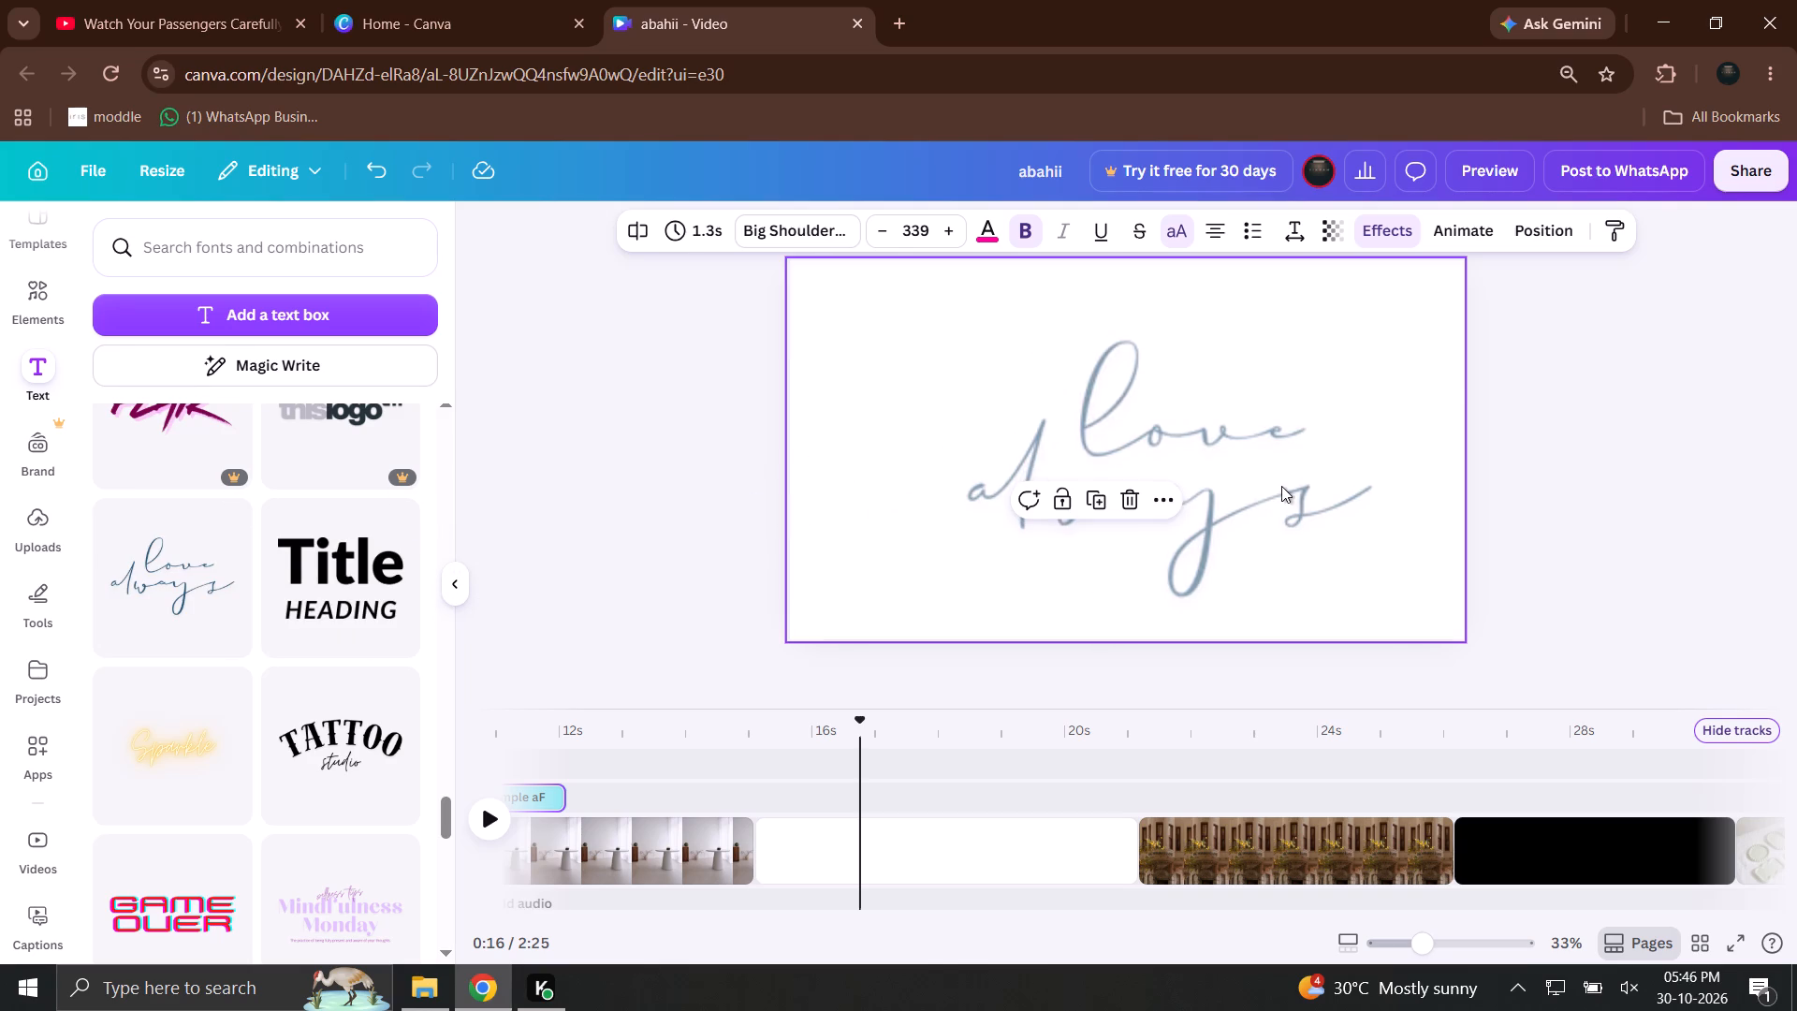
pyautogui.click(1219, 522)
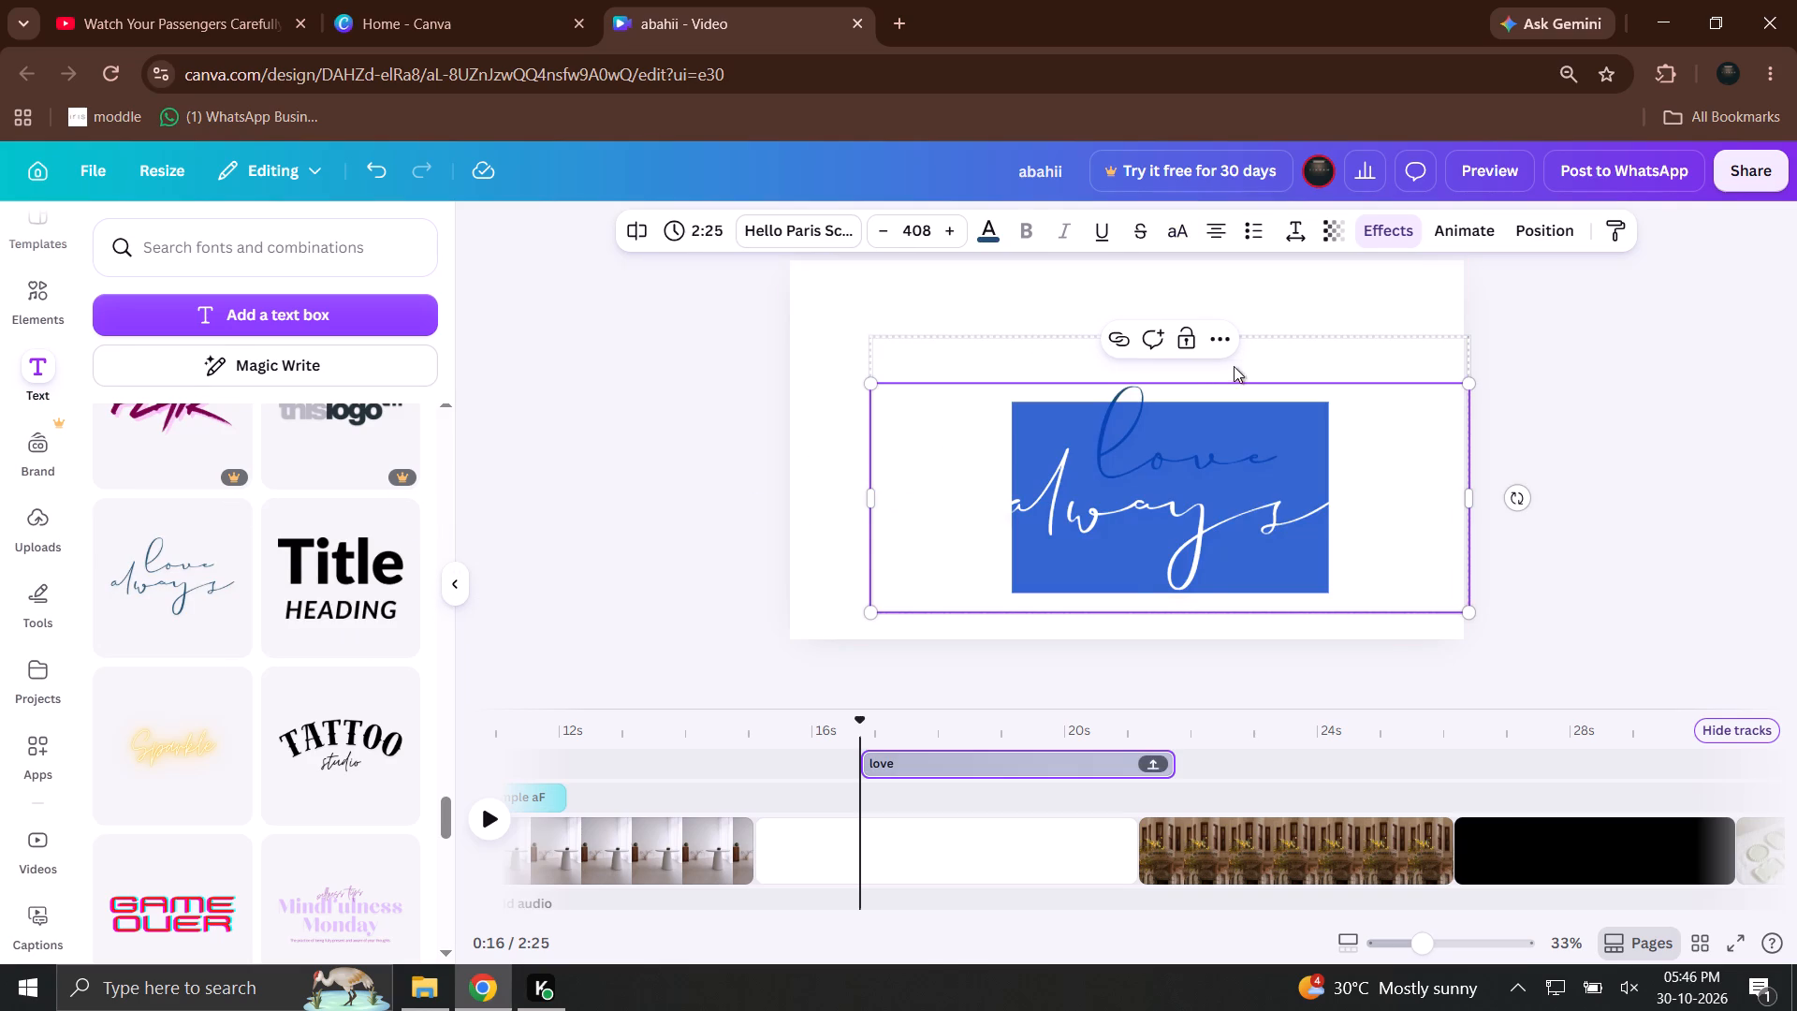
pyautogui.press('BackSpace')
pyautogui.click(1337, 336)
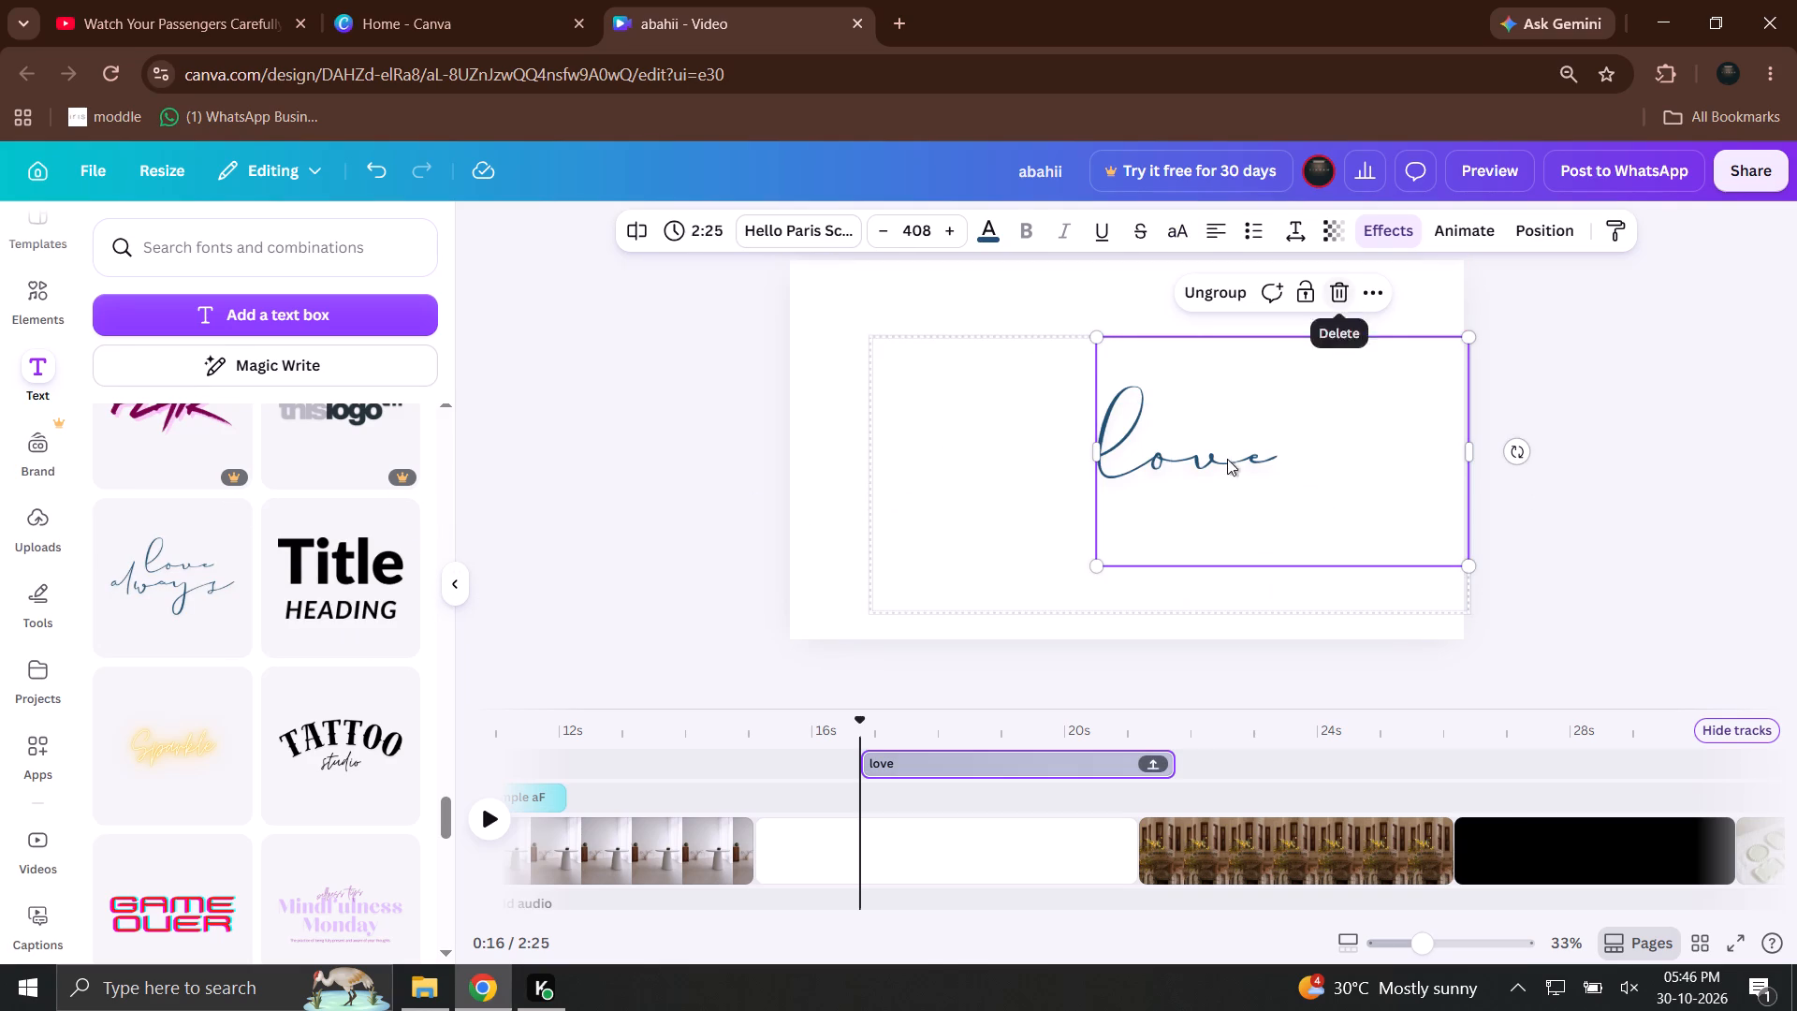
pyautogui.moveTo(1224, 469); pyautogui.dragTo(1147, 442)
pyautogui.click(949, 532)
pyautogui.click(1223, 339)
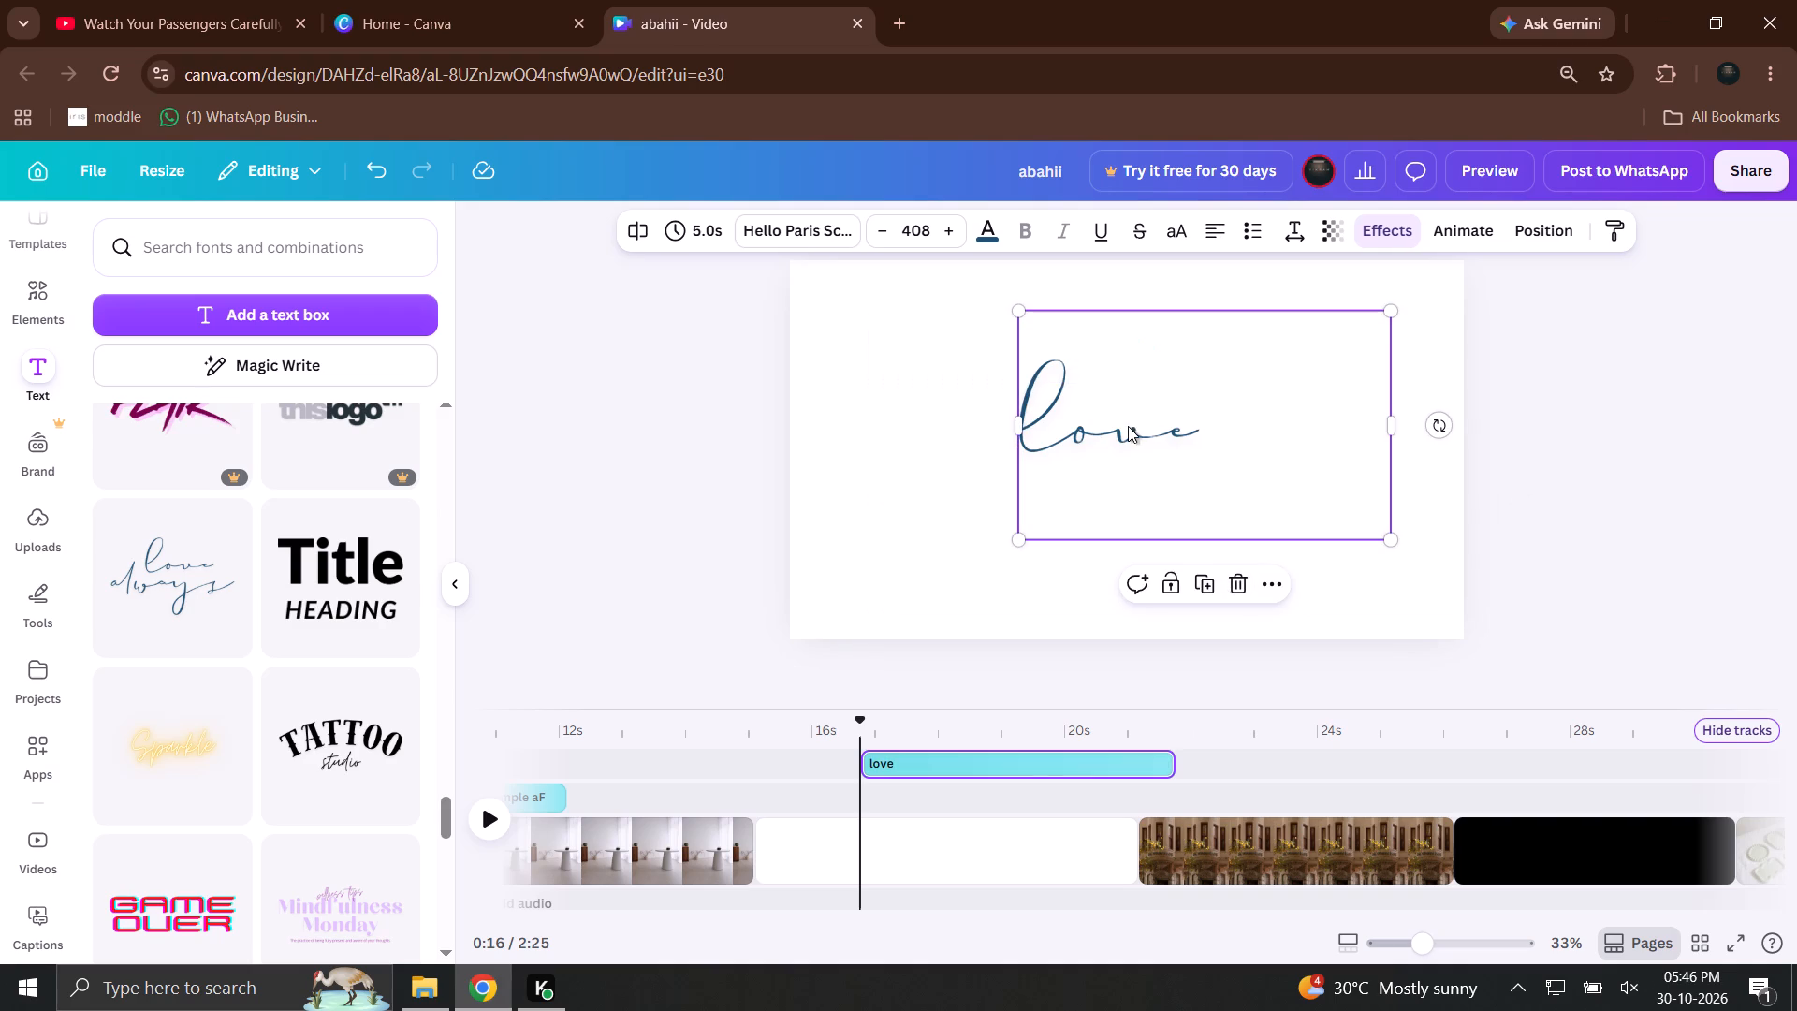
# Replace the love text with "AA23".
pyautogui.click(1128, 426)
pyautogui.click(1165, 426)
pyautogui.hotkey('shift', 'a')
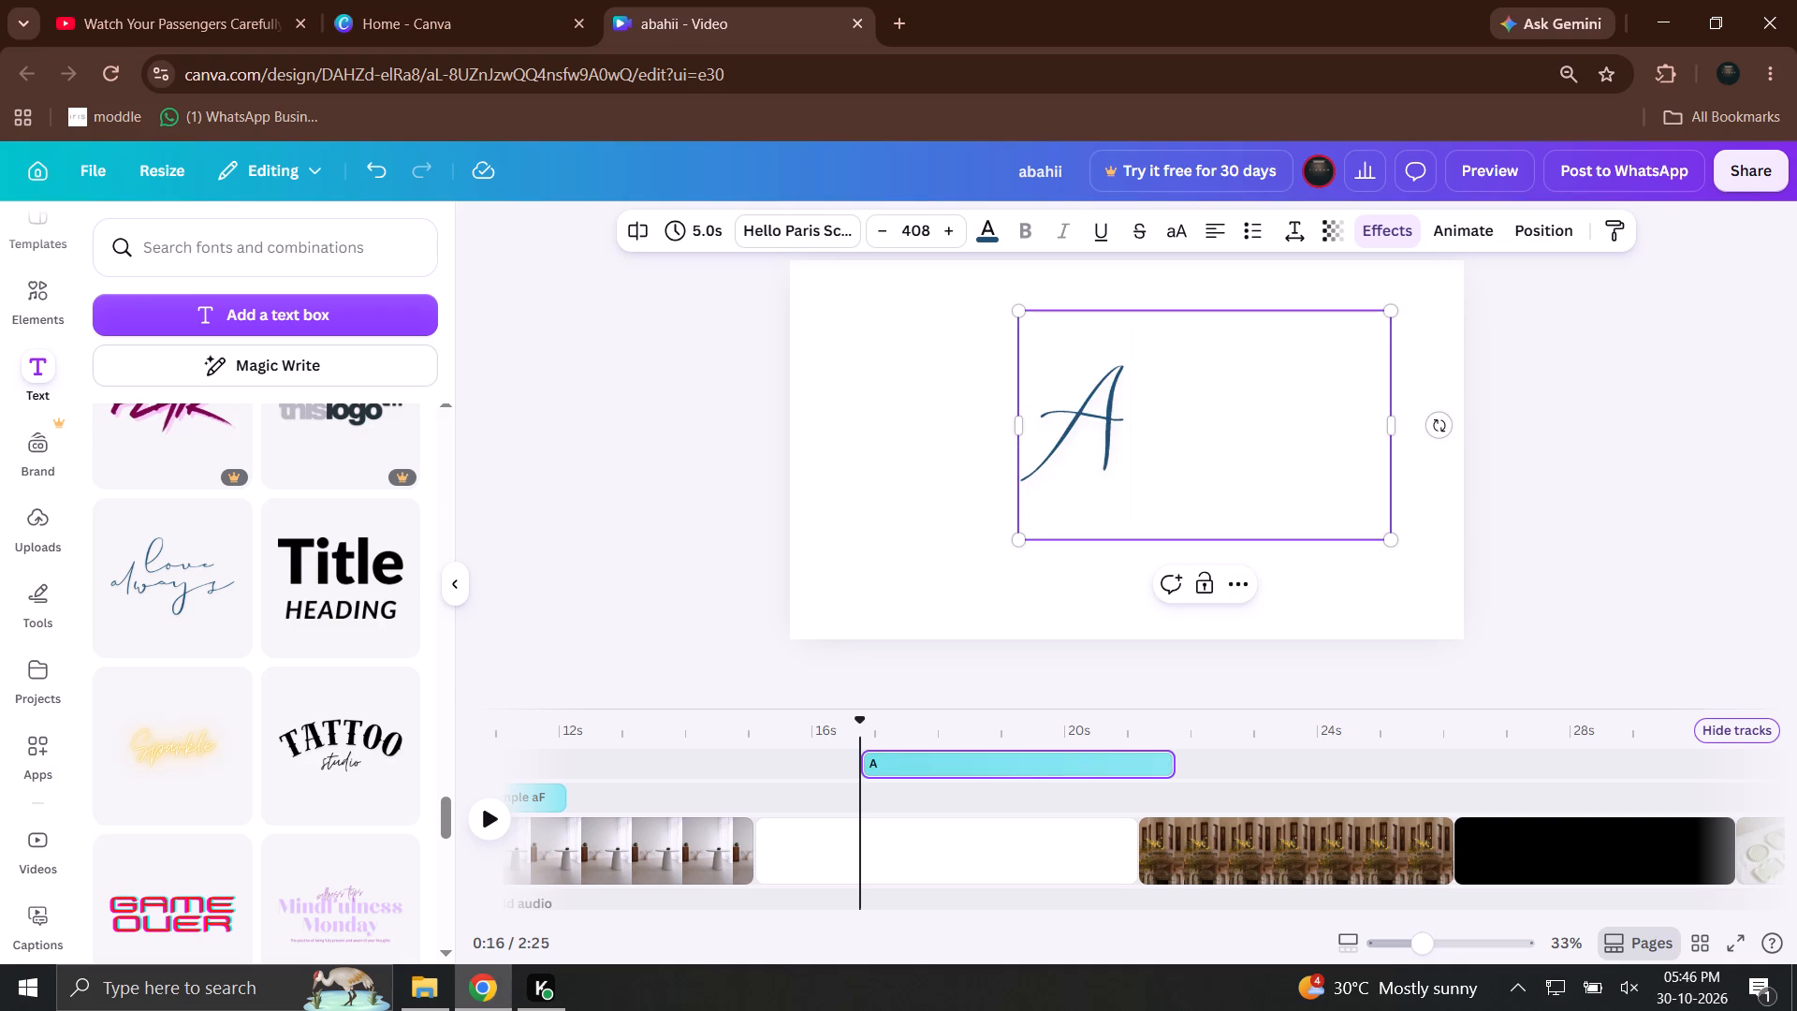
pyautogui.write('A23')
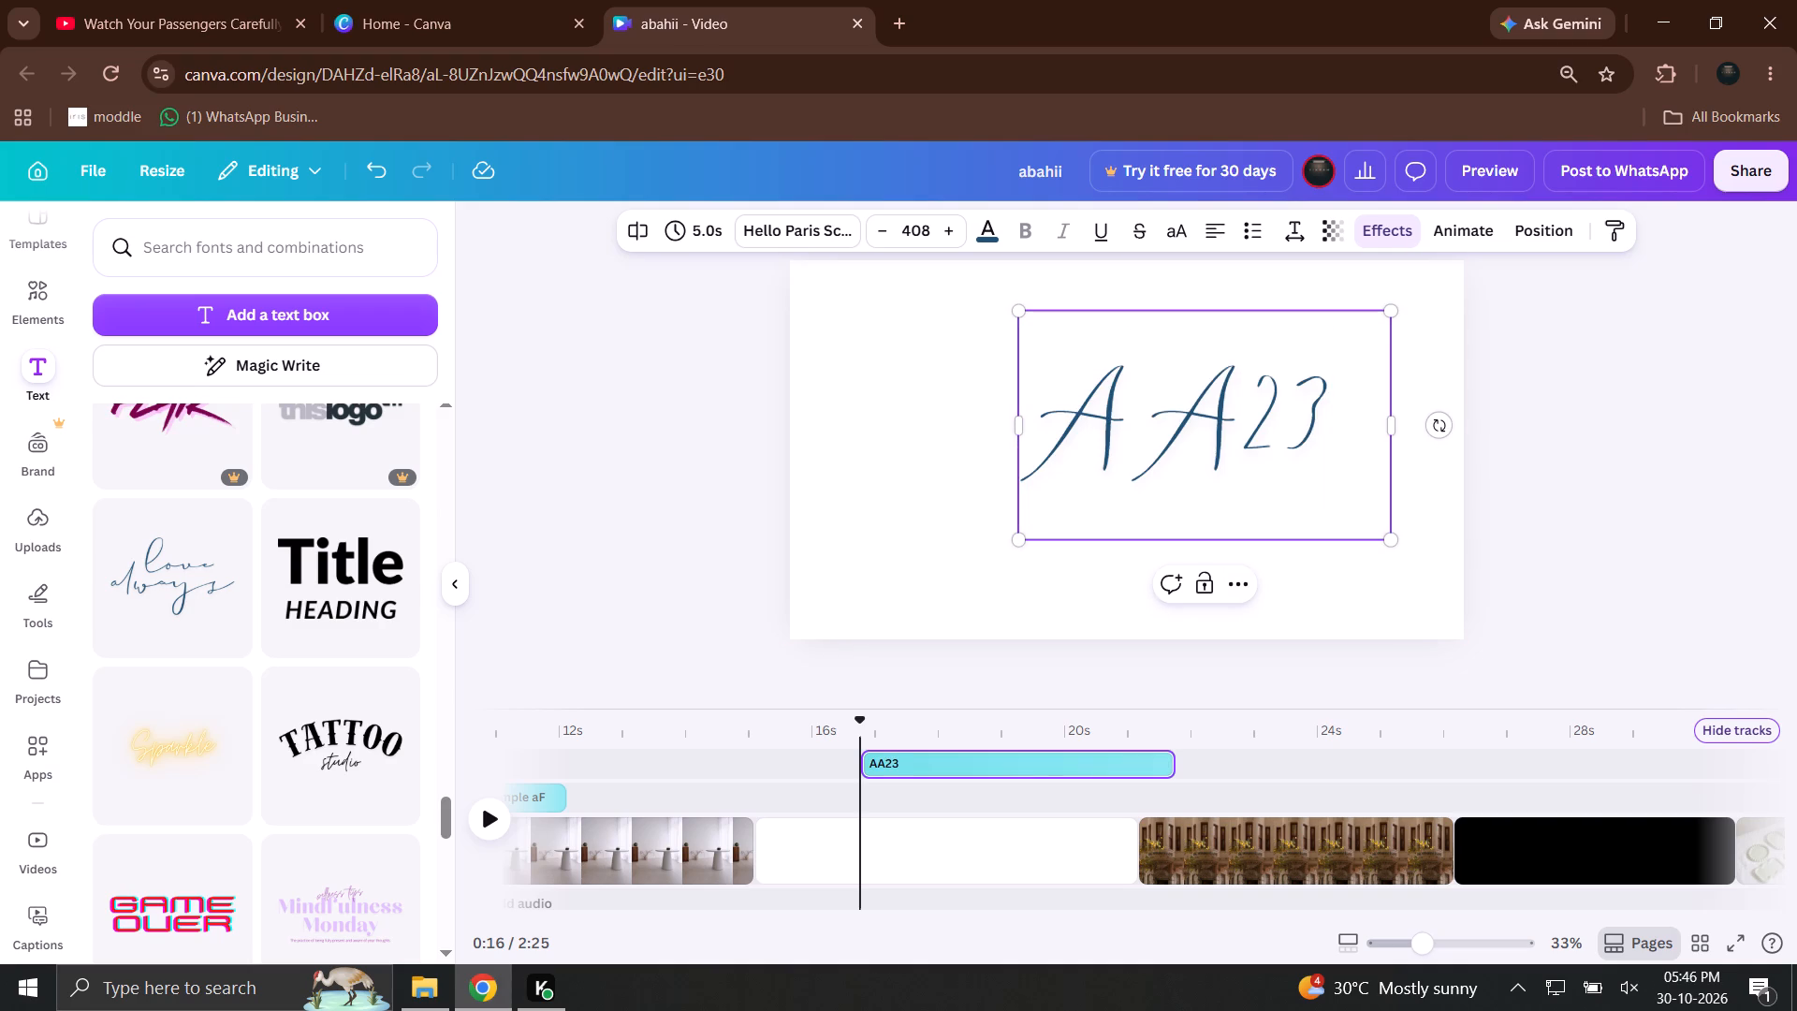
# Move the script text further towards the frame's left side and replace its wording with "Sneha & Vikram".
pyautogui.click(1495, 445)
pyautogui.moveTo(1261, 482); pyautogui.dragTo(1158, 462)
pyautogui.doubleClick(1158, 457)
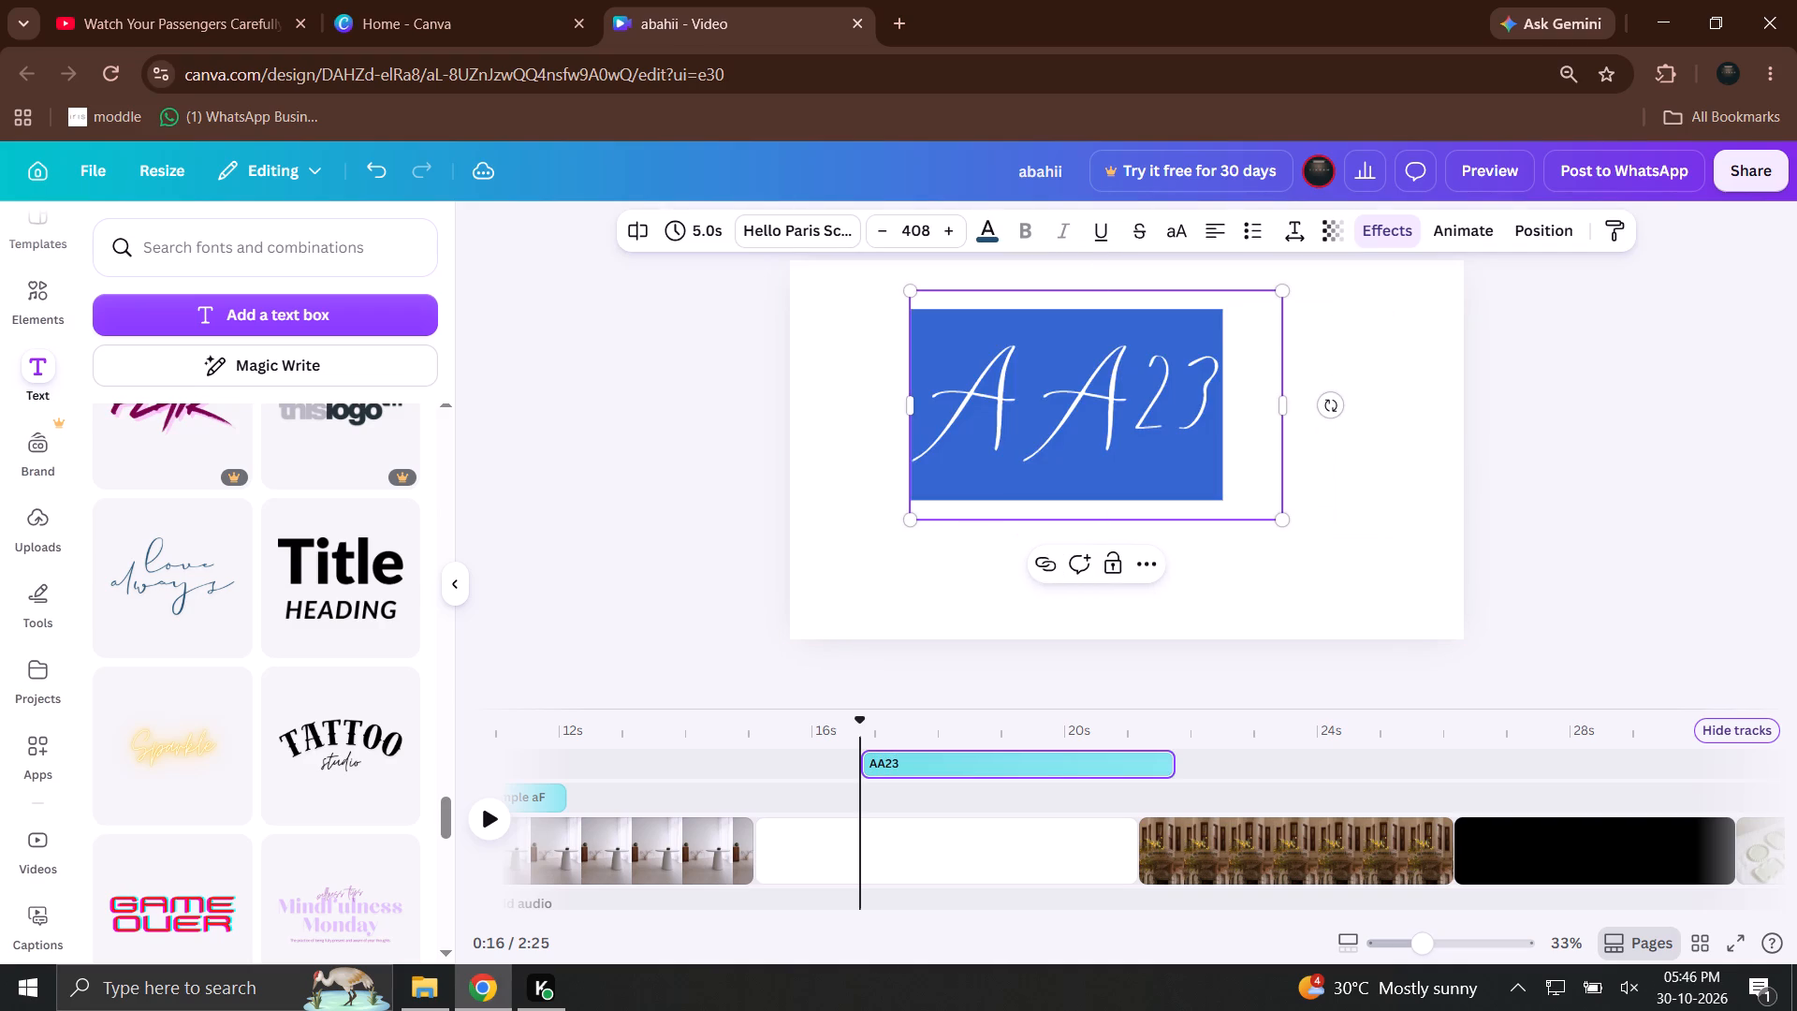
pyautogui.write('Vikram')
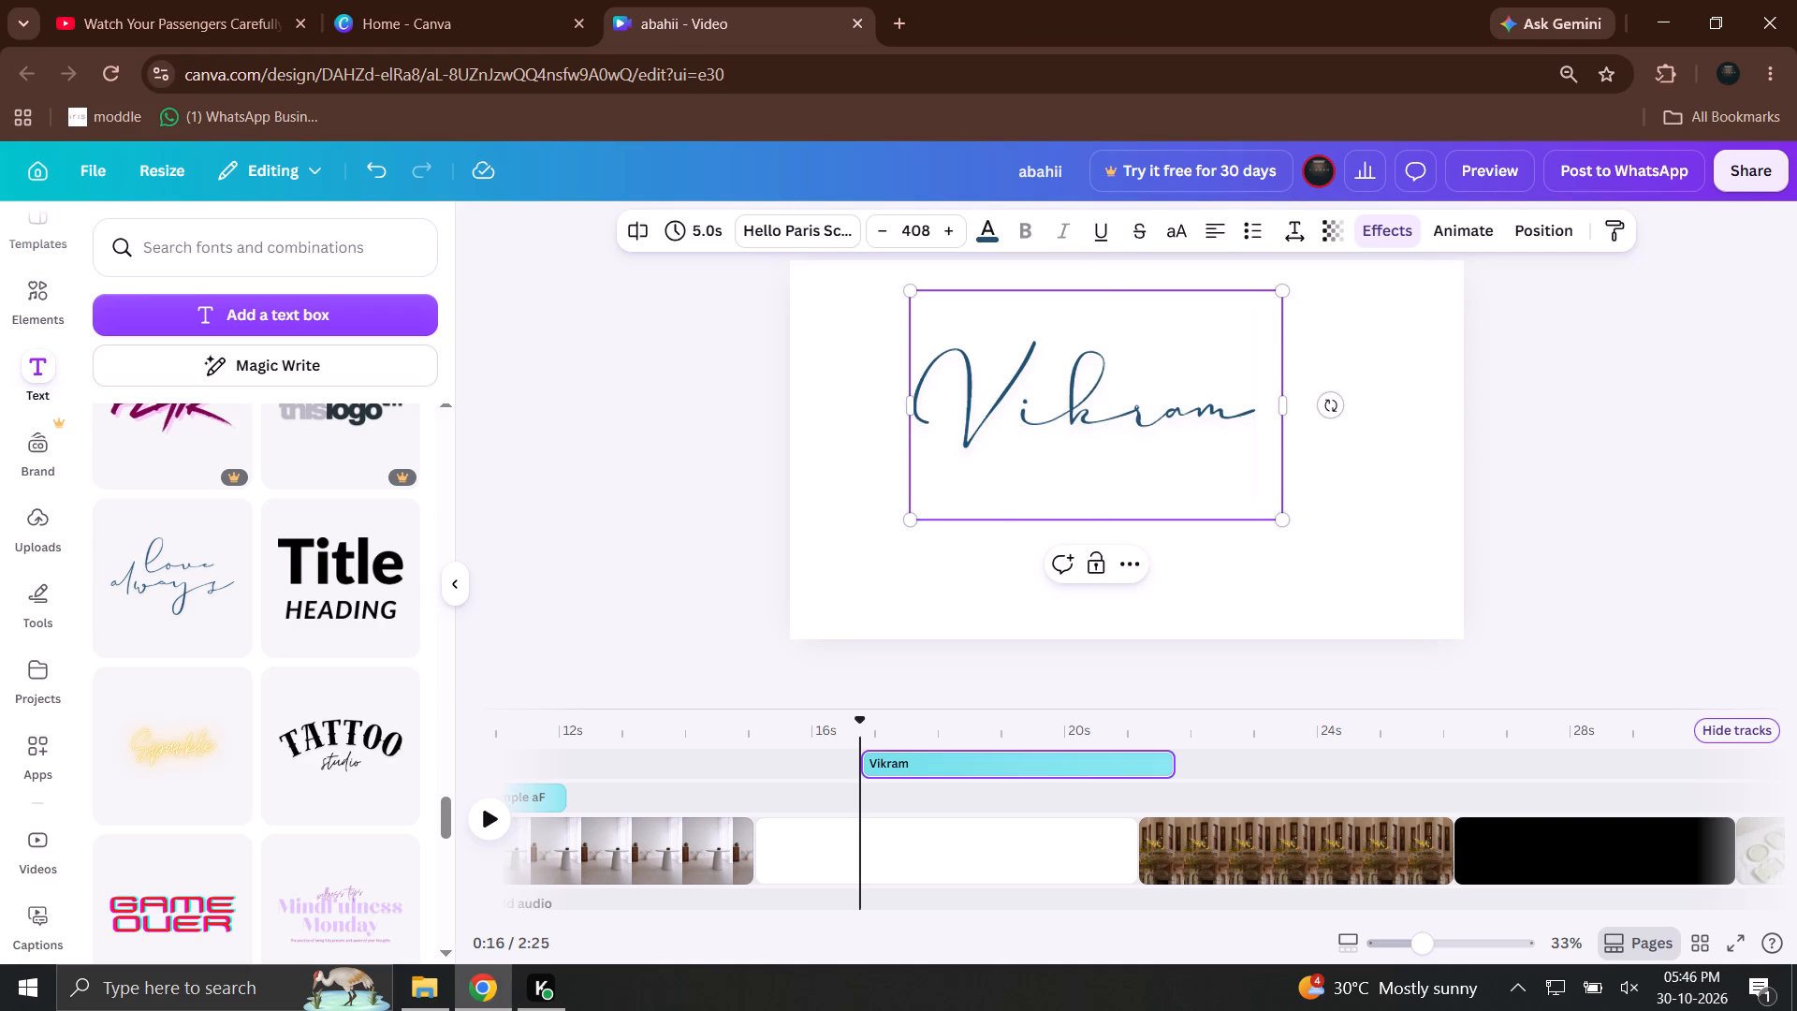
pyautogui.hotkey('ctrl', 'a')
pyautogui.write('Sneha')
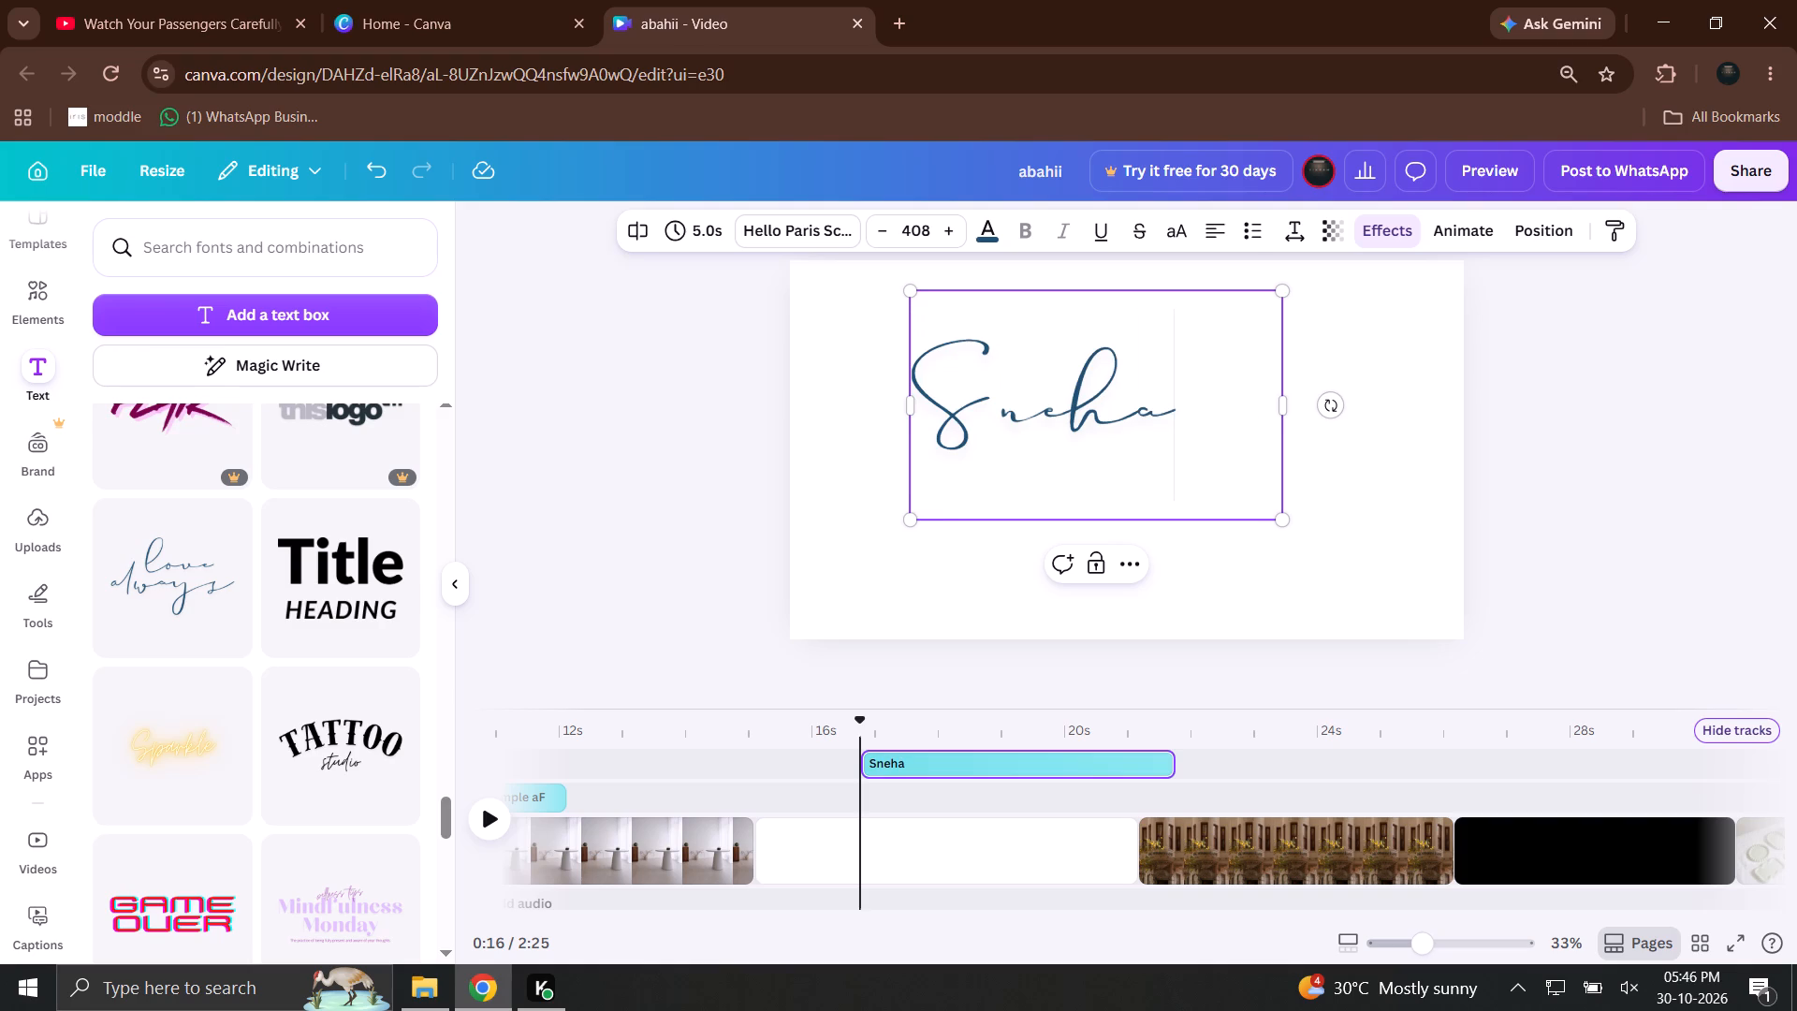
pyautogui.press('space')
pyautogui.write('&')
pyautogui.press('space')
pyautogui.write('Vikram')
# Enlarge the Sneha & Vikram text to size 650 and extend its box to the frame's left edge.
pyautogui.moveTo(1290, 361); pyautogui.dragTo(1369, 420)
pyautogui.moveTo(1366, 519); pyautogui.dragTo(1643, 698)
pyautogui.moveTo(913, 461); pyautogui.dragTo(850, 463)
pyautogui.click(920, 462)
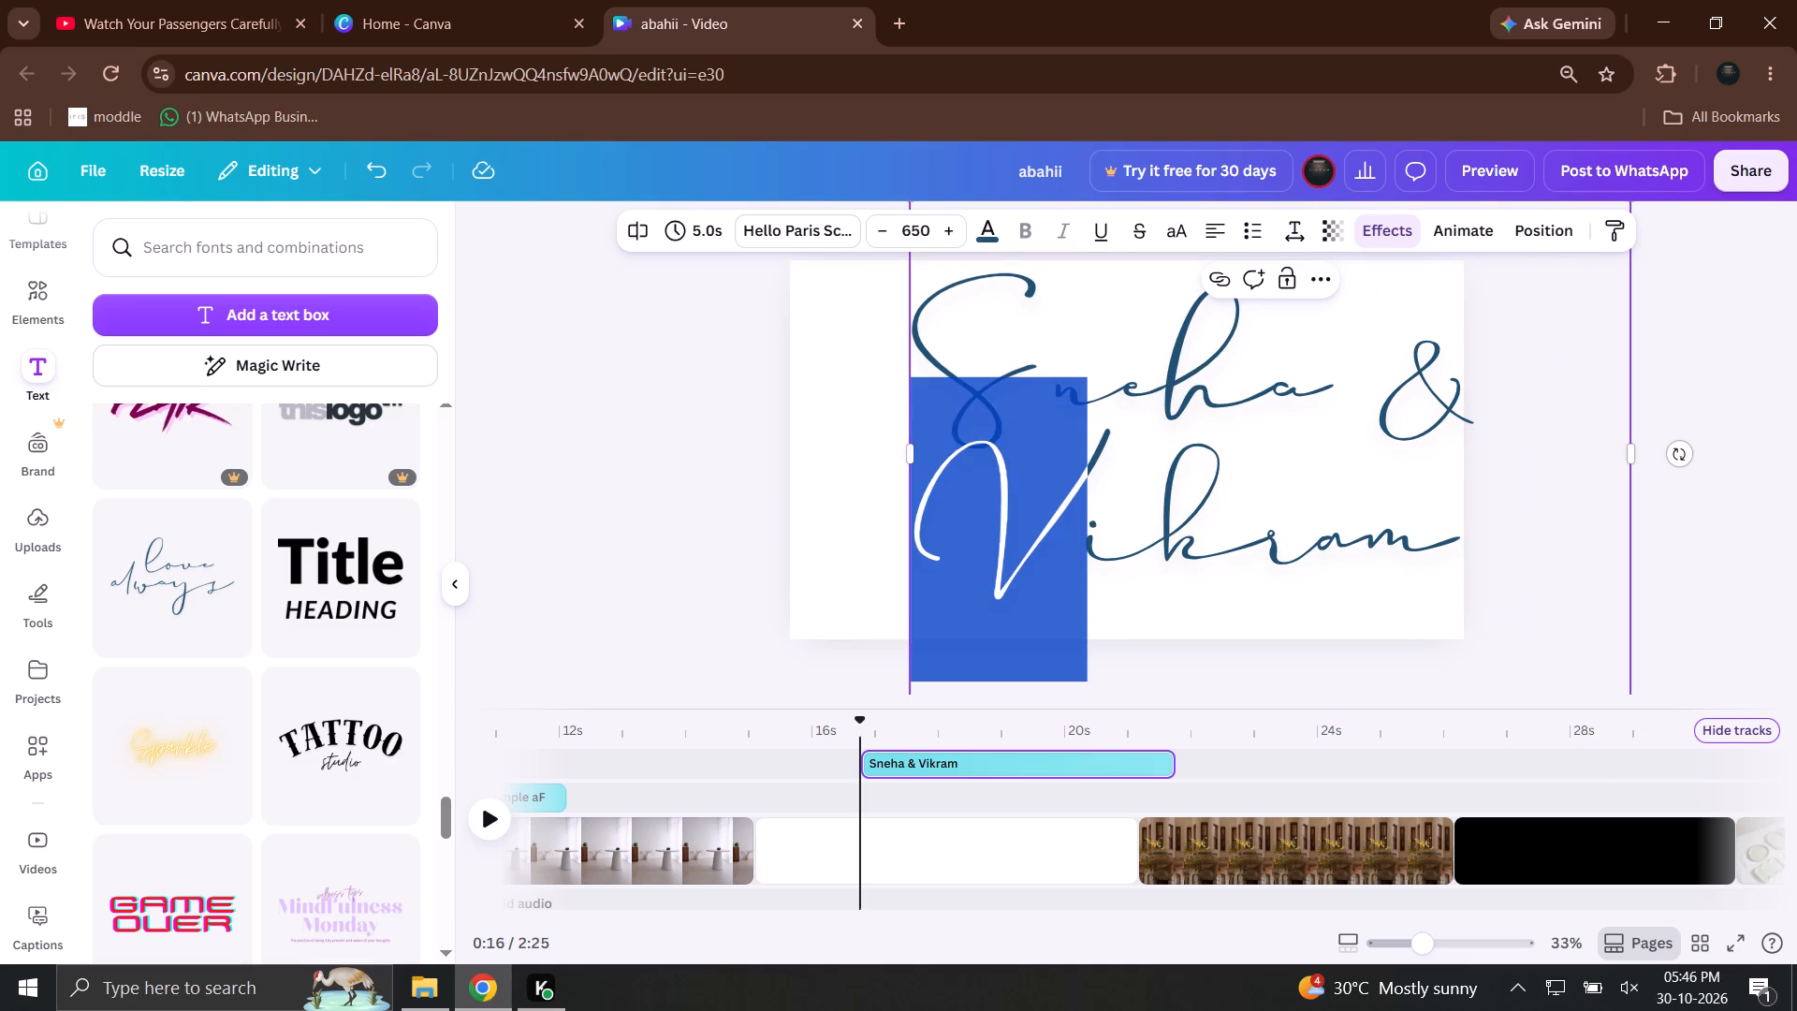
pyautogui.moveTo(910, 454); pyautogui.dragTo(785, 442)
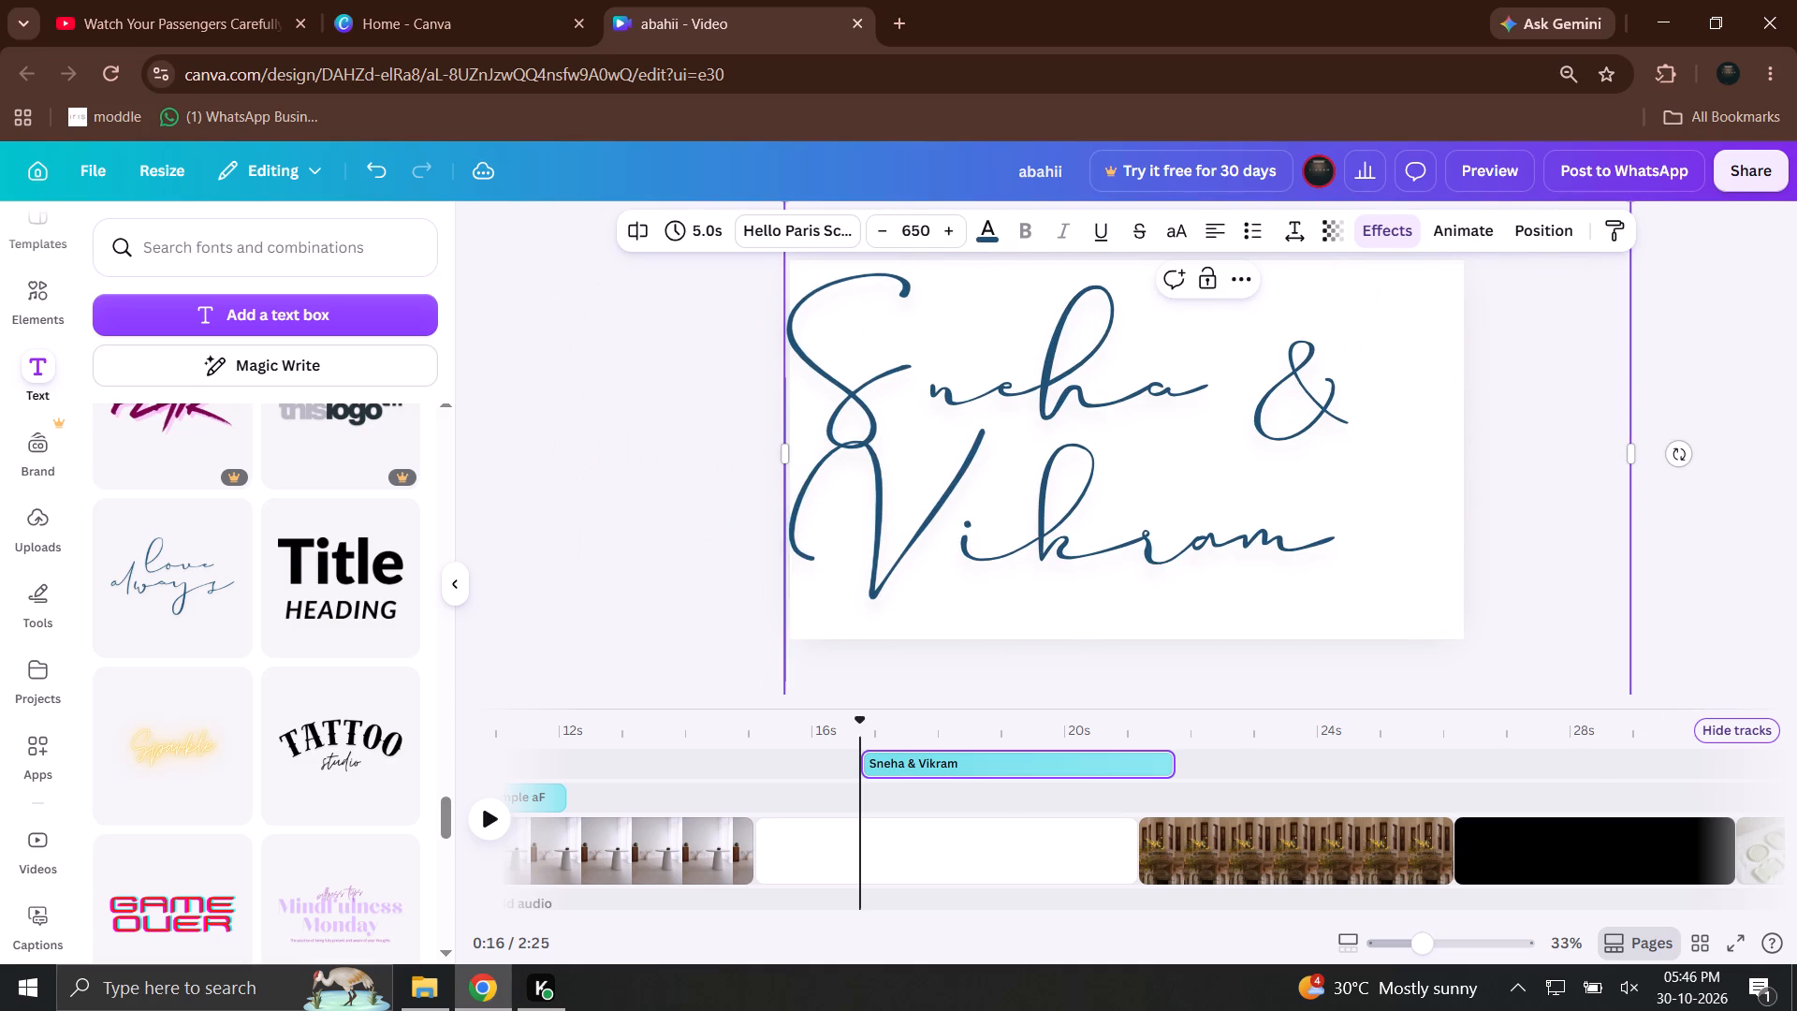
# Remove the spaces around the ampersand to make "Sneha&Vikram" and widen the text box past the frame's right edge.
pyautogui.click(1397, 427)
pyautogui.press('Delete')
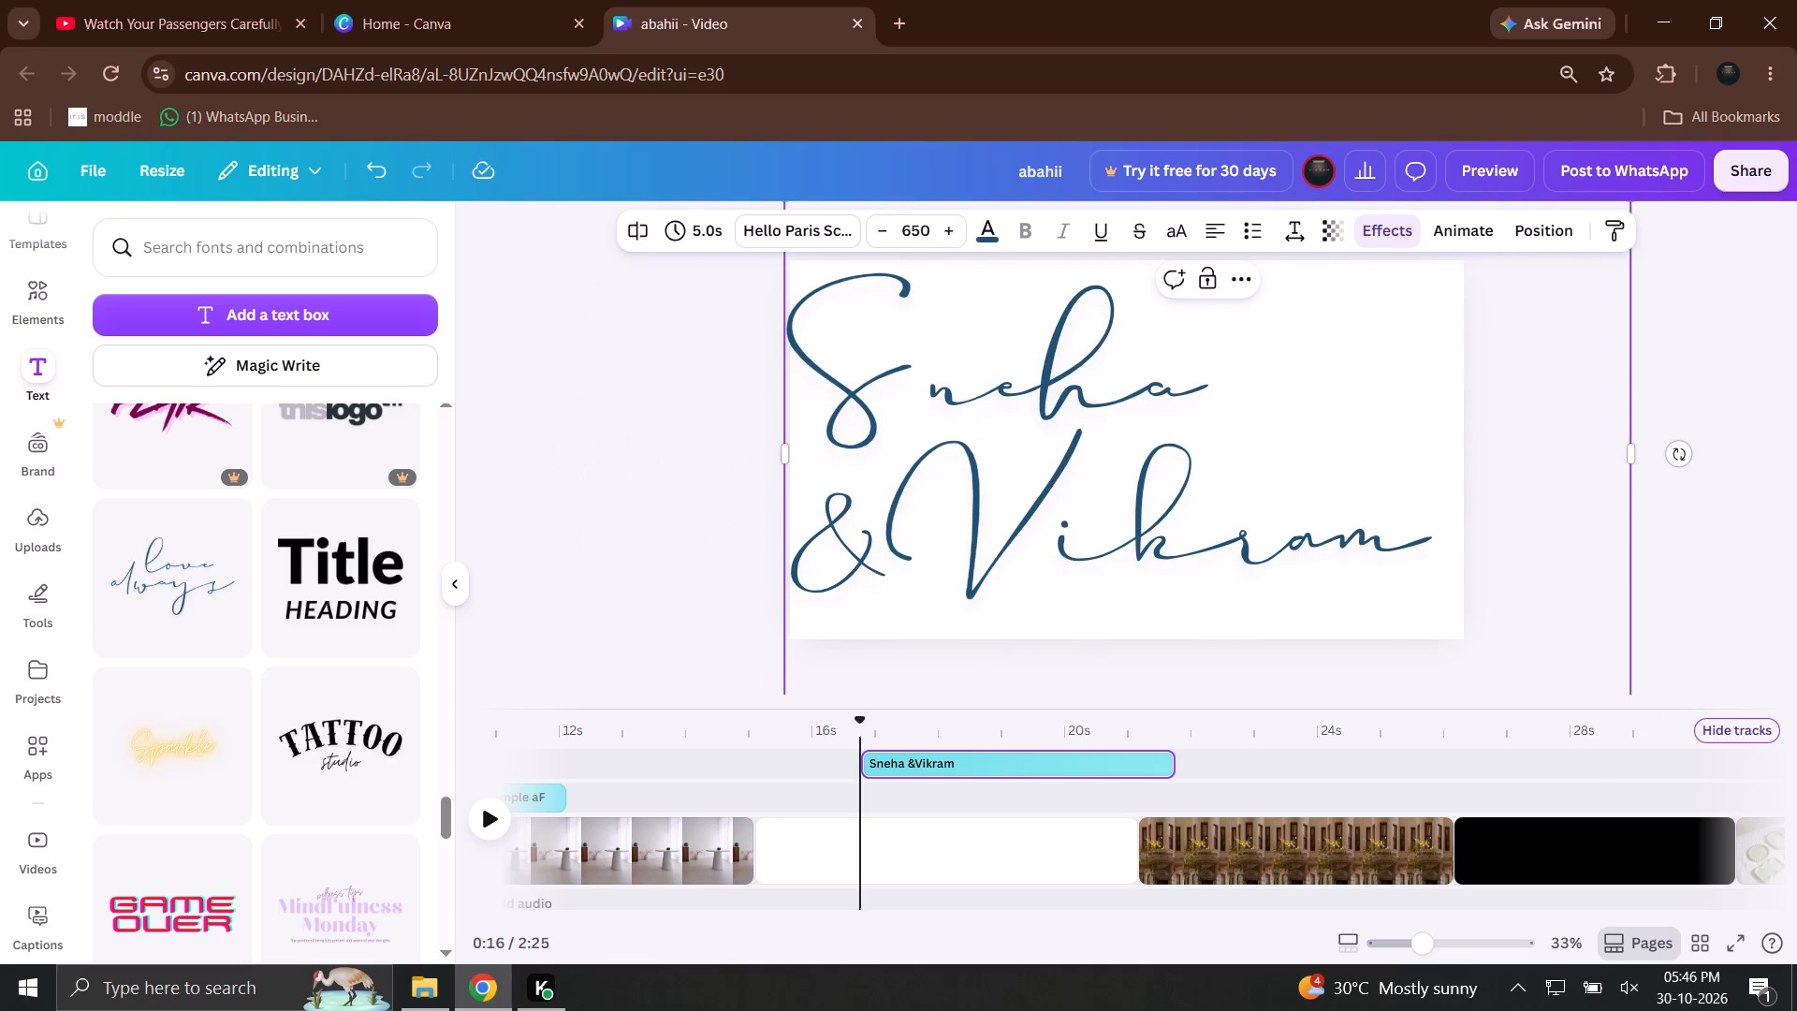
pyautogui.click(1228, 362)
pyautogui.press('Delete')
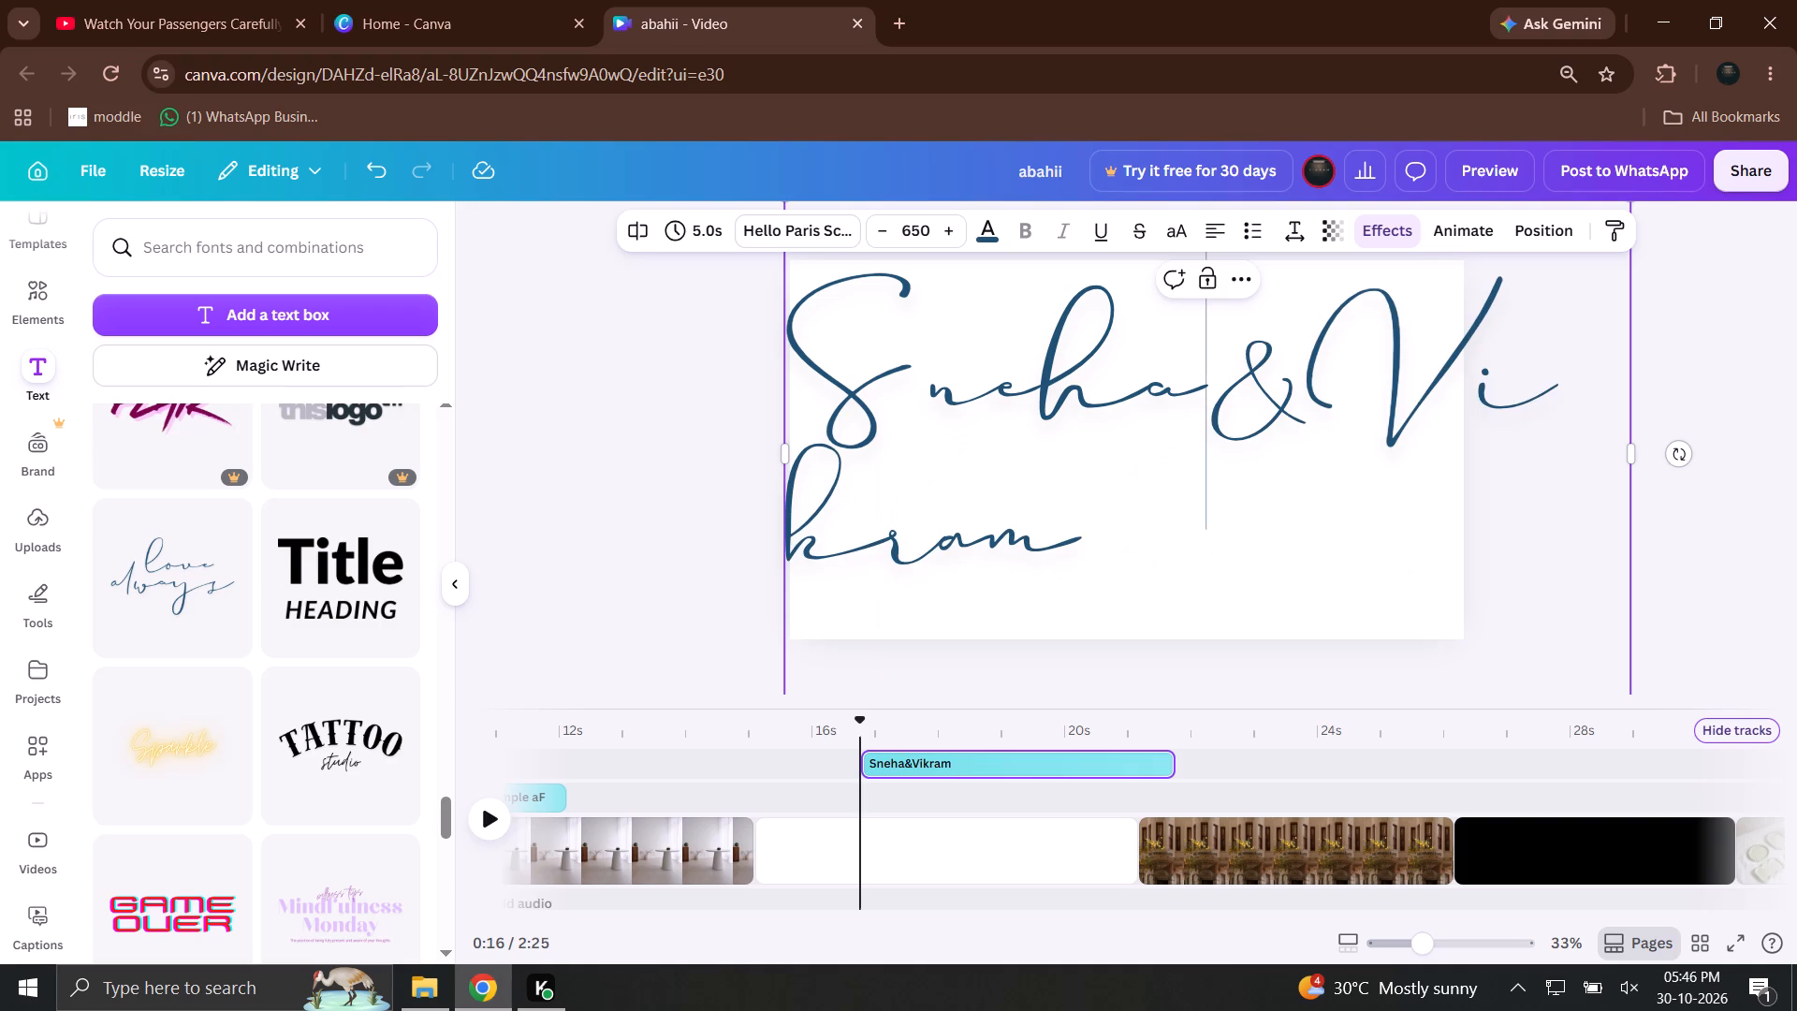
pyautogui.moveTo(1641, 444); pyautogui.dragTo(1796, 476)
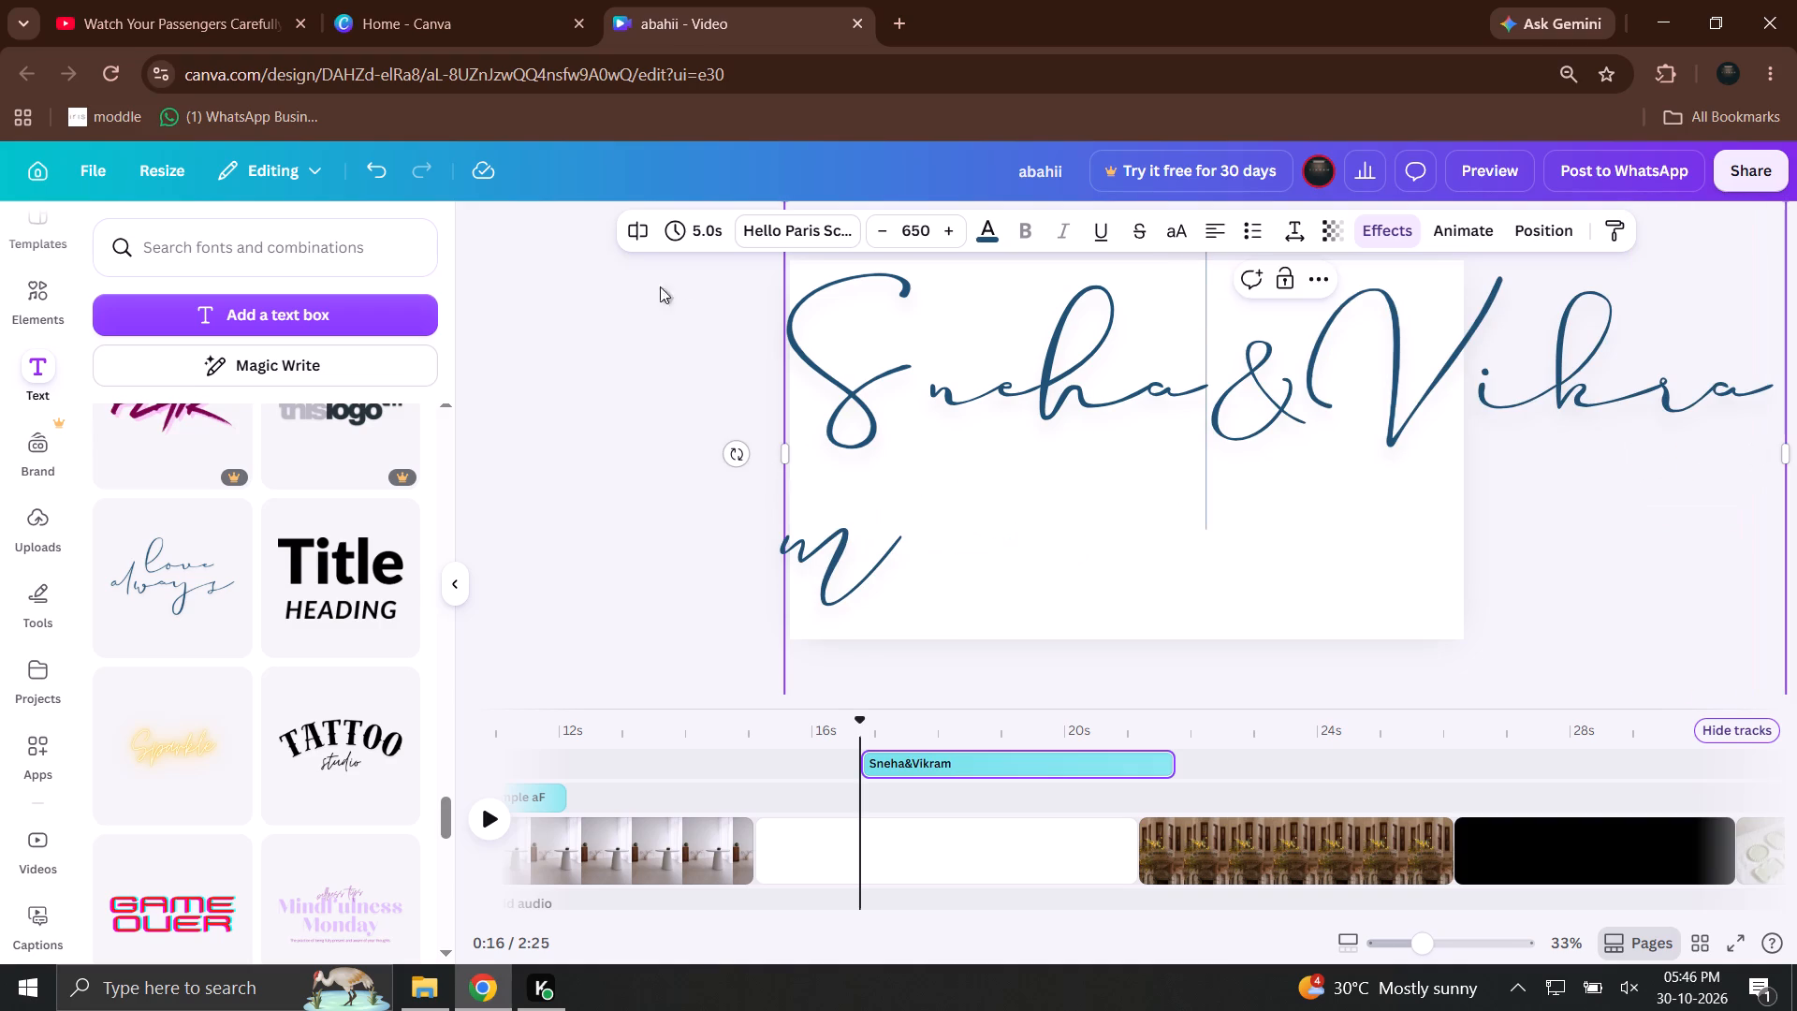
# Shrink the Sneha&Vikram text to size 198 and place it near the centre of the frame.
pyautogui.click(607, 437)
pyautogui.moveTo(1047, 503); pyautogui.dragTo(1064, 637)
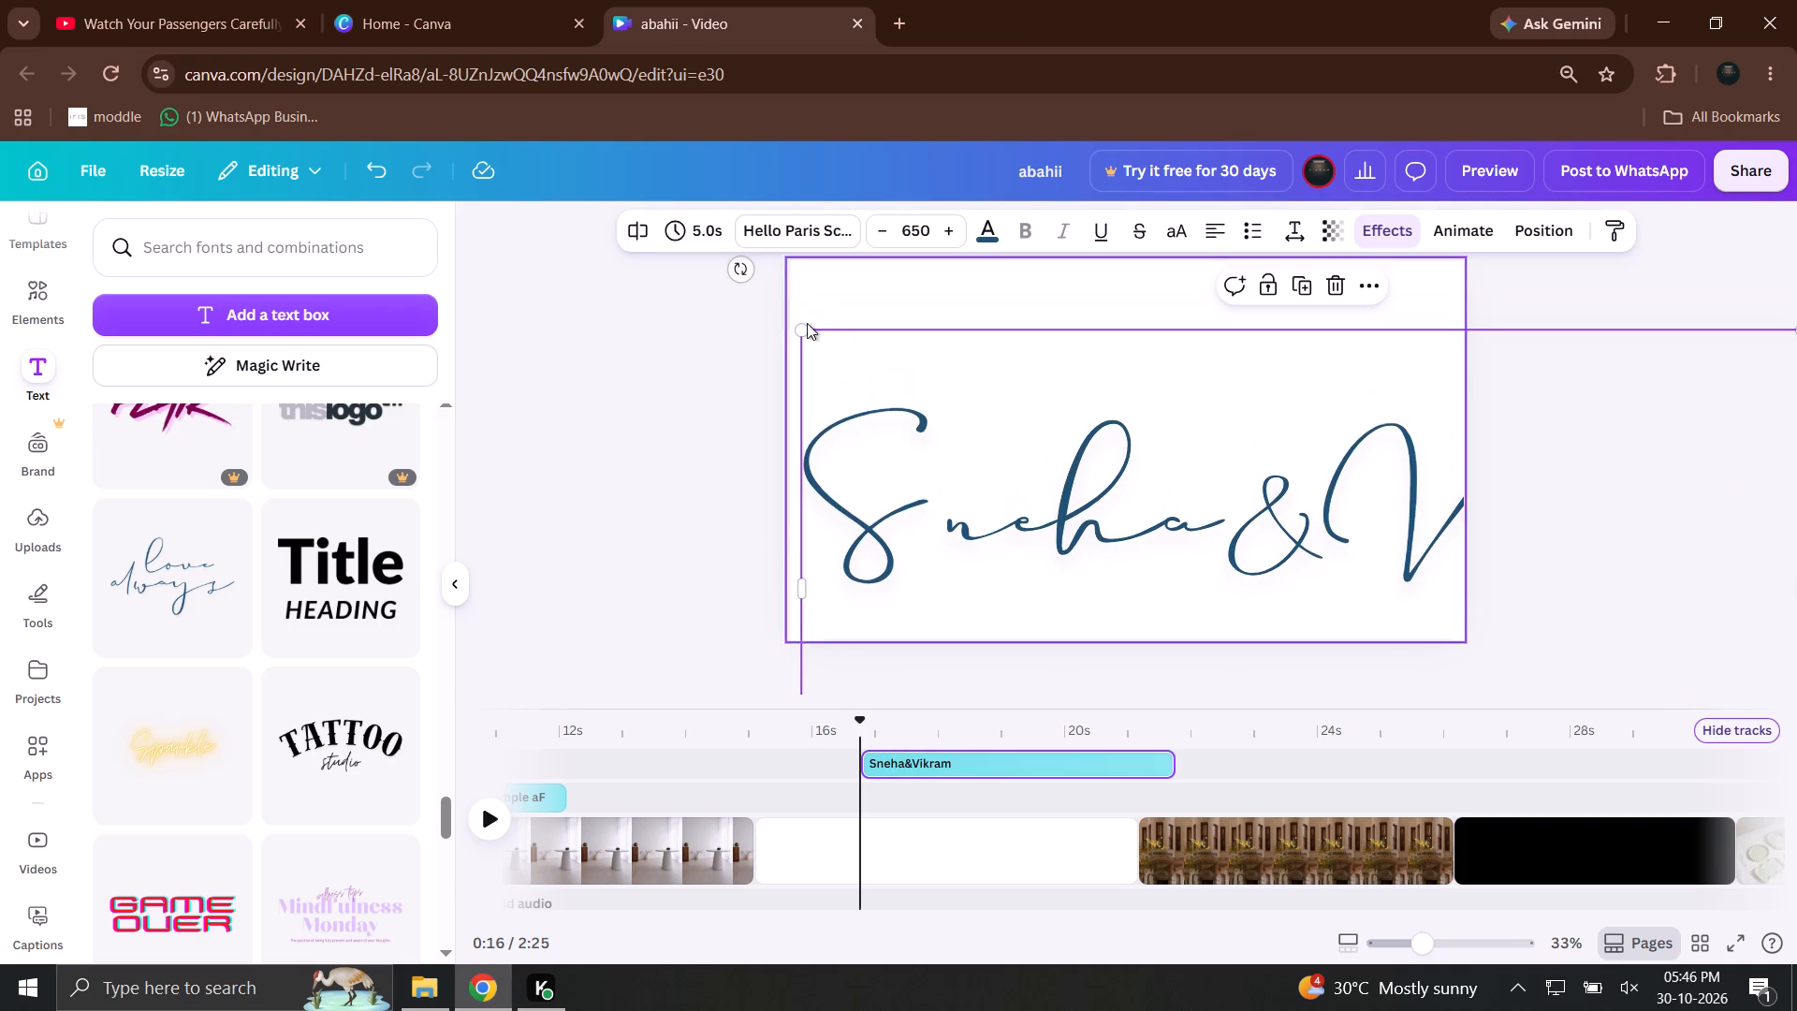
pyautogui.moveTo(807, 323); pyautogui.dragTo(1034, 473)
pyautogui.moveTo(1209, 566); pyautogui.dragTo(923, 388)
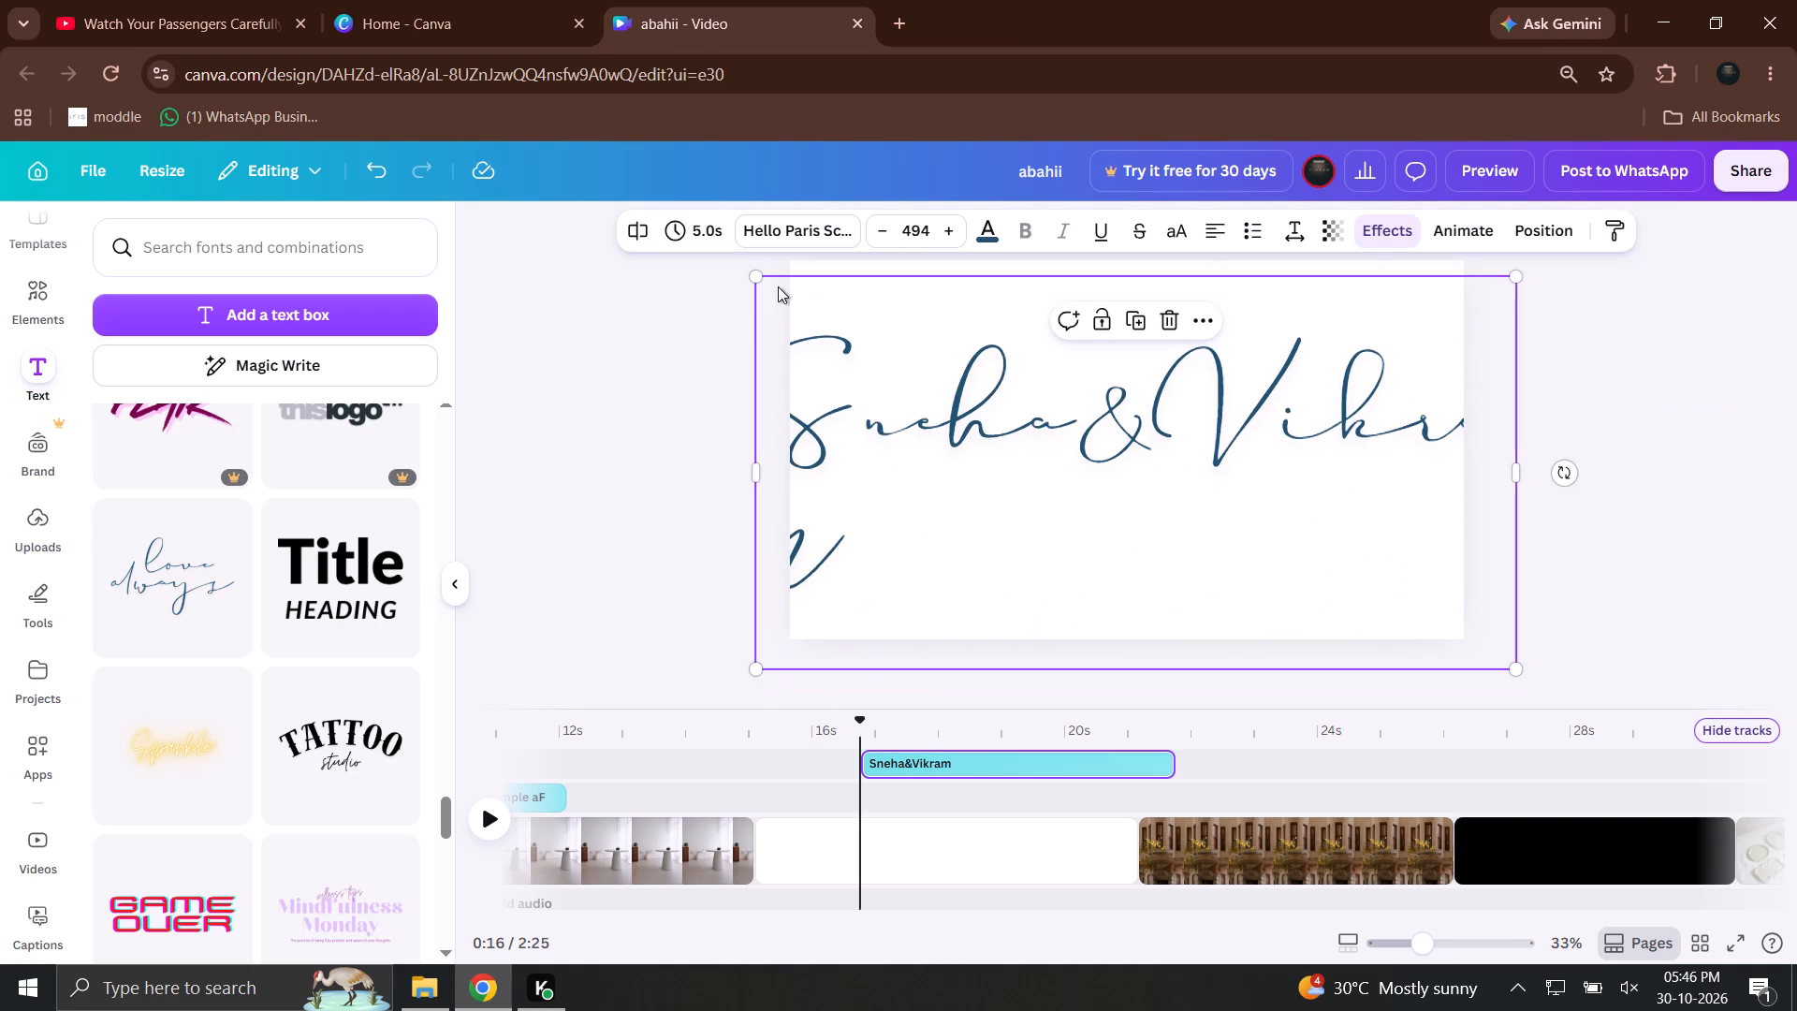
pyautogui.moveTo(762, 281); pyautogui.dragTo(1212, 524)
pyautogui.moveTo(1349, 593); pyautogui.dragTo(1066, 440)
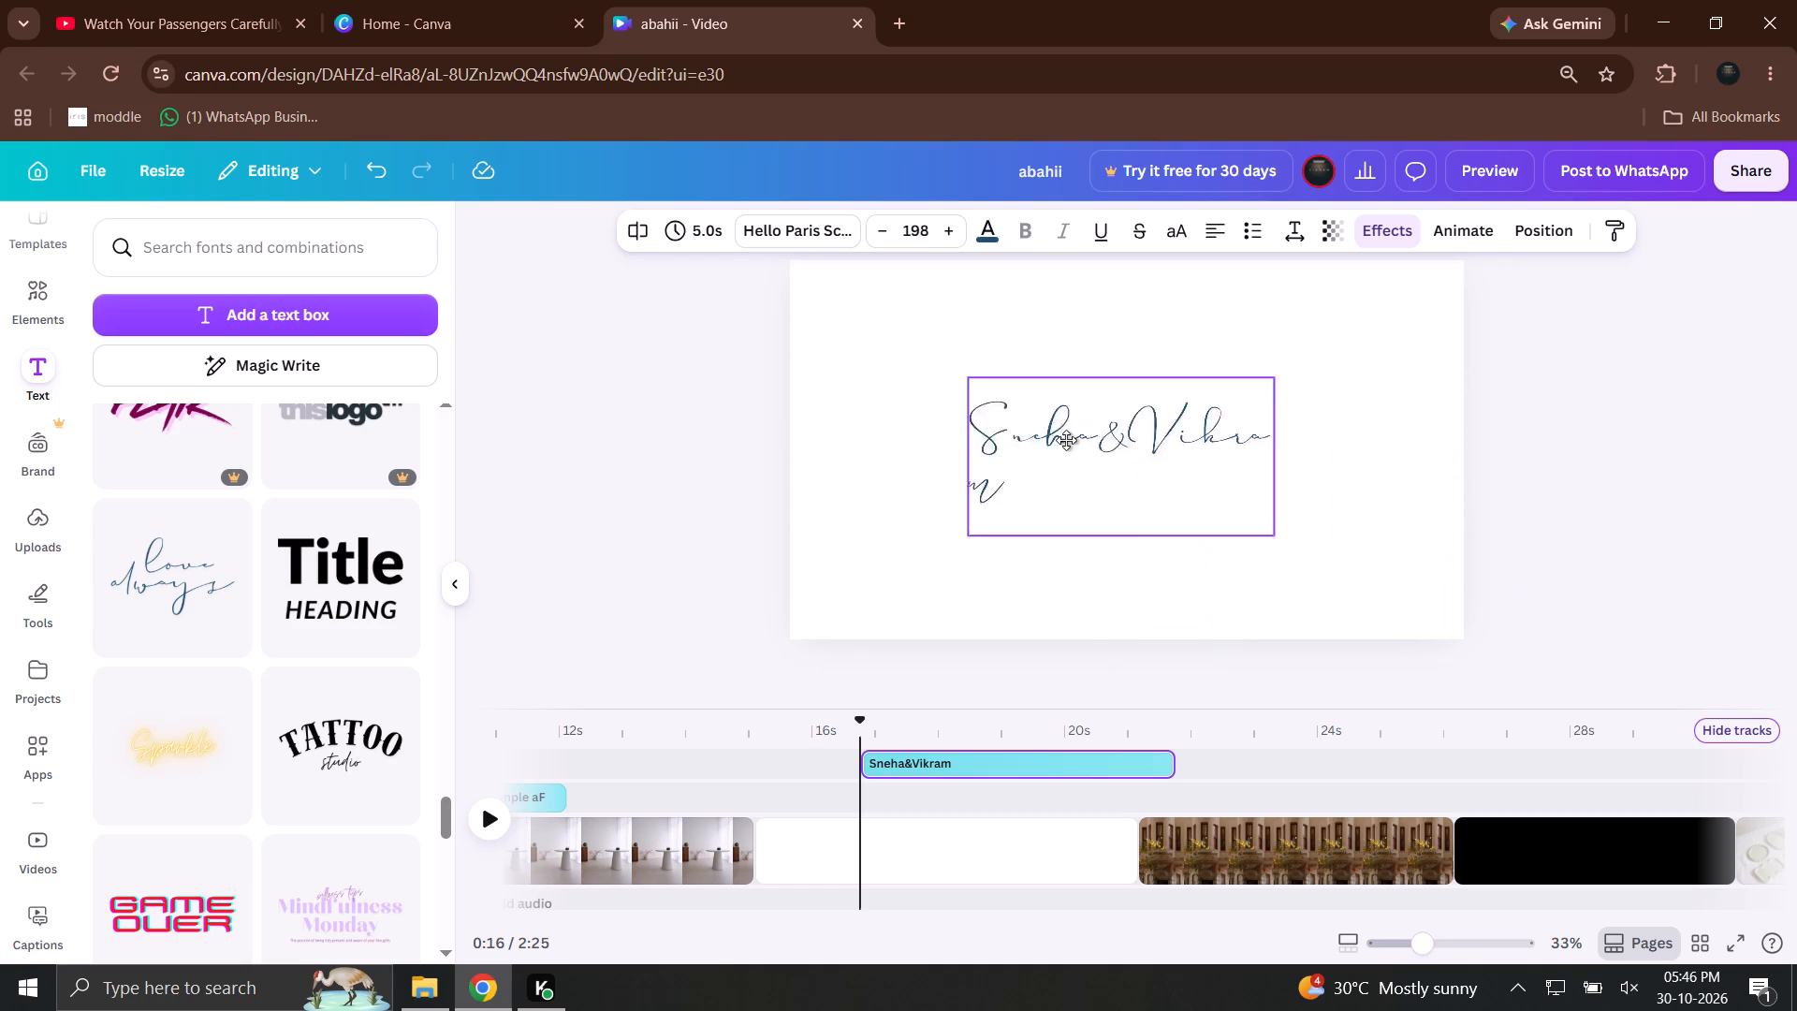
# Move the Sneha&Vikram text slightly within the frame and widen its box so the wording fits on one line.
pyautogui.moveTo(1066, 440); pyautogui.dragTo(1062, 438)
pyautogui.click(1110, 474)
pyautogui.moveTo(1226, 430); pyautogui.dragTo(1335, 443)
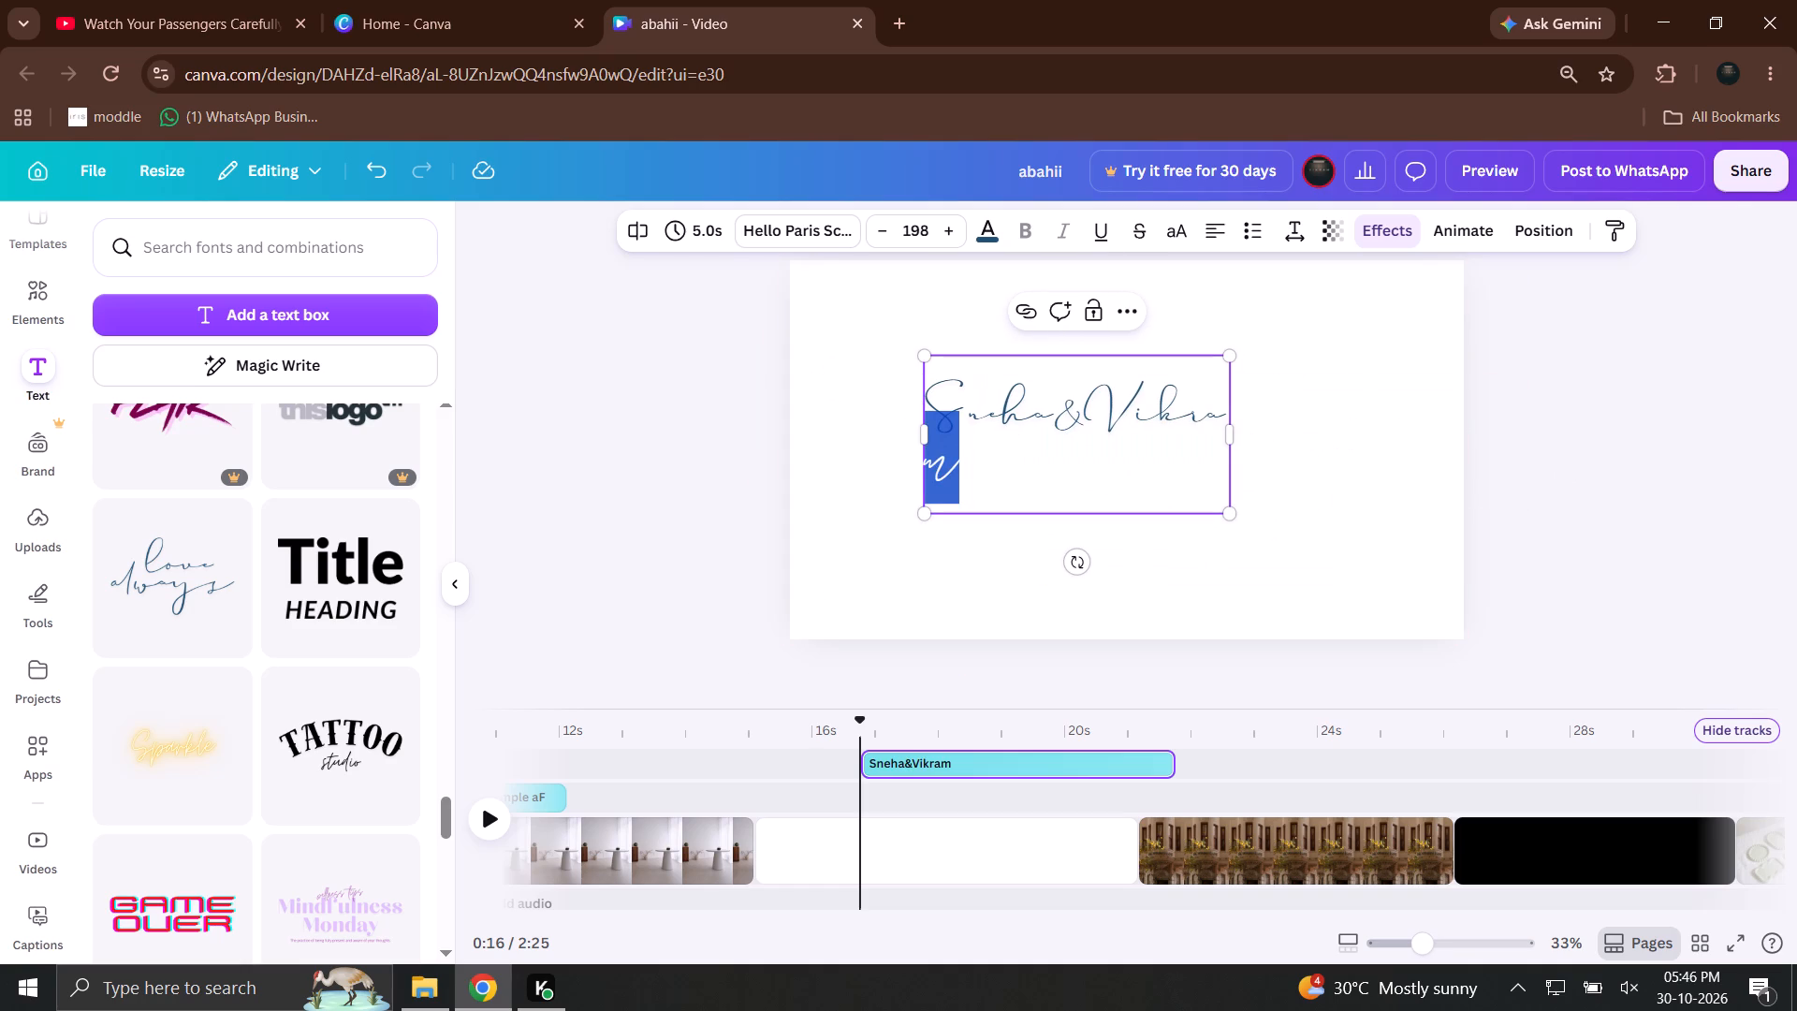
pyautogui.moveTo(1237, 439); pyautogui.dragTo(1405, 453)
pyautogui.click(1260, 474)
pyautogui.click(1340, 473)
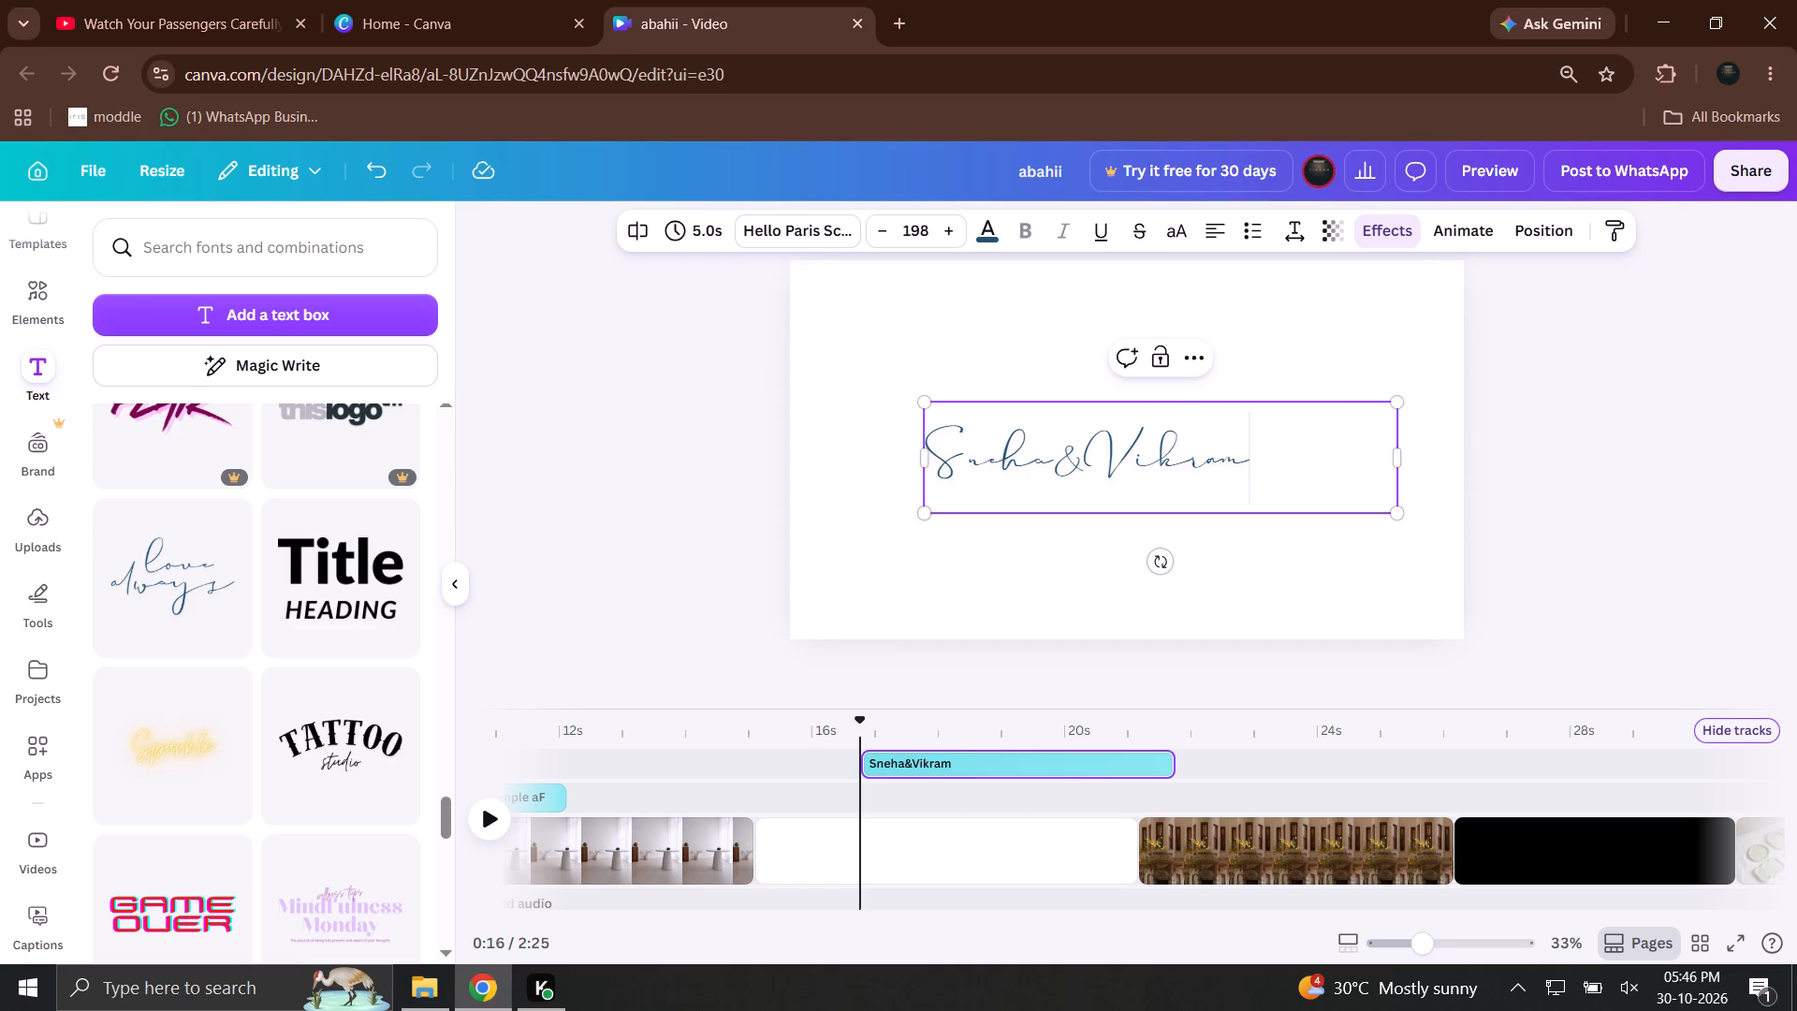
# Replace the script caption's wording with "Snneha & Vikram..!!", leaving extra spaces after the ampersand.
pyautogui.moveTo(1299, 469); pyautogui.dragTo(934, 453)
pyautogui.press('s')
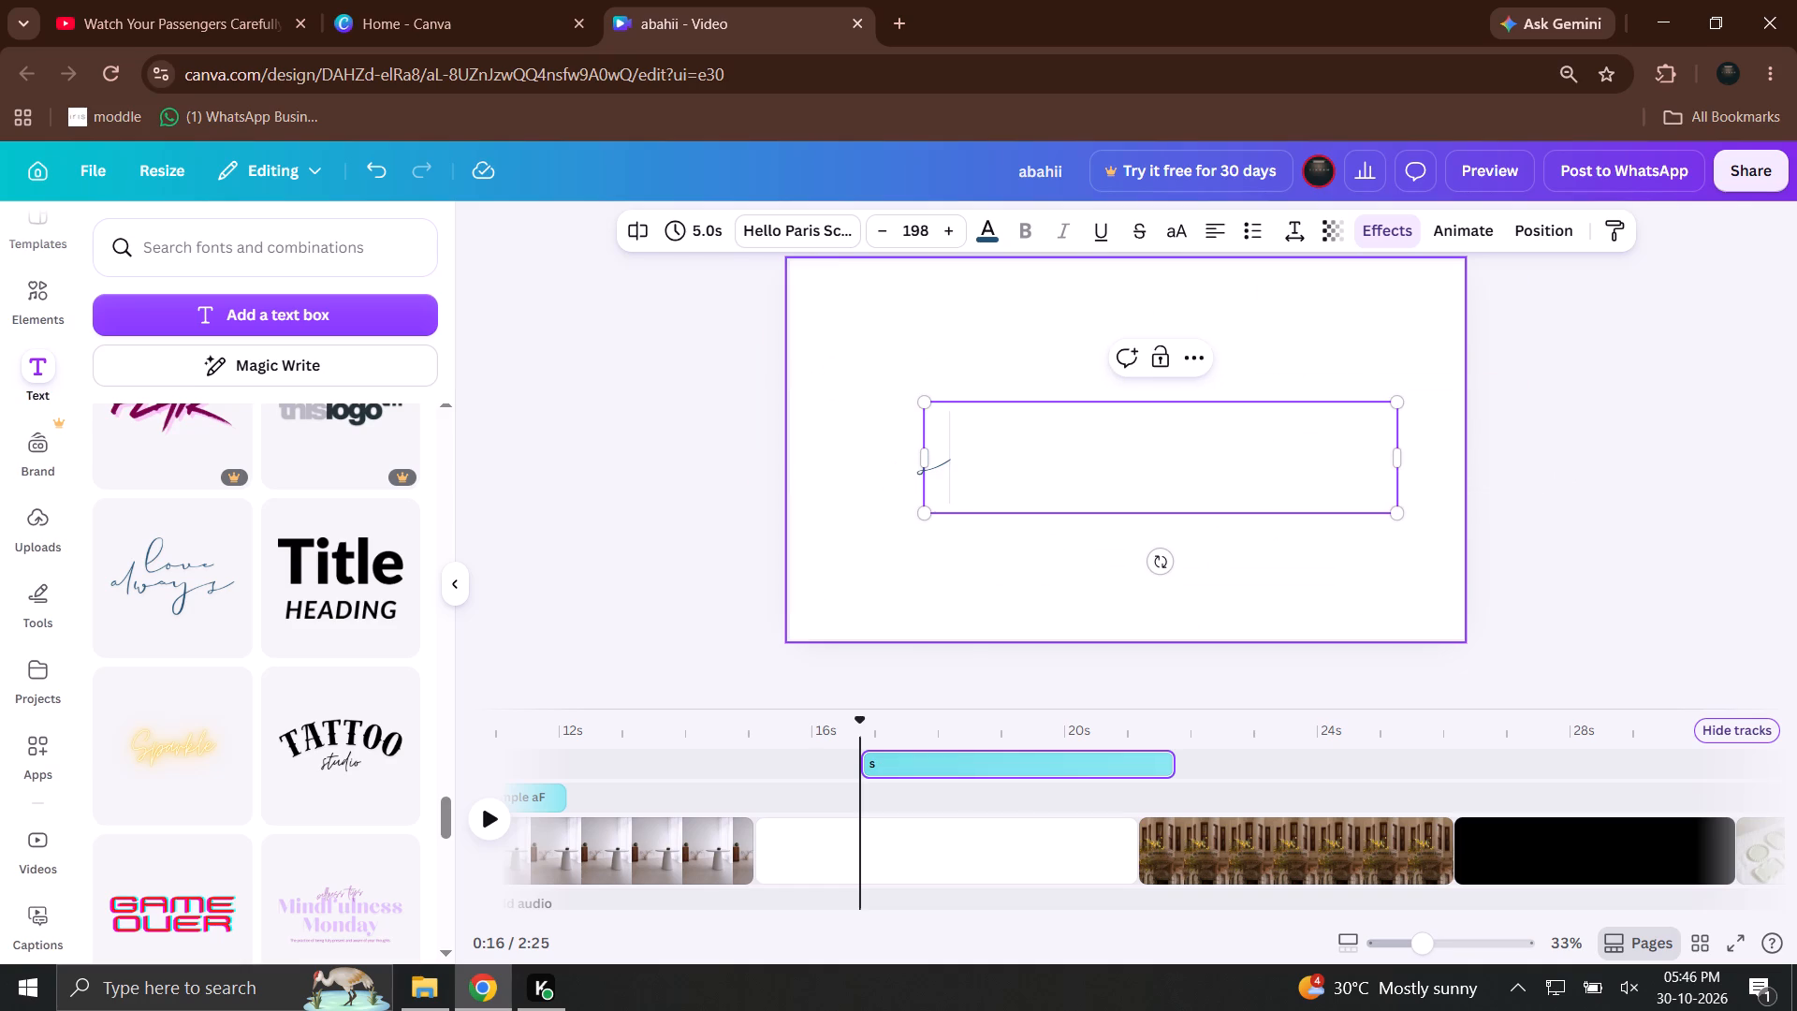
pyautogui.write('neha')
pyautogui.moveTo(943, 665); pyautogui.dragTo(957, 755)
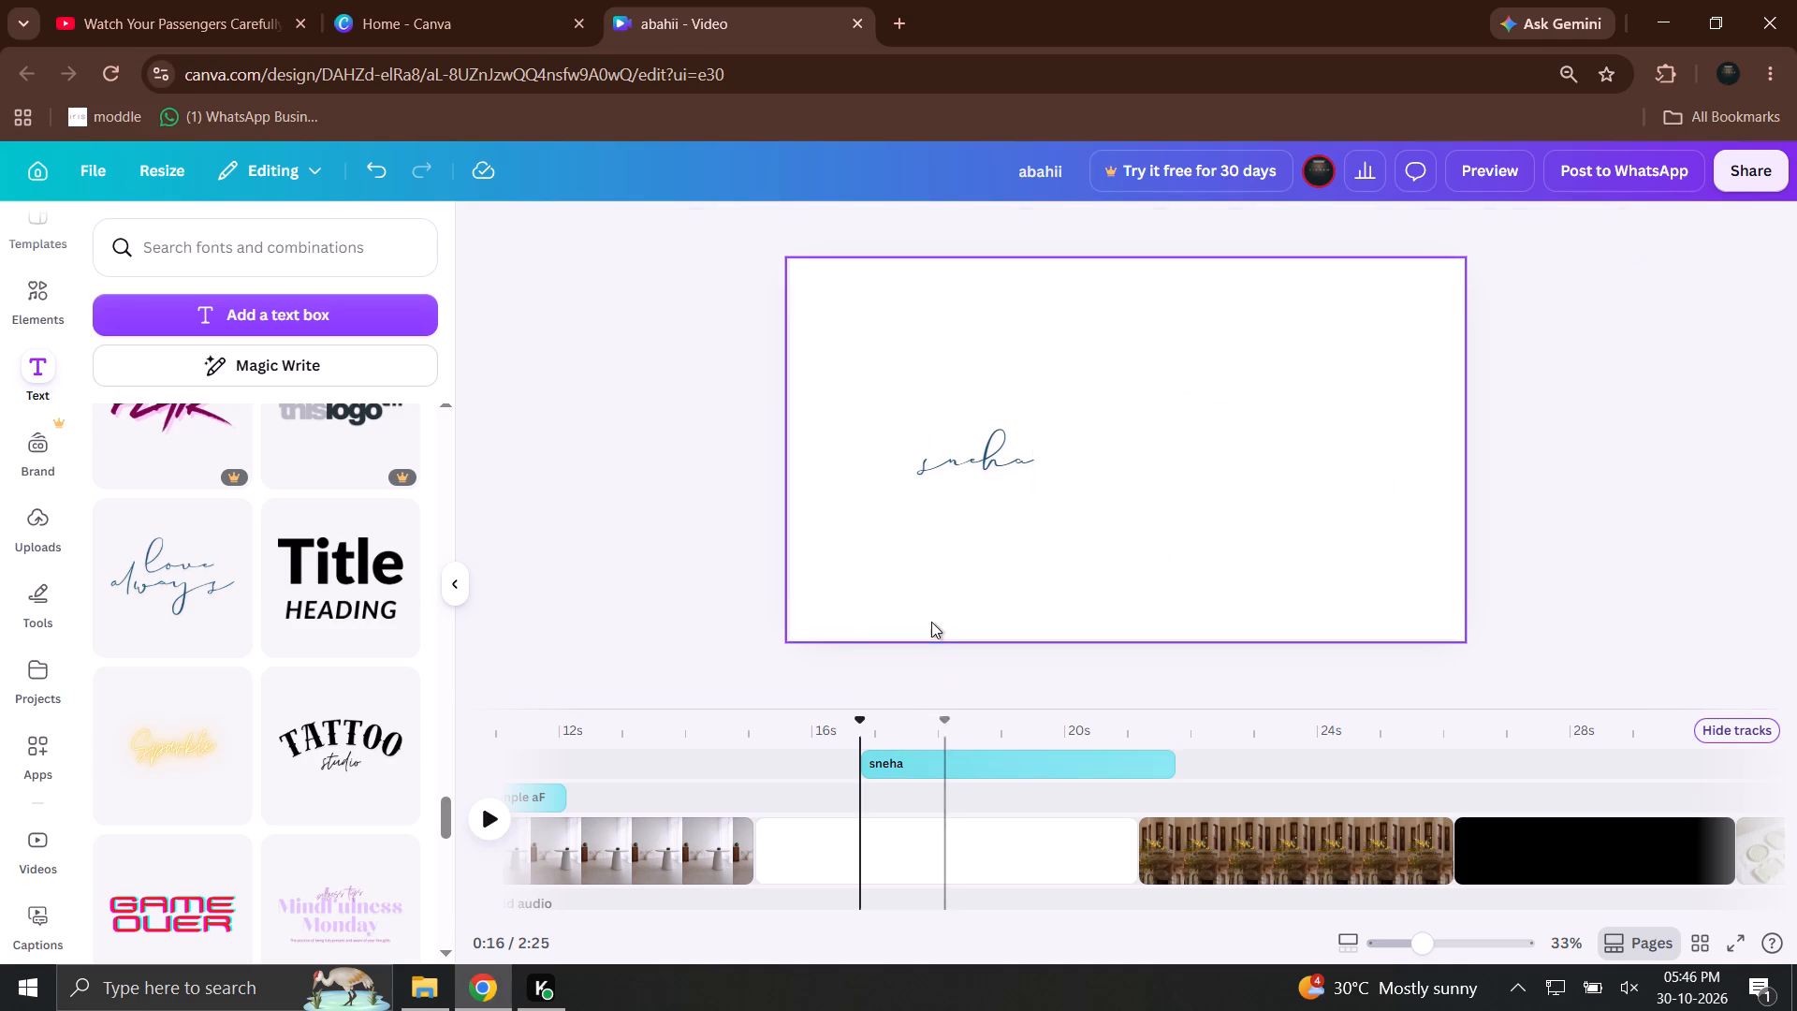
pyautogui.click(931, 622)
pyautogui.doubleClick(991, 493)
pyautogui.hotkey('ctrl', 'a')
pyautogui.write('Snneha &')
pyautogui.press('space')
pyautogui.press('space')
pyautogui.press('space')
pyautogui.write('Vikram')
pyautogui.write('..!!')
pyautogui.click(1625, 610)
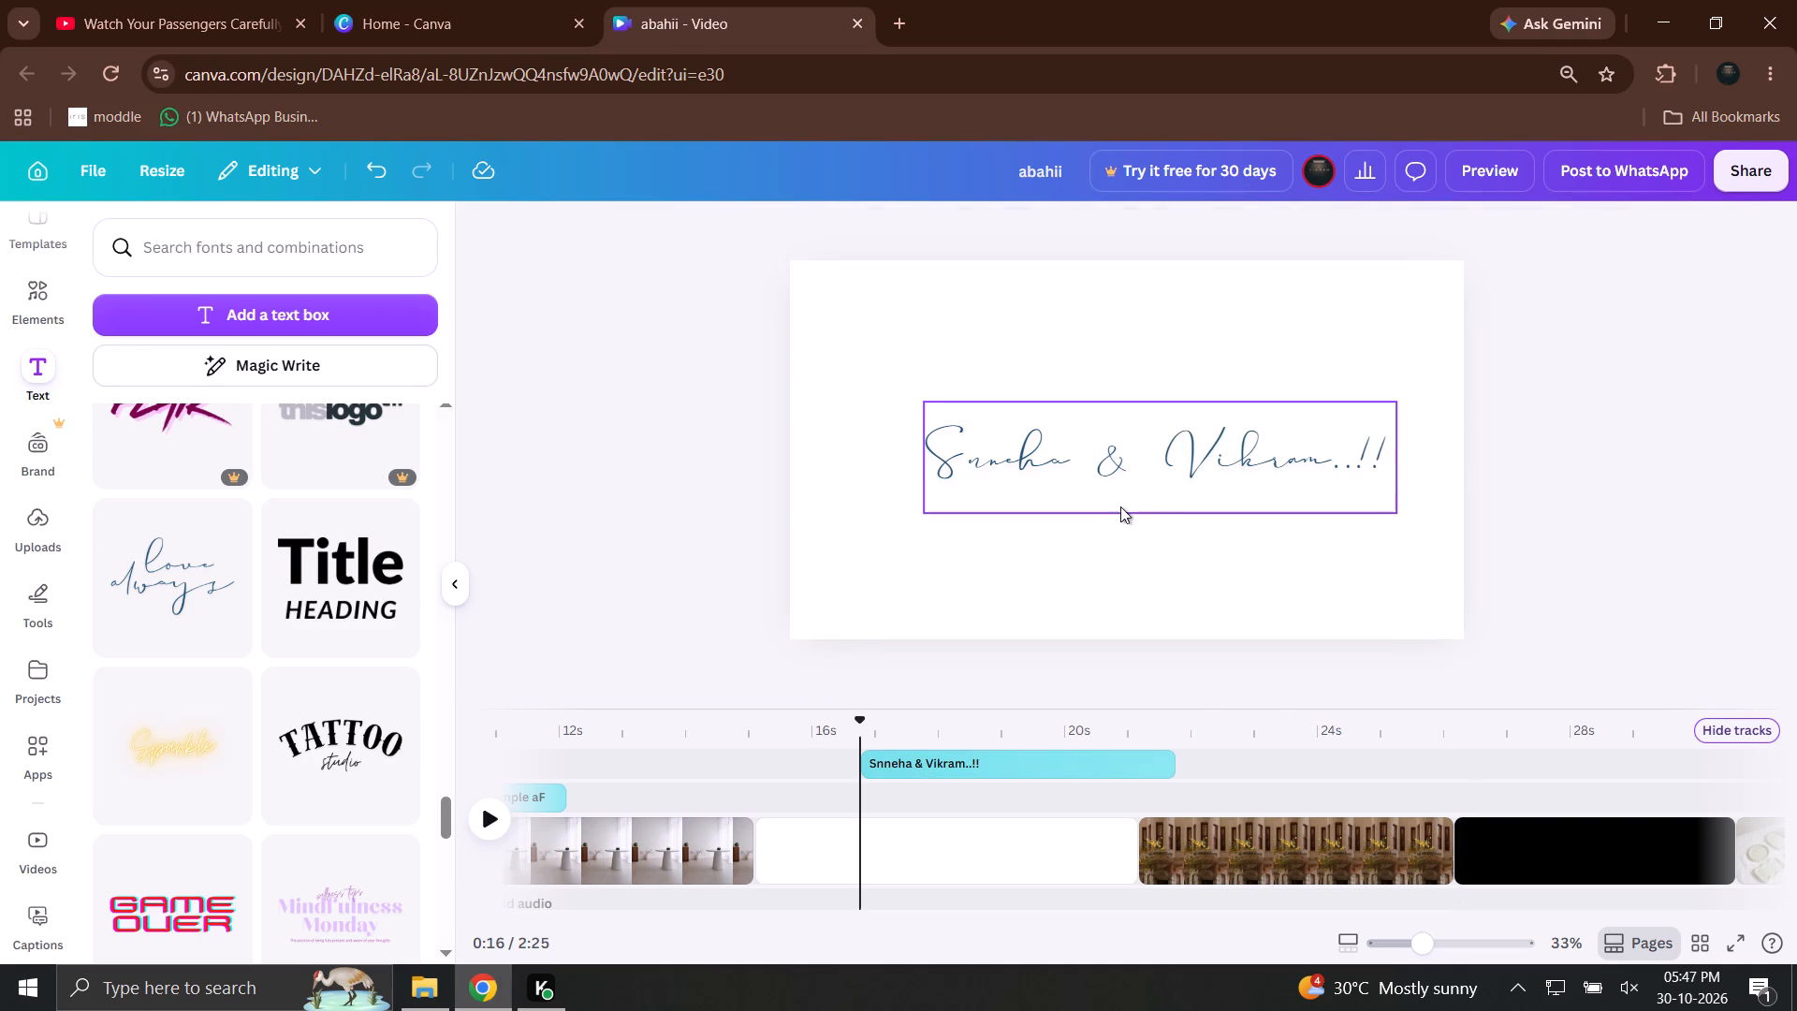
# Move the script caption up and left in the frame and add a space before its ampersand.
pyautogui.moveTo(1113, 505); pyautogui.dragTo(1031, 461)
pyautogui.click(1014, 412)
pyautogui.press('space')
pyautogui.click(1122, 418)
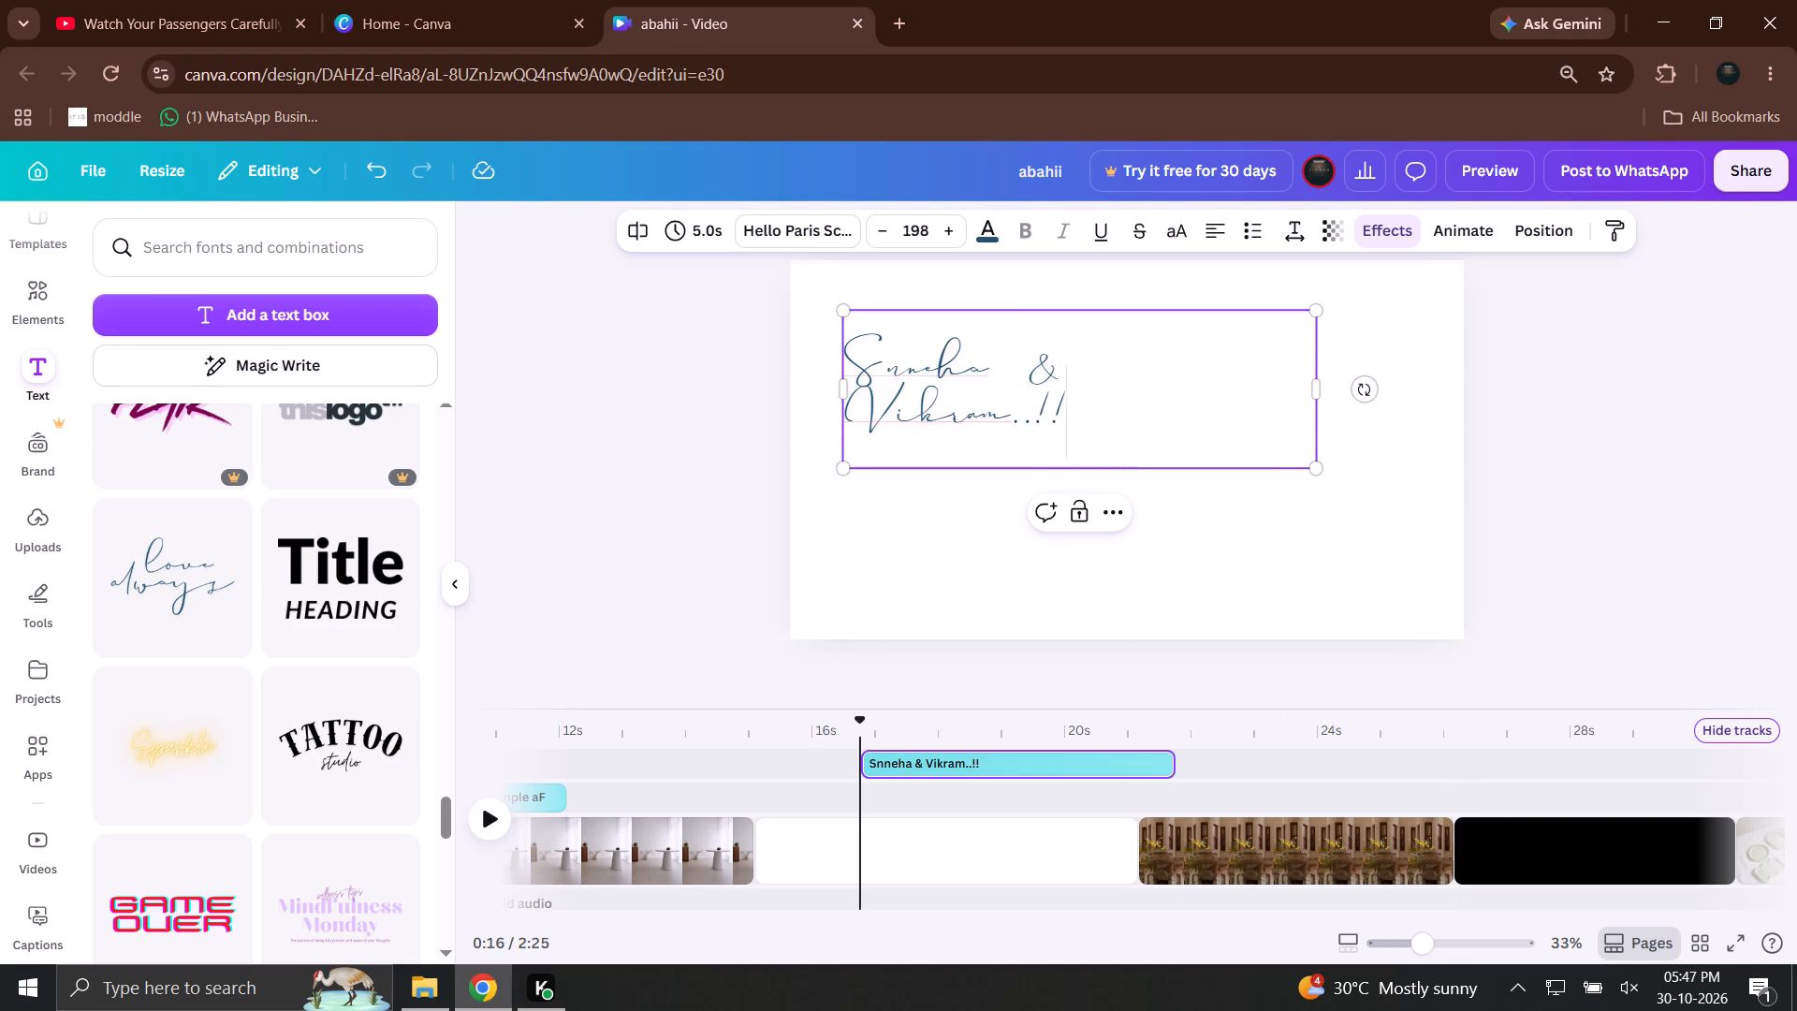
# Widen the script caption's box to bring its wording back onto one line.
pyautogui.moveTo(1317, 401); pyautogui.dragTo(1427, 400)
pyautogui.click(1585, 453)
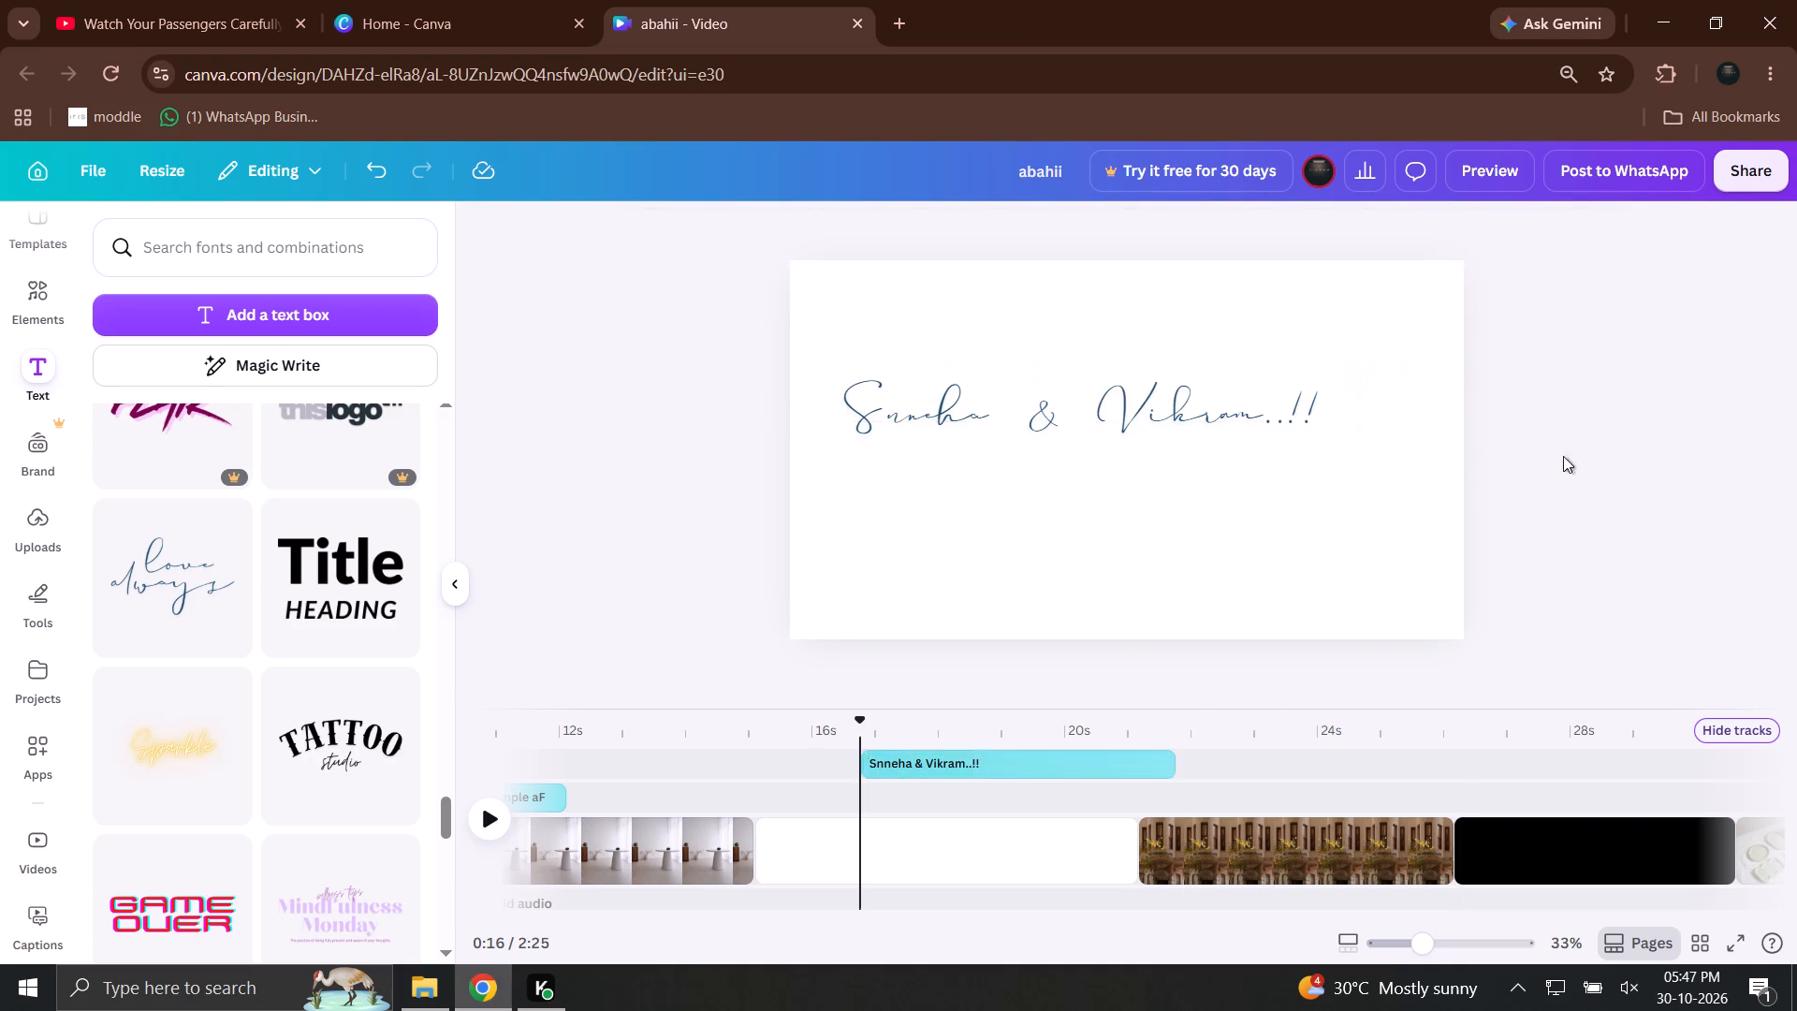
# Move the script caption further up in the frame and enlarge it to size 258.
pyautogui.moveTo(1153, 409); pyautogui.dragTo(1135, 369)
pyautogui.scroll(3, 1210, 430)
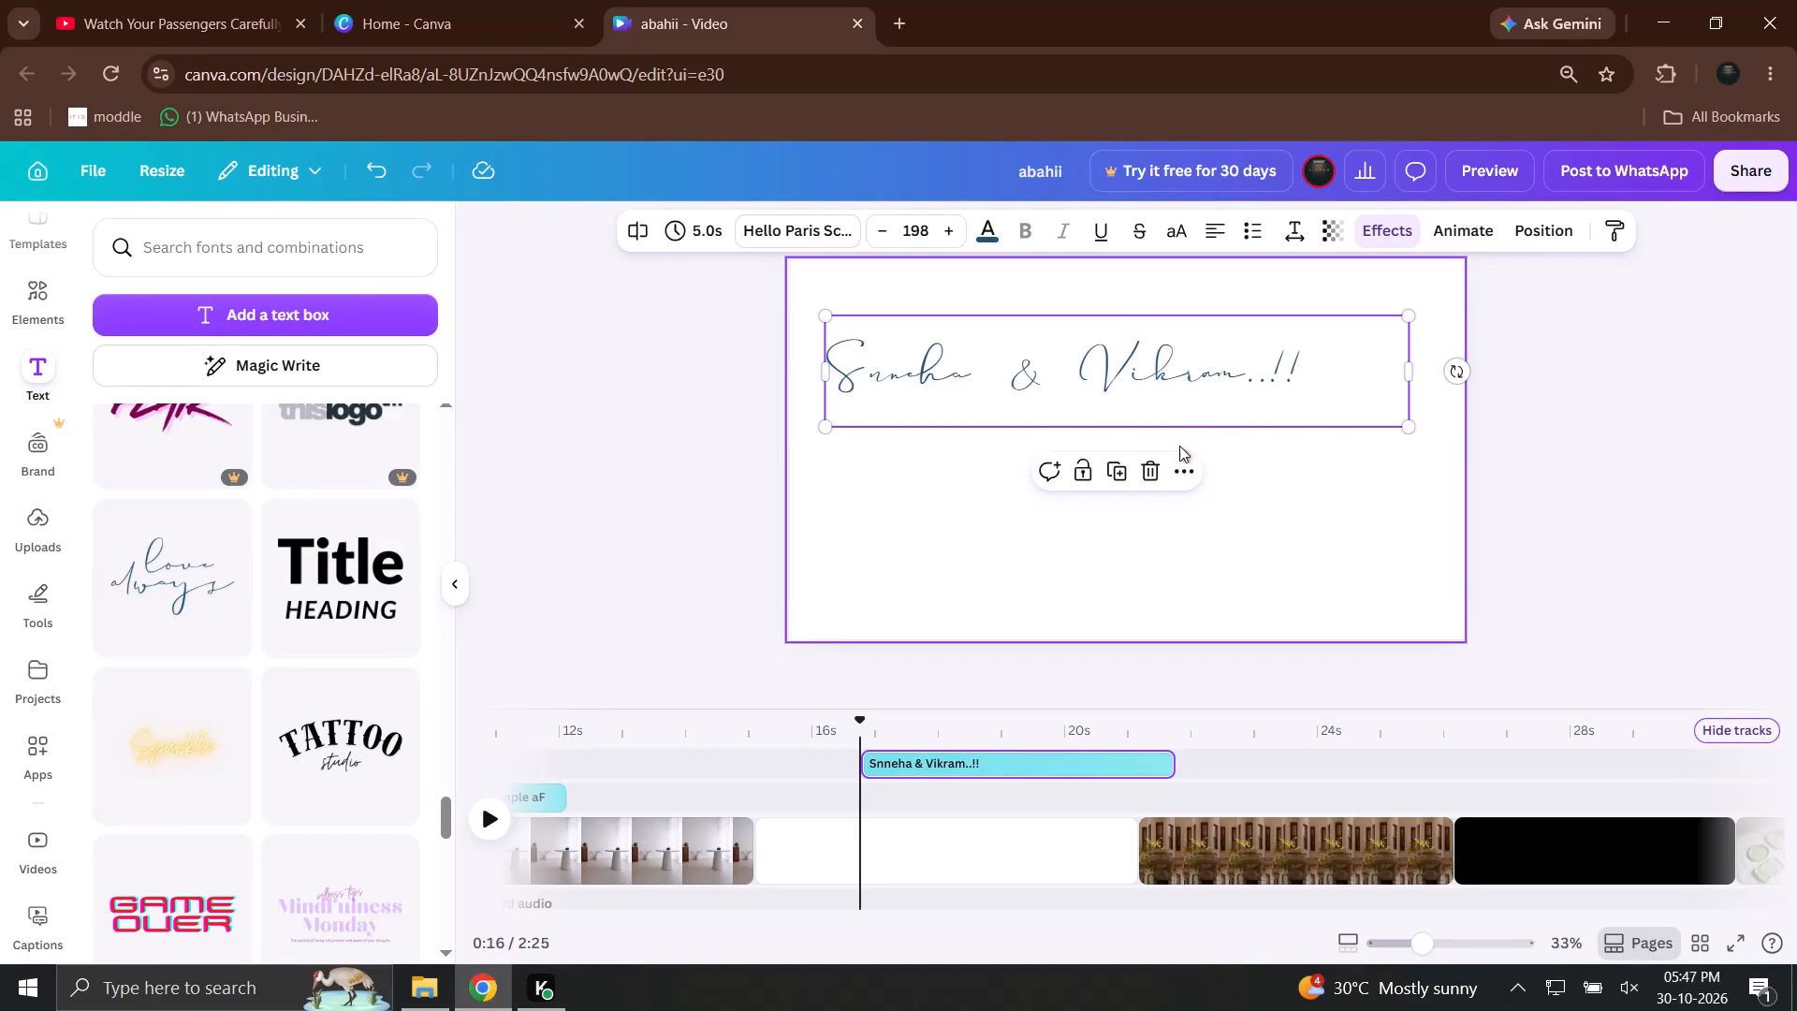
pyautogui.click(1168, 546)
pyautogui.click(1279, 391)
pyautogui.moveTo(1411, 431); pyautogui.dragTo(1641, 581)
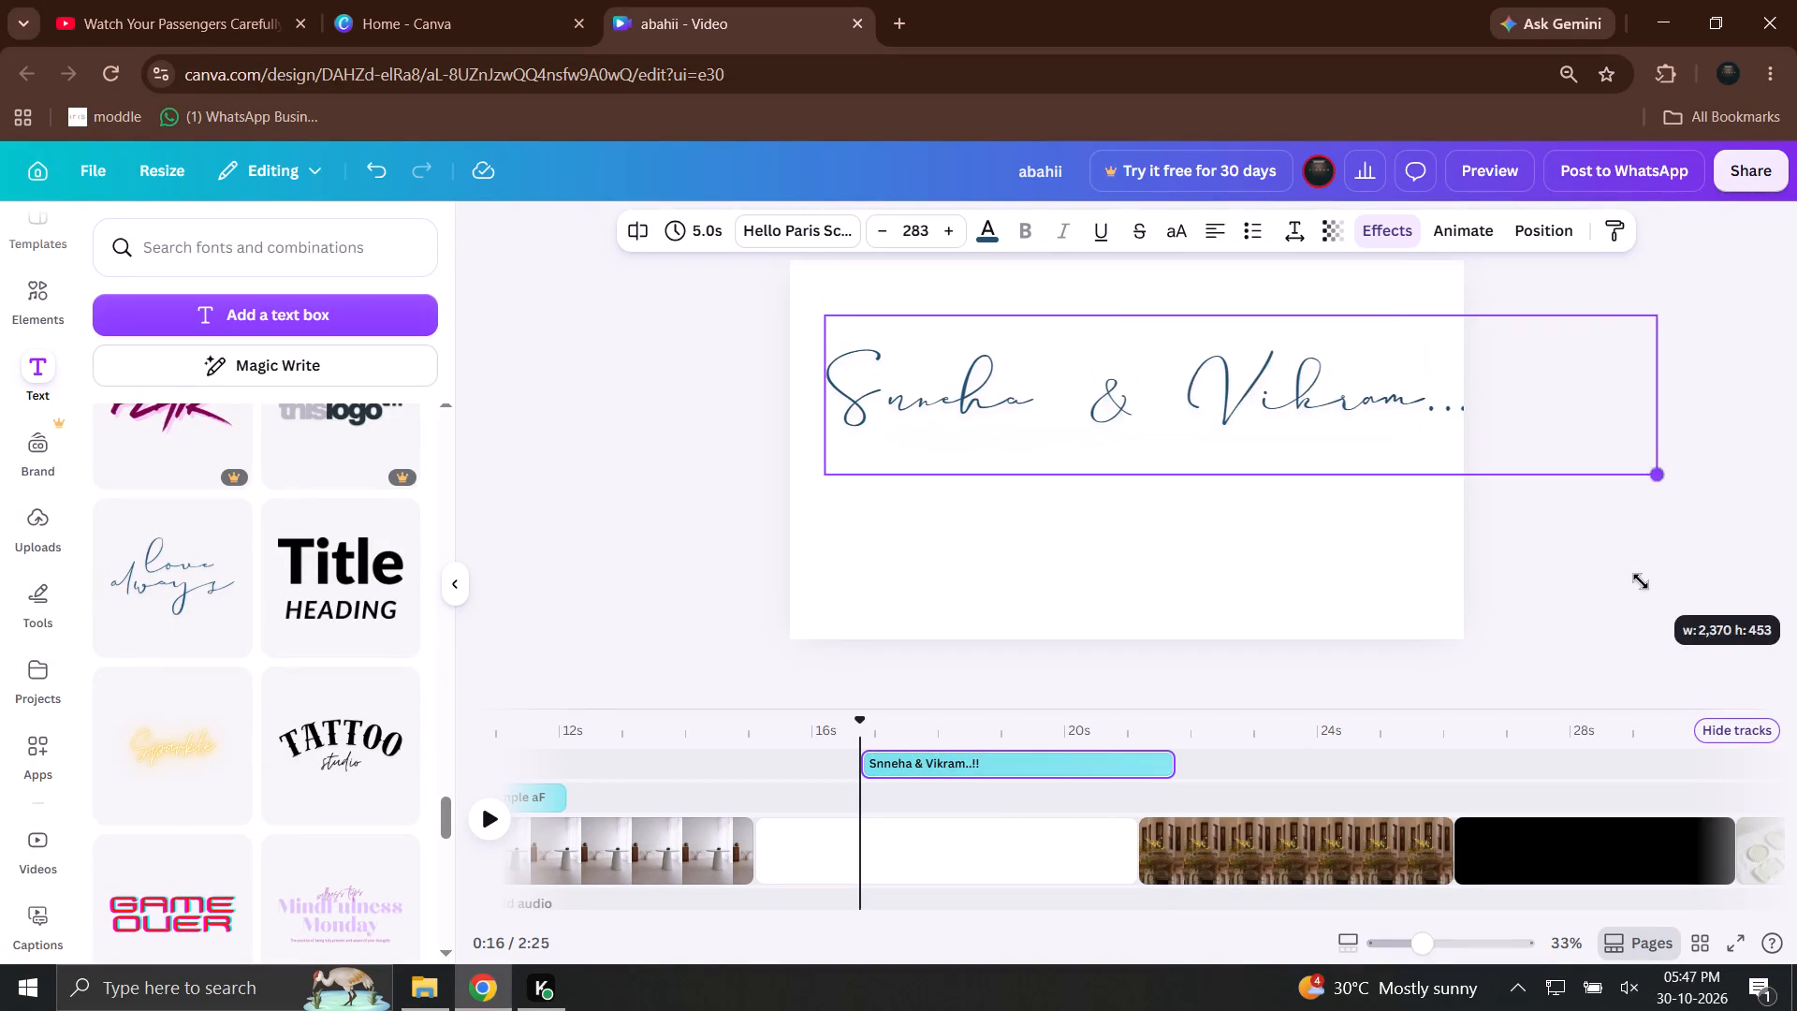
pyautogui.moveTo(1641, 581); pyautogui.dragTo(1571, 549)
pyautogui.click(1501, 510)
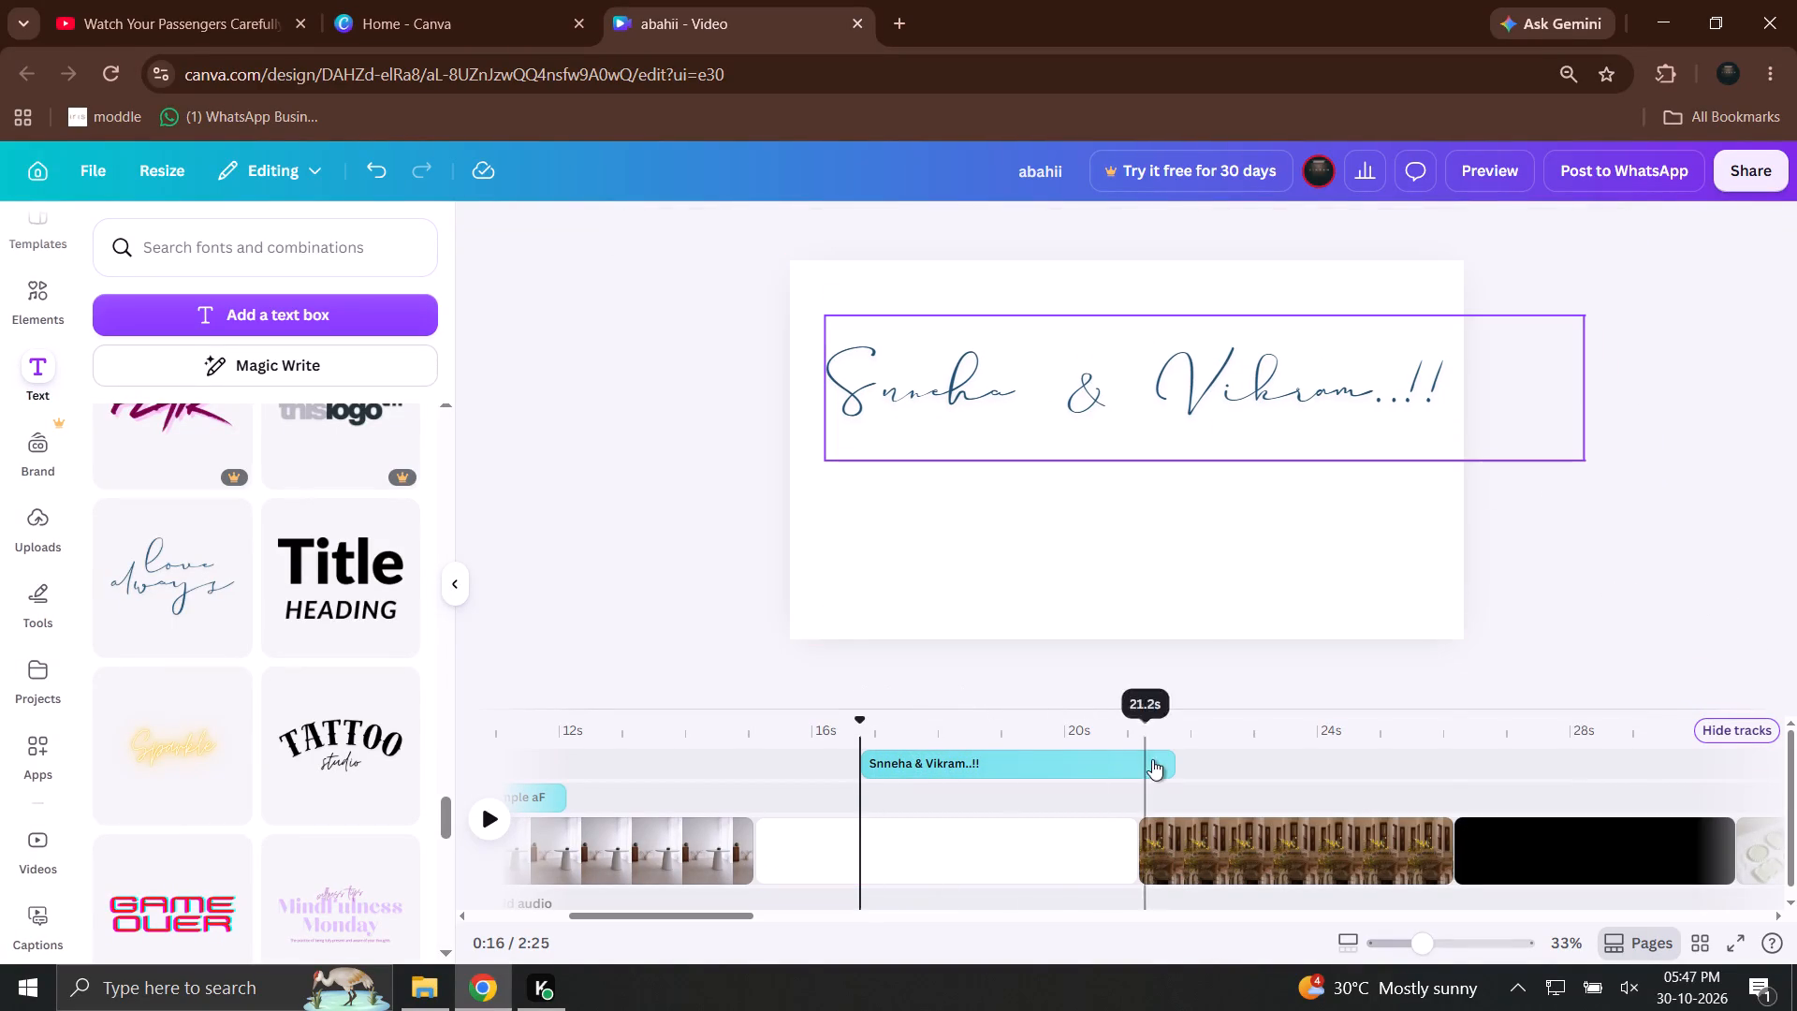
# Shorten the script caption's duration on the timeline to 1.9 s.
pyautogui.moveTo(1166, 753); pyautogui.dragTo(974, 776)
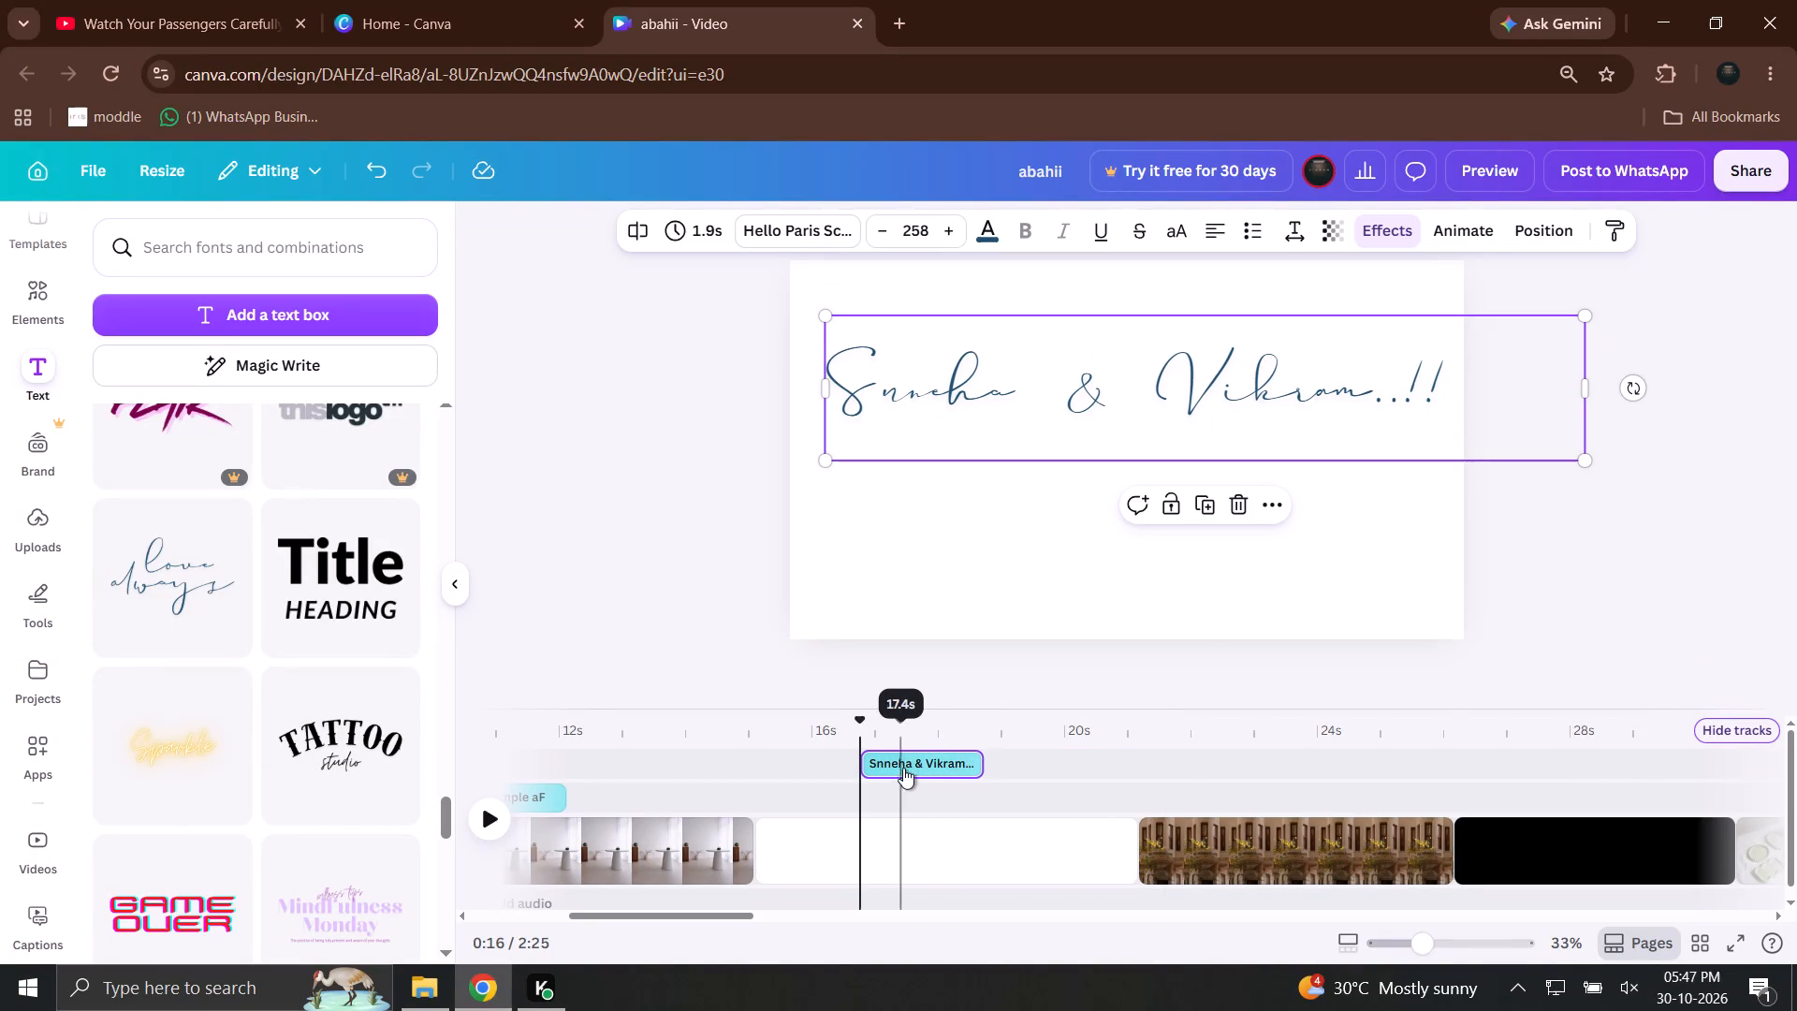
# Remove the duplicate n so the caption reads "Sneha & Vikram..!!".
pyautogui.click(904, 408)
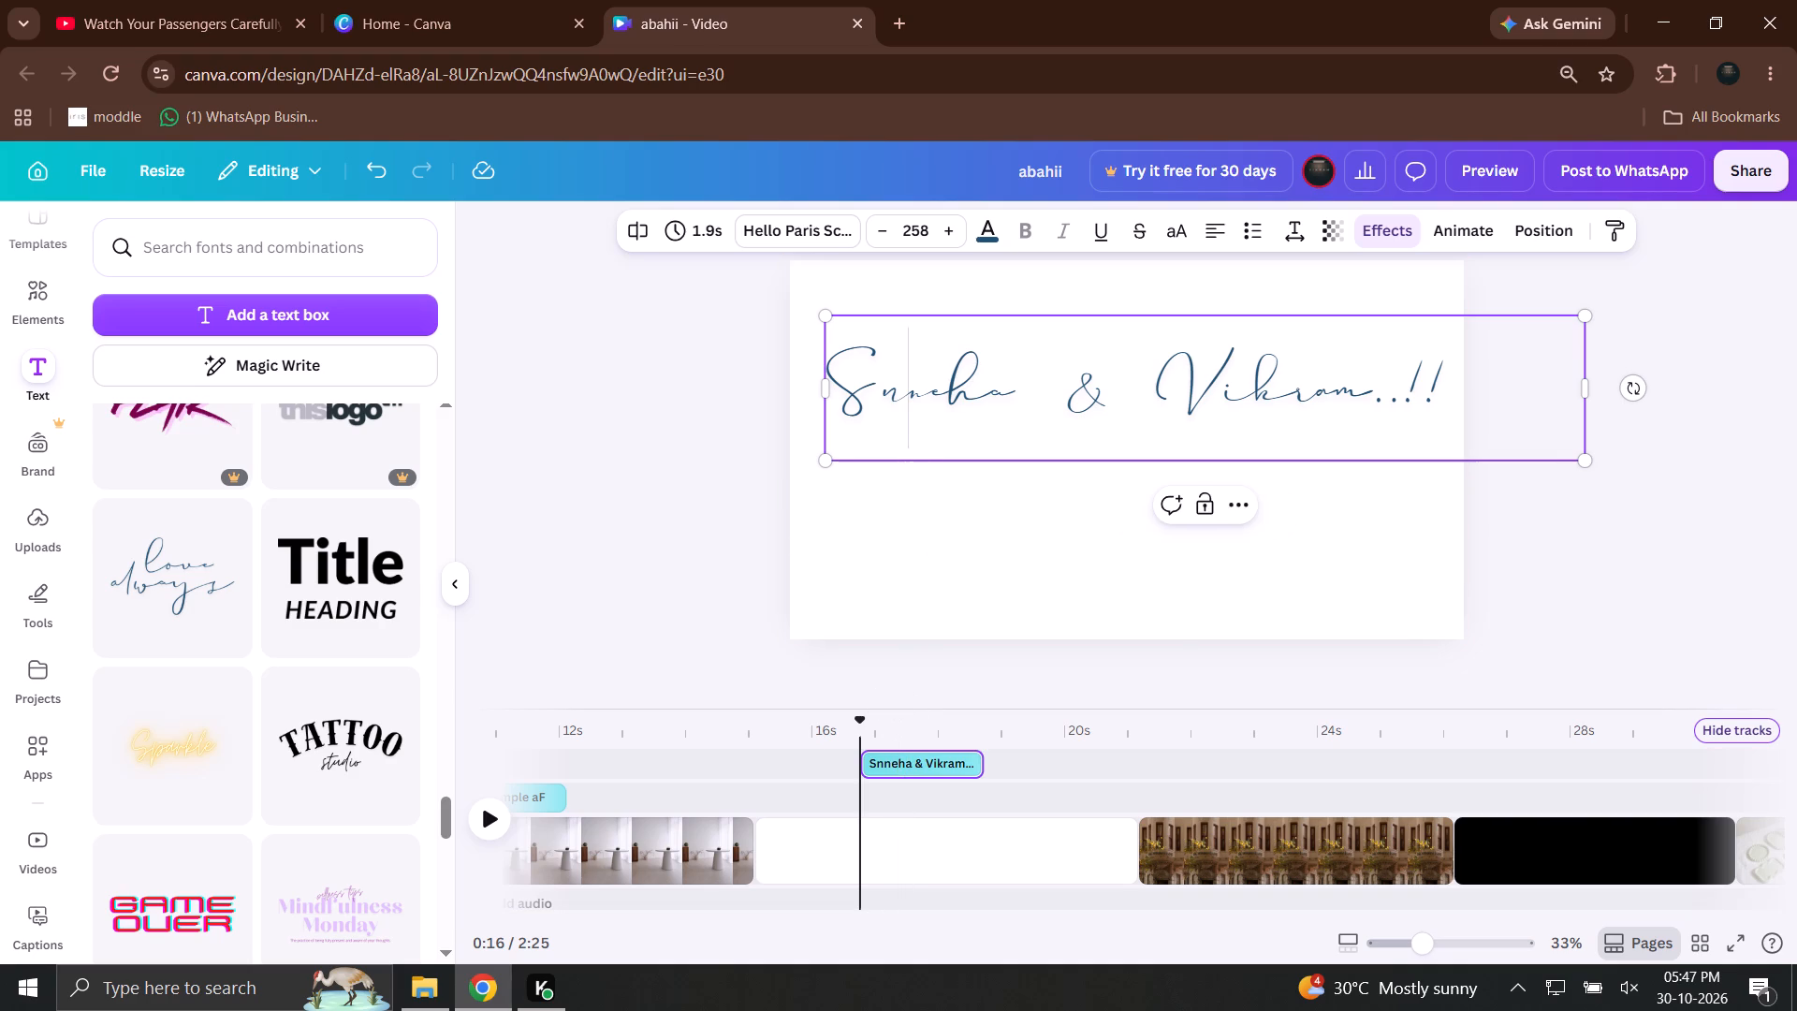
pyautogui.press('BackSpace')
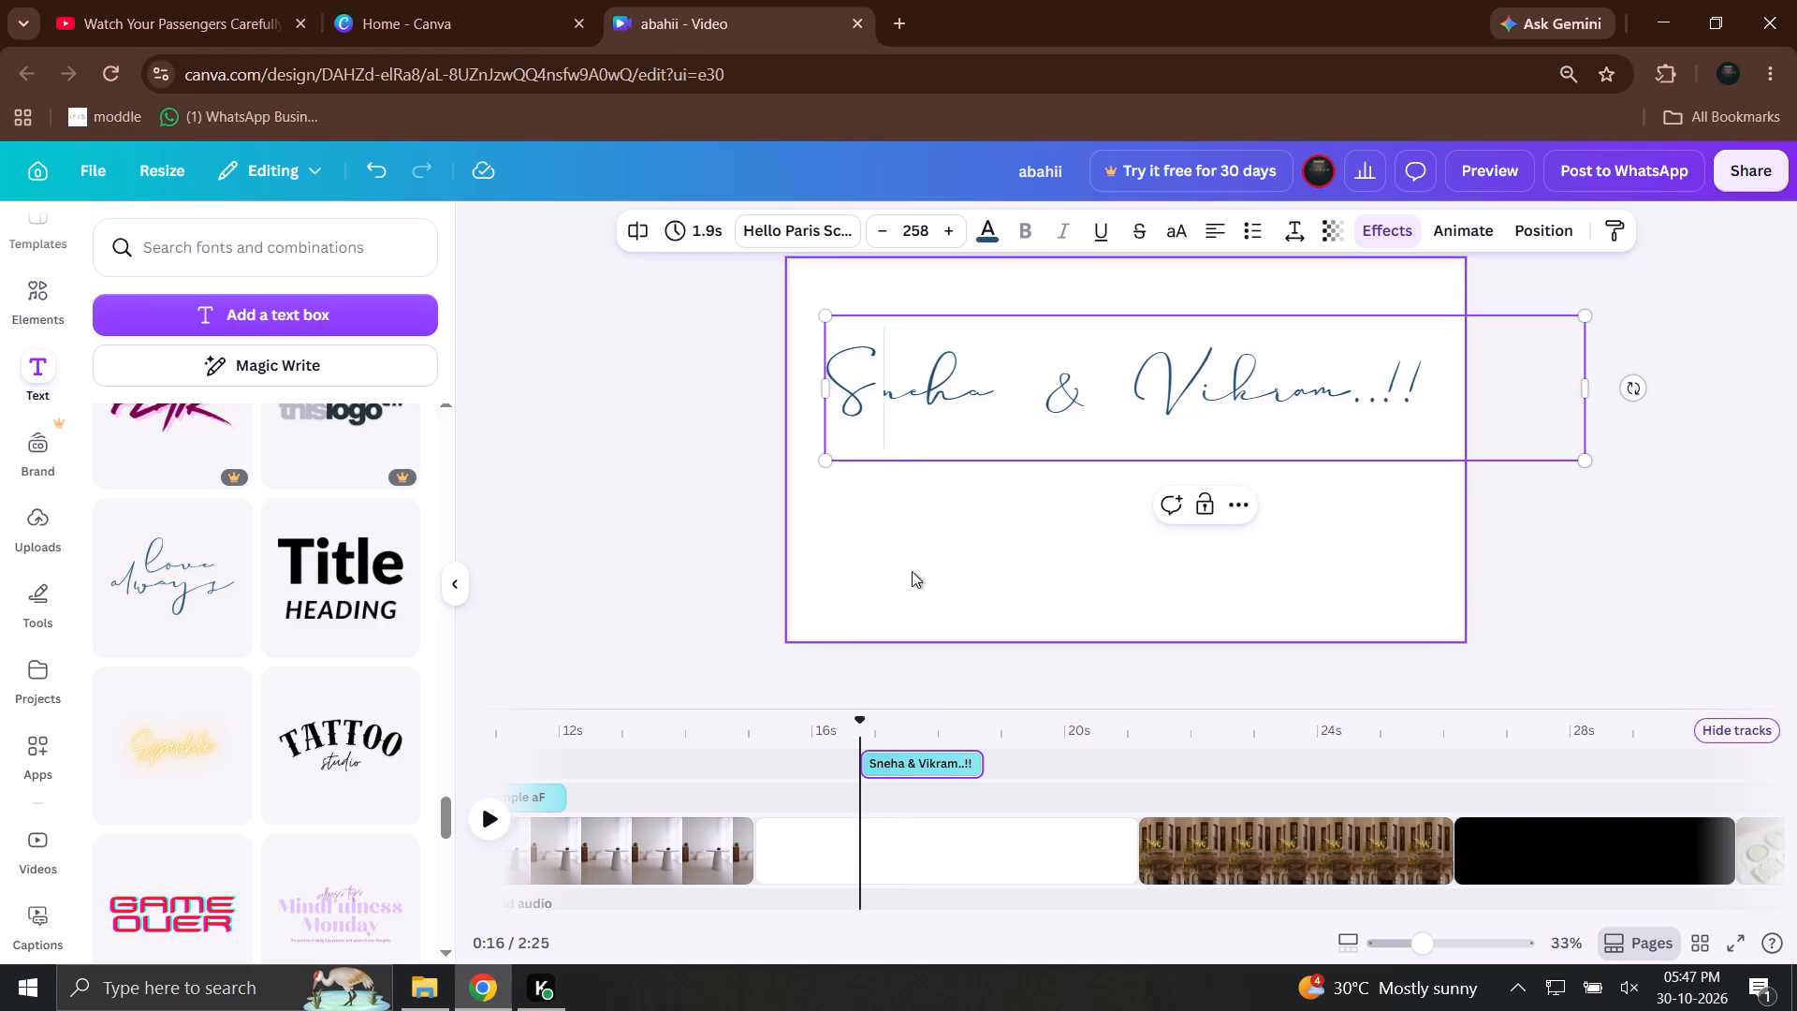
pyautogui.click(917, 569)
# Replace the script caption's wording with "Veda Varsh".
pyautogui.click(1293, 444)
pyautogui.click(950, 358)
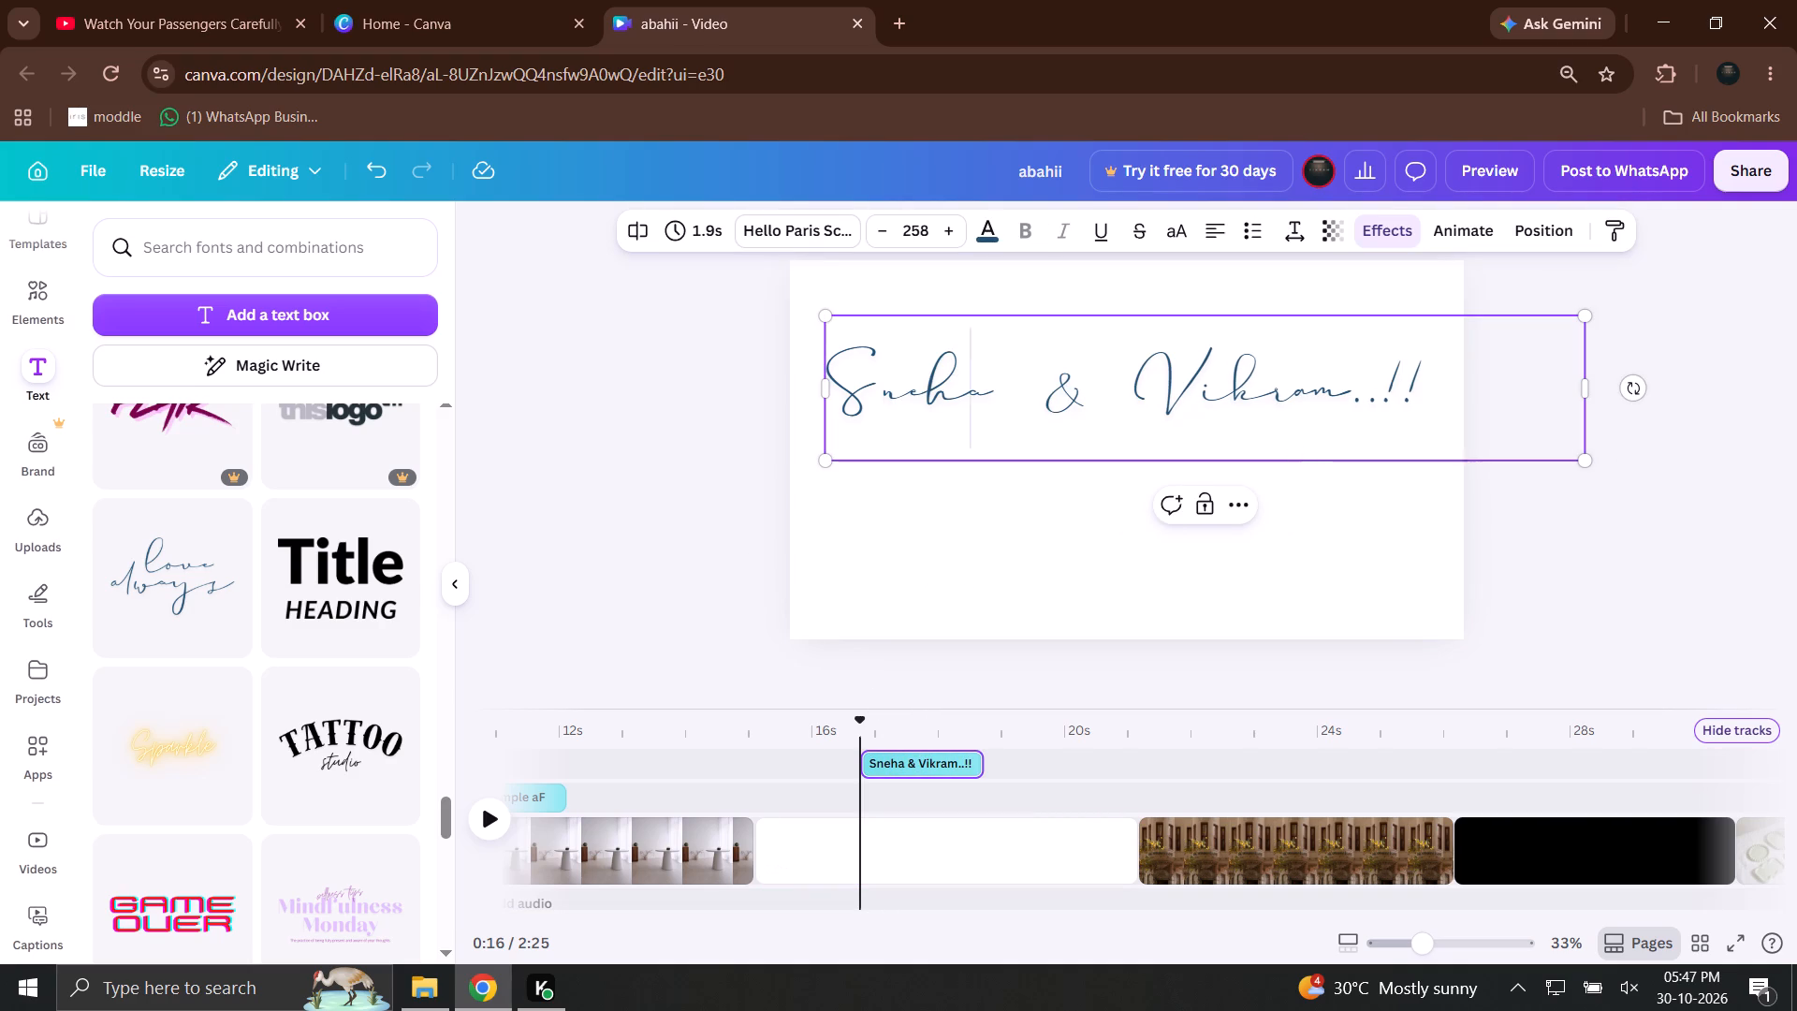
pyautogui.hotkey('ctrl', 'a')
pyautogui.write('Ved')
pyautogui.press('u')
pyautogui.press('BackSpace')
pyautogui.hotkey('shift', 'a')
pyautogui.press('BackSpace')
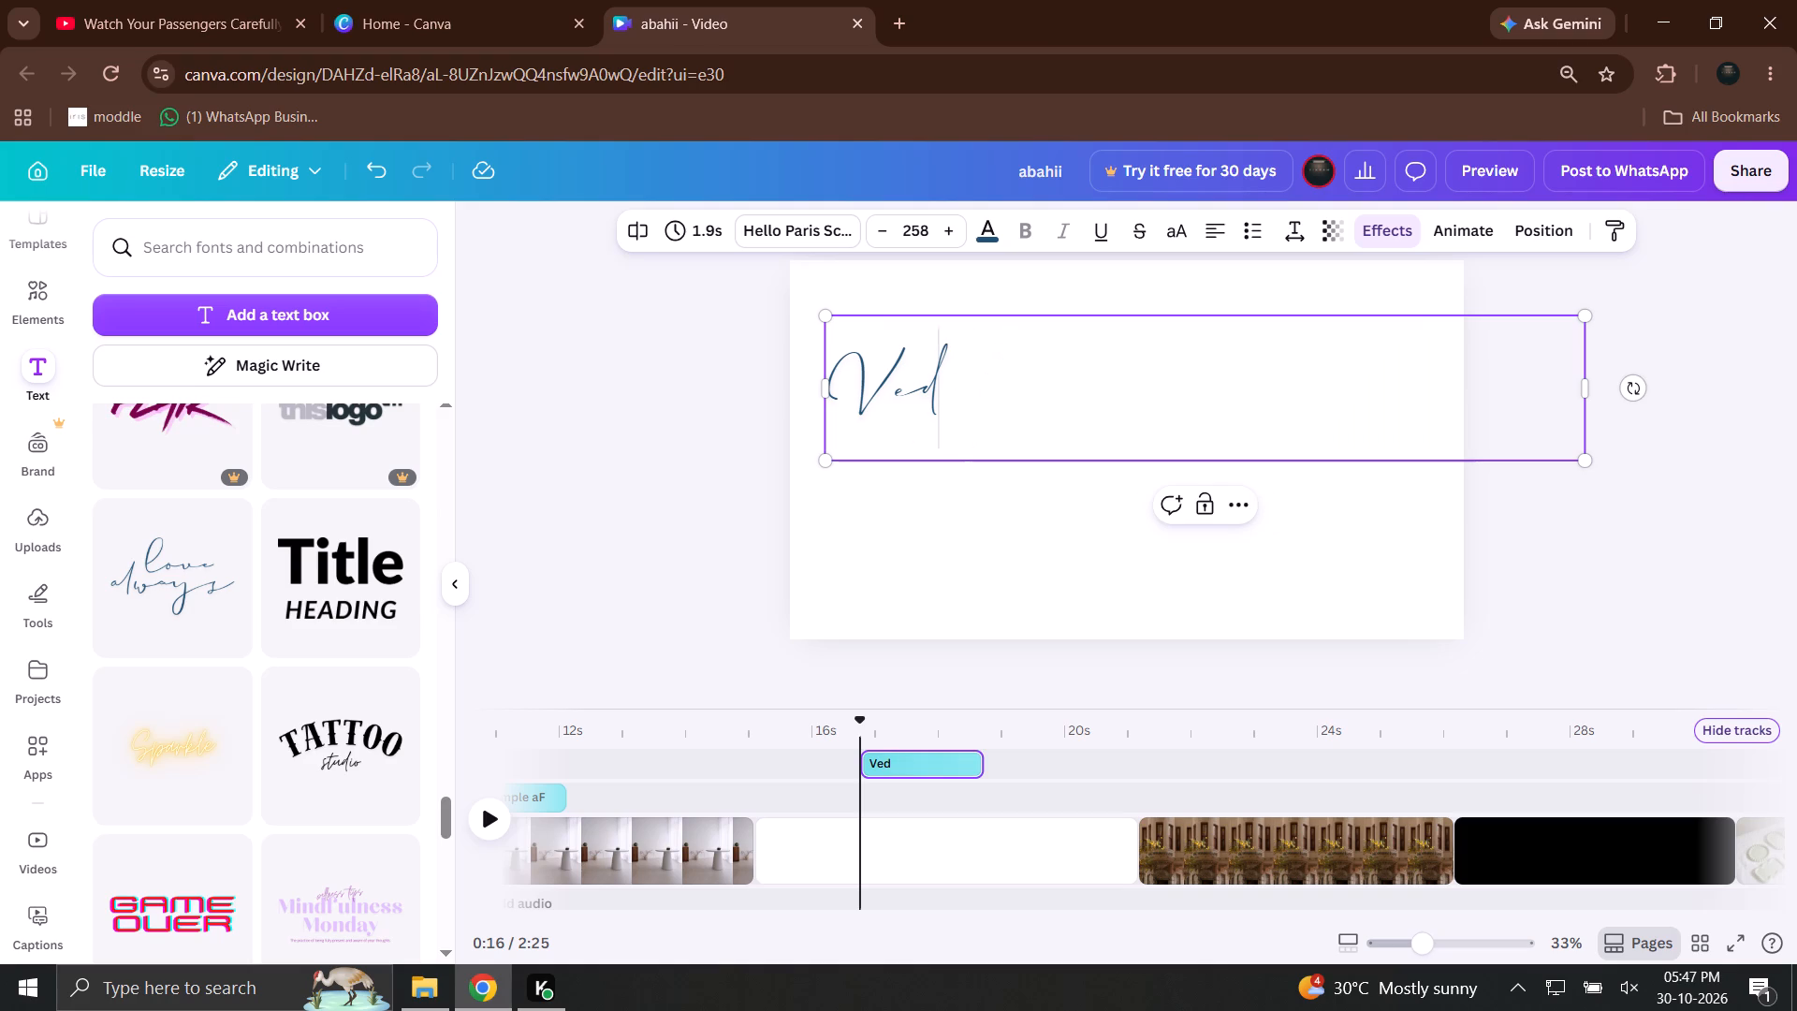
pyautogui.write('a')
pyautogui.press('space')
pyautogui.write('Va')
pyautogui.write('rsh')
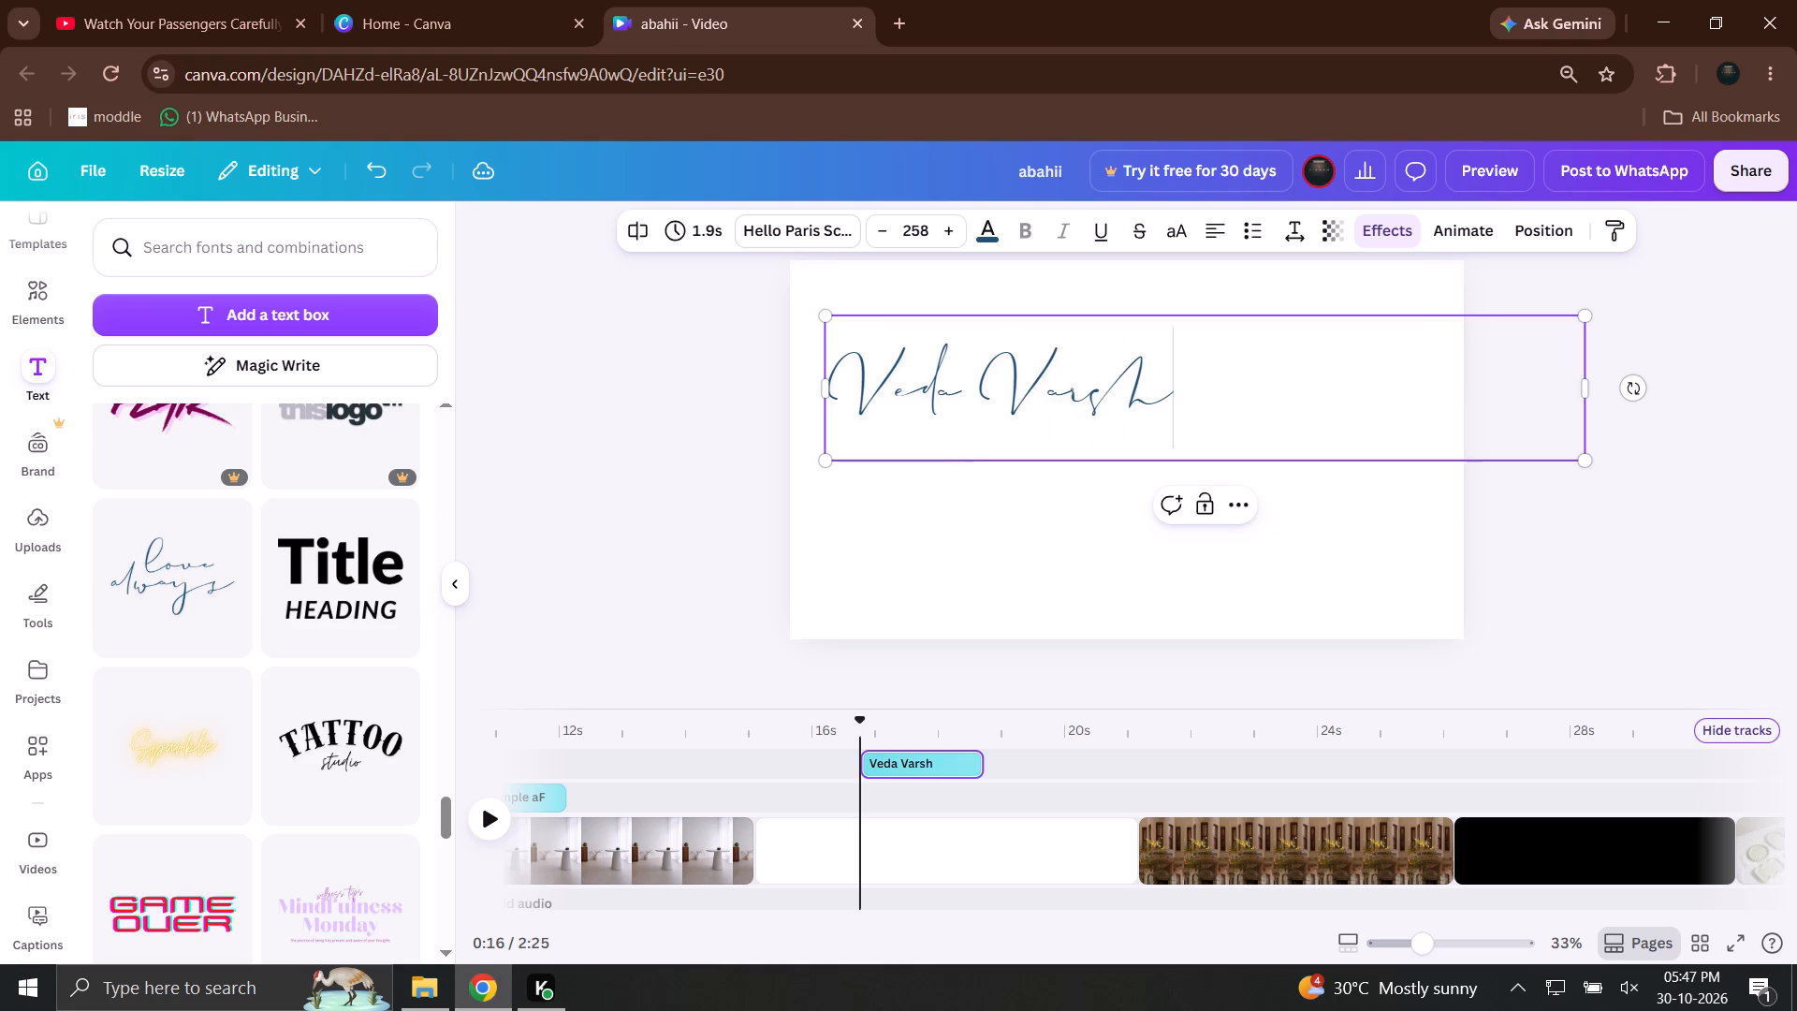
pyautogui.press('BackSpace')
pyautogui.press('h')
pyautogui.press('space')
# Replace the script caption's wording with "My Life is in this Town".
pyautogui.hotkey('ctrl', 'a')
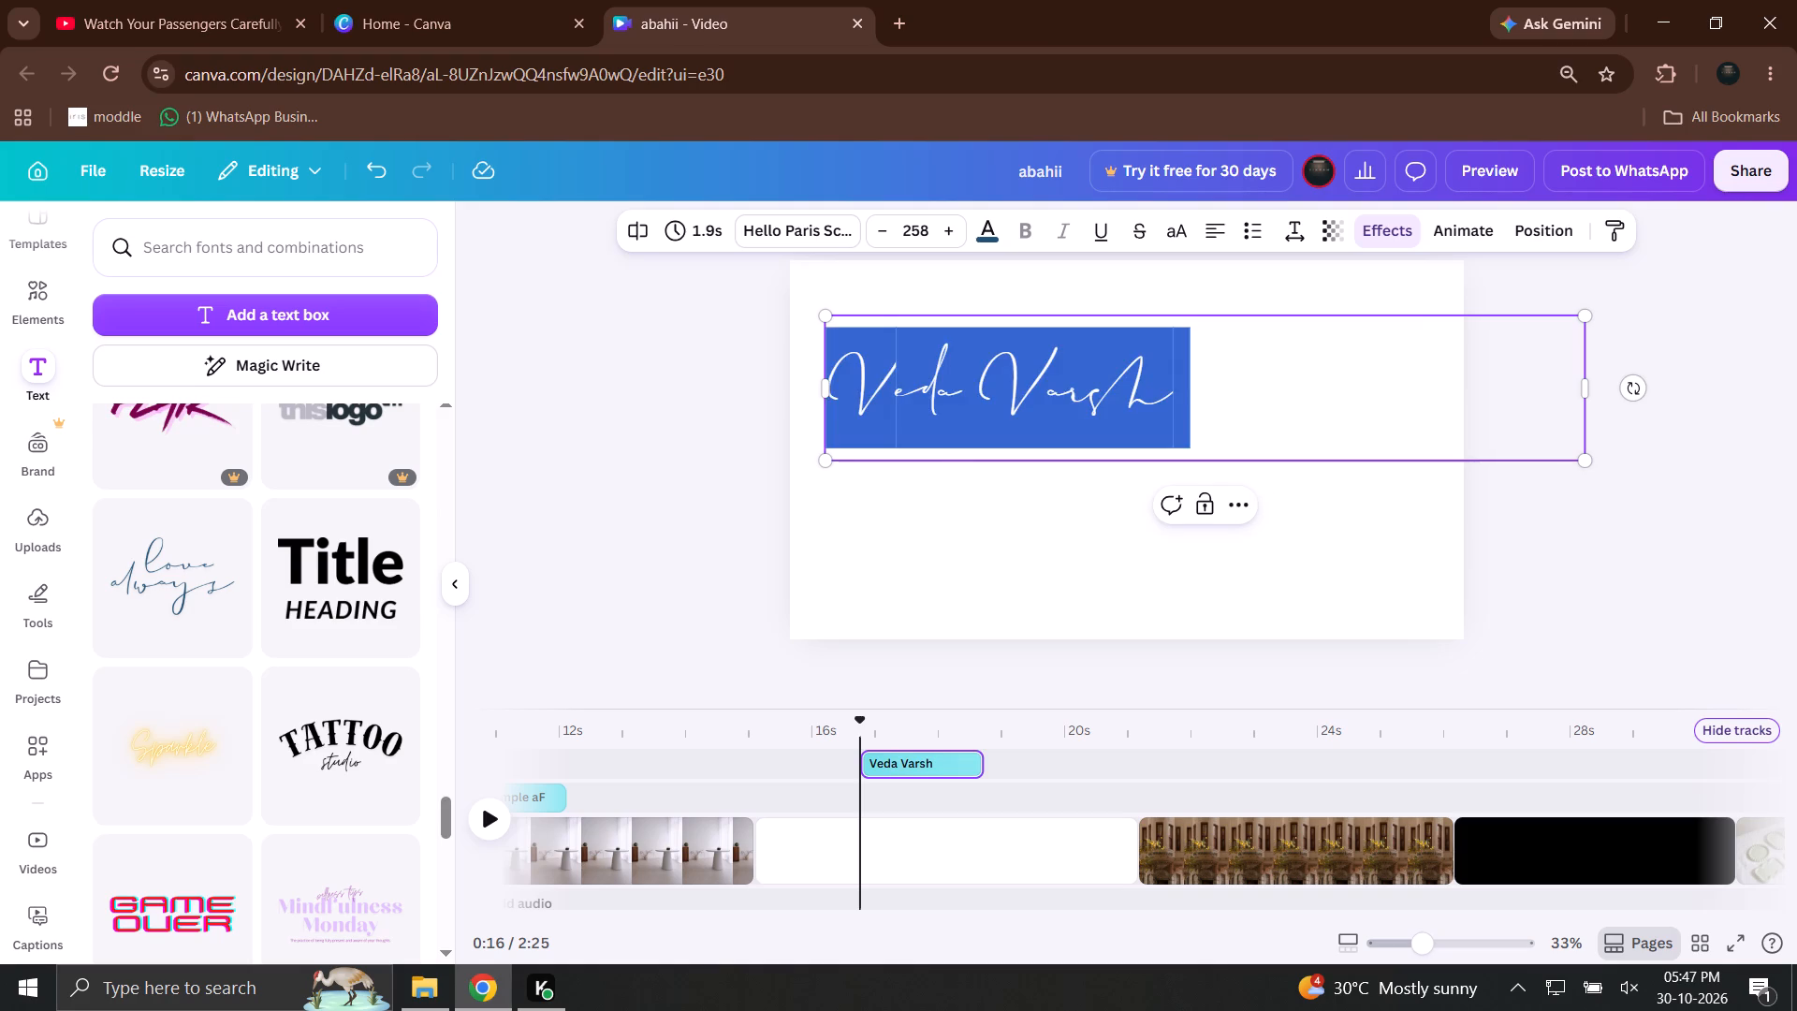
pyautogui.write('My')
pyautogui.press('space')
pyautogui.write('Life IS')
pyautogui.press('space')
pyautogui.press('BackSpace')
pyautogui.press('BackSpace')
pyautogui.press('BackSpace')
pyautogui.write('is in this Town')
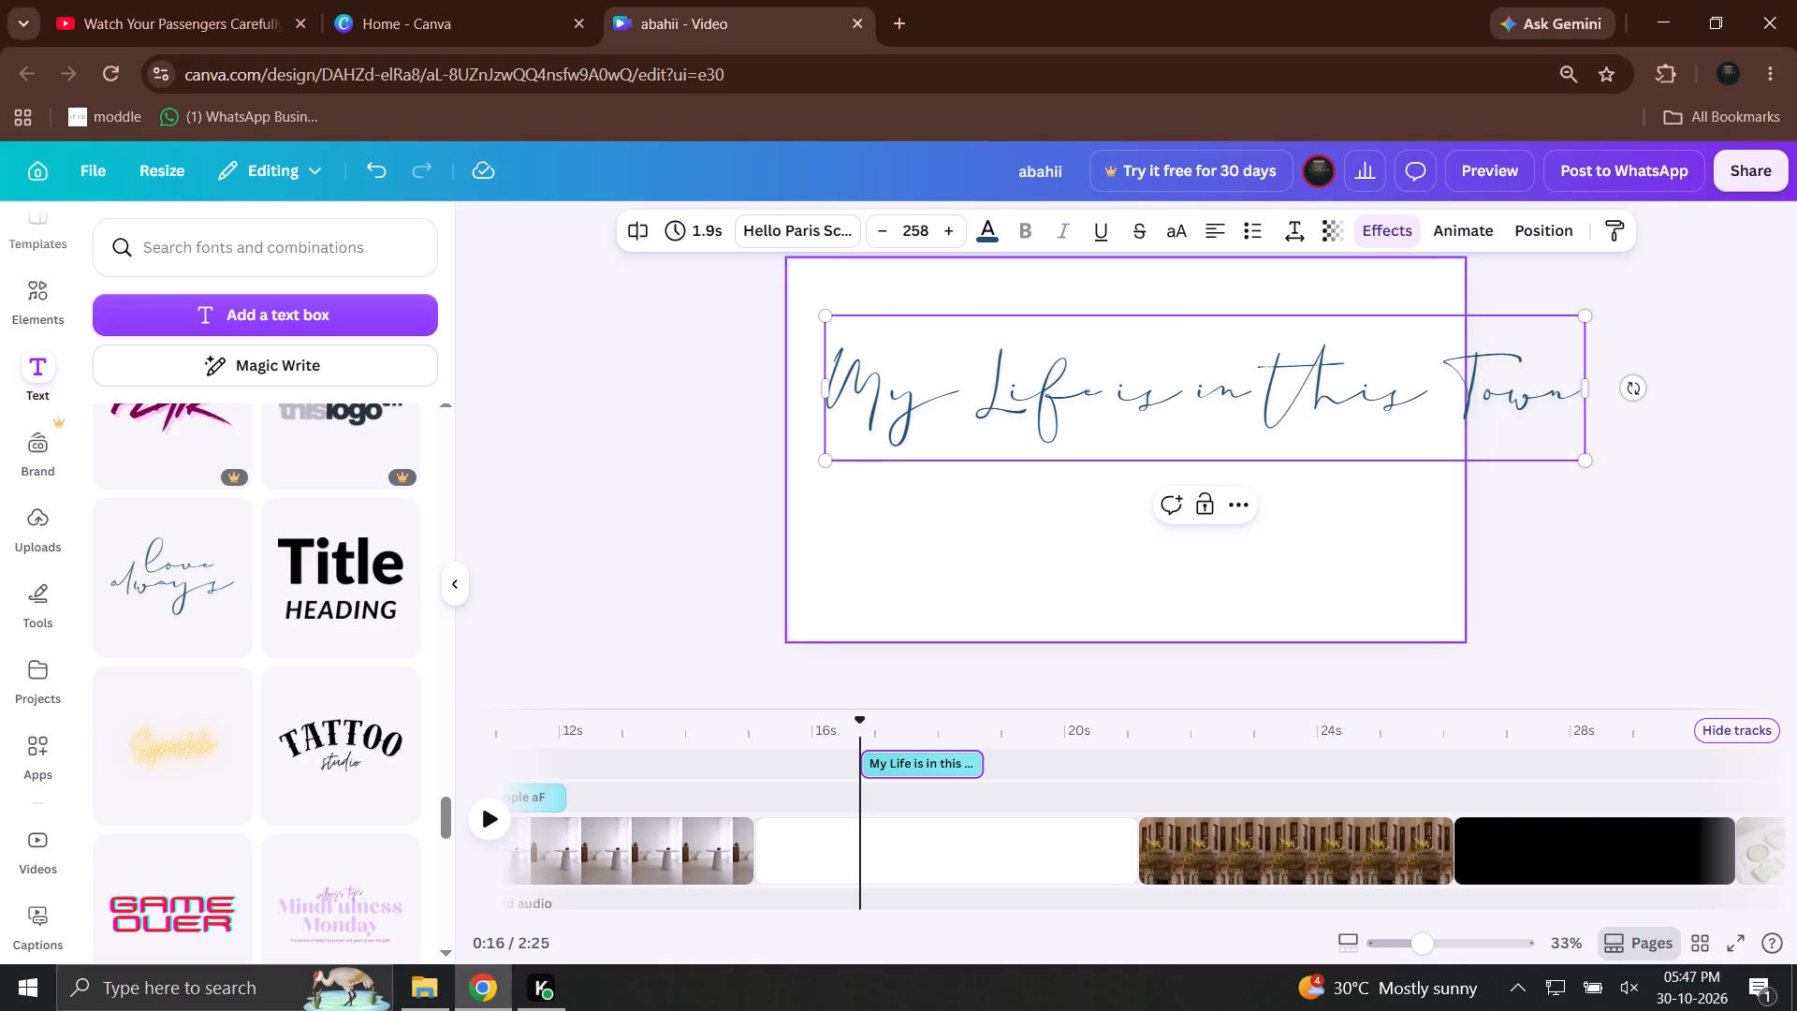
# Shrink the My Life is in this Town caption to size 211 and fit it across the frame's upper part.
pyautogui.moveTo(1479, 533); pyautogui.dragTo(1496, 542)
pyautogui.moveTo(1383, 433); pyautogui.dragTo(1309, 403)
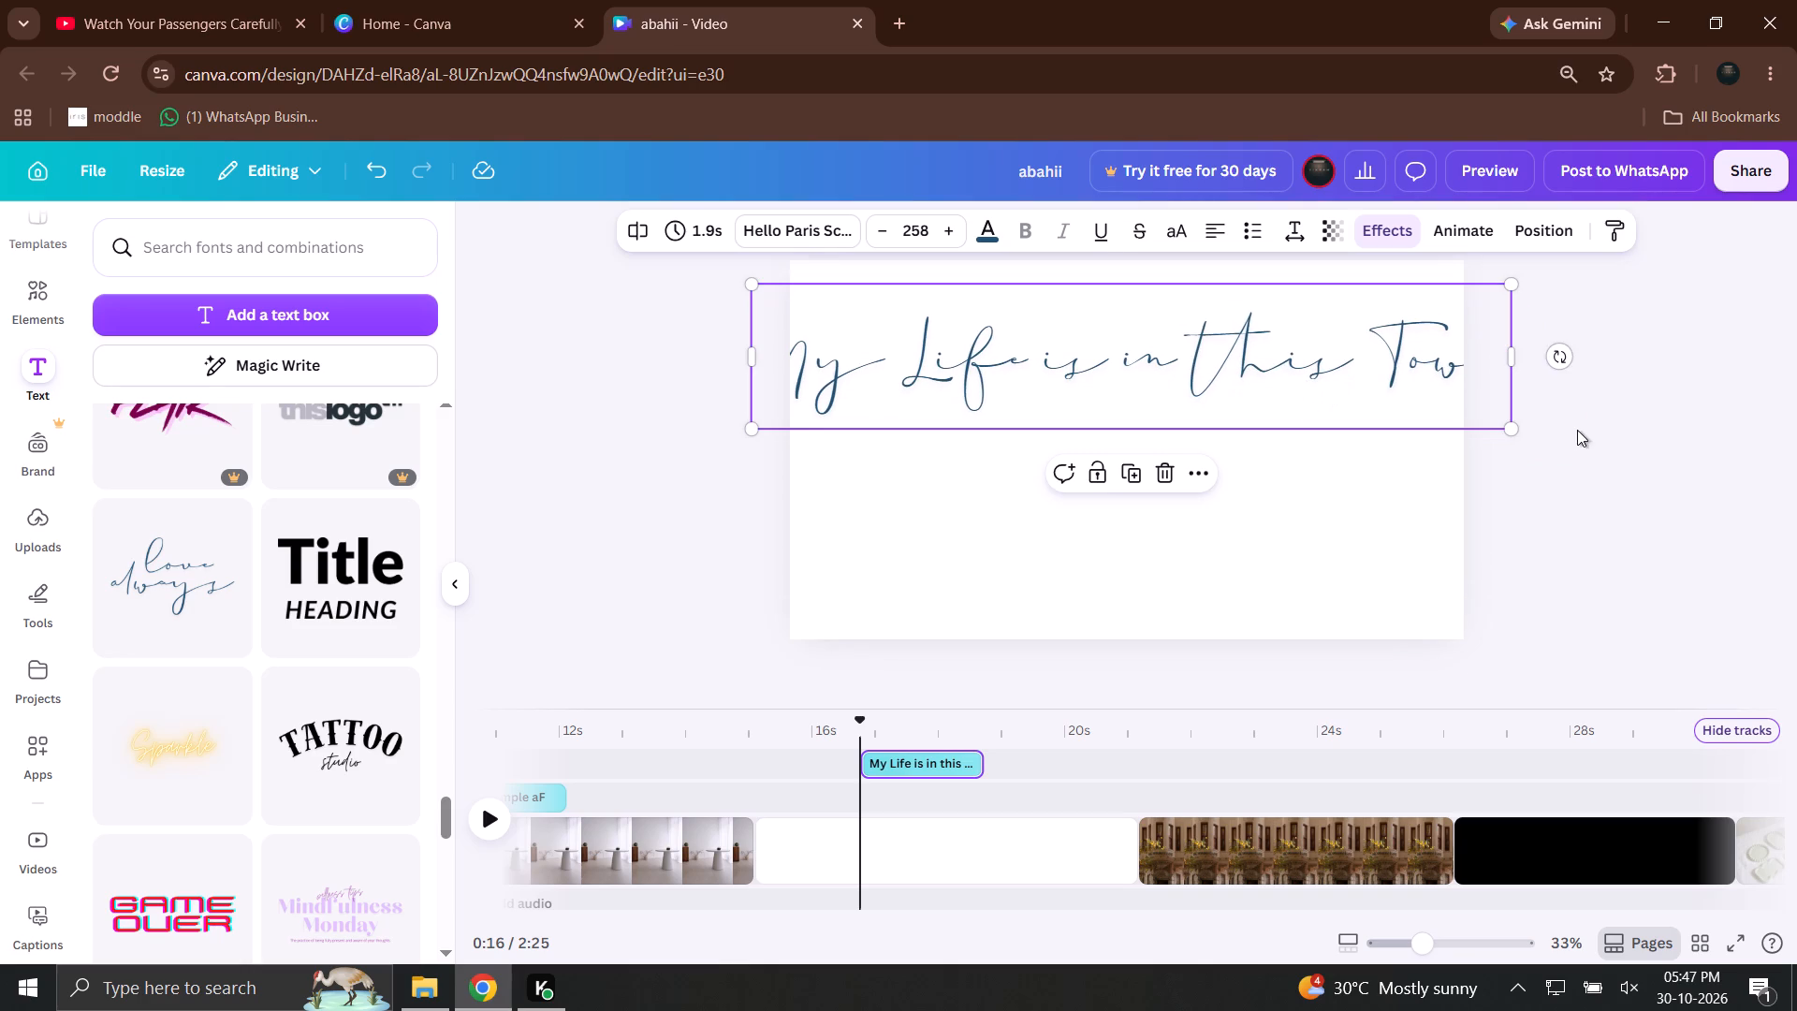
pyautogui.moveTo(1505, 426); pyautogui.dragTo(1374, 366)
pyautogui.moveTo(1209, 348); pyautogui.dragTo(1269, 340)
pyautogui.click(1667, 564)
# Set the playhead just after 16 s and add the Tattoo Studio text design to the frame's lower part.
pyautogui.press('space')
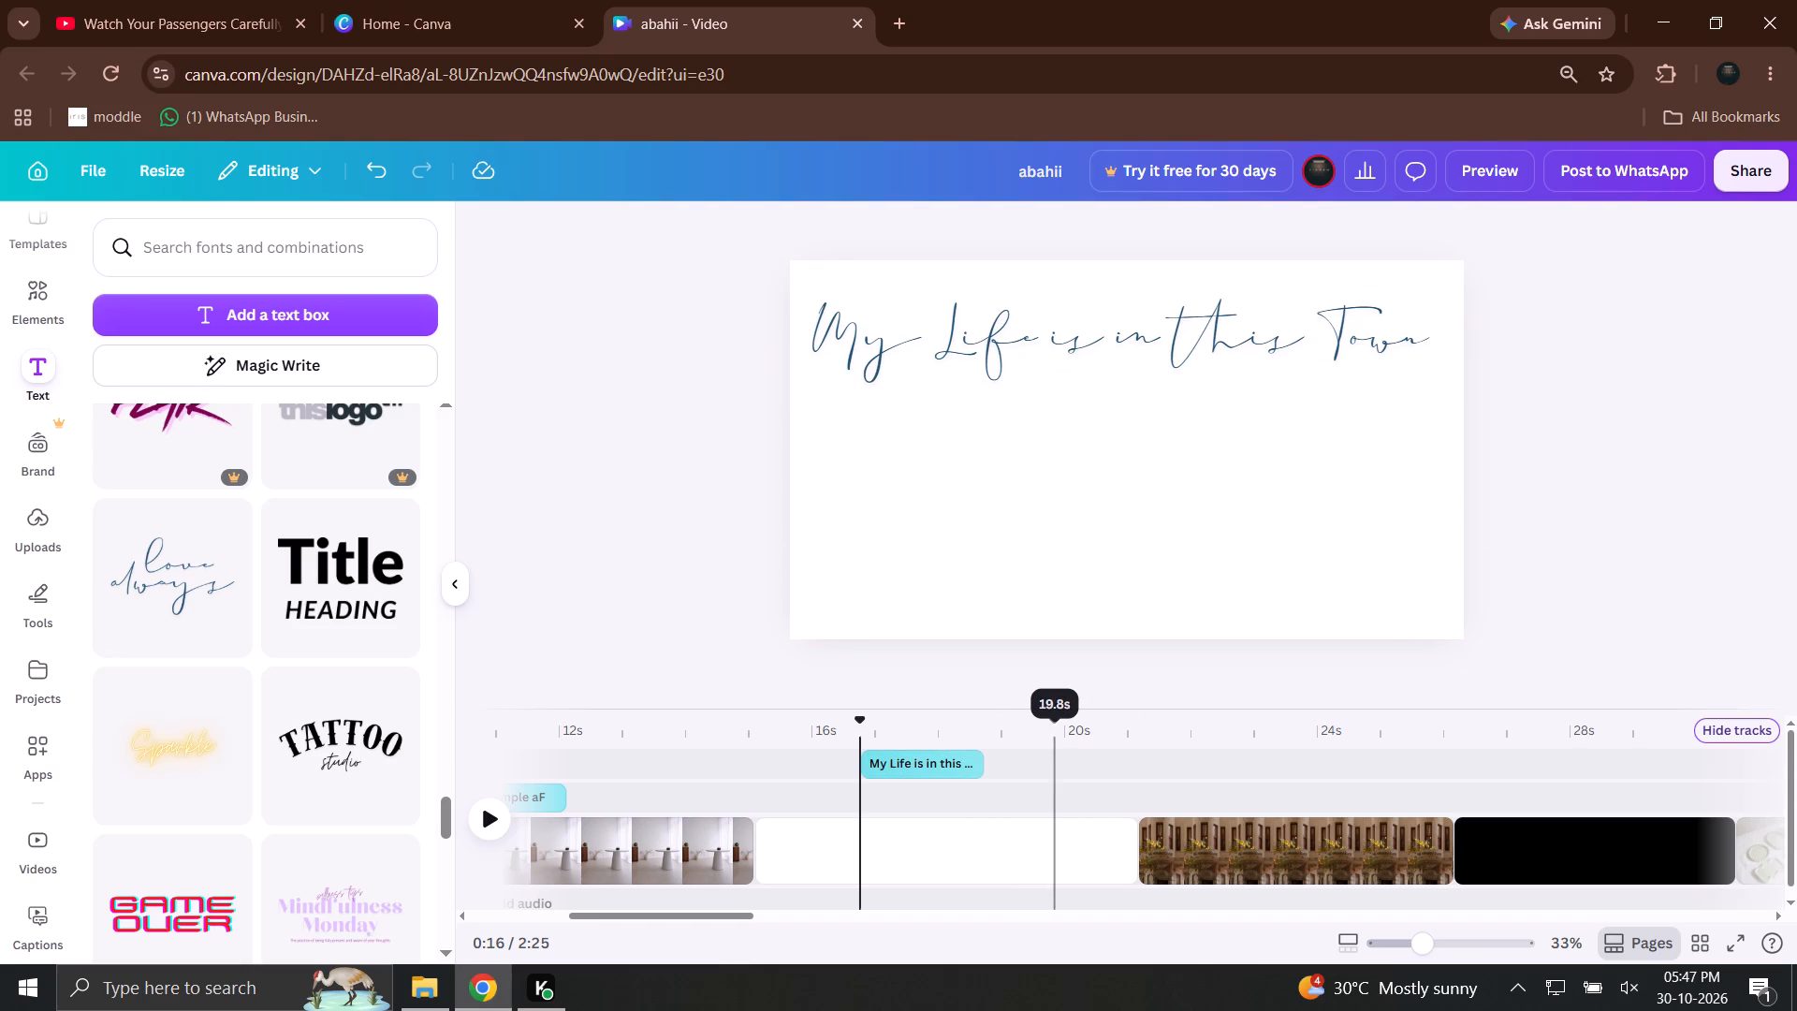
pyautogui.moveTo(852, 736); pyautogui.dragTo(827, 737)
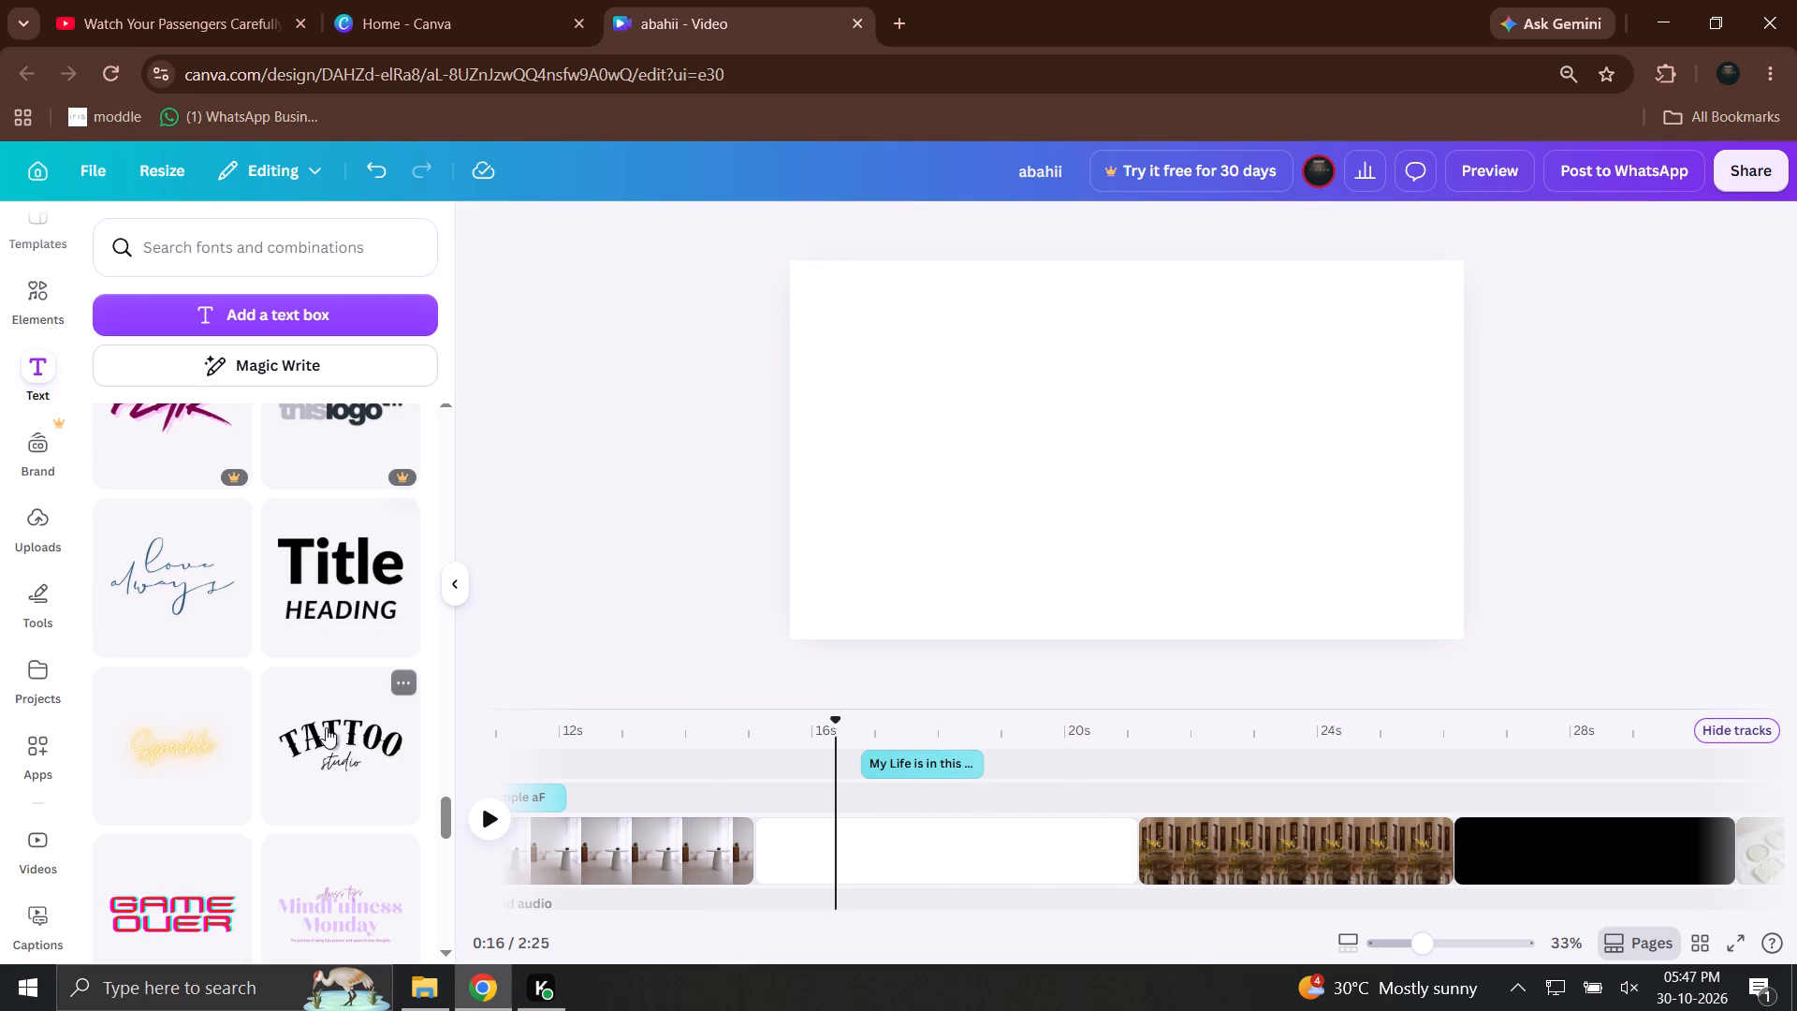
pyautogui.moveTo(326, 727); pyautogui.dragTo(910, 517)
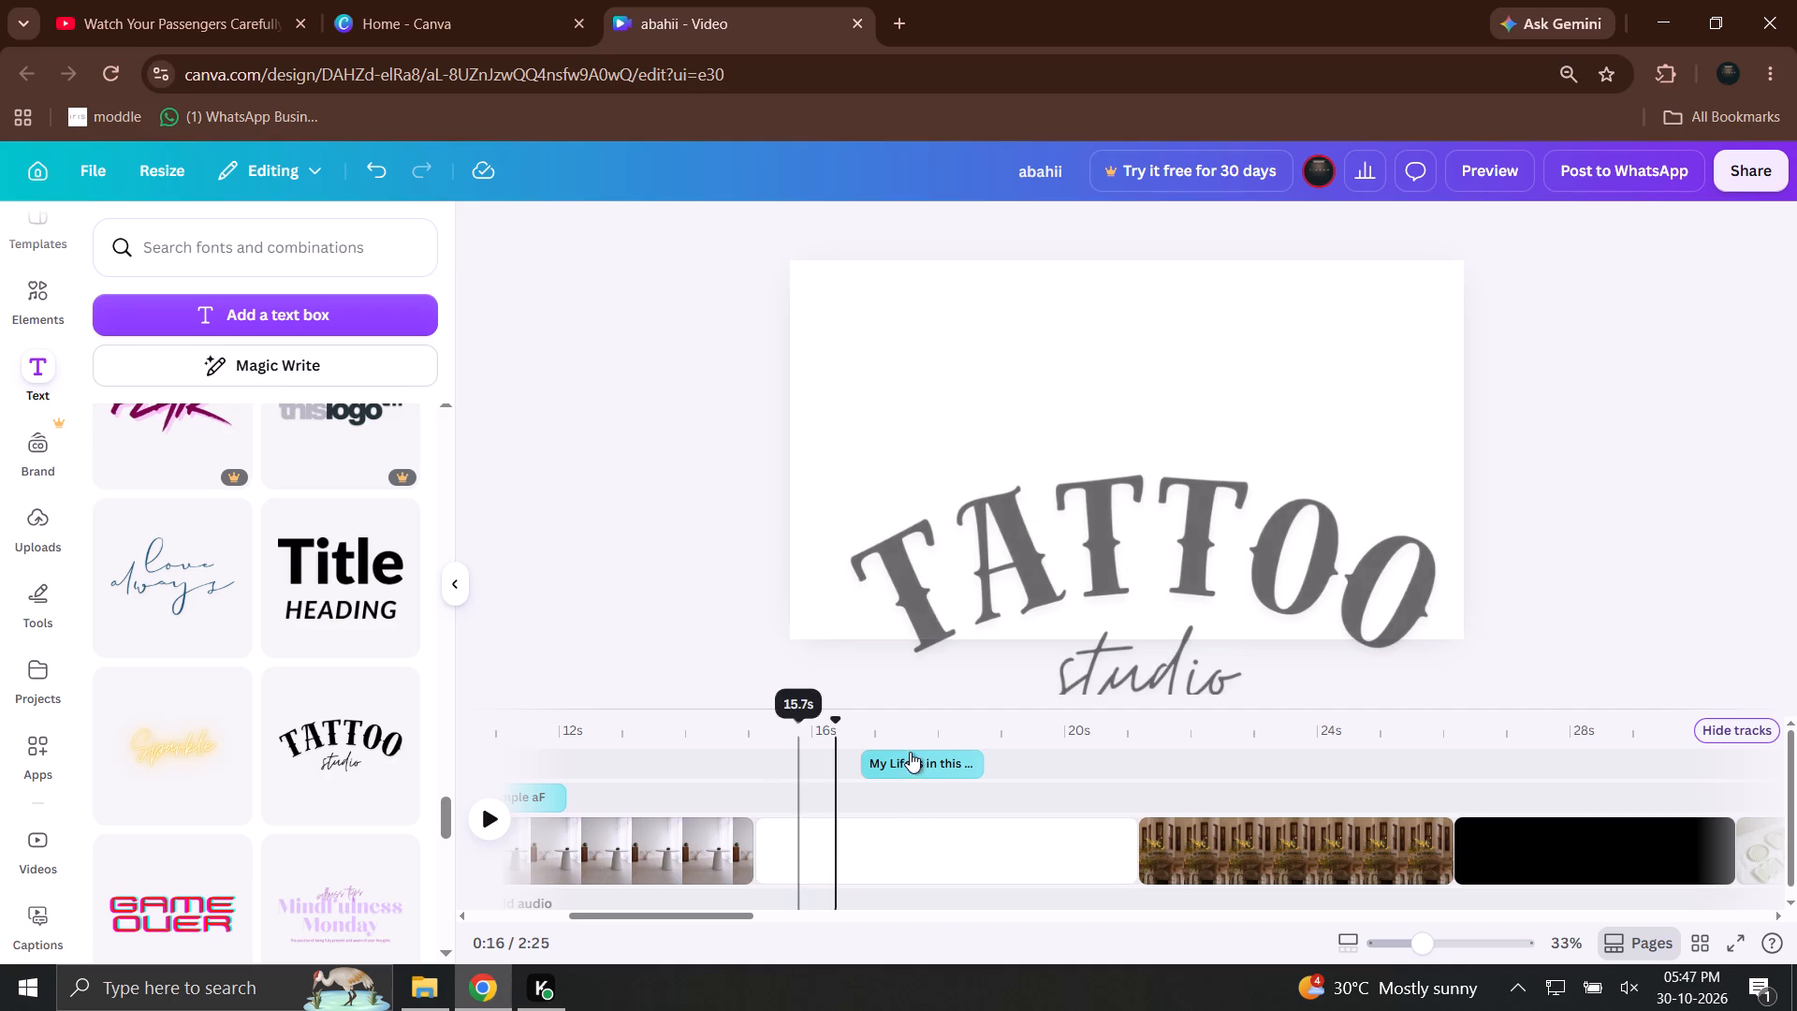
# Shift the My Life is in this Town caption on the timeline to start with the white clip at about 15 s.
pyautogui.moveTo(910, 752); pyautogui.dragTo(808, 761)
pyautogui.moveTo(931, 765); pyautogui.dragTo(815, 764)
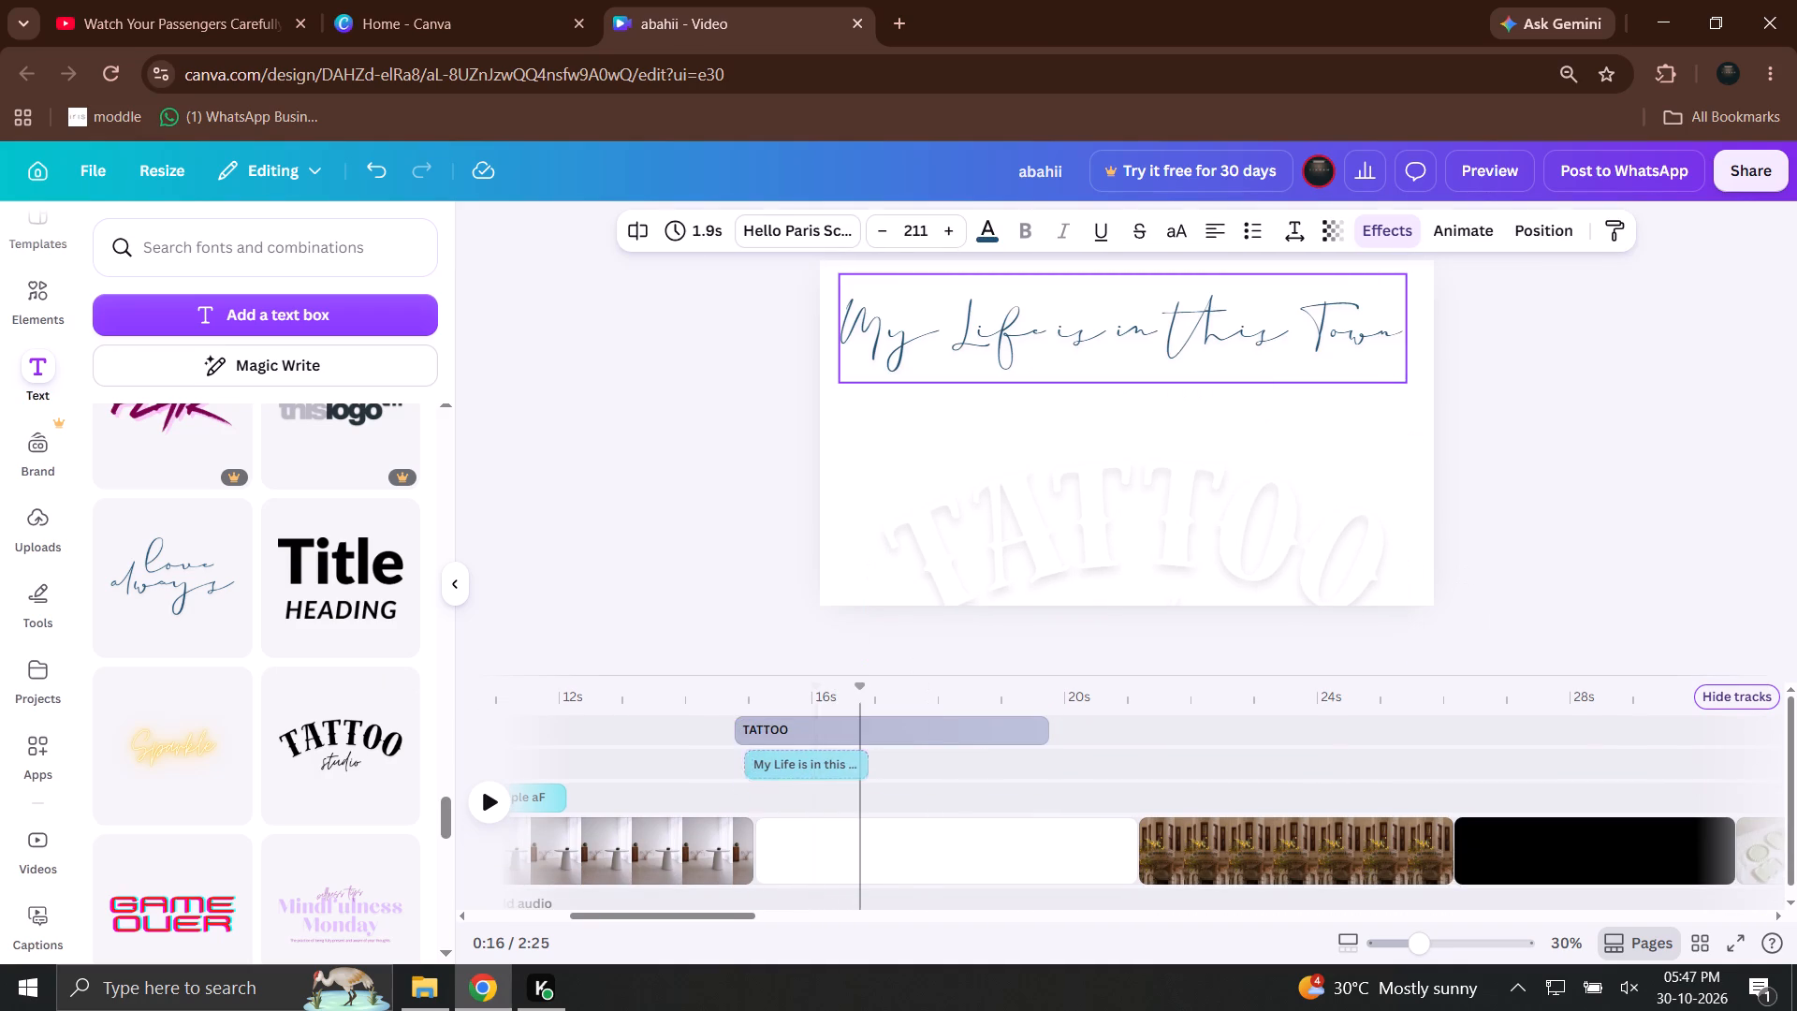
pyautogui.moveTo(815, 764); pyautogui.dragTo(824, 765)
# Shift the Tattoo Studio text group on the timeline to start at about 16 s.
pyautogui.moveTo(830, 732); pyautogui.dragTo(945, 745)
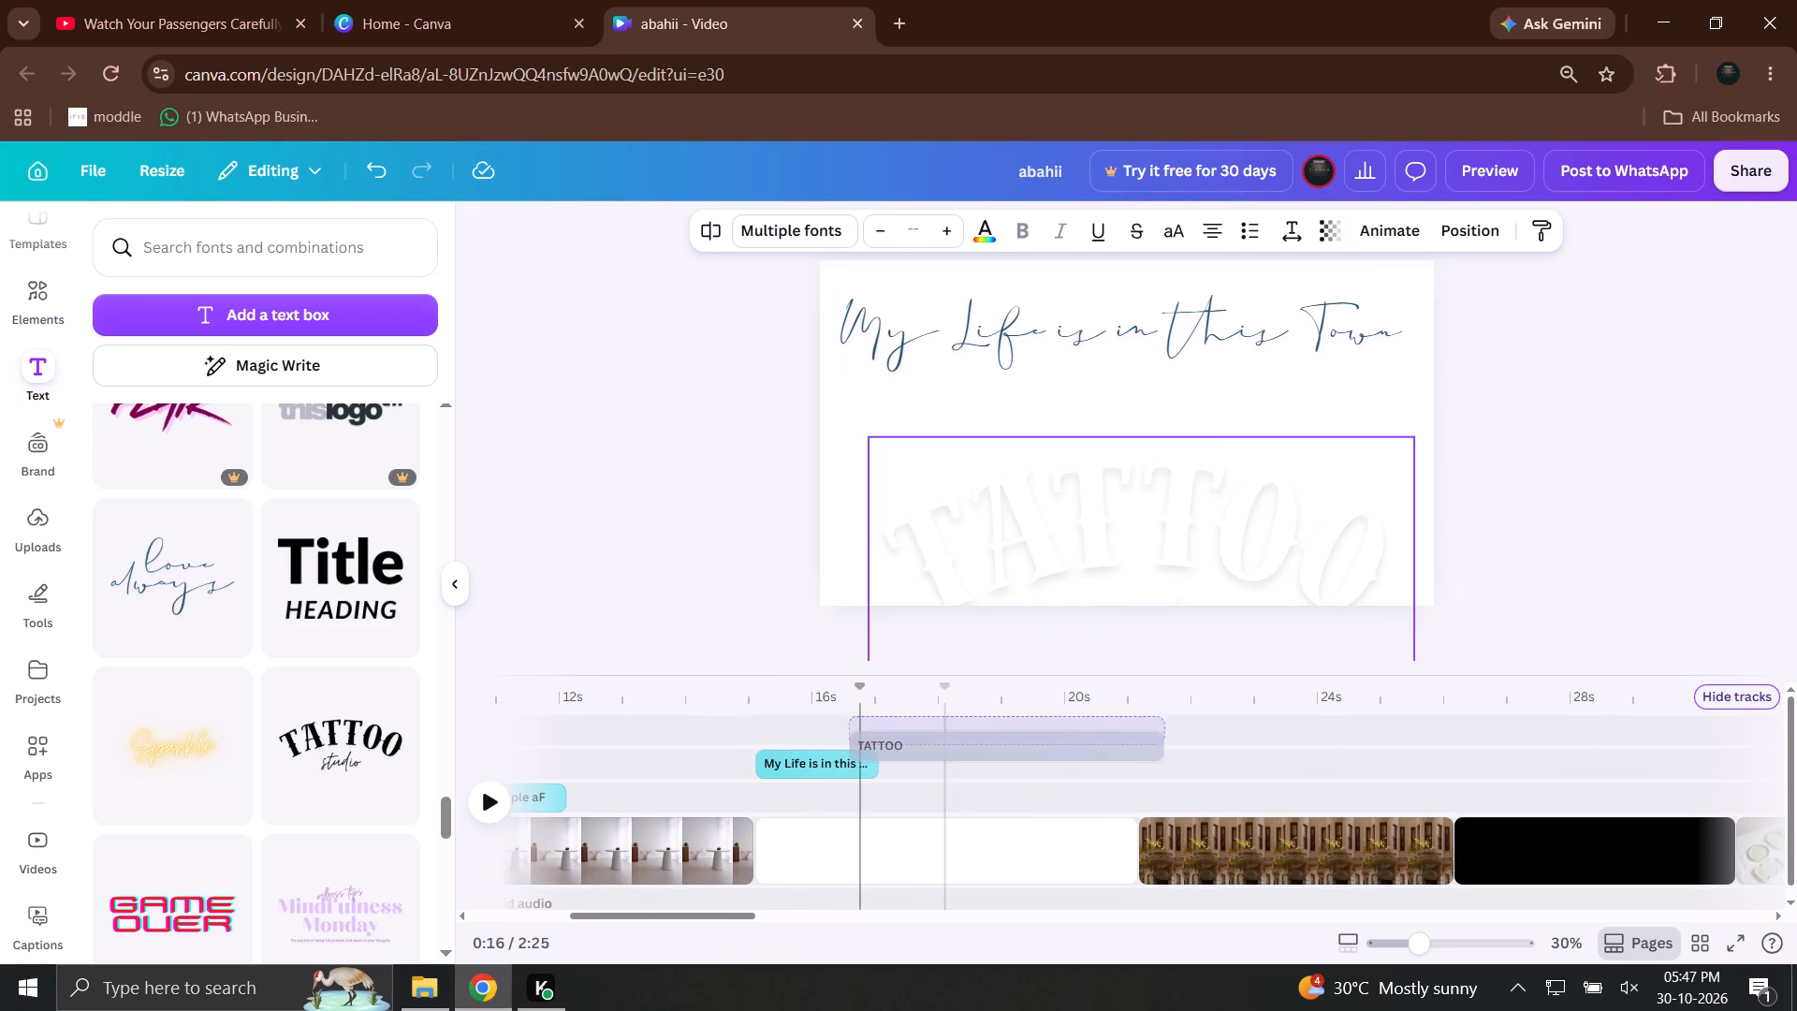
pyautogui.moveTo(945, 745); pyautogui.dragTo(908, 740)
# Shorten the My Life is in this Town caption on the timeline to end near the 16 s mark.
pyautogui.moveTo(876, 767); pyautogui.dragTo(825, 764)
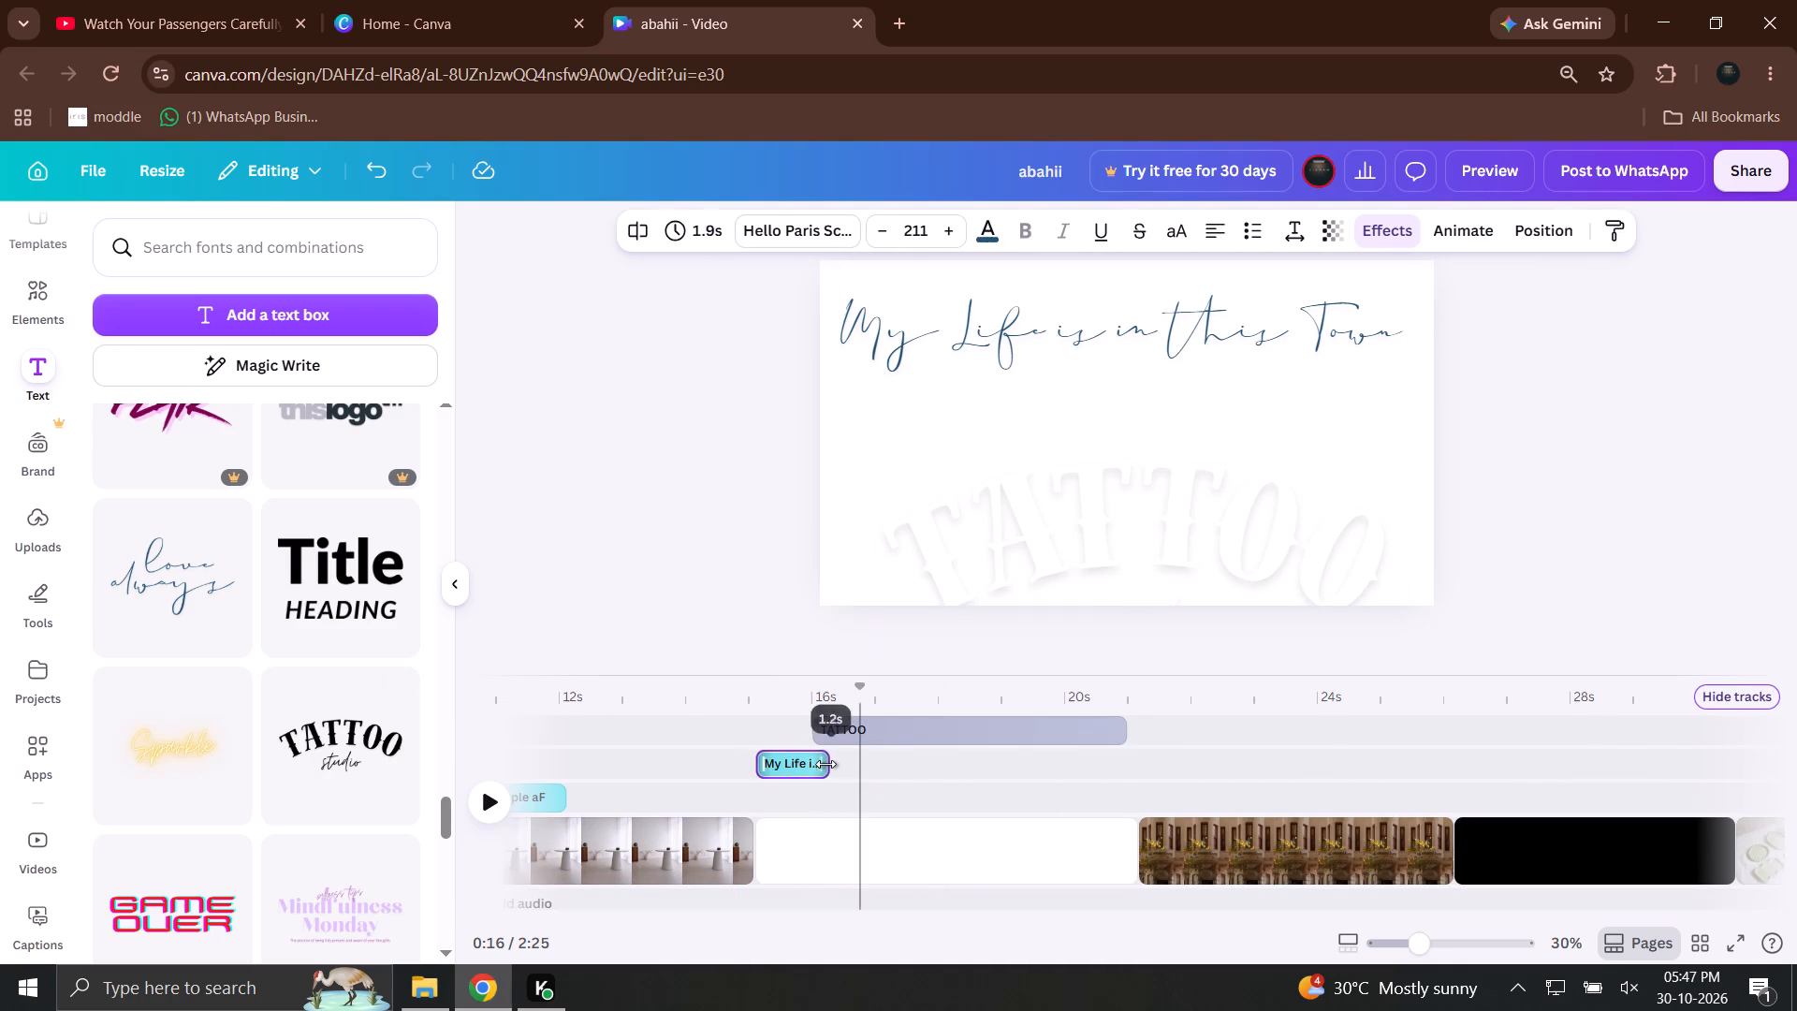
pyautogui.moveTo(825, 764); pyautogui.dragTo(824, 764)
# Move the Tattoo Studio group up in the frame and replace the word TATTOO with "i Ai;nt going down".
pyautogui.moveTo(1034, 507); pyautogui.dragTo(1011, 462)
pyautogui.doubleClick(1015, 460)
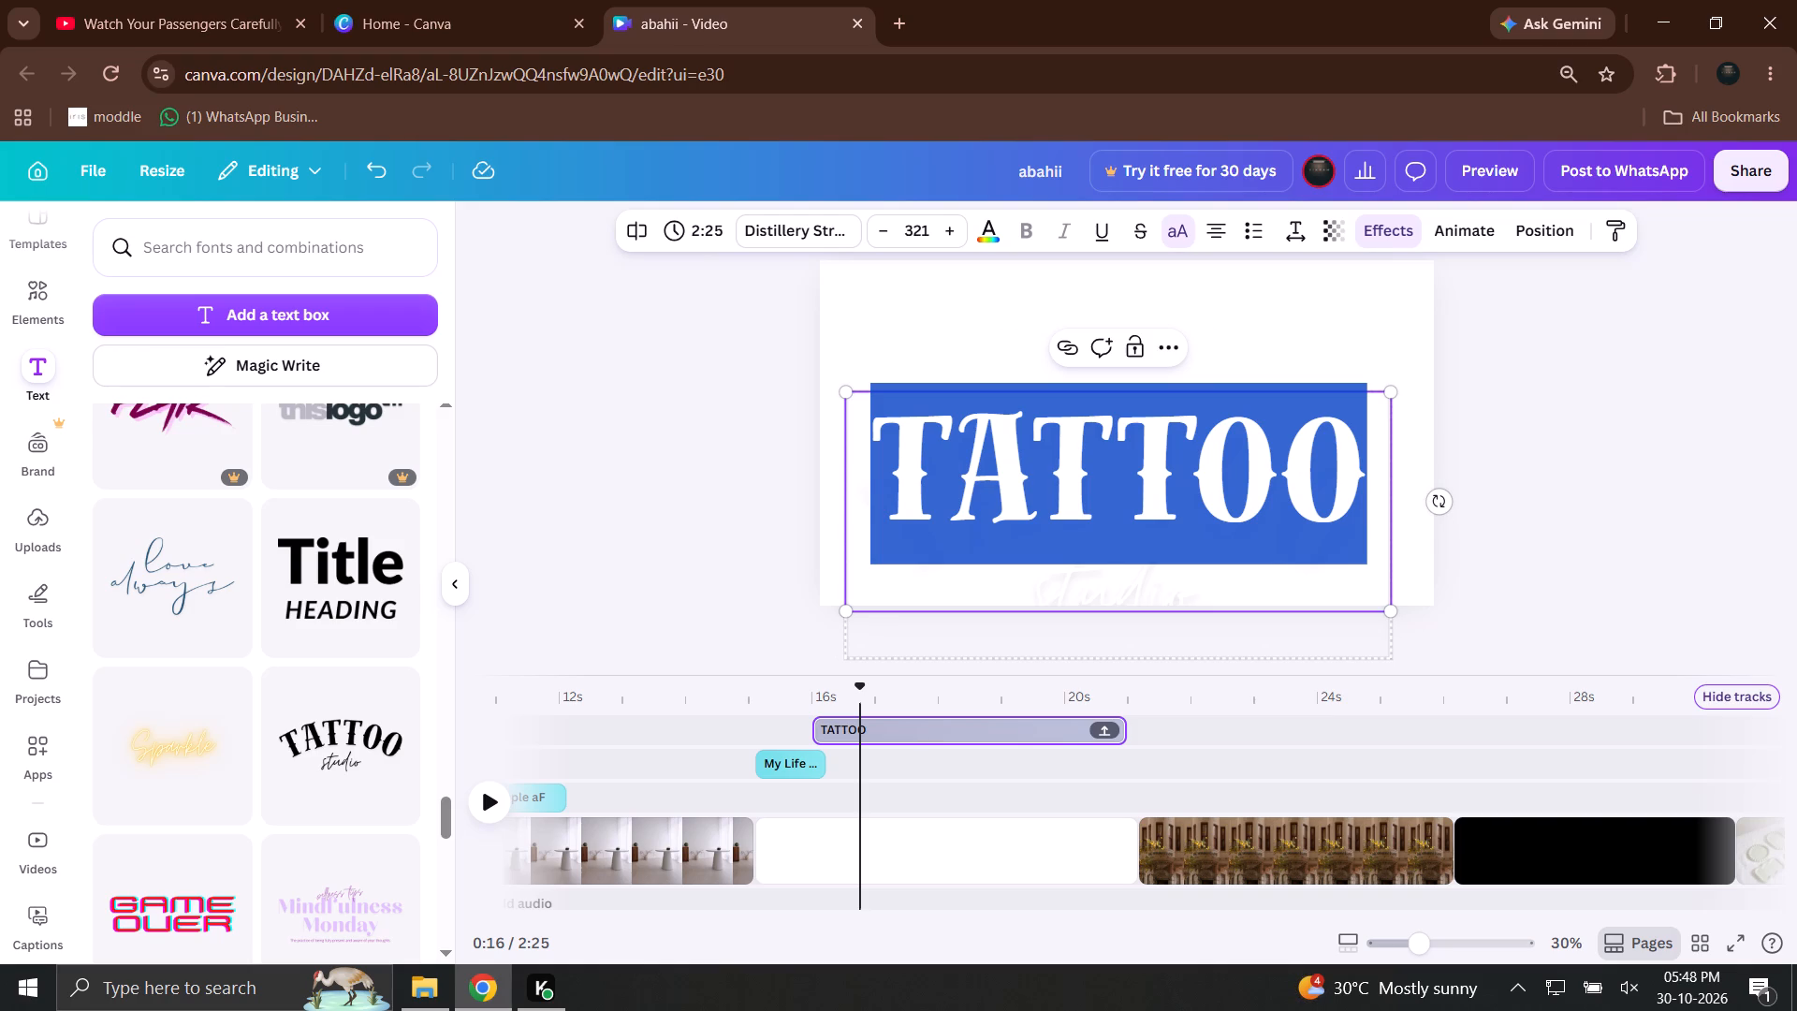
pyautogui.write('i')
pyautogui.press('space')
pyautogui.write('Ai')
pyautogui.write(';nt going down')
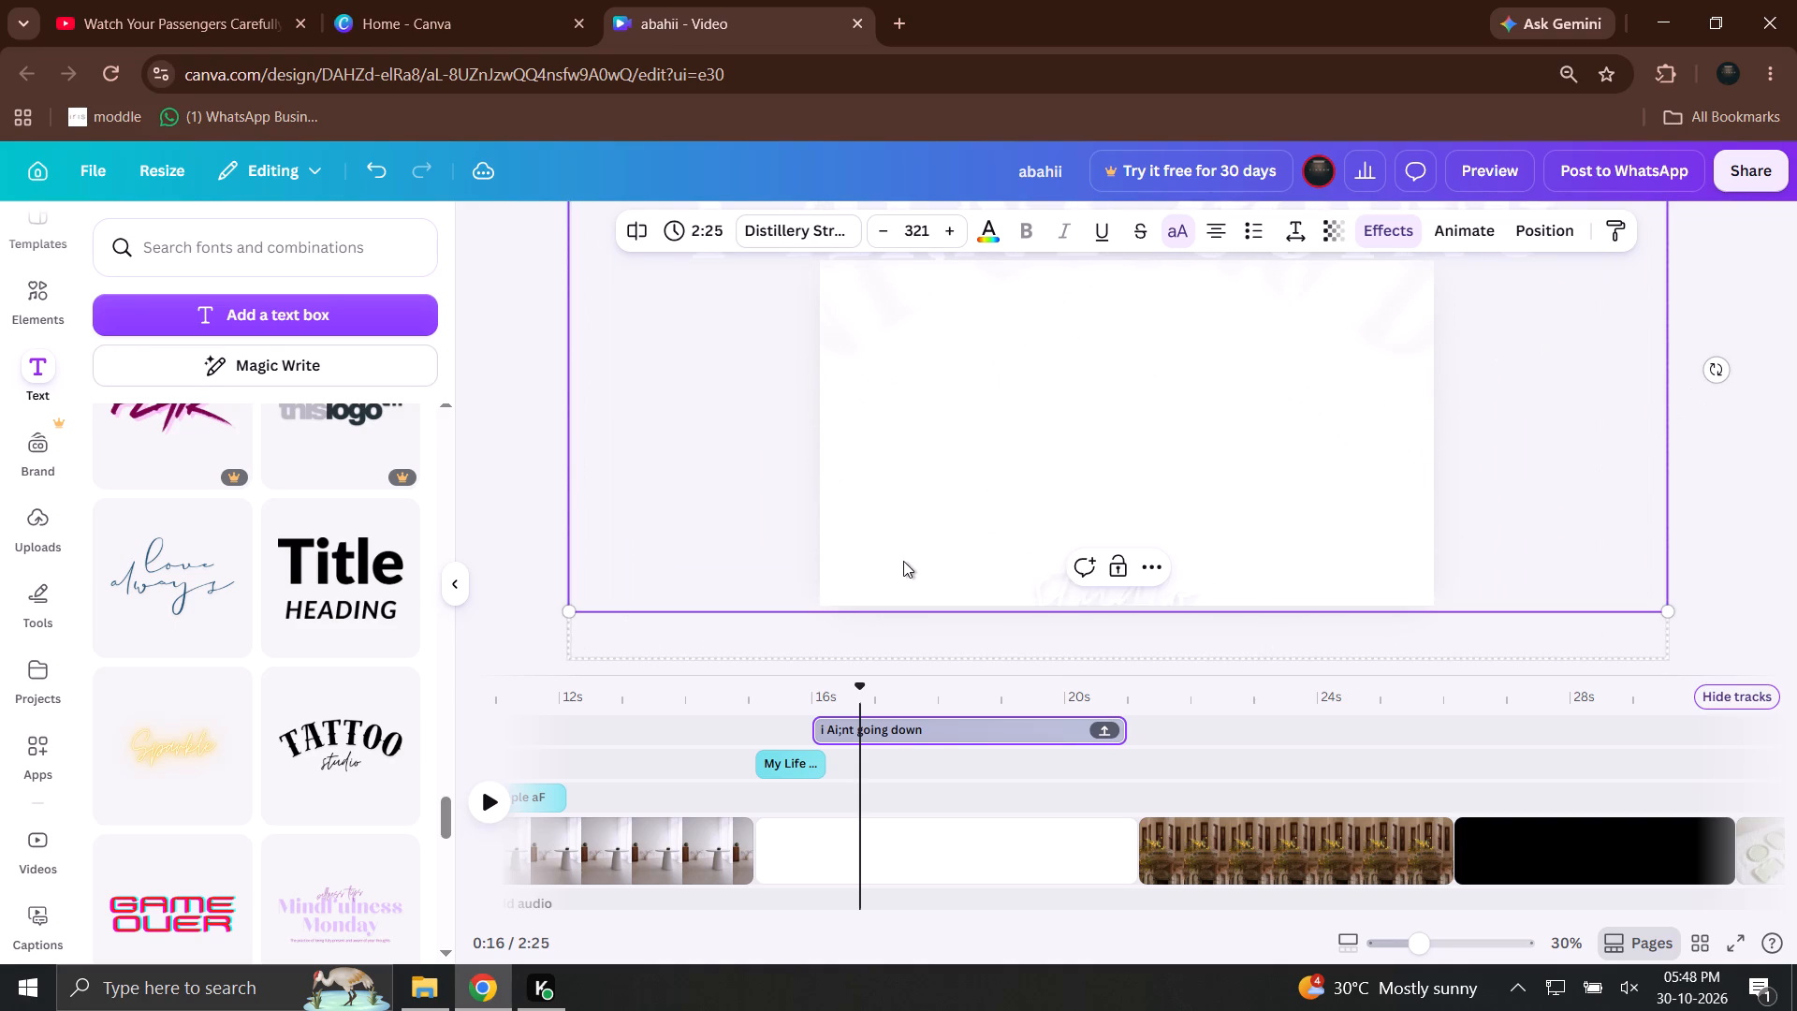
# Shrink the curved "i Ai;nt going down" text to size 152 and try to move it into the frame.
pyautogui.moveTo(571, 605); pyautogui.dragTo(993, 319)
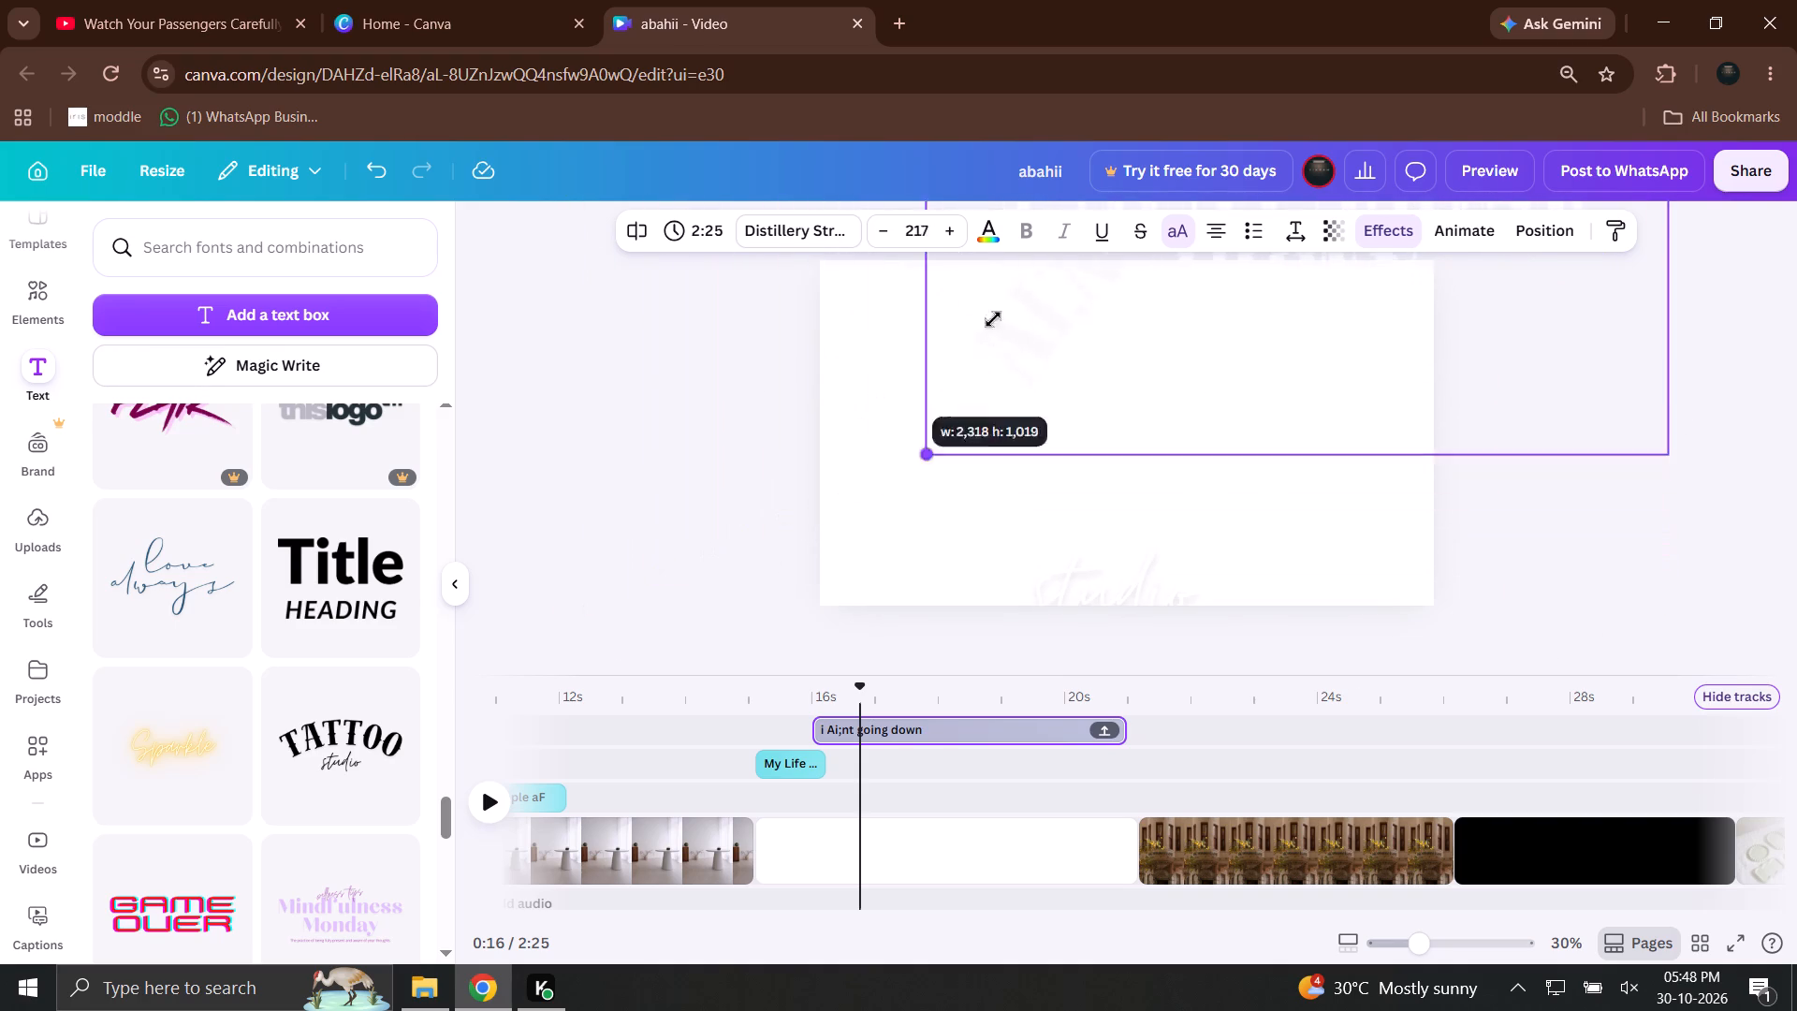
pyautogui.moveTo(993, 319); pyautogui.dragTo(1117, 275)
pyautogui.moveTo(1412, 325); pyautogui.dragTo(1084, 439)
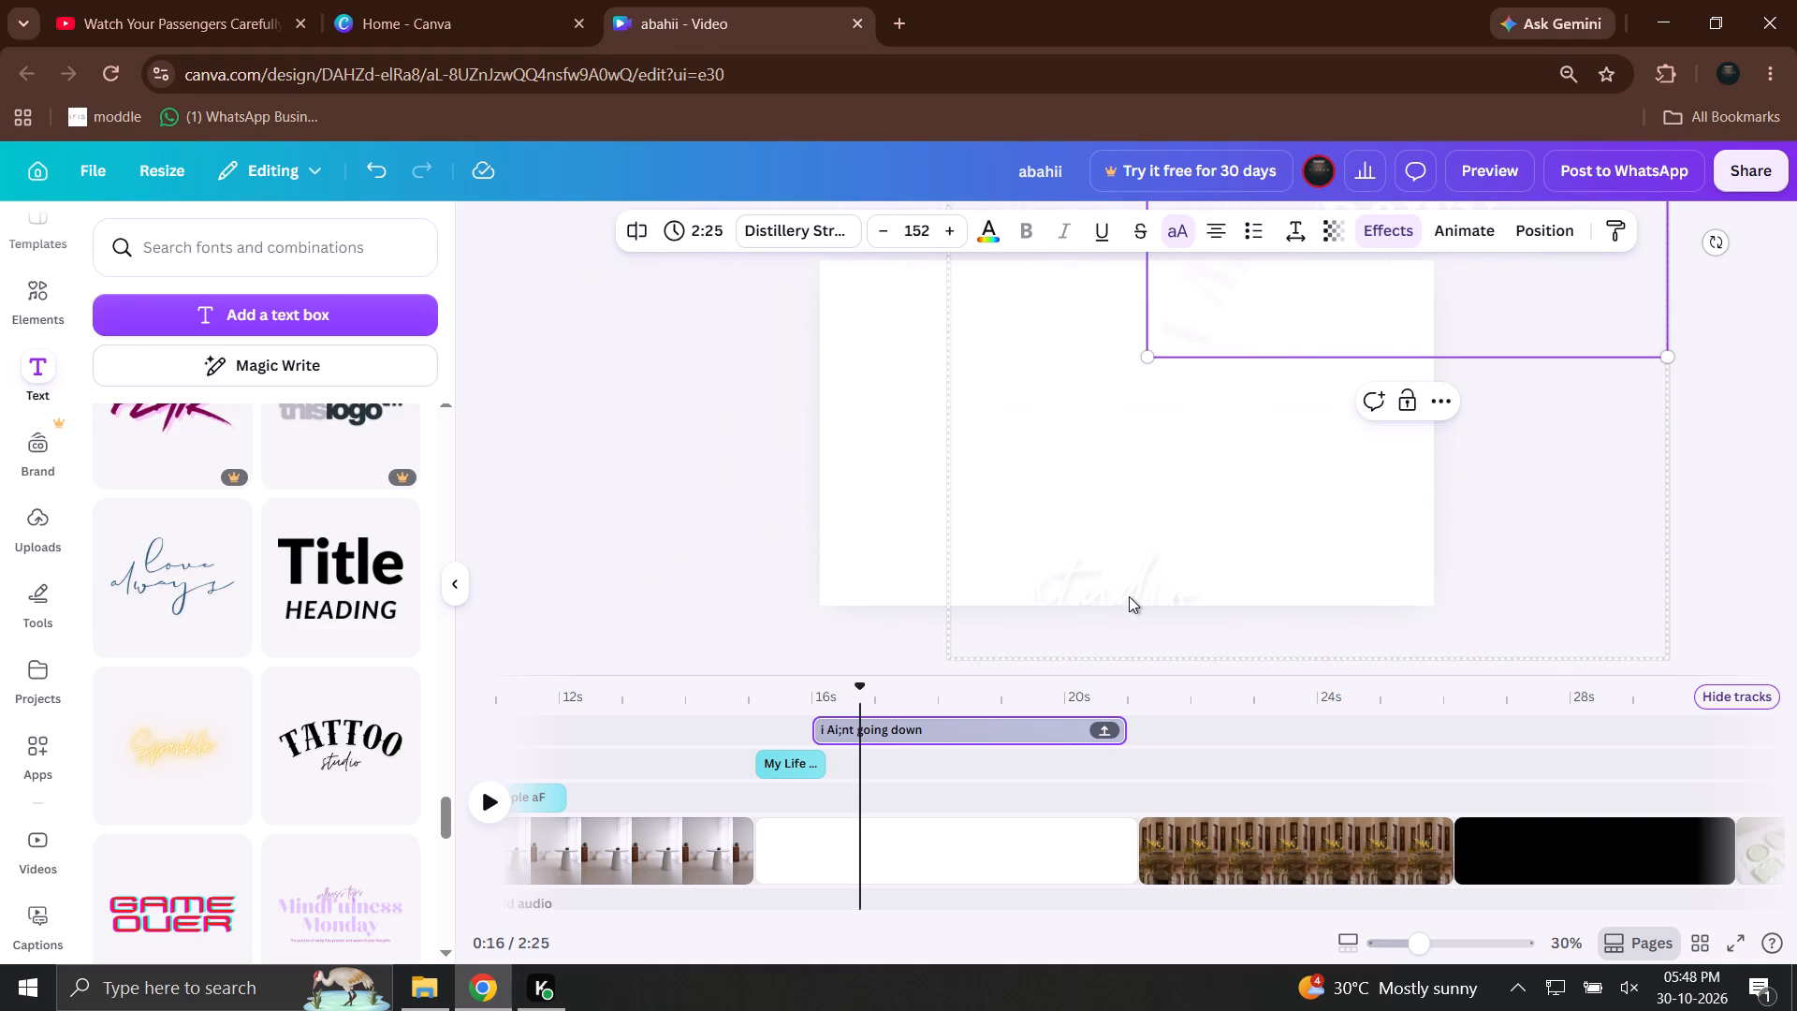
# Delete the curved "i Ai;nt going down" text from the group, keeping the studio text.
pyautogui.click(1129, 596)
pyautogui.click(1279, 337)
pyautogui.click(1470, 411)
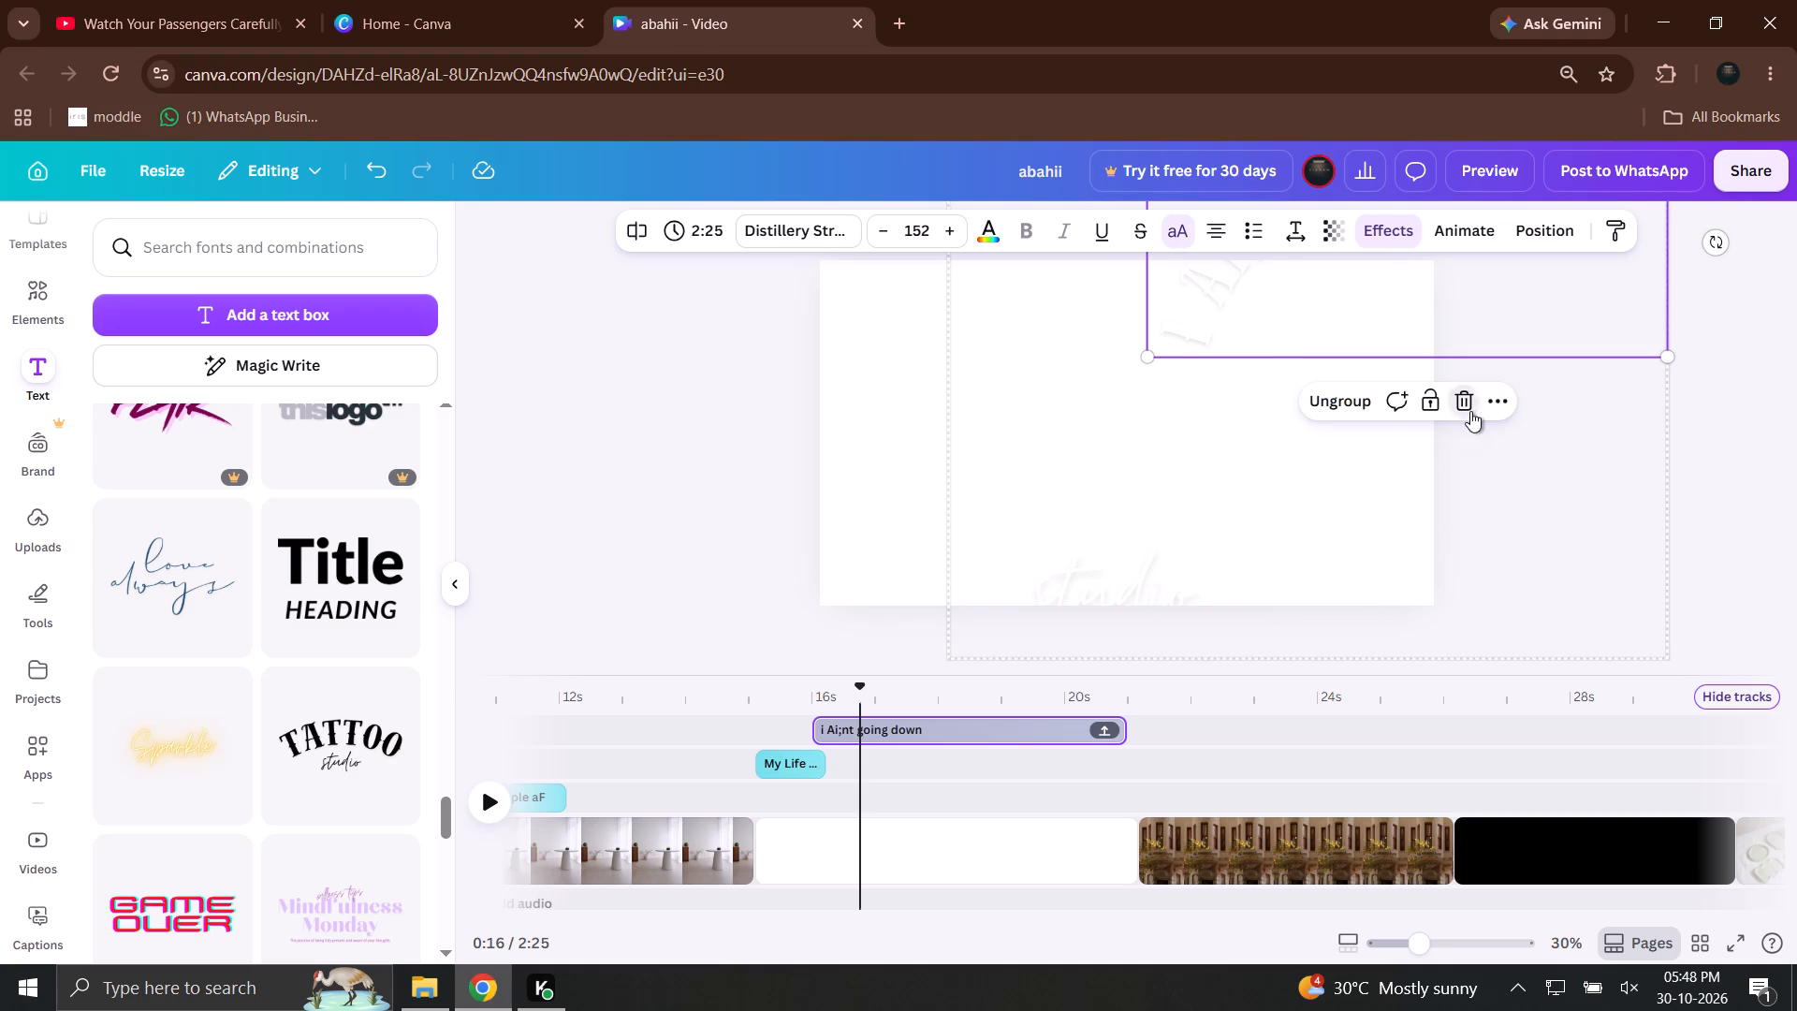
# Move the studio text to the middle of the frame and change its colour to black.
pyautogui.moveTo(1147, 564); pyautogui.dragTo(1106, 434)
pyautogui.click(985, 235)
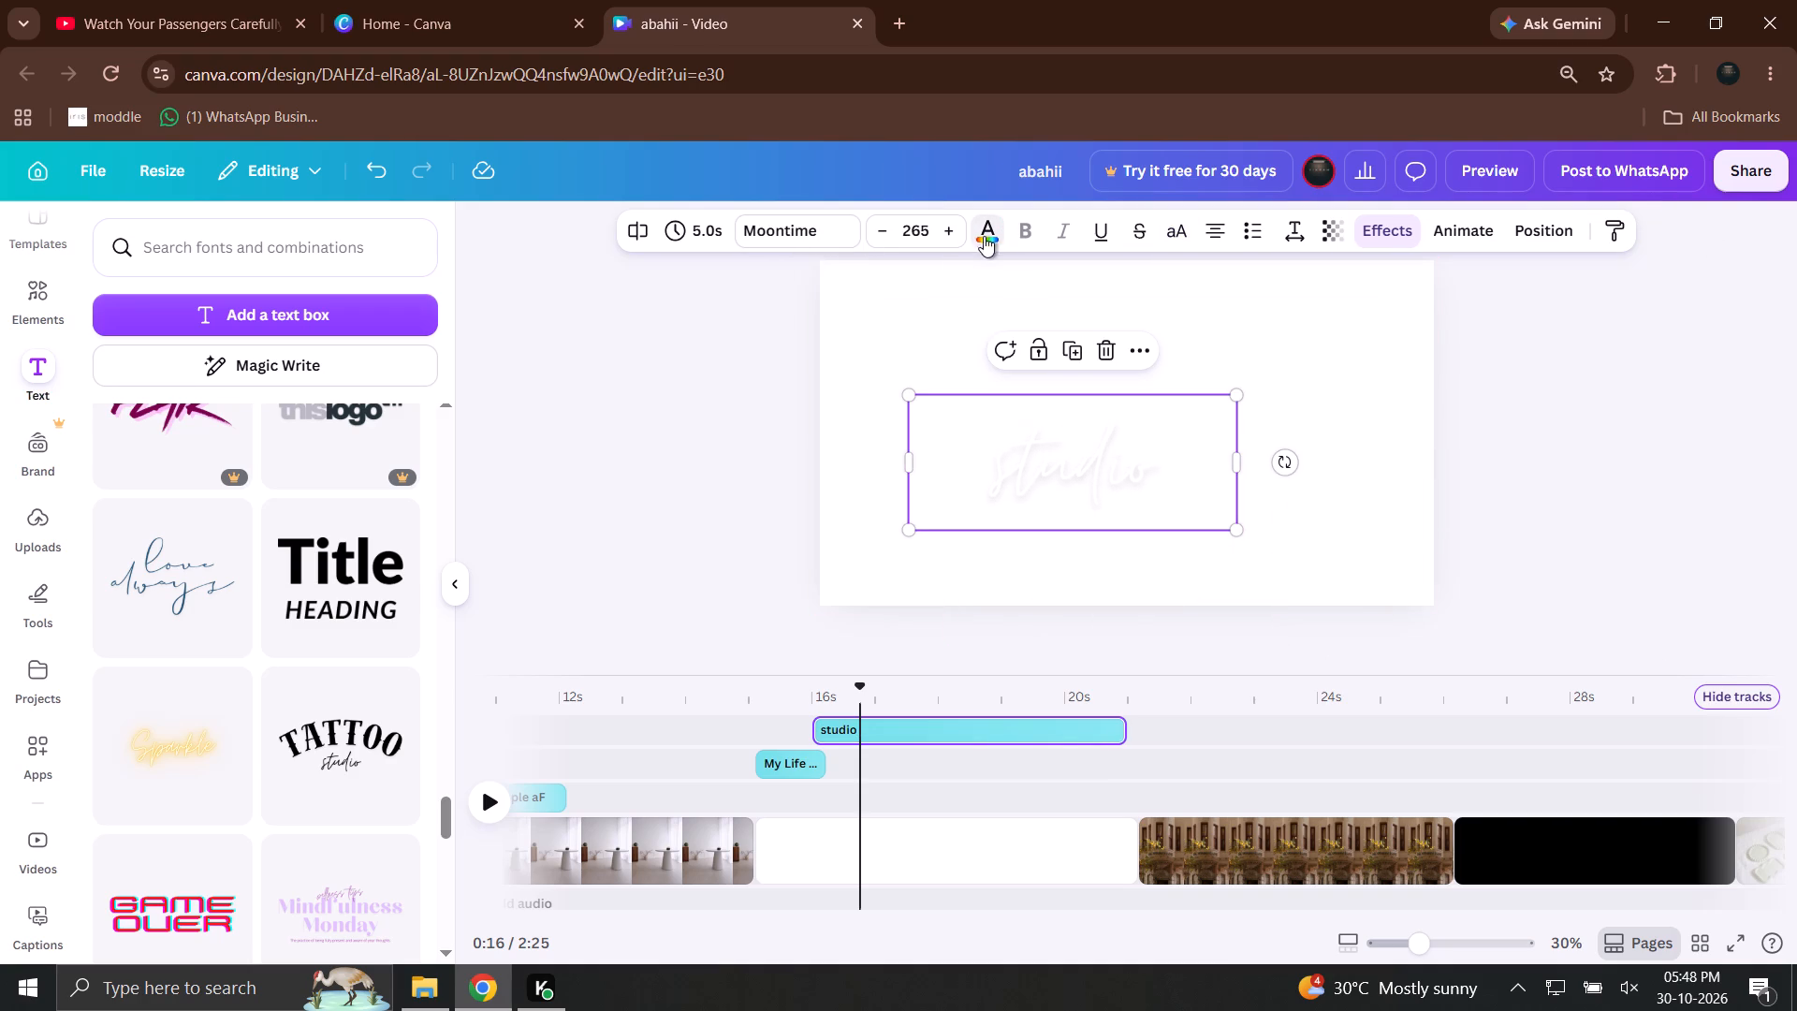
pyautogui.click(117, 443)
pyautogui.click(1410, 466)
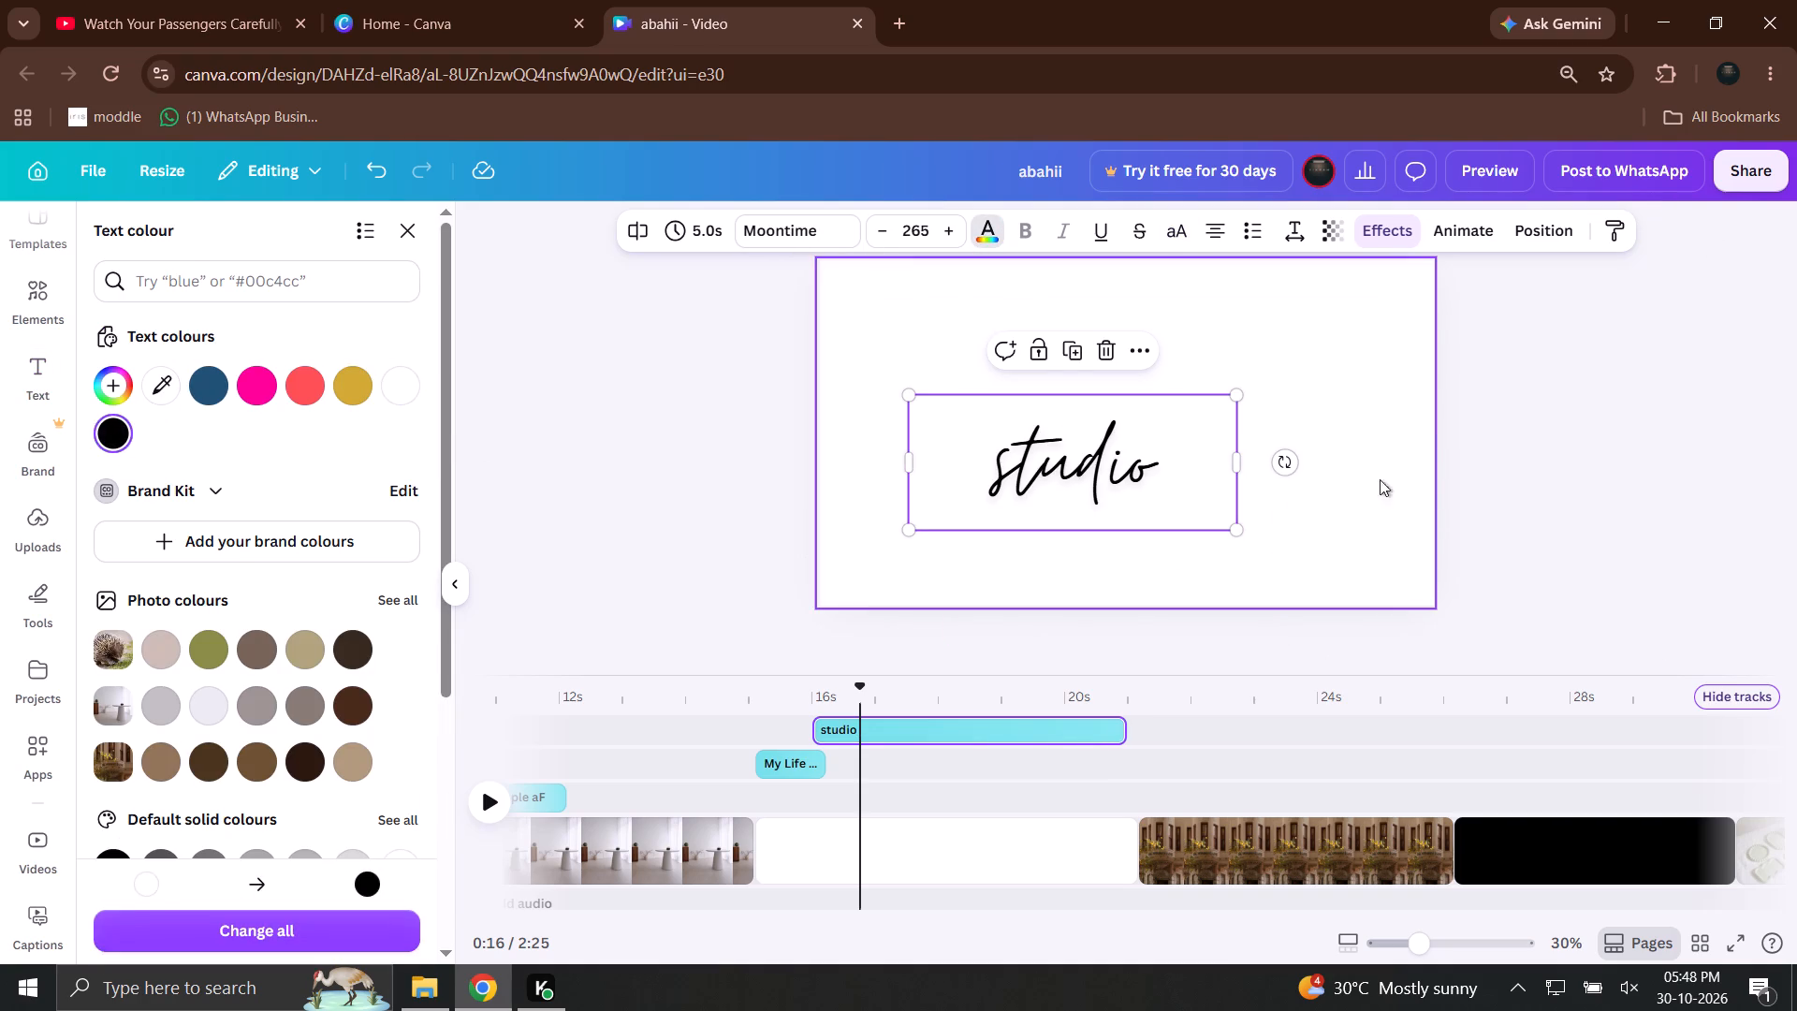
# Replace the studio text with "I Ain;t going down" and widen its text box to about 1,568.
pyautogui.doubleClick(1127, 489)
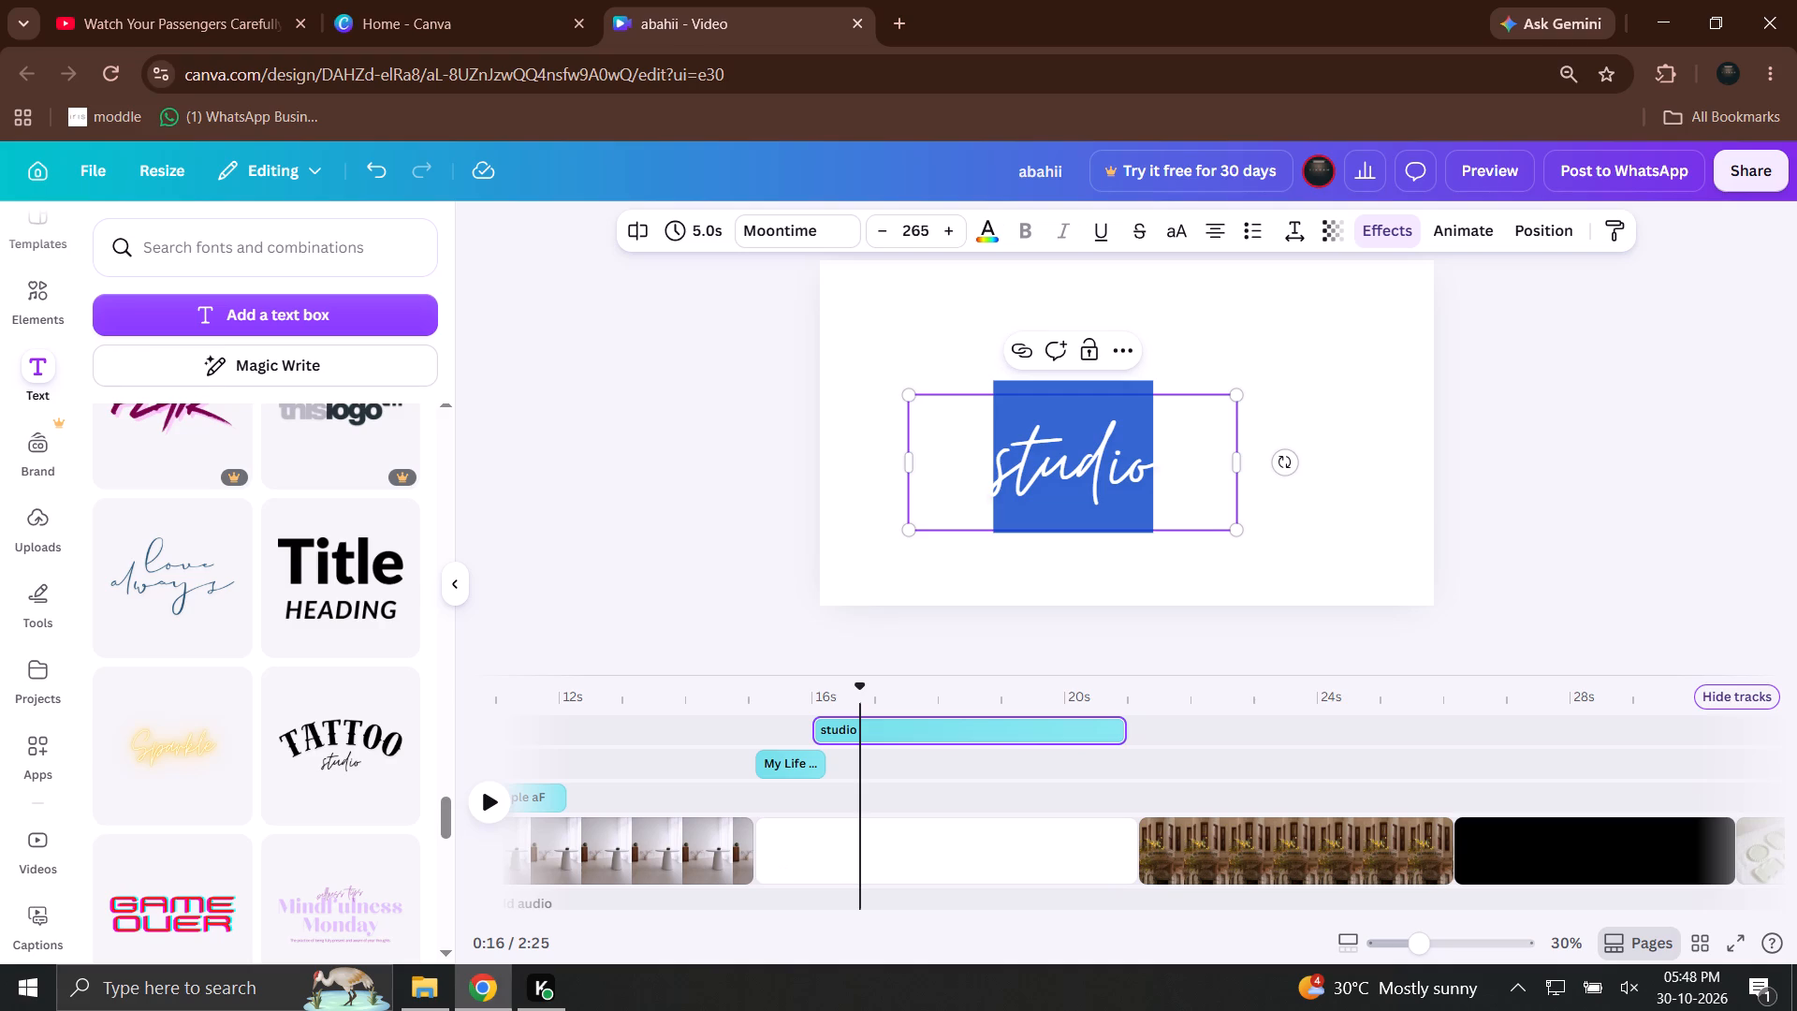
pyautogui.write('I Ai')
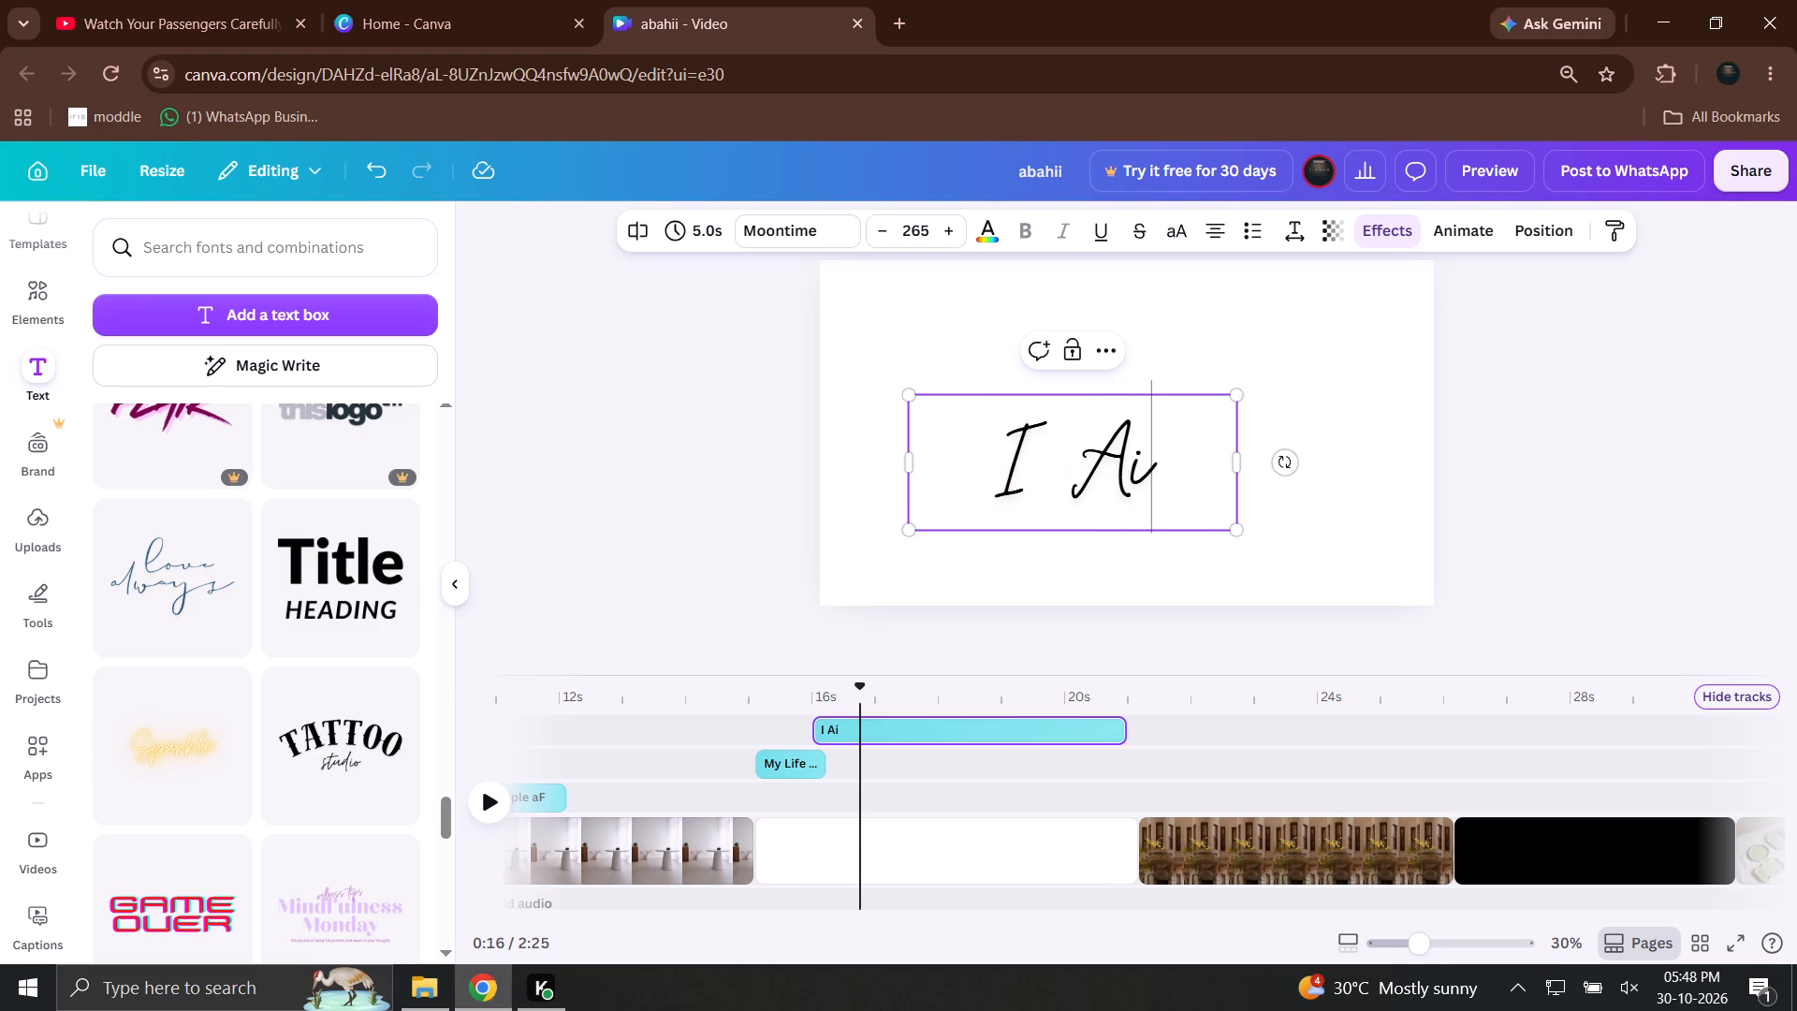
pyautogui.press('n')
pyautogui.write(';t')
pyautogui.press('space')
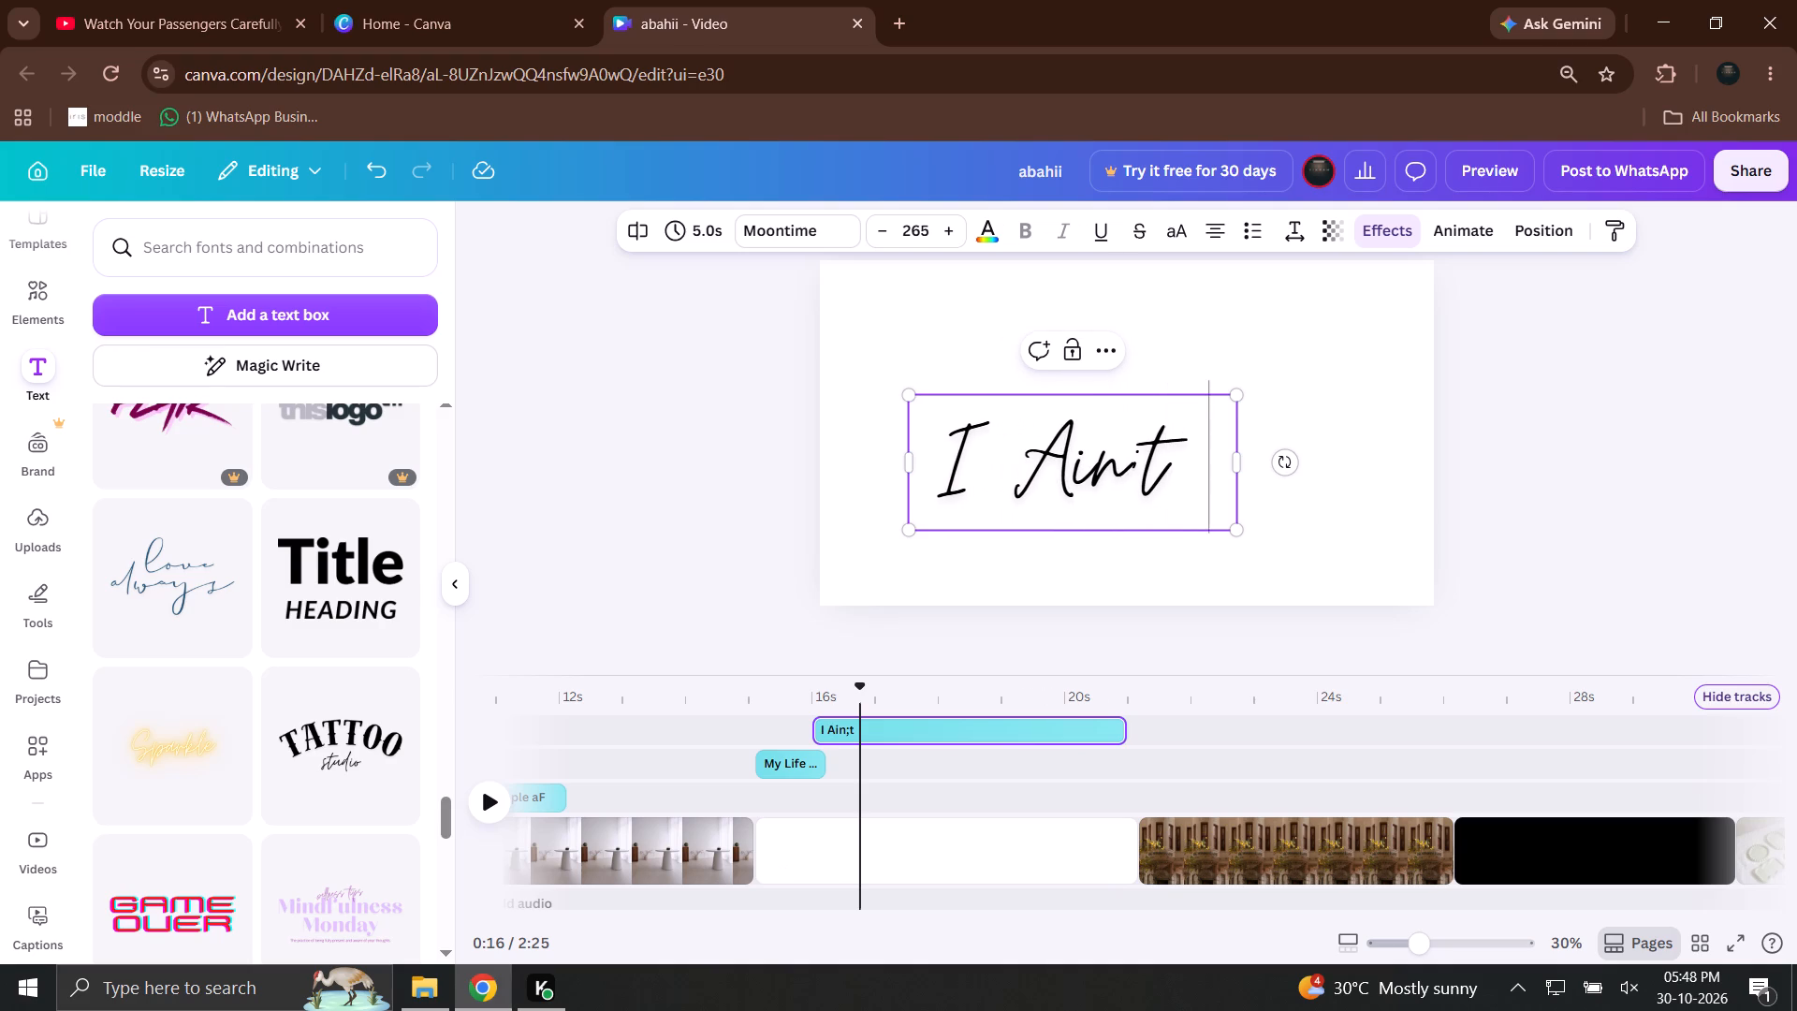
pyautogui.write('going down')
pyautogui.moveTo(1240, 538); pyautogui.dragTo(1421, 520)
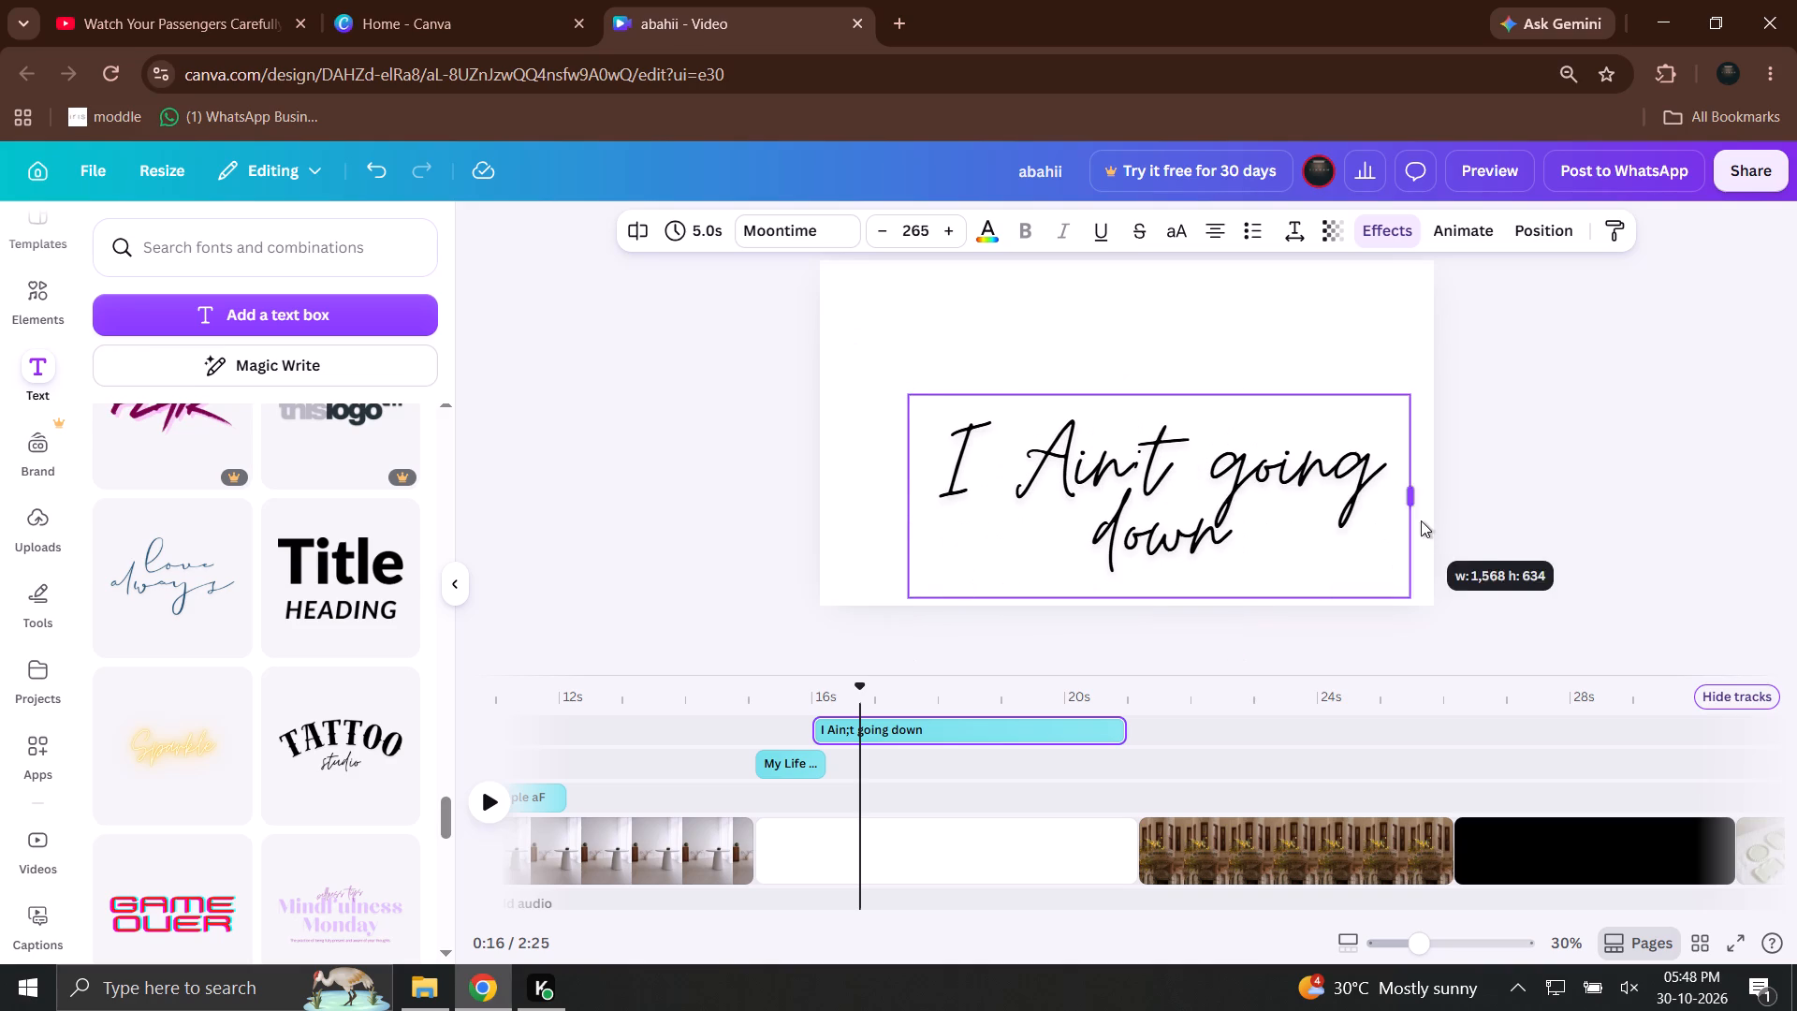
pyautogui.moveTo(1421, 520); pyautogui.dragTo(1422, 520)
# Play the video from the start of the My Life caption and shorten the "I Ain;t going down" clip to 1.0 s.
pyautogui.moveTo(828, 691); pyautogui.dragTo(775, 693)
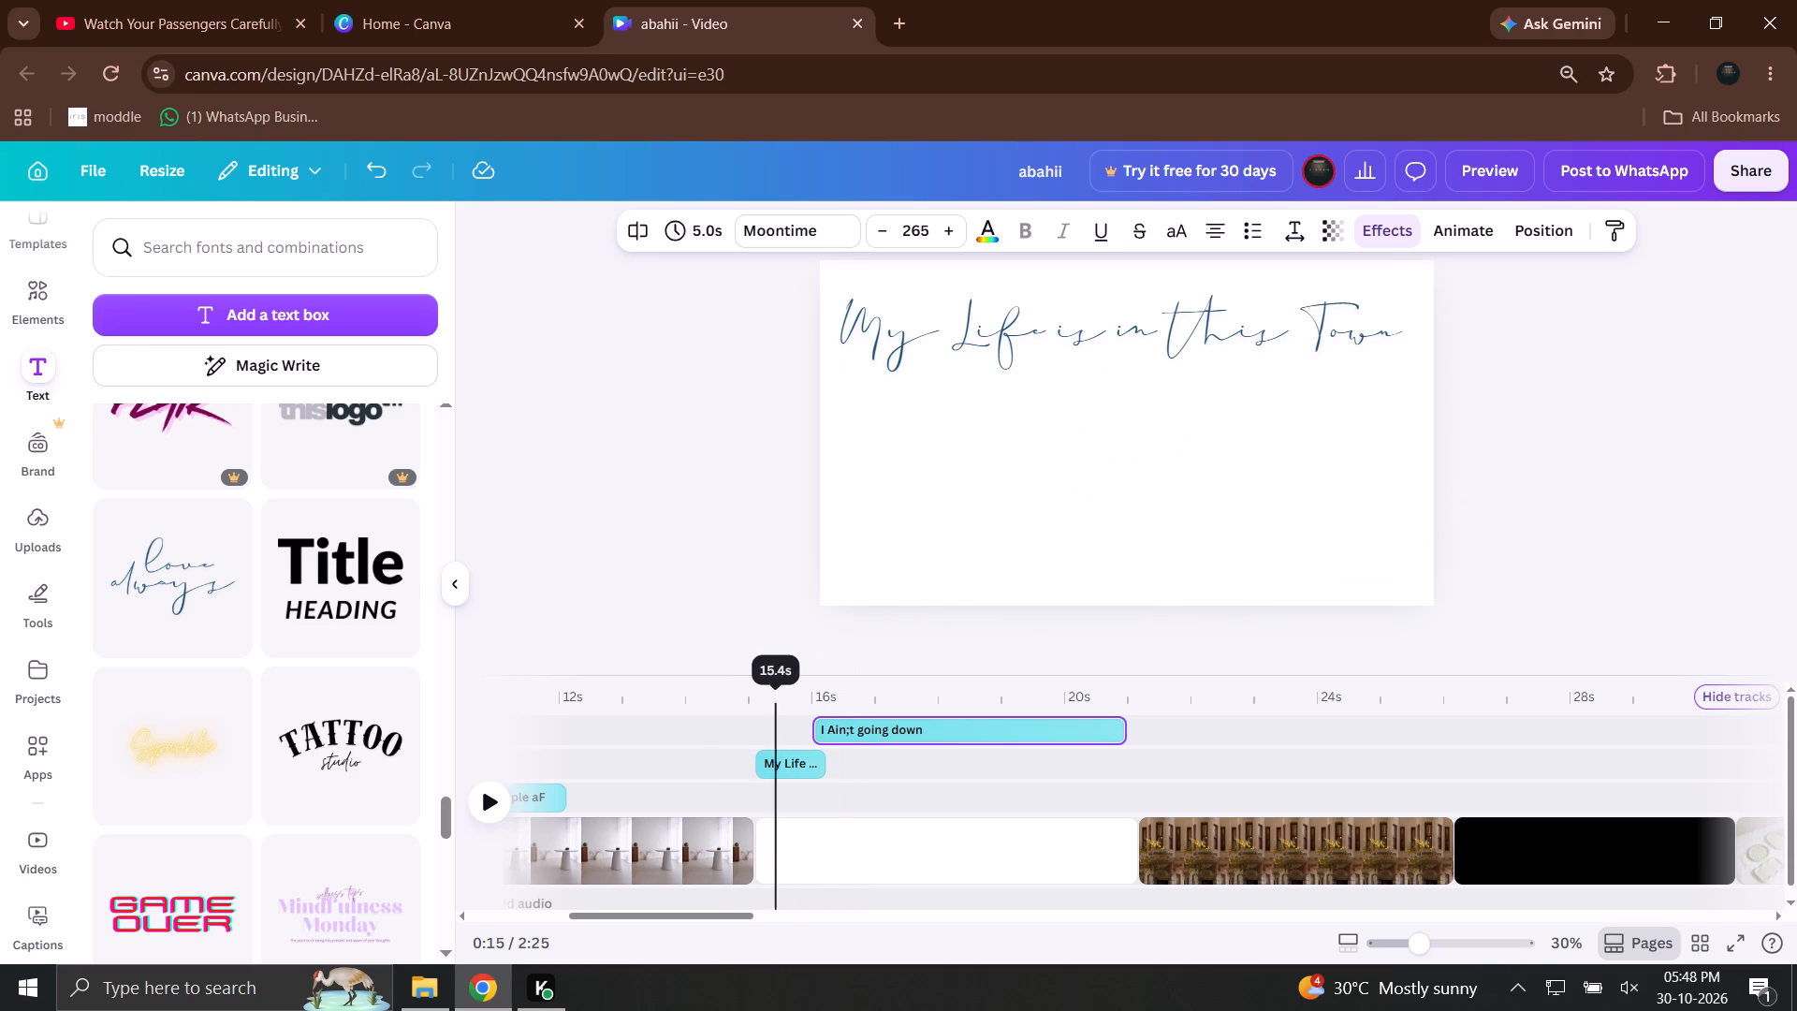
pyautogui.moveTo(775, 693); pyautogui.dragTo(769, 693)
pyautogui.press('space')
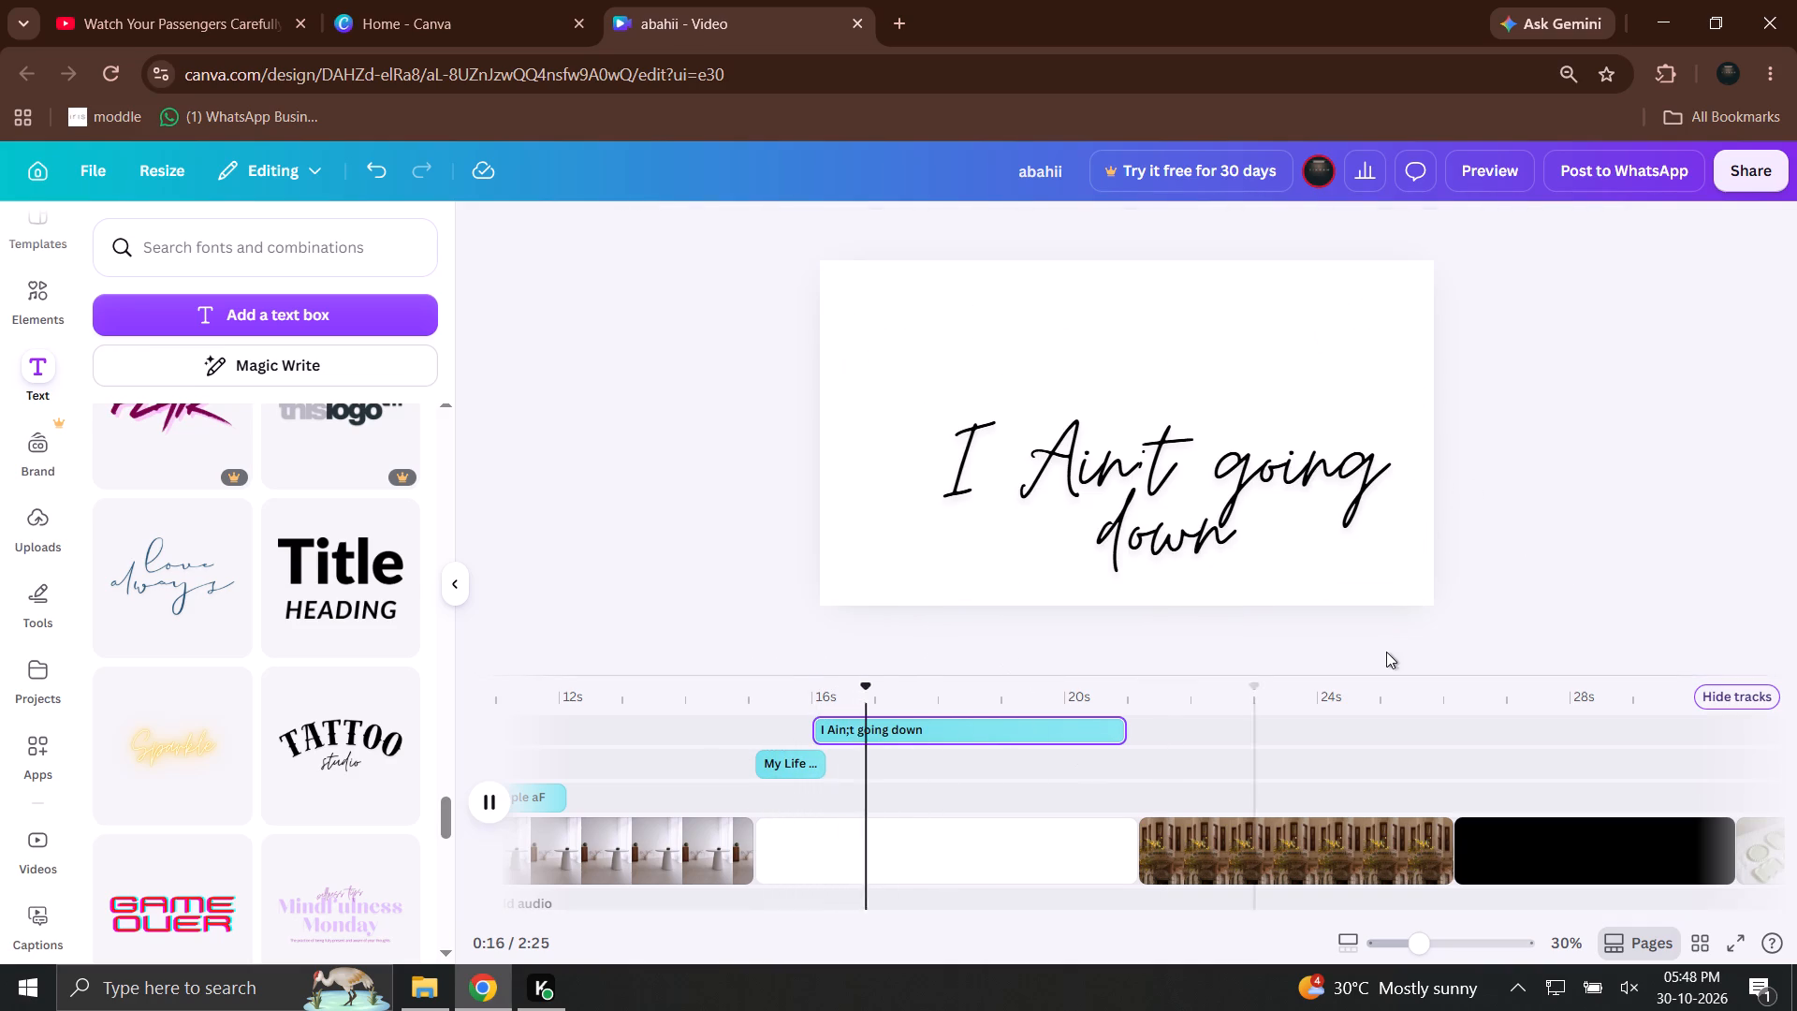
pyautogui.press('space')
pyautogui.moveTo(1122, 733); pyautogui.dragTo(862, 710)
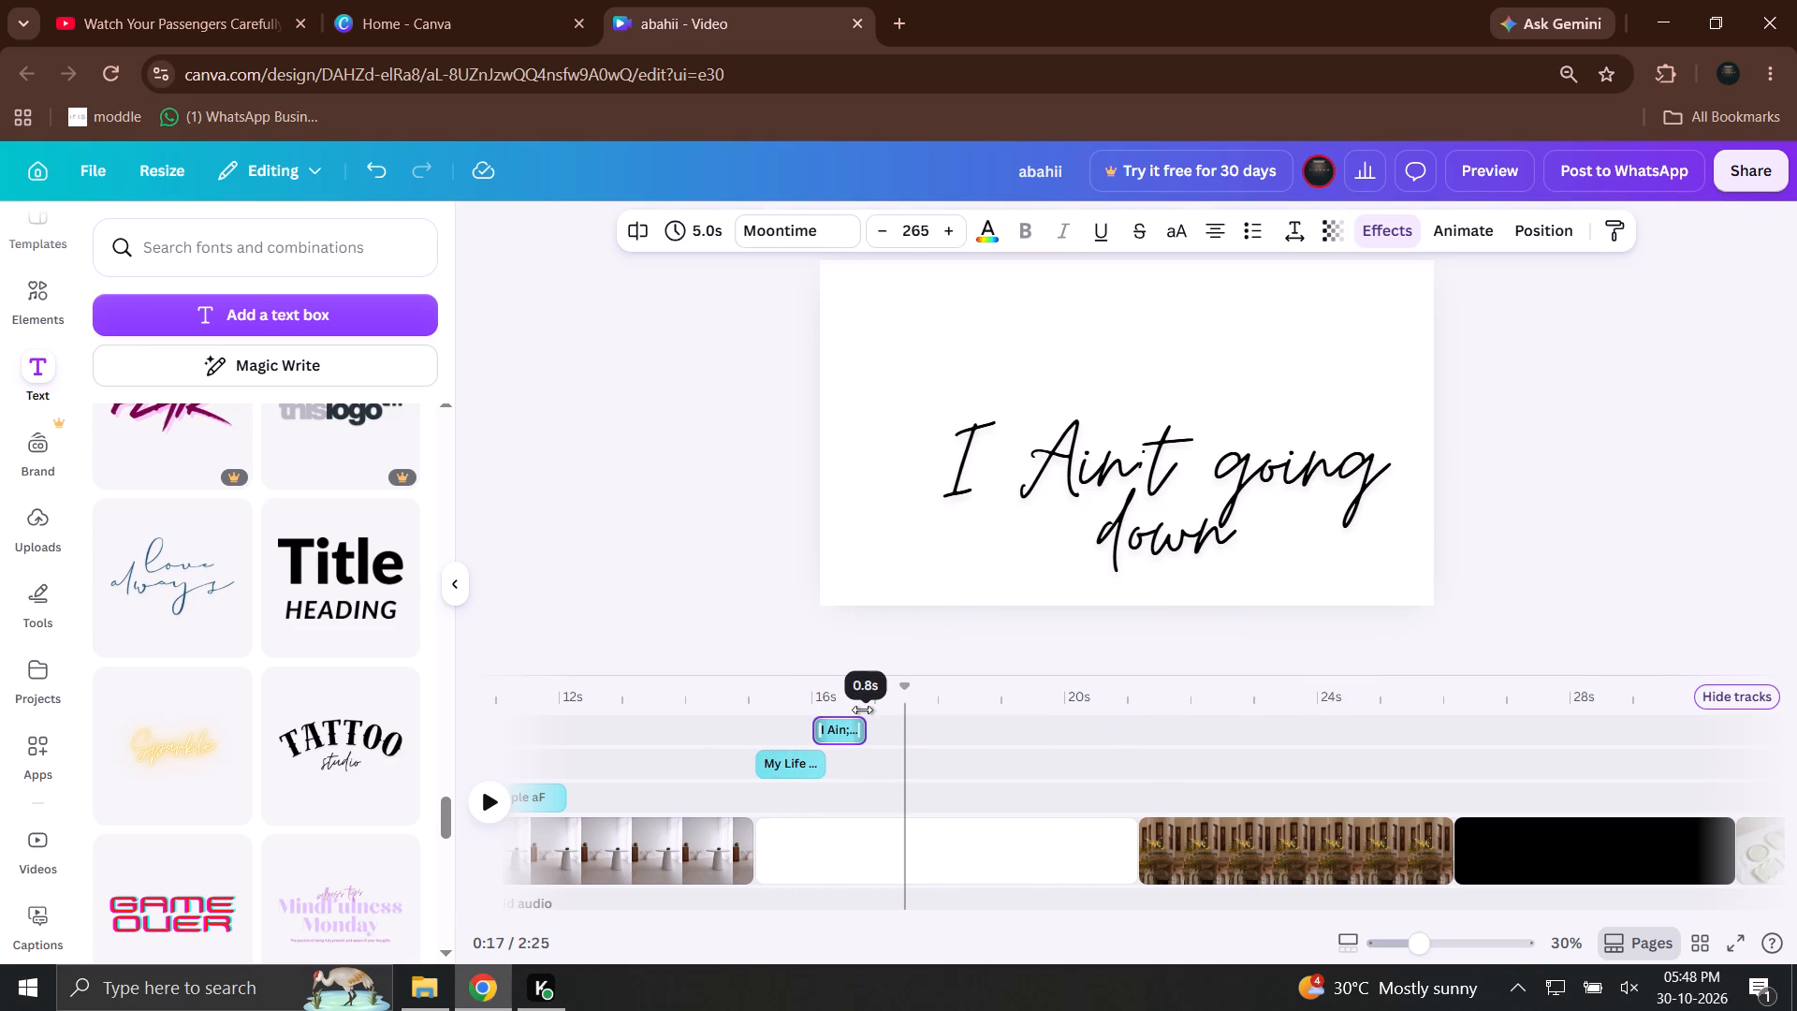
pyautogui.moveTo(862, 710); pyautogui.dragTo(874, 710)
# Add the glowing Sparkle text style to the timeline after "I Ain;t going down" and change its wording to "U Think That Im crazy".
pyautogui.scroll(-3, 123, 579)
pyautogui.moveTo(198, 456); pyautogui.dragTo(750, 562)
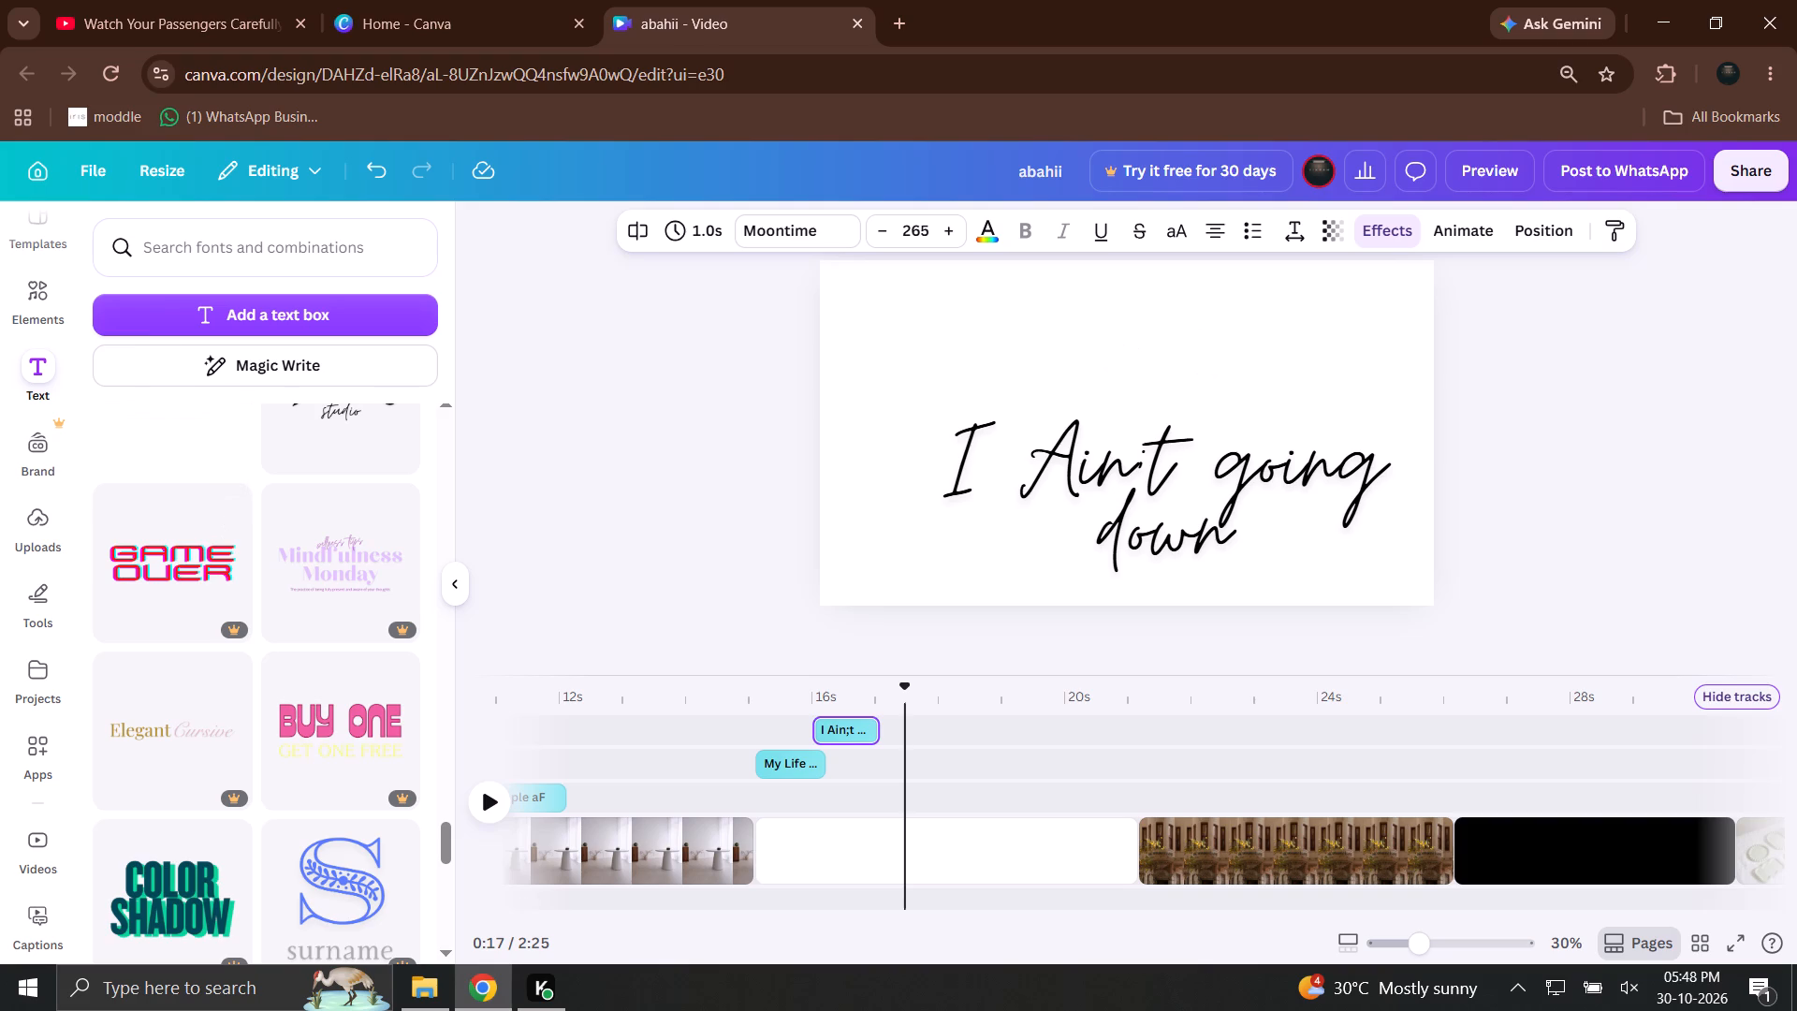
pyautogui.moveTo(750, 562); pyautogui.dragTo(980, 780)
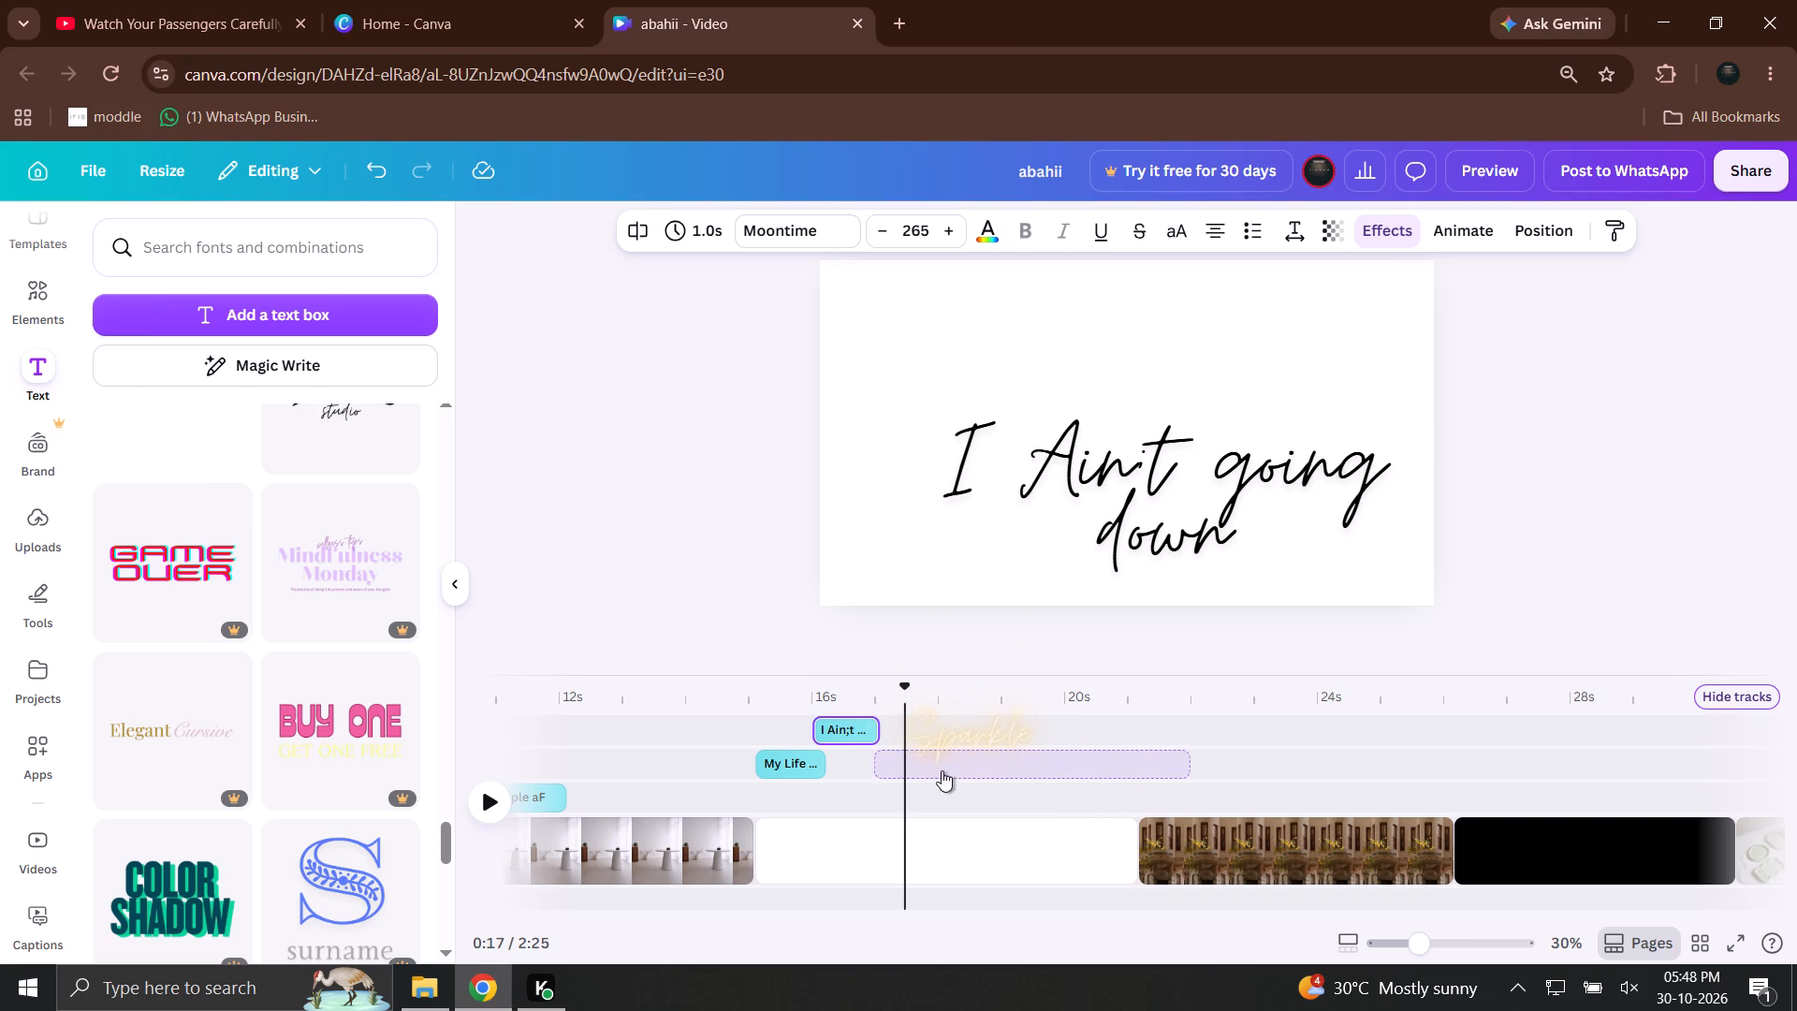
pyautogui.click(1073, 502)
pyautogui.click(1082, 493)
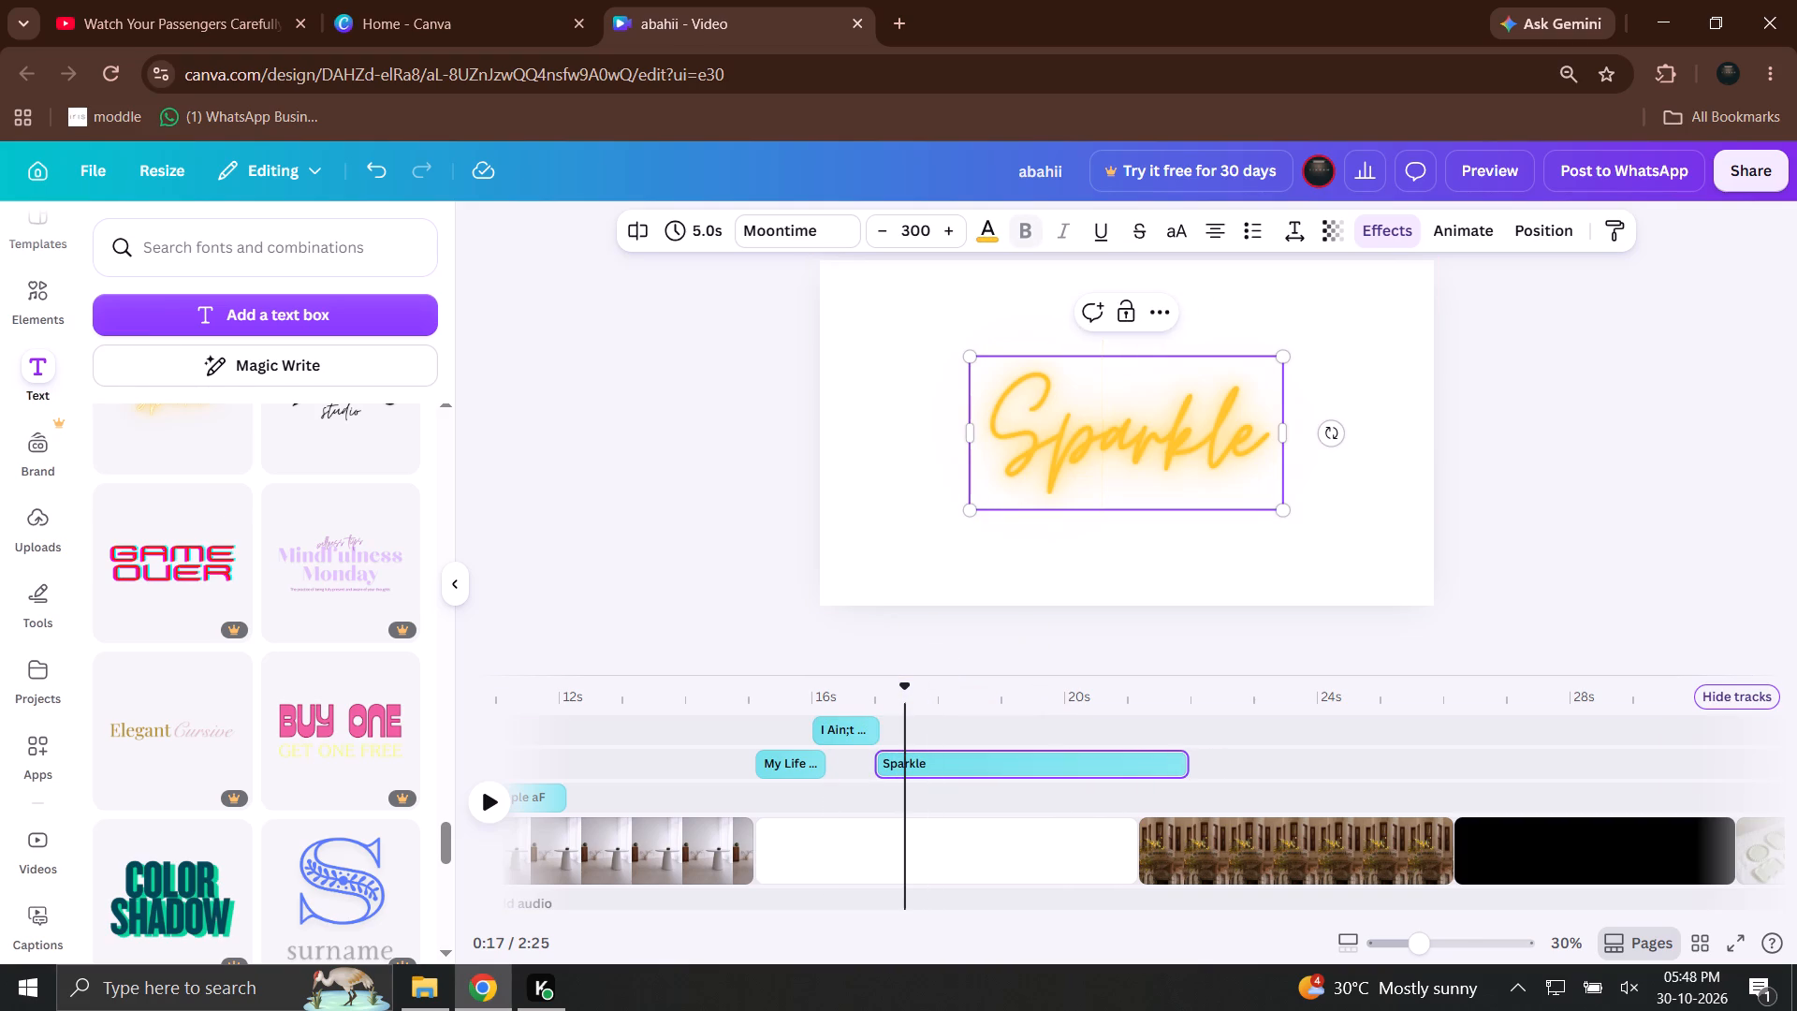
pyautogui.hotkey('ctrl', 'a')
pyautogui.write('U Think Tha')
pyautogui.write('t Im crazy')
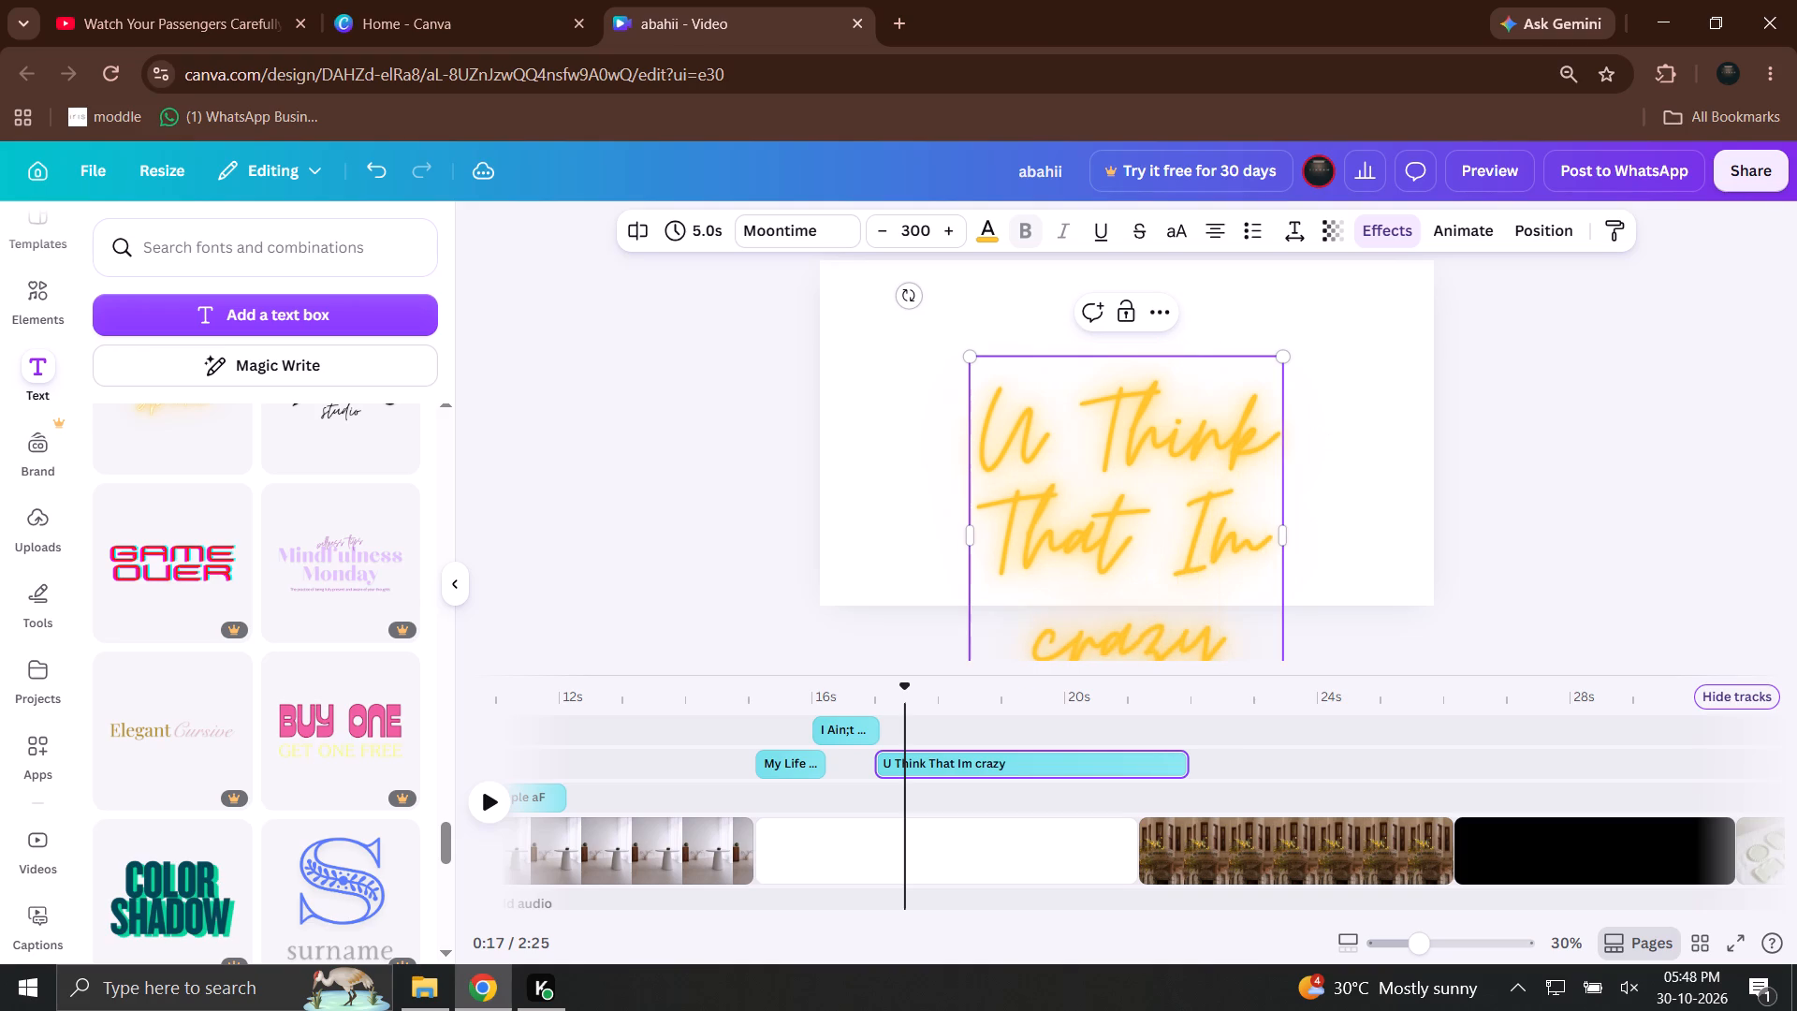
# Widen the "U Think That Im crazy" text box, move it to the upper part of the frame and shrink the text to size 226.
pyautogui.moveTo(1296, 541); pyautogui.dragTo(1685, 516)
pyautogui.click(1720, 608)
pyautogui.moveTo(1394, 535); pyautogui.dragTo(1251, 456)
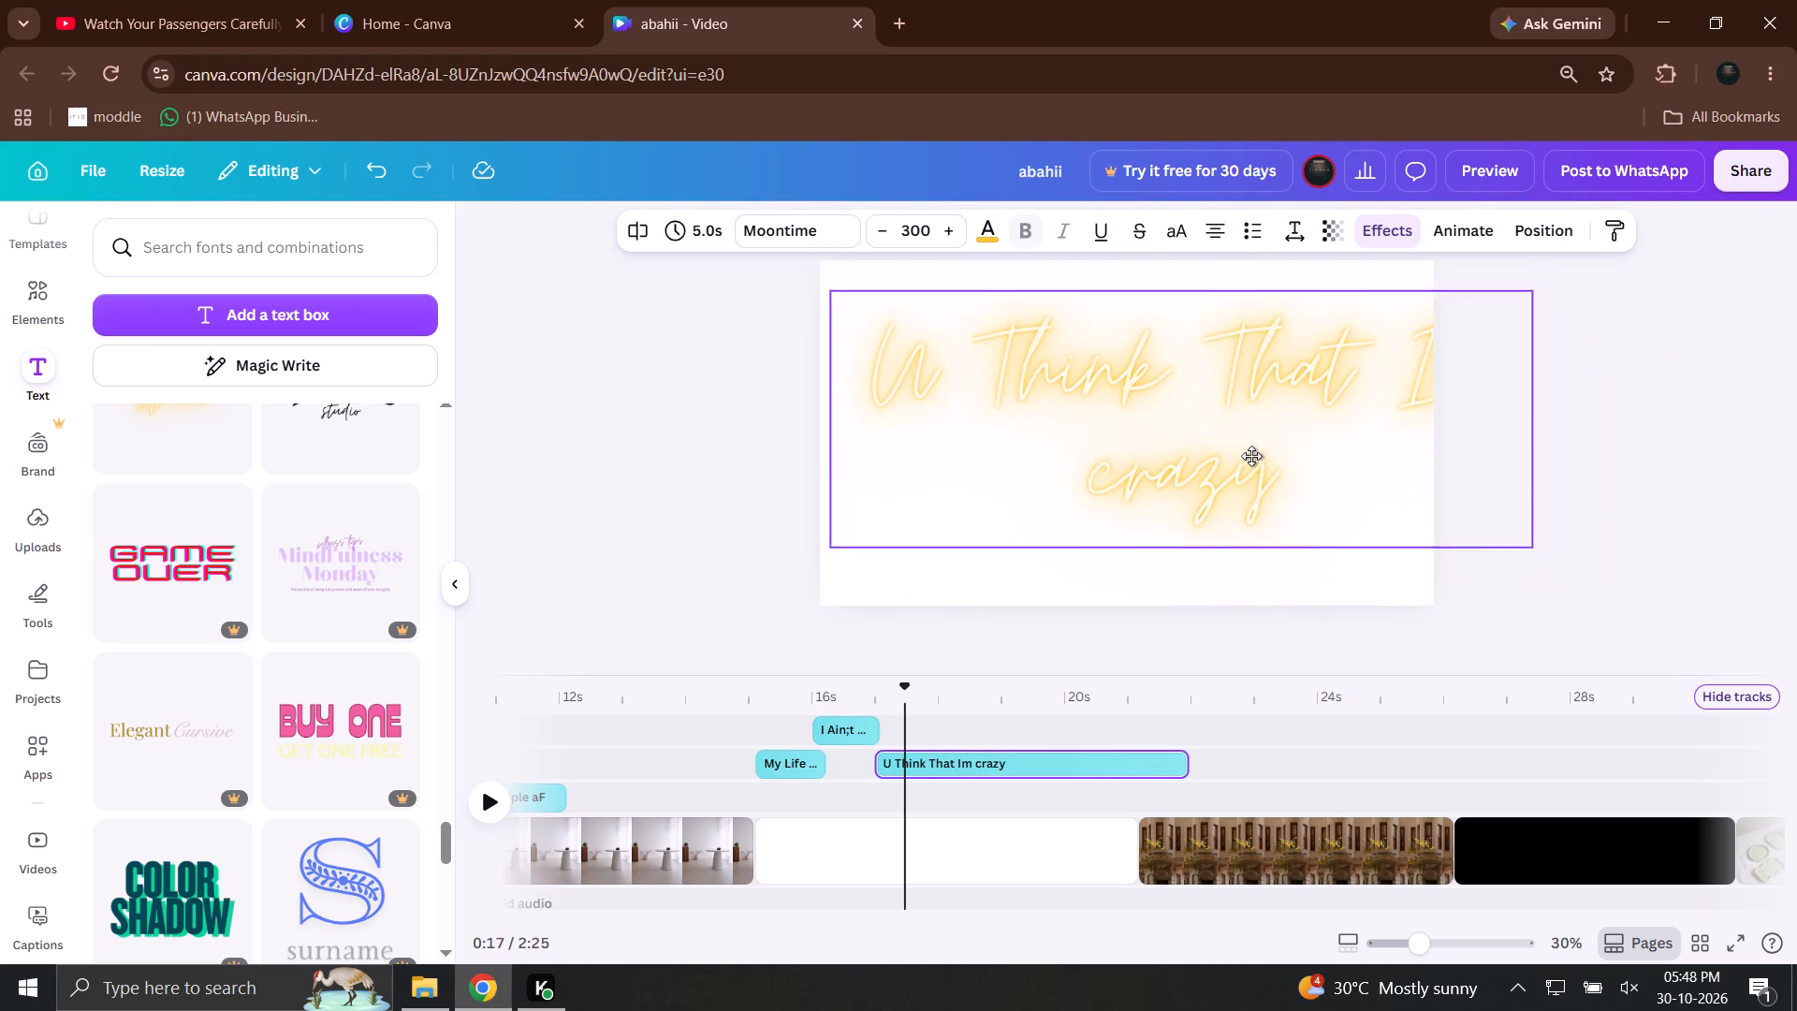
pyautogui.moveTo(1251, 456); pyautogui.dragTo(1213, 449)
pyautogui.moveTo(1498, 533); pyautogui.dragTo(1328, 461)
# Shorten the "U Think That Im crazy" clip to 0.7 s.
pyautogui.moveTo(1188, 767); pyautogui.dragTo(924, 764)
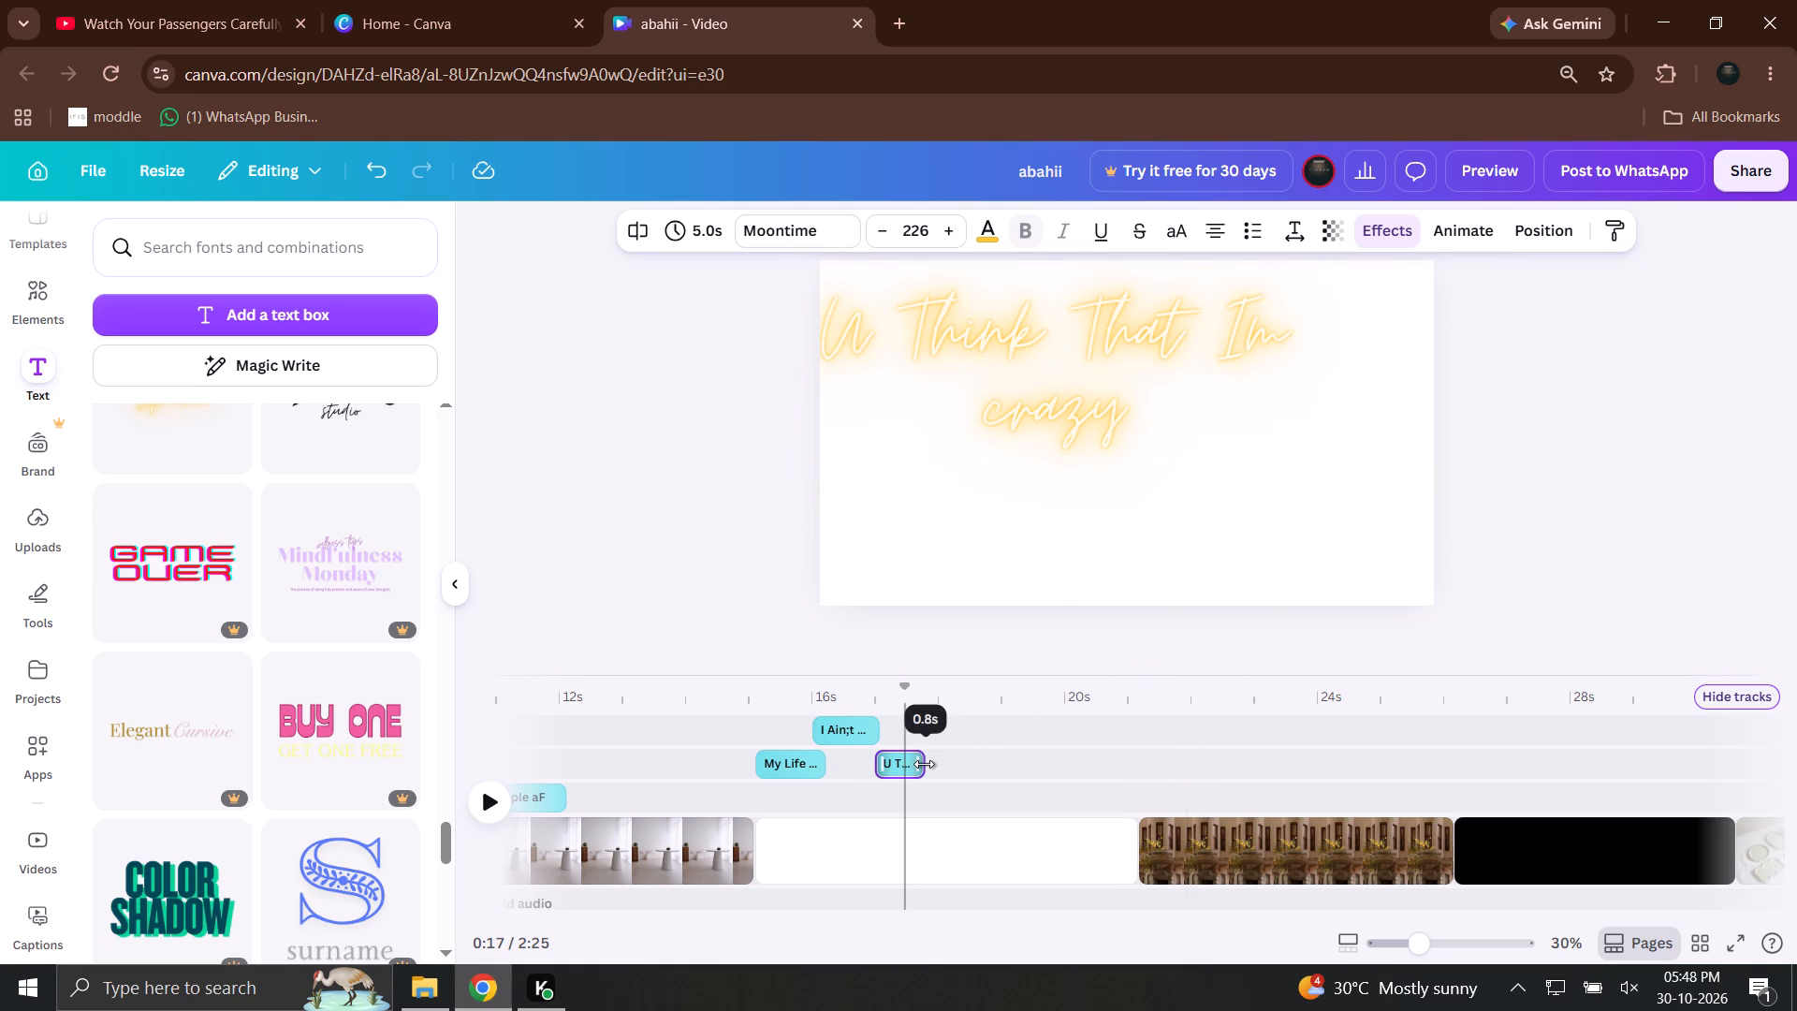
pyautogui.moveTo(924, 764); pyautogui.dragTo(918, 764)
# Add the curved "Shares are appreciated!" text style to the timeline after the "U Think That Im crazy" clip.
pyautogui.scroll(-3, 254, 633)
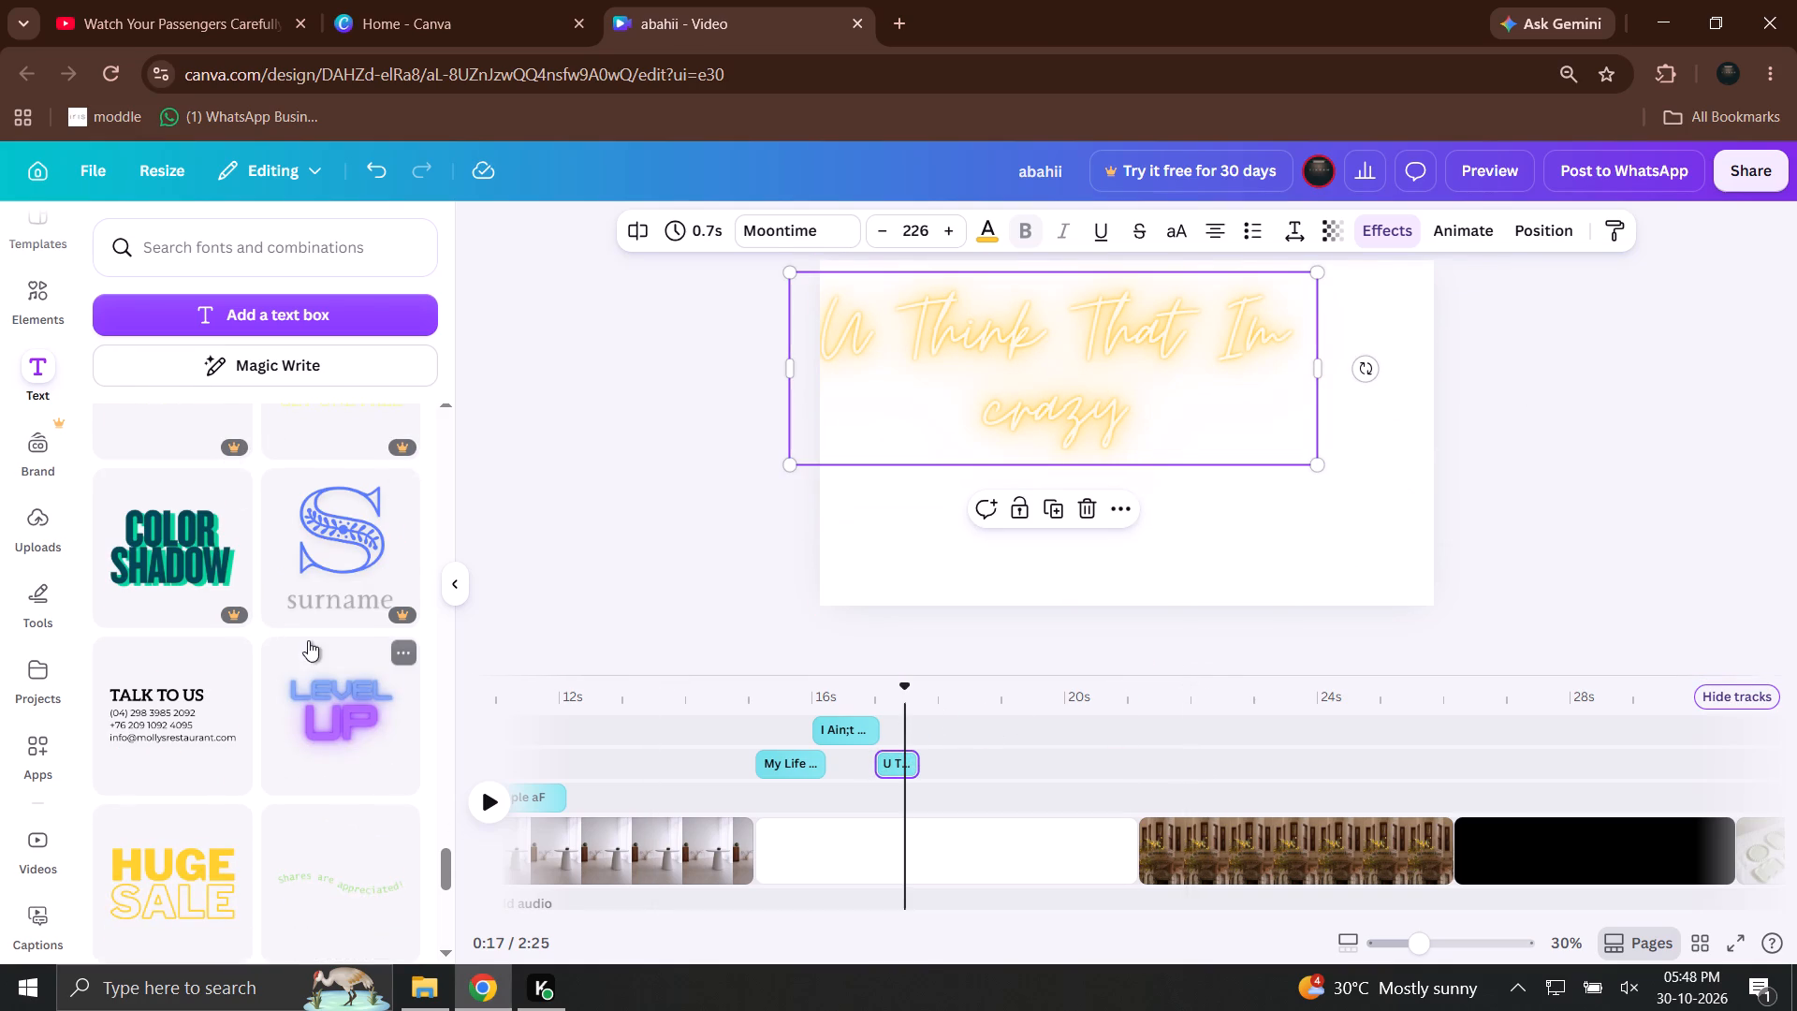
pyautogui.scroll(-2, 308, 640)
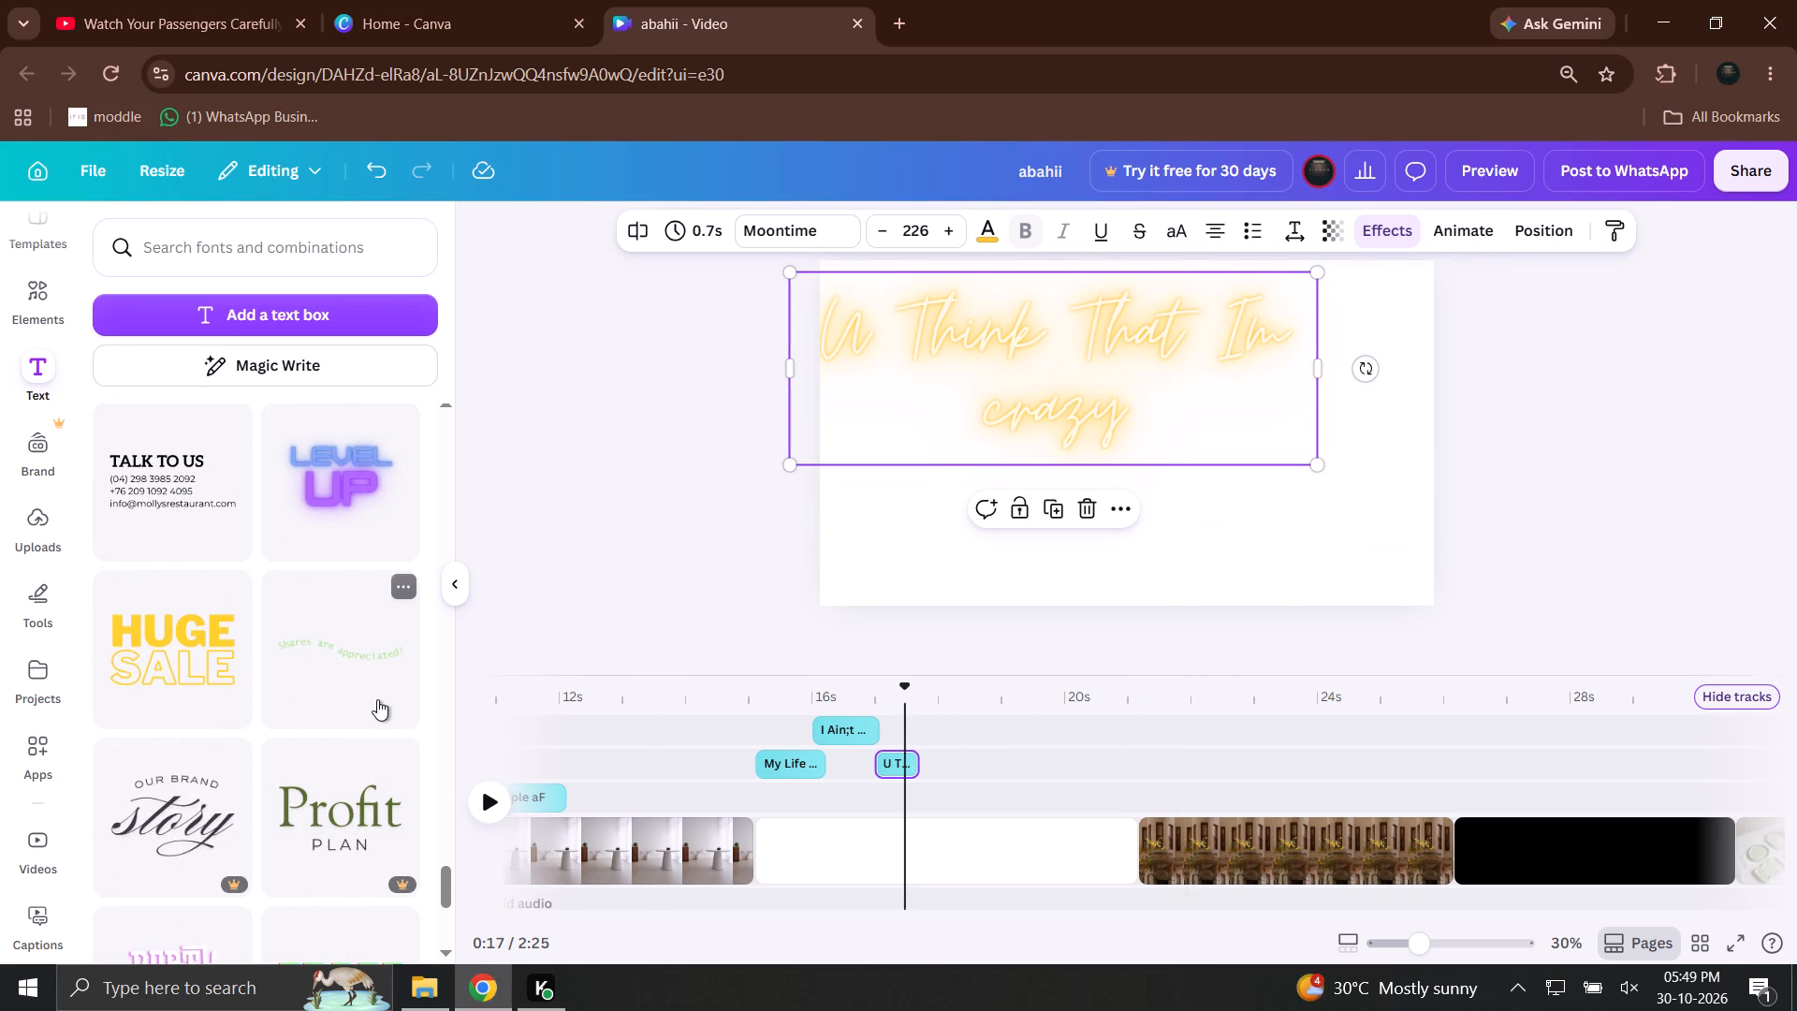
pyautogui.moveTo(377, 696); pyautogui.dragTo(1021, 785)
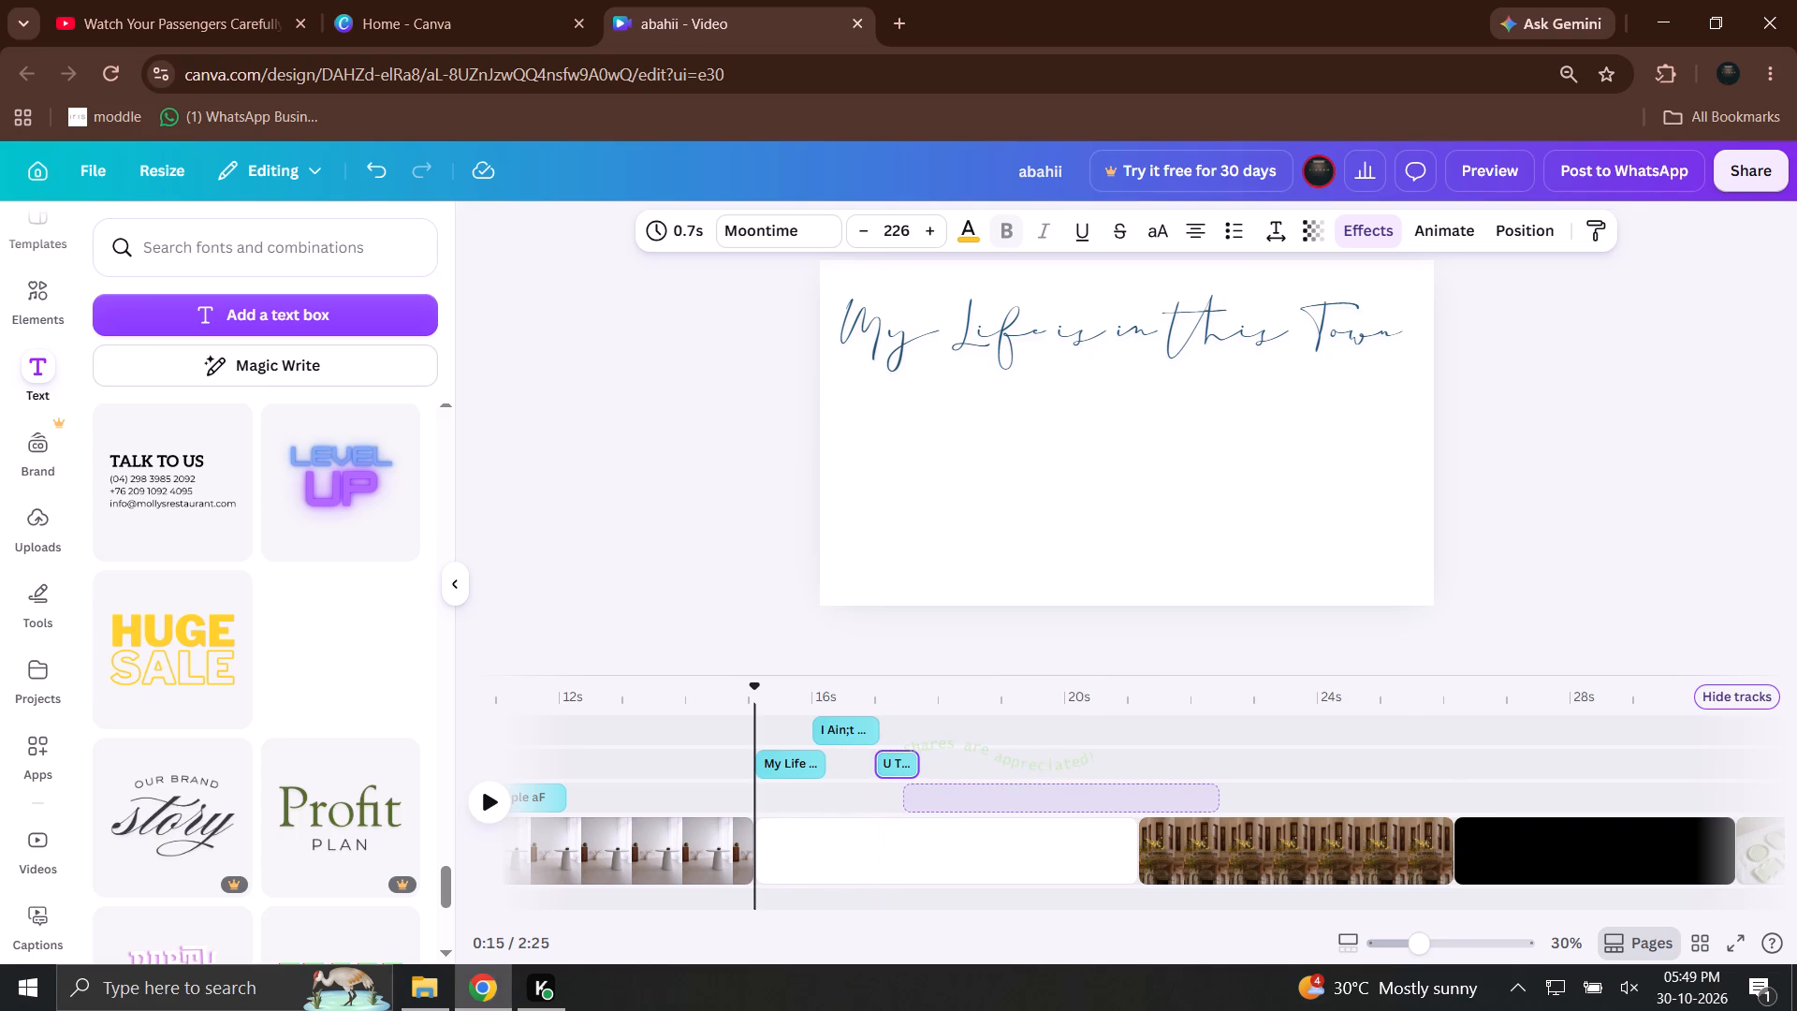
pyautogui.moveTo(1021, 785); pyautogui.dragTo(1030, 775)
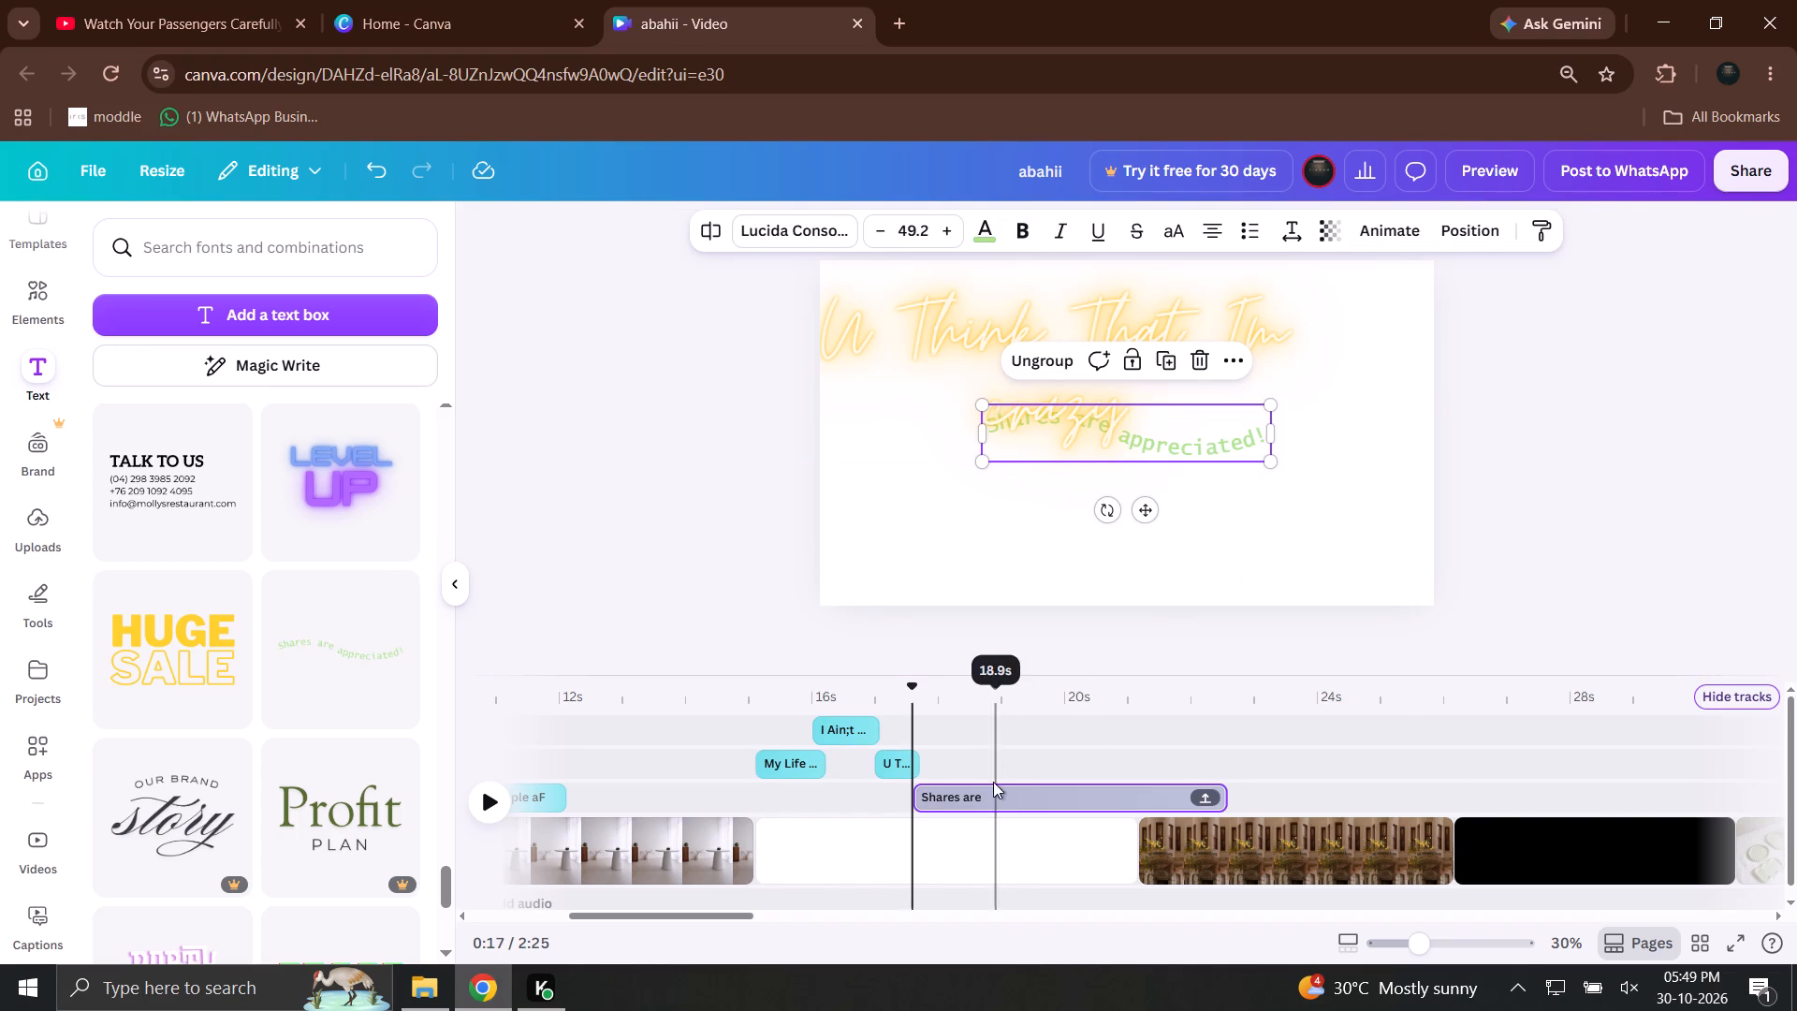
pyautogui.click(914, 681)
pyautogui.click(976, 696)
# Ungroup the "Shares are appreciated!" text and delete its "appreciated!" part.
pyautogui.doubleClick(1166, 451)
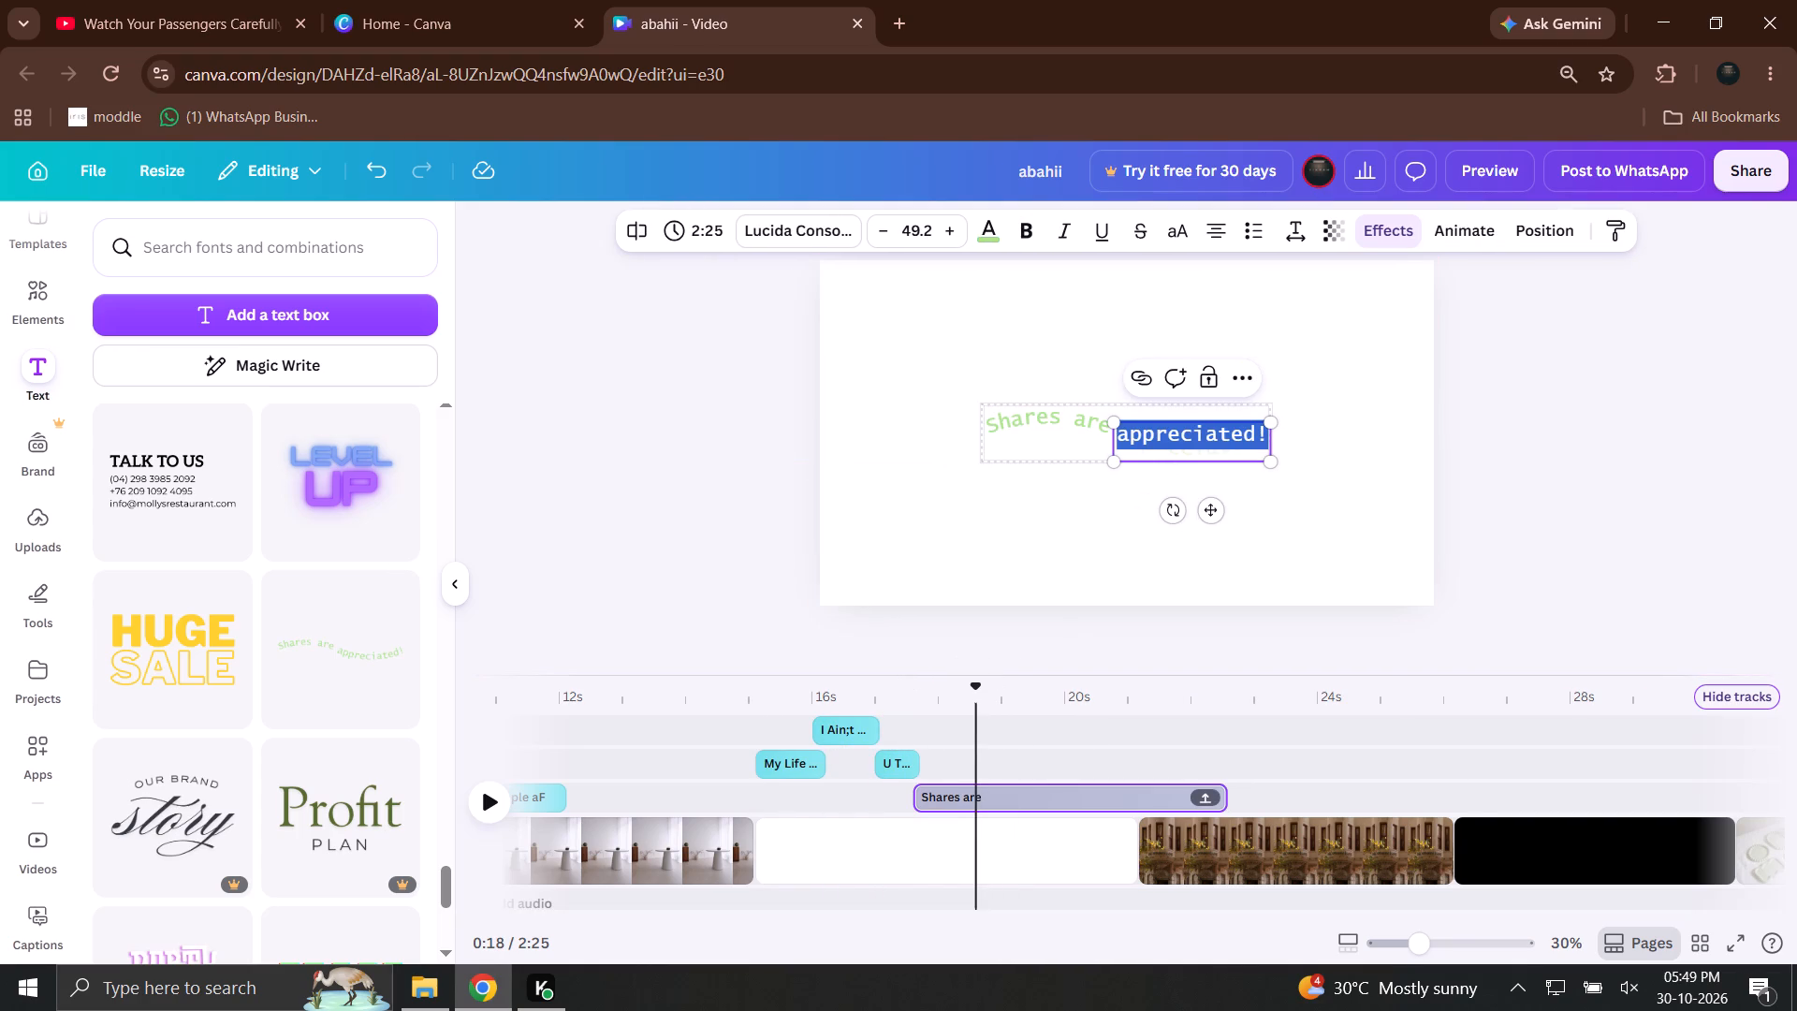
pyautogui.hotkey('ctrl', 'a')
pyautogui.click(1300, 406)
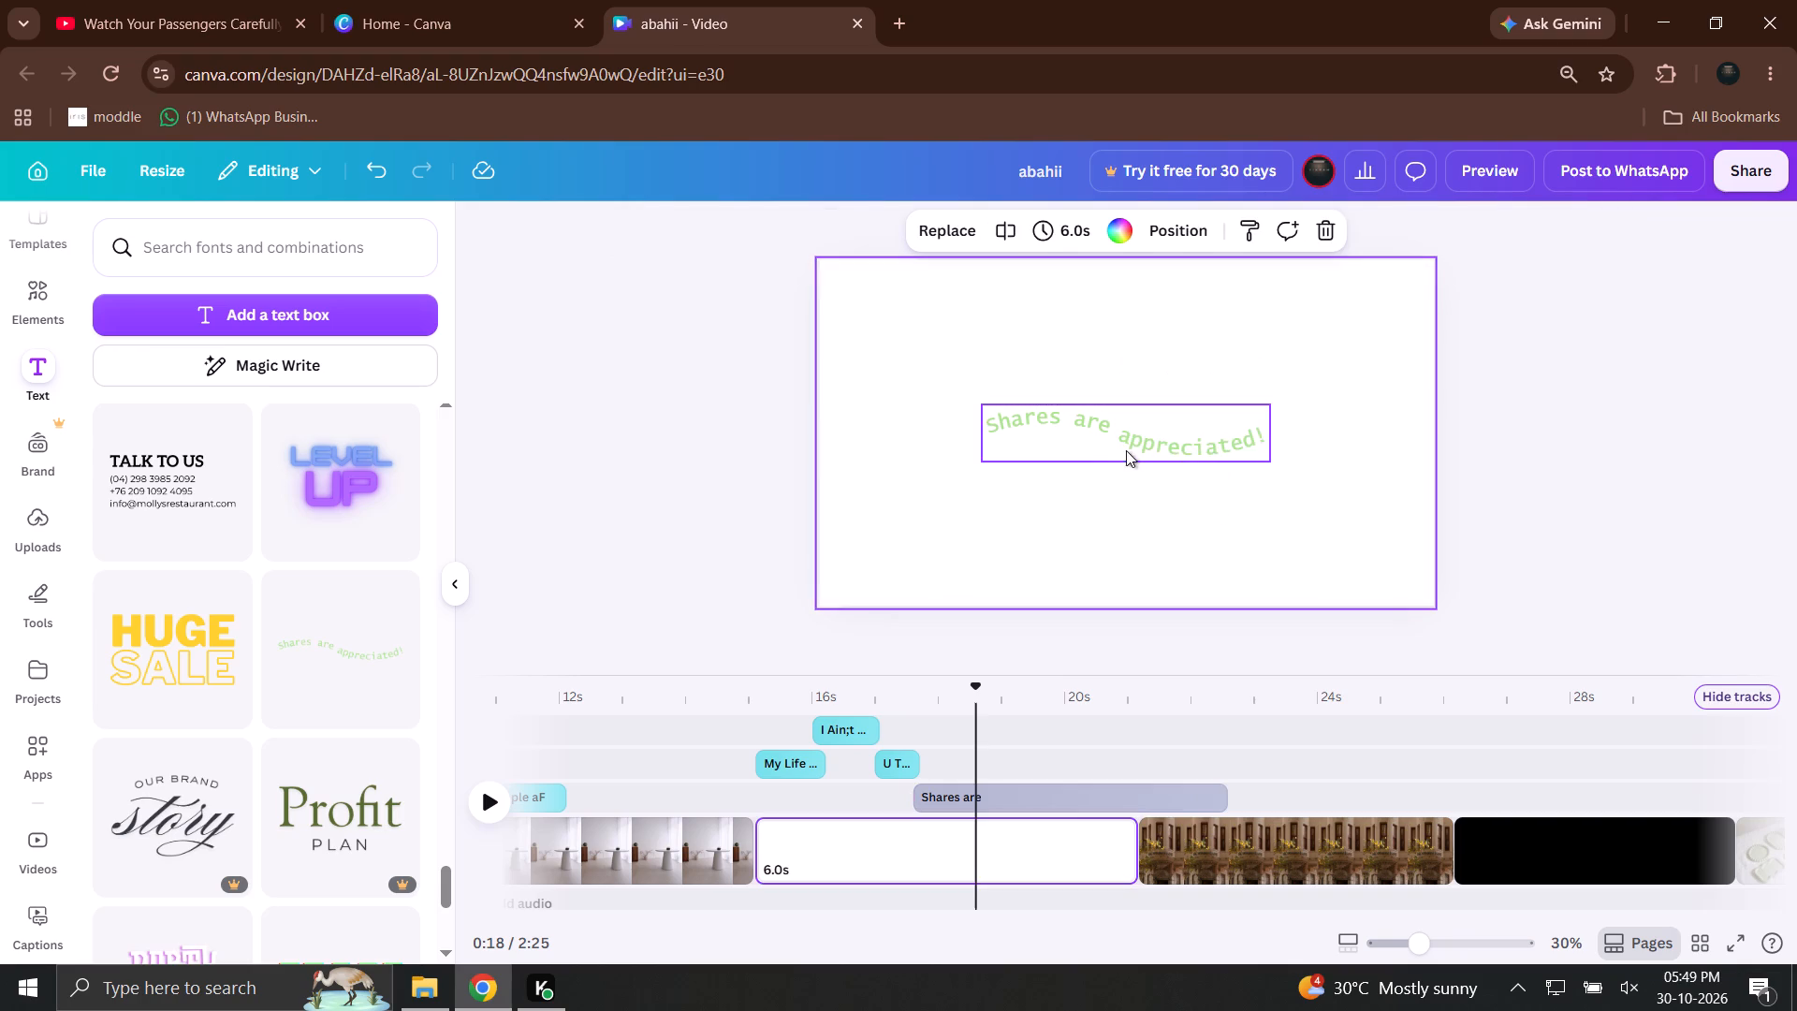
pyautogui.click(1065, 420)
pyautogui.click(1216, 467)
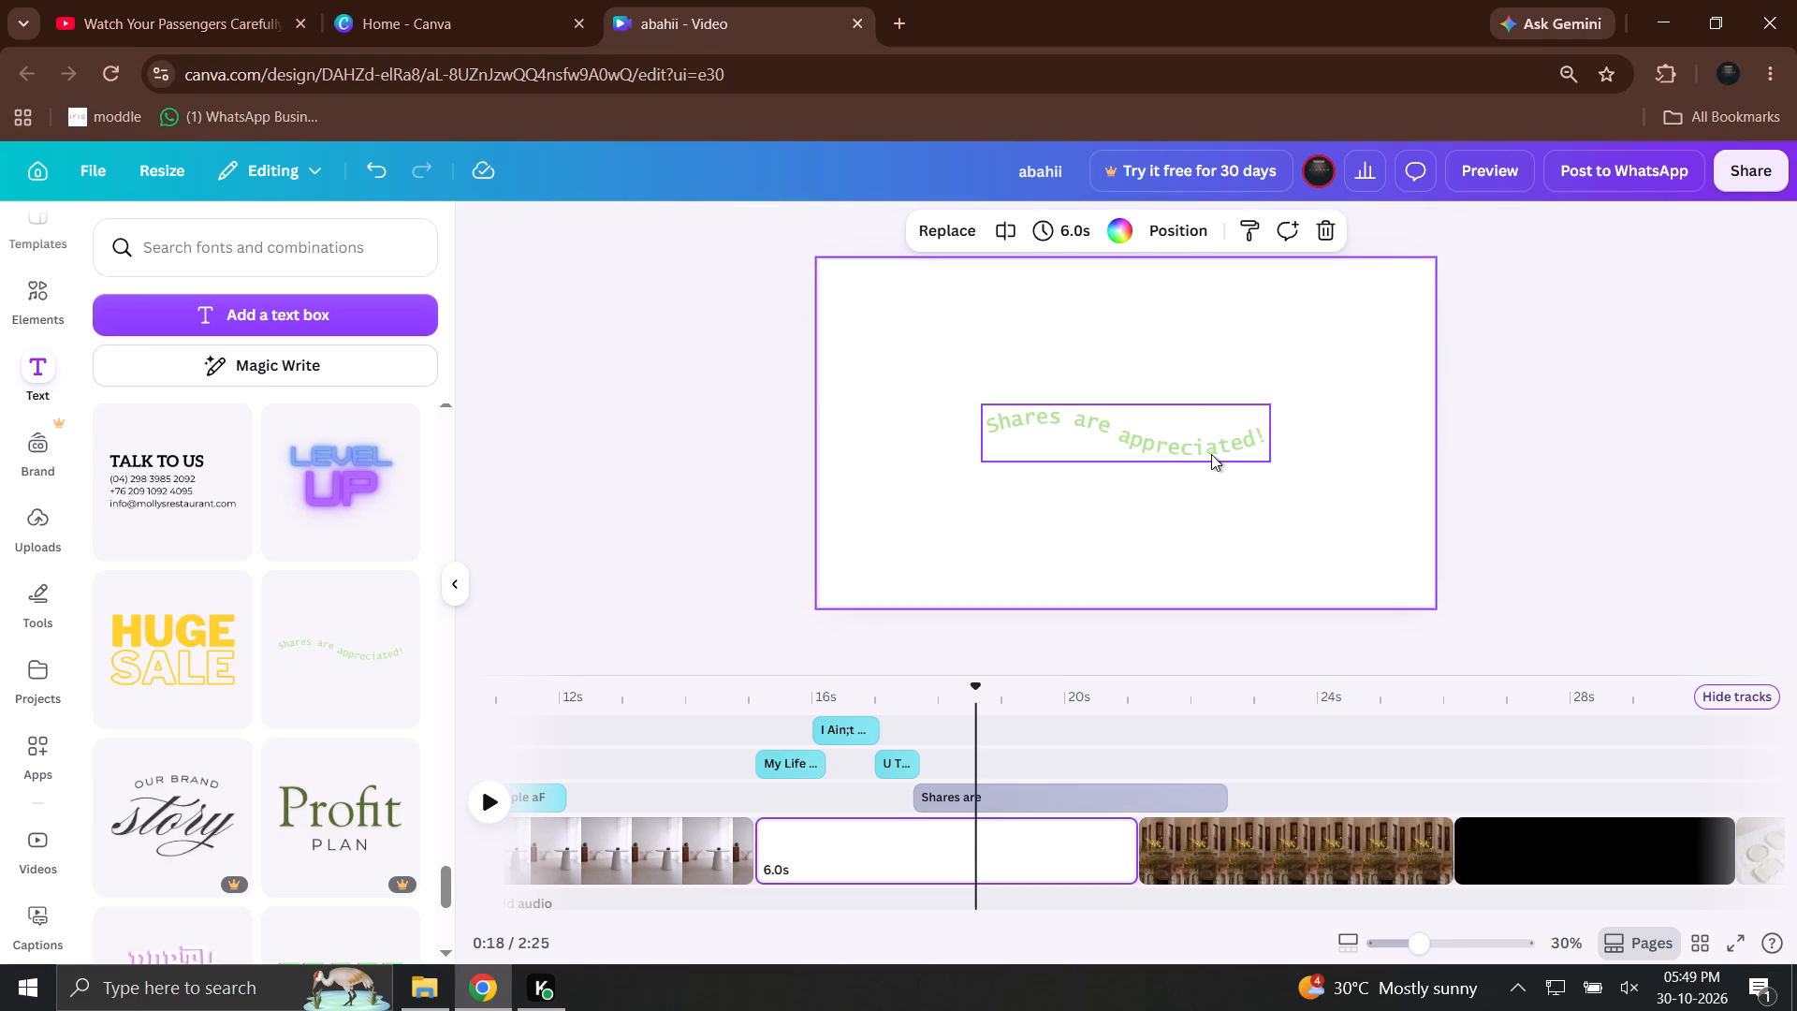
pyautogui.click(1211, 454)
pyautogui.click(1211, 439)
pyautogui.click(1057, 367)
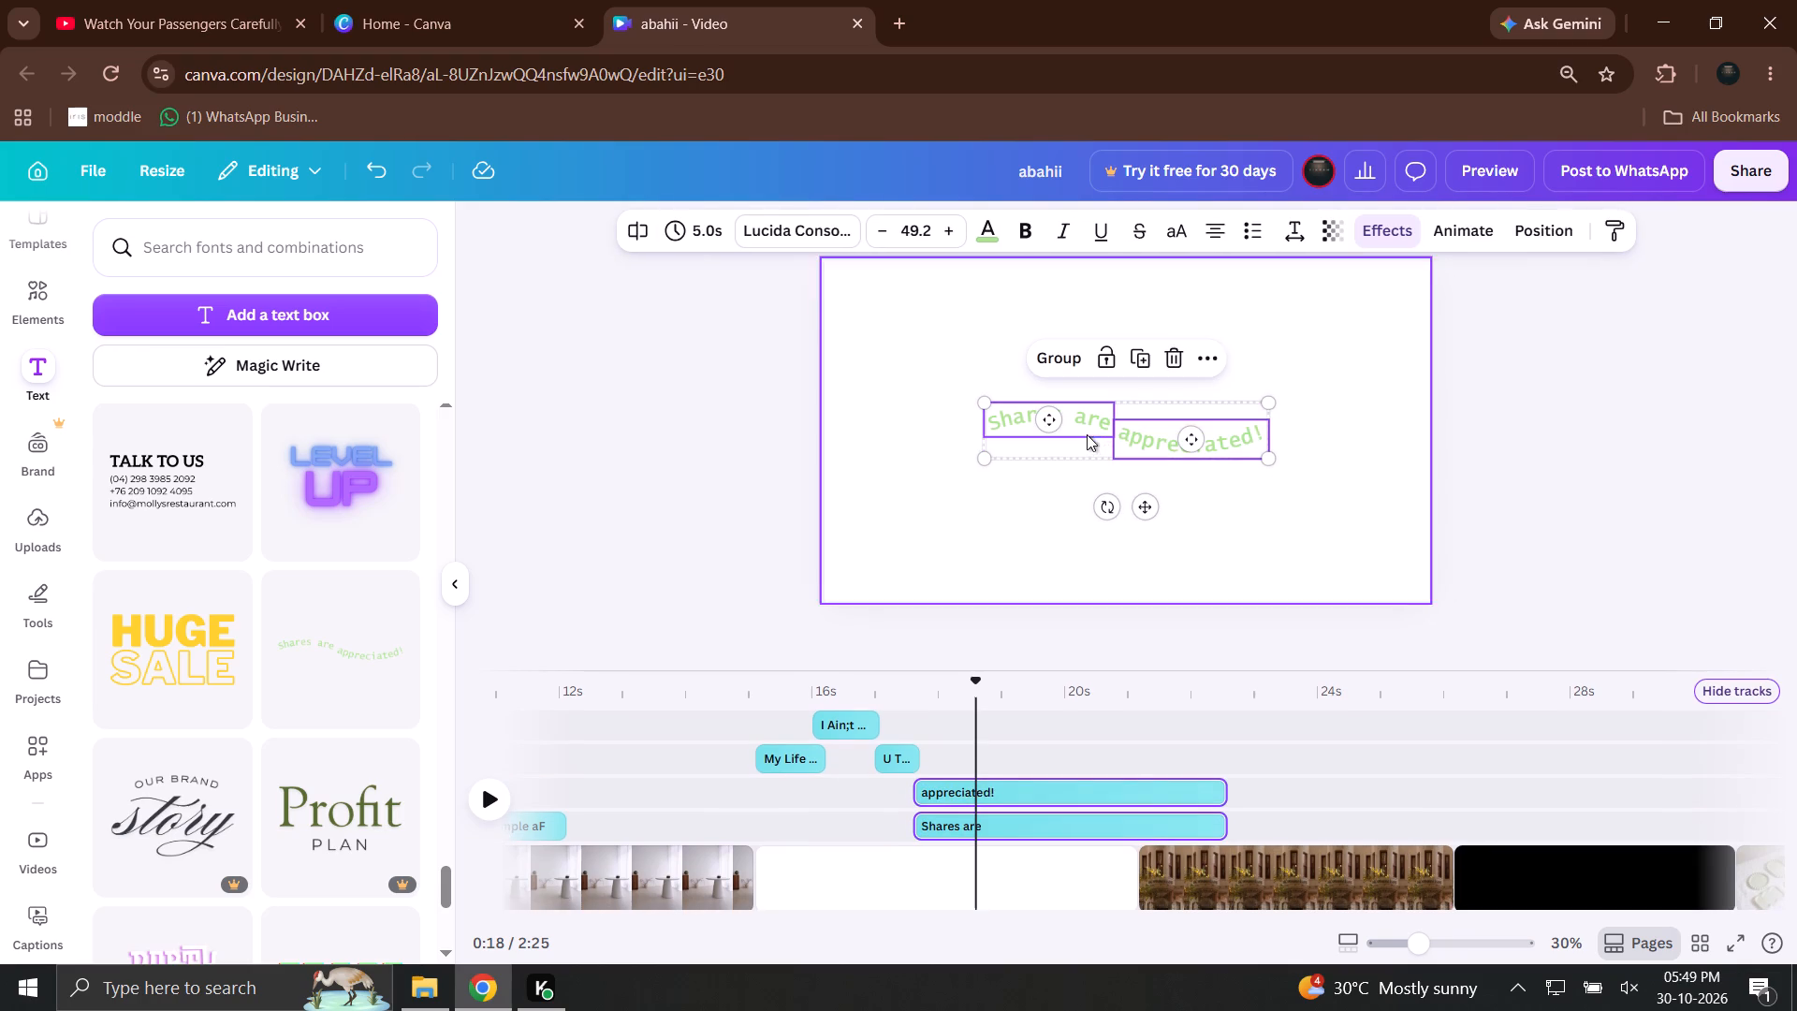
pyautogui.click(1281, 474)
pyautogui.moveTo(1182, 448); pyautogui.dragTo(1191, 505)
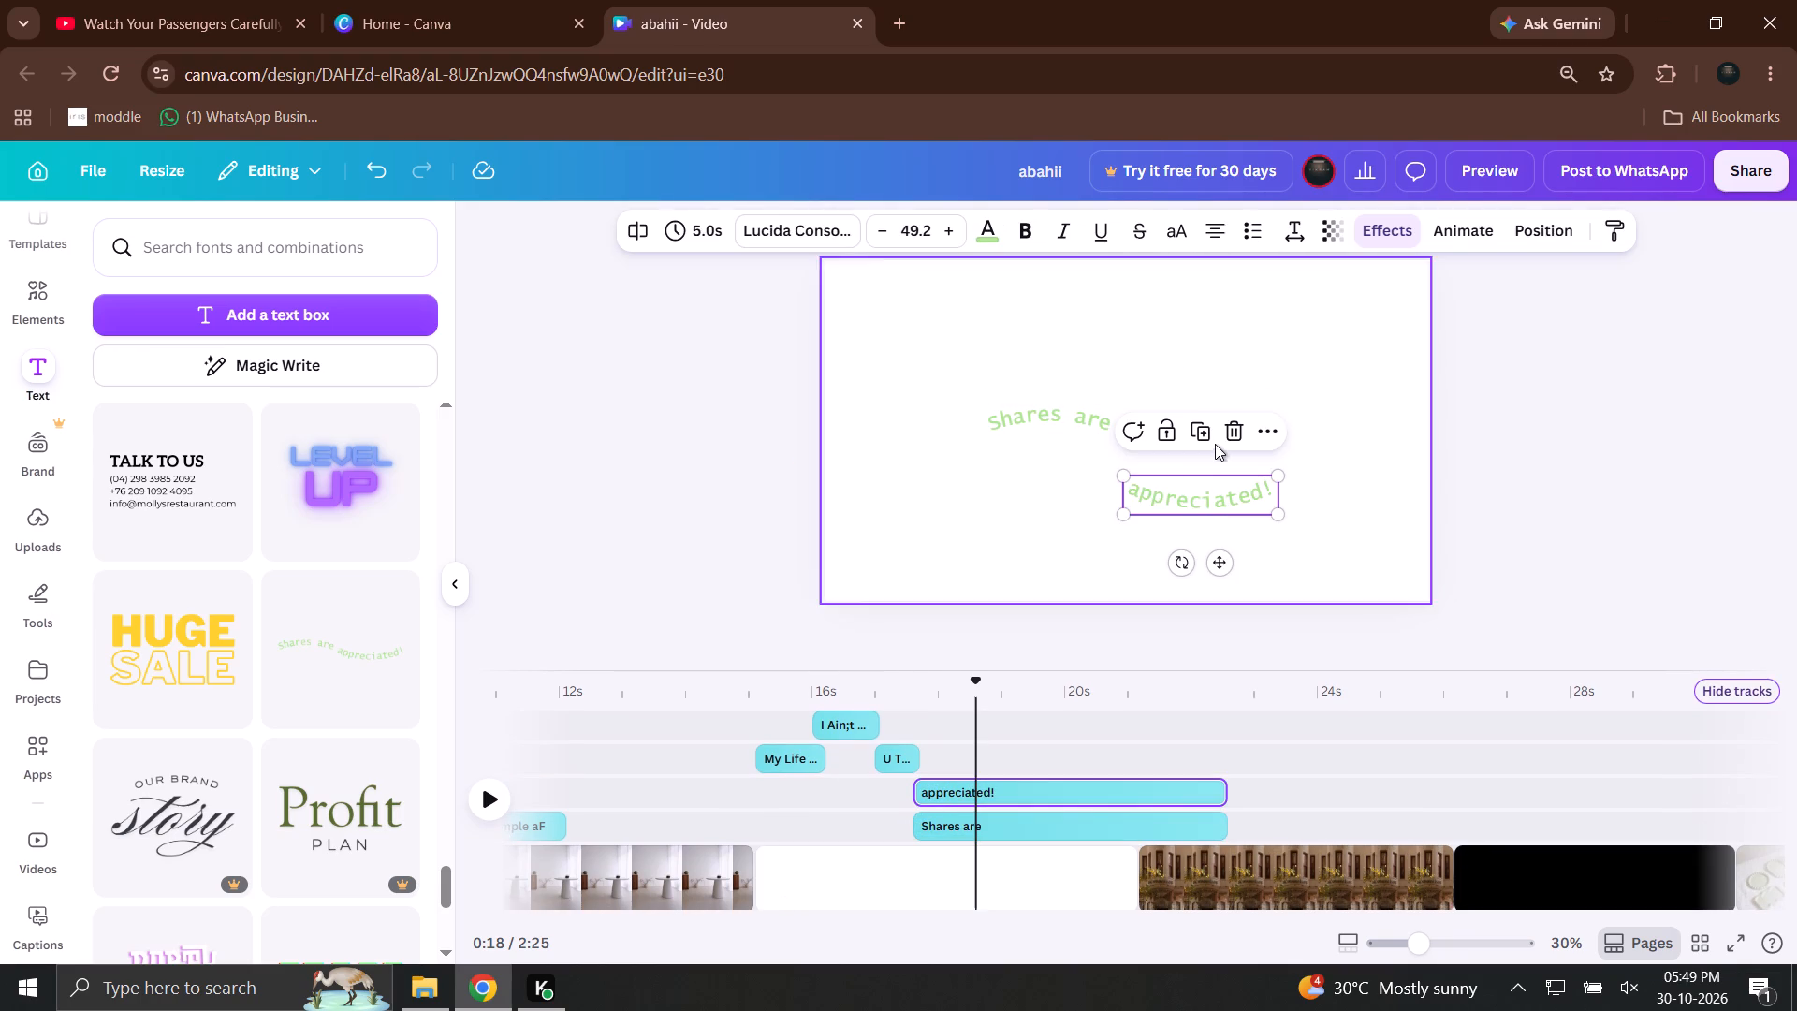
pyautogui.click(1233, 435)
# Replace the curved "Shares are" text with "But I dont want the crown".
pyautogui.click(1042, 443)
pyautogui.doubleClick(1052, 429)
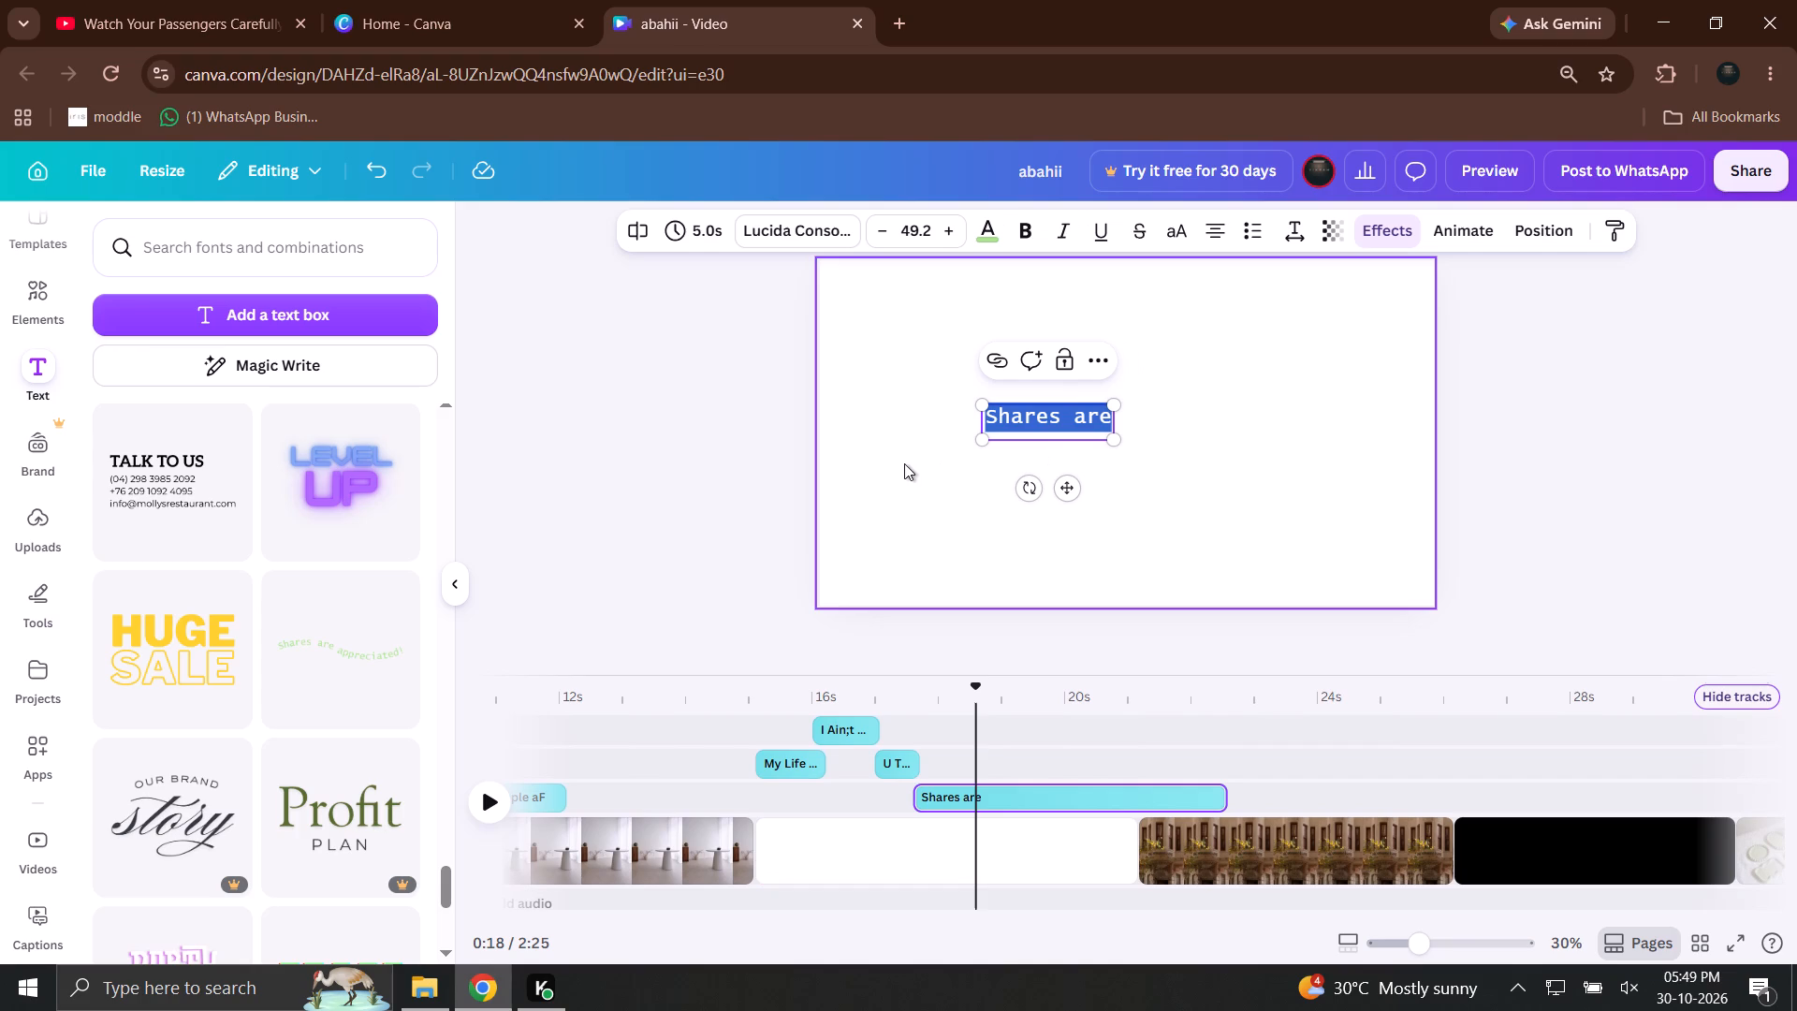
pyautogui.hotkey('shift', 'b')
pyautogui.press('u')
pyautogui.write('t')
pyautogui.press('space')
pyautogui.hotkey('shift', 'i')
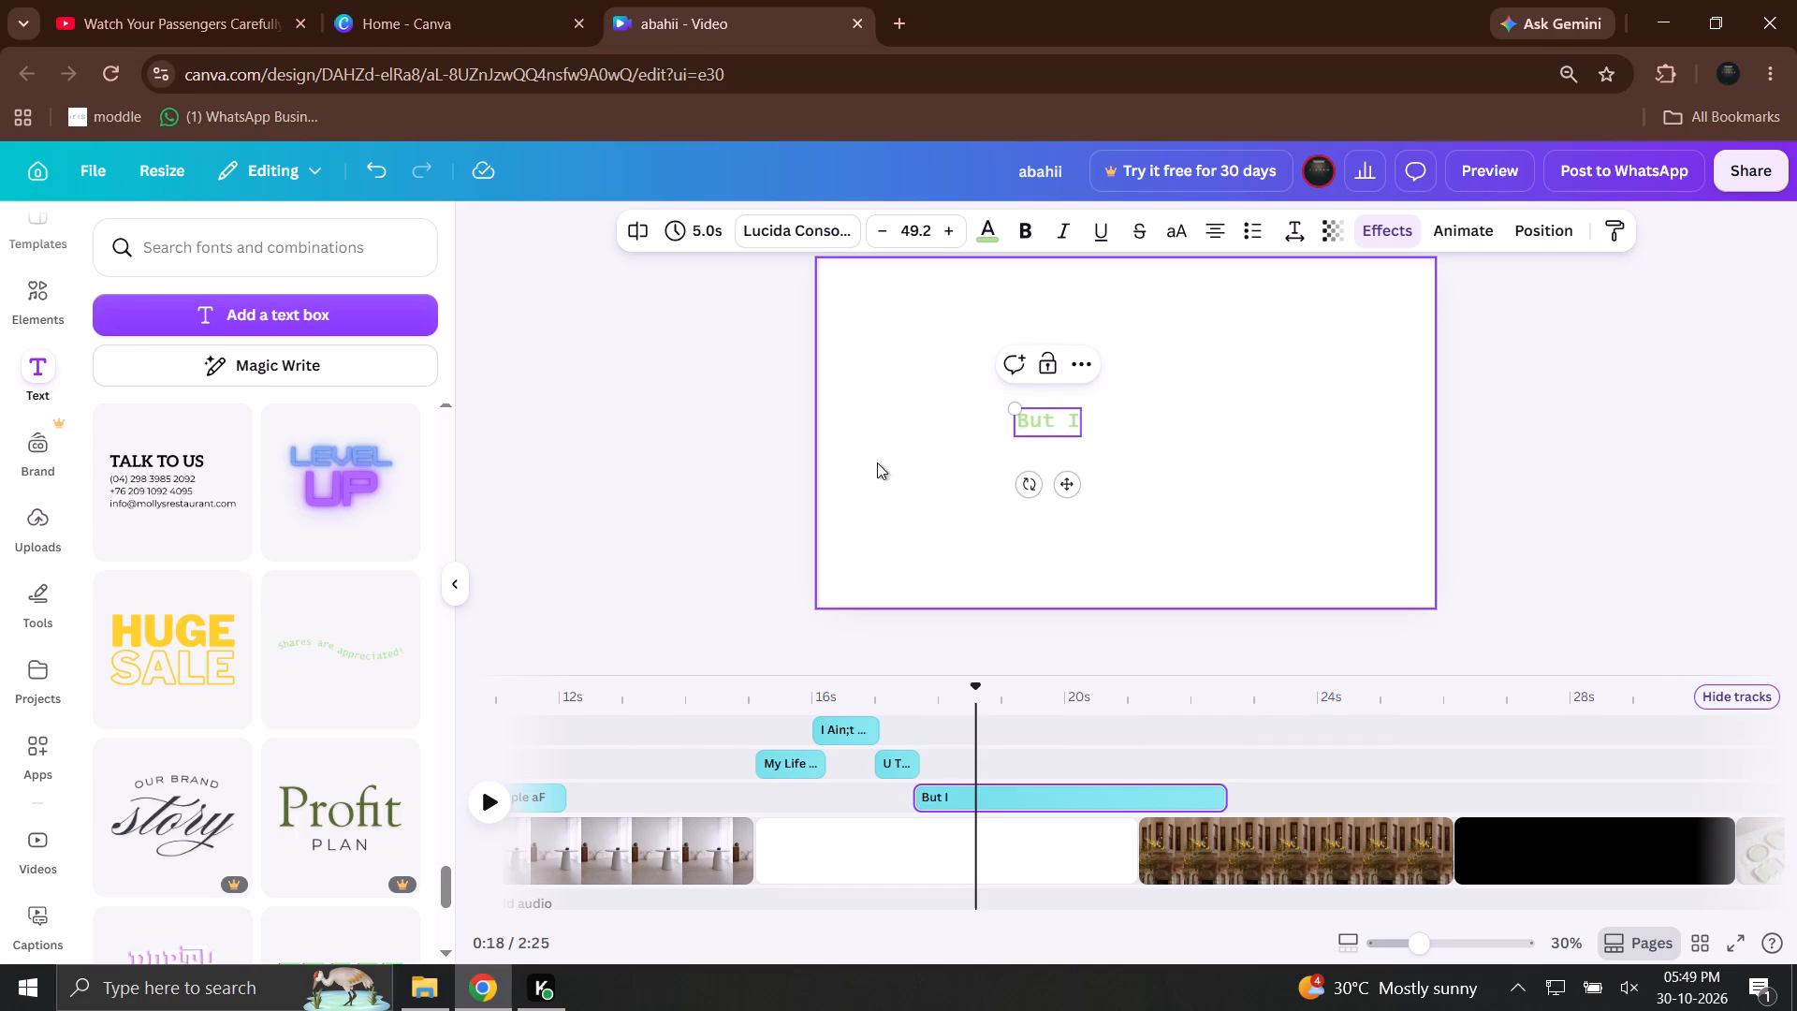
pyautogui.write('d otn')
pyautogui.press('BackSpace')
pyautogui.press('BackSpace')
pyautogui.press('BackSpace')
pyautogui.press('BackSpace')
pyautogui.press('BackSpace')
pyautogui.press('space')
pyautogui.write('dont w')
pyautogui.write('ant')
pyautogui.press('space')
pyautogui.write('the crown')
pyautogui.click(1406, 462)
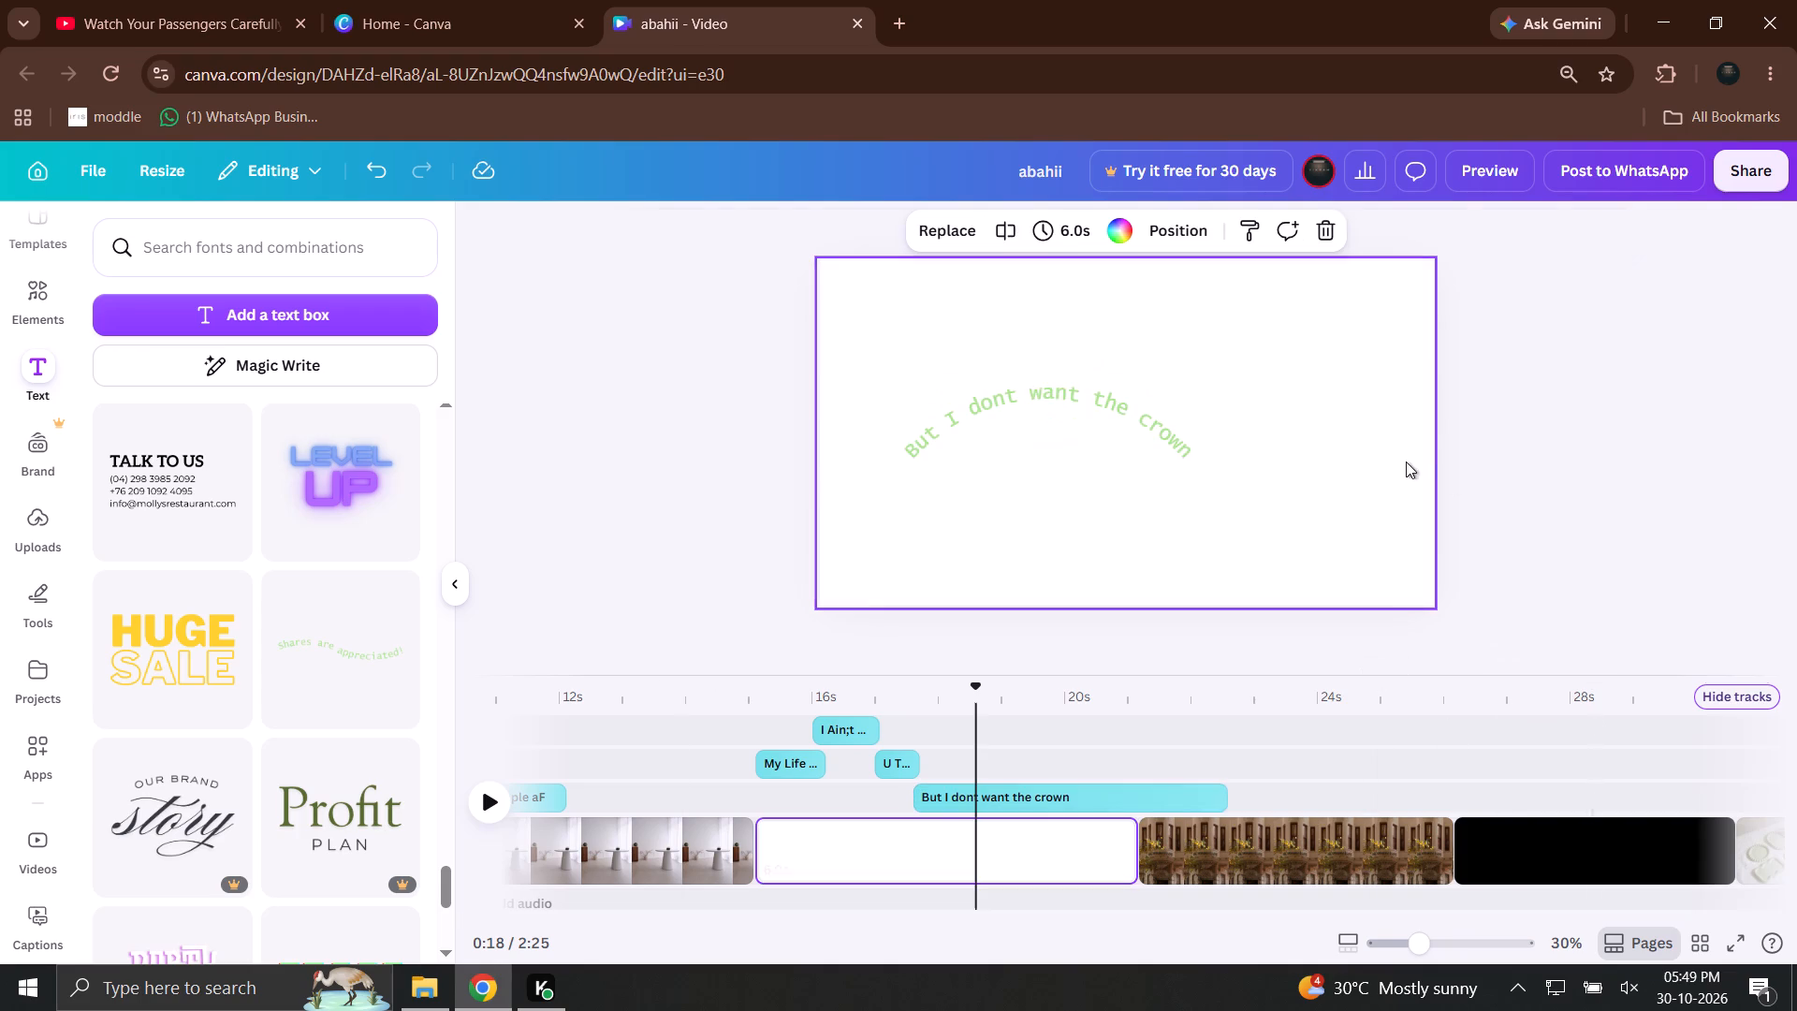
# Enlarge the "But I dont want the crown" text to size 72.1 and place it in the upper middle of the frame.
pyautogui.moveTo(1159, 439); pyautogui.dragTo(1226, 406)
pyautogui.moveTo(1271, 440); pyautogui.dragTo(1282, 458)
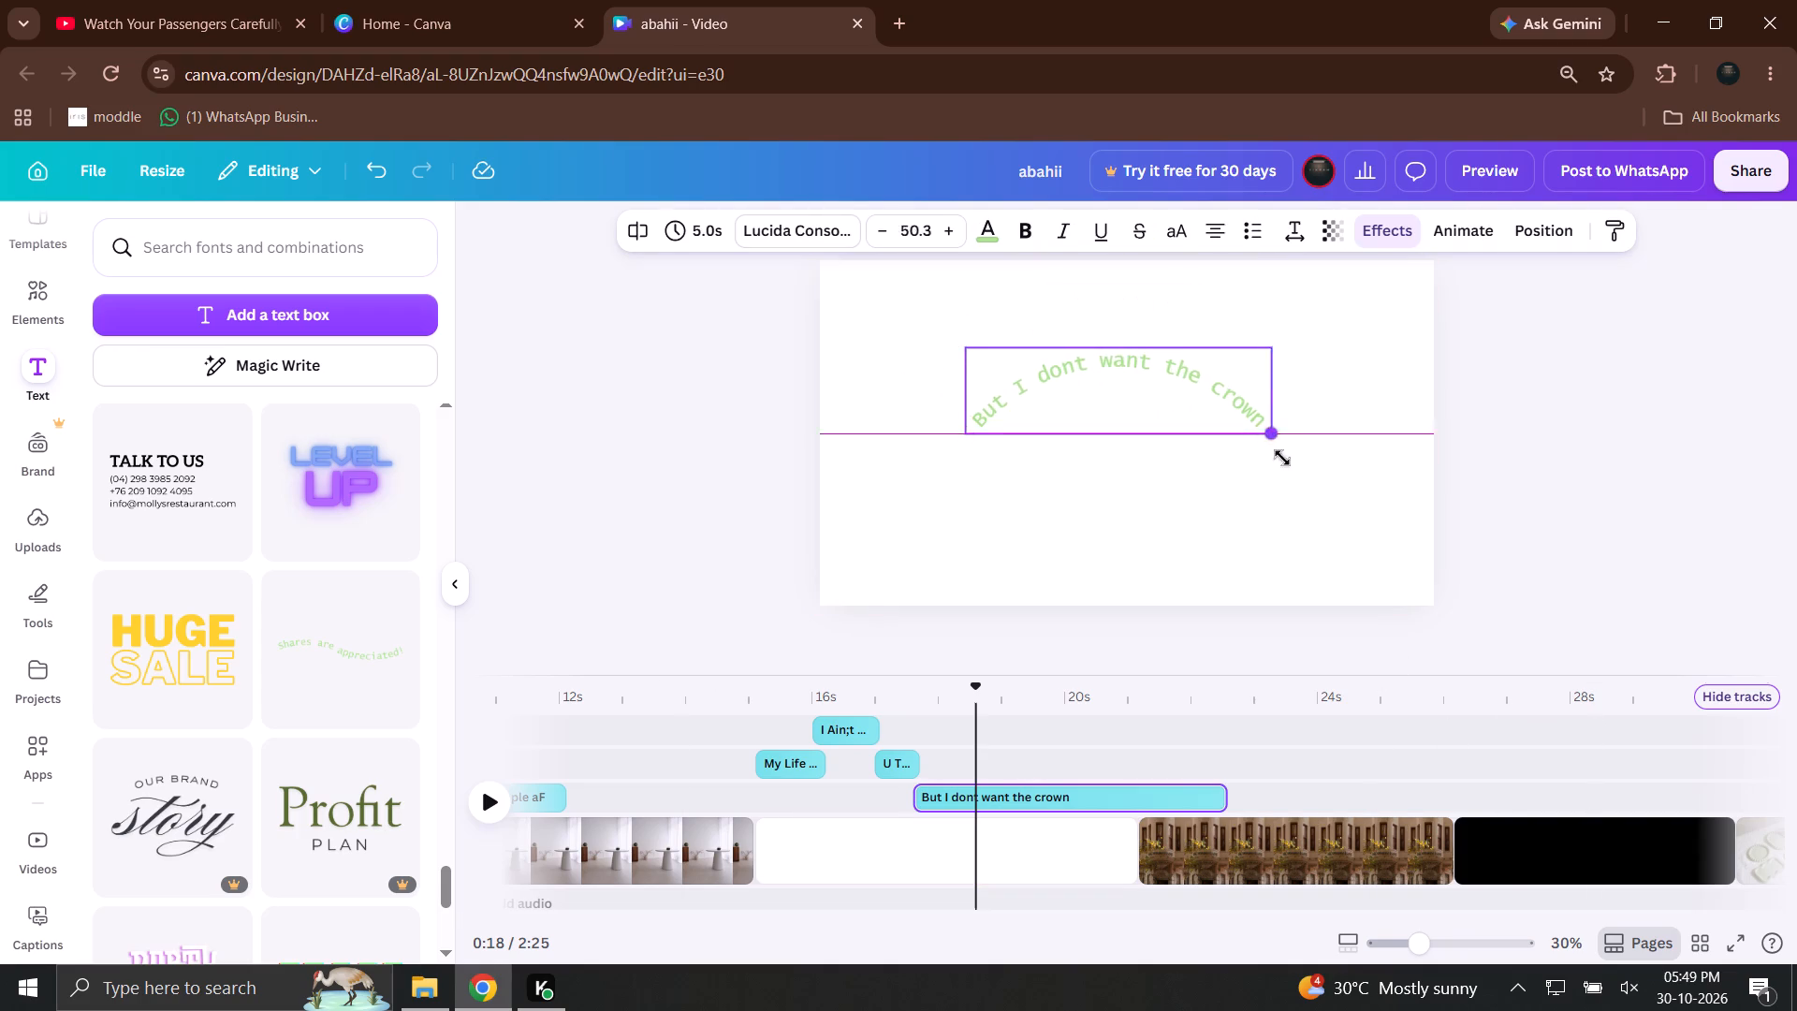
pyautogui.moveTo(1282, 458); pyautogui.dragTo(1387, 562)
pyautogui.moveTo(1305, 464); pyautogui.dragTo(1255, 418)
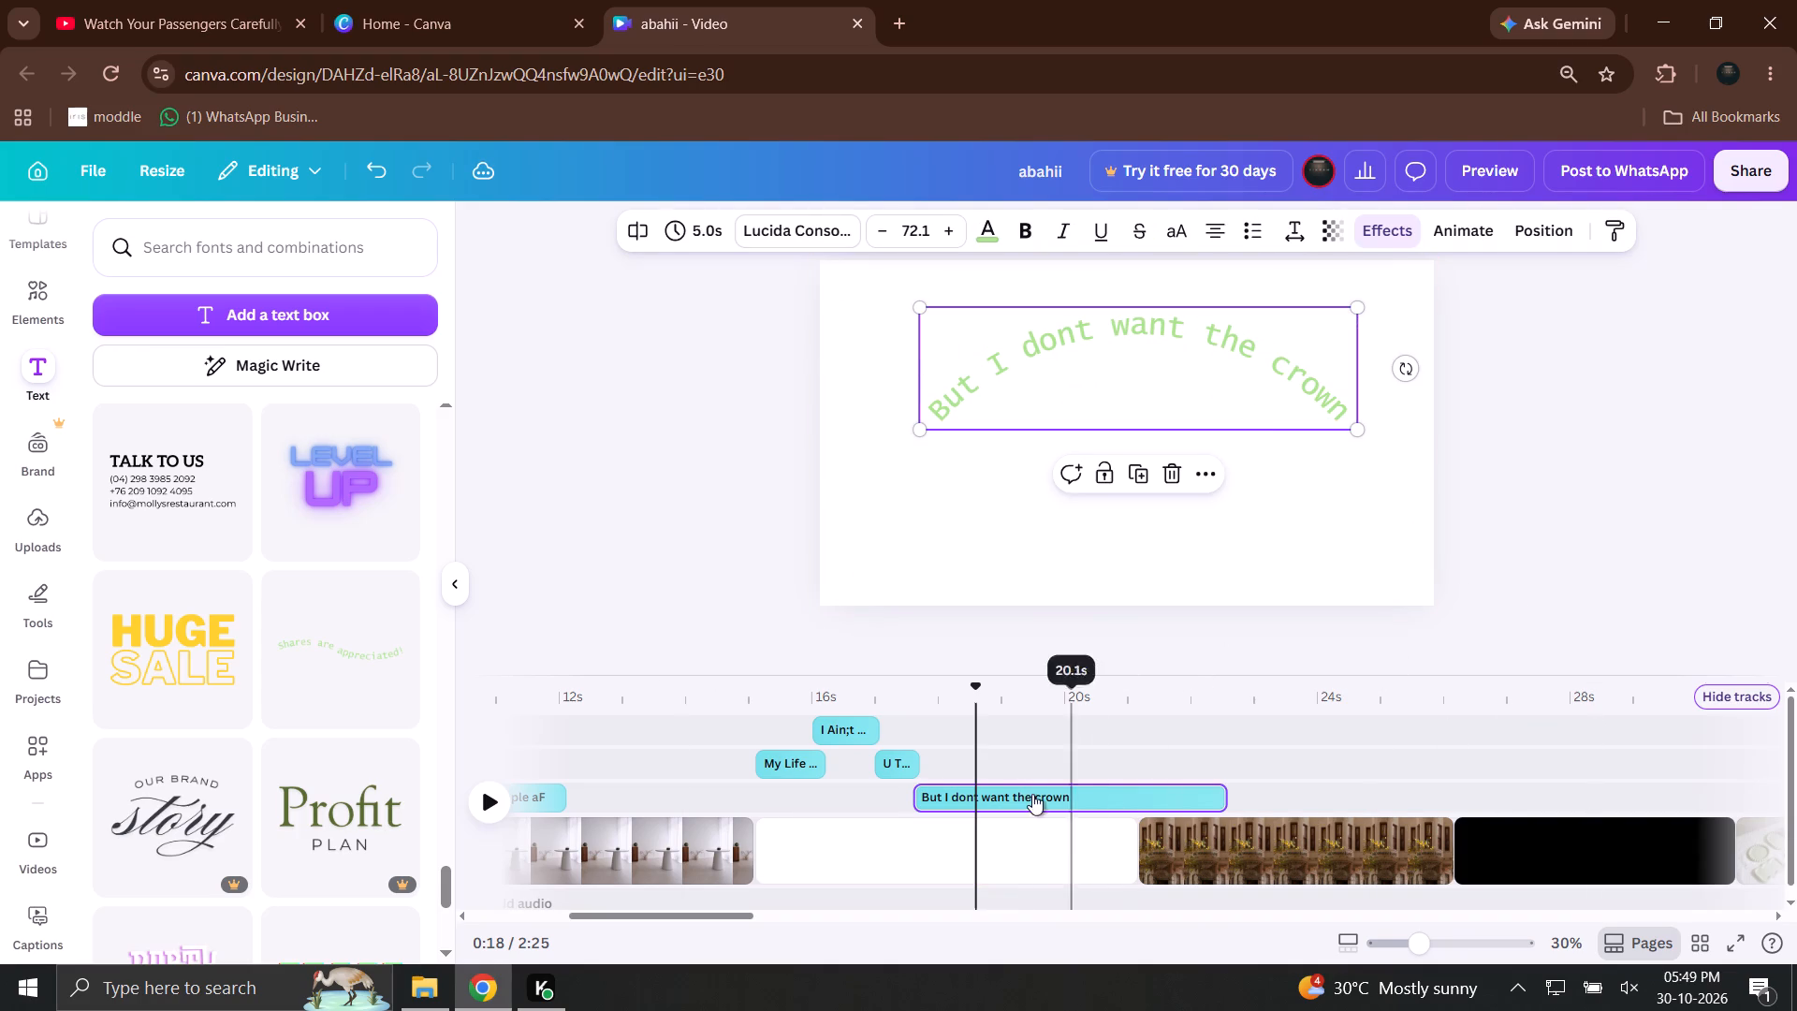
# Move the "But I dont want the crown" clip slightly earlier and shorten it to 0.7 s.
pyautogui.moveTo(1228, 799); pyautogui.dragTo(1219, 796)
pyautogui.moveTo(1216, 795); pyautogui.dragTo(985, 789)
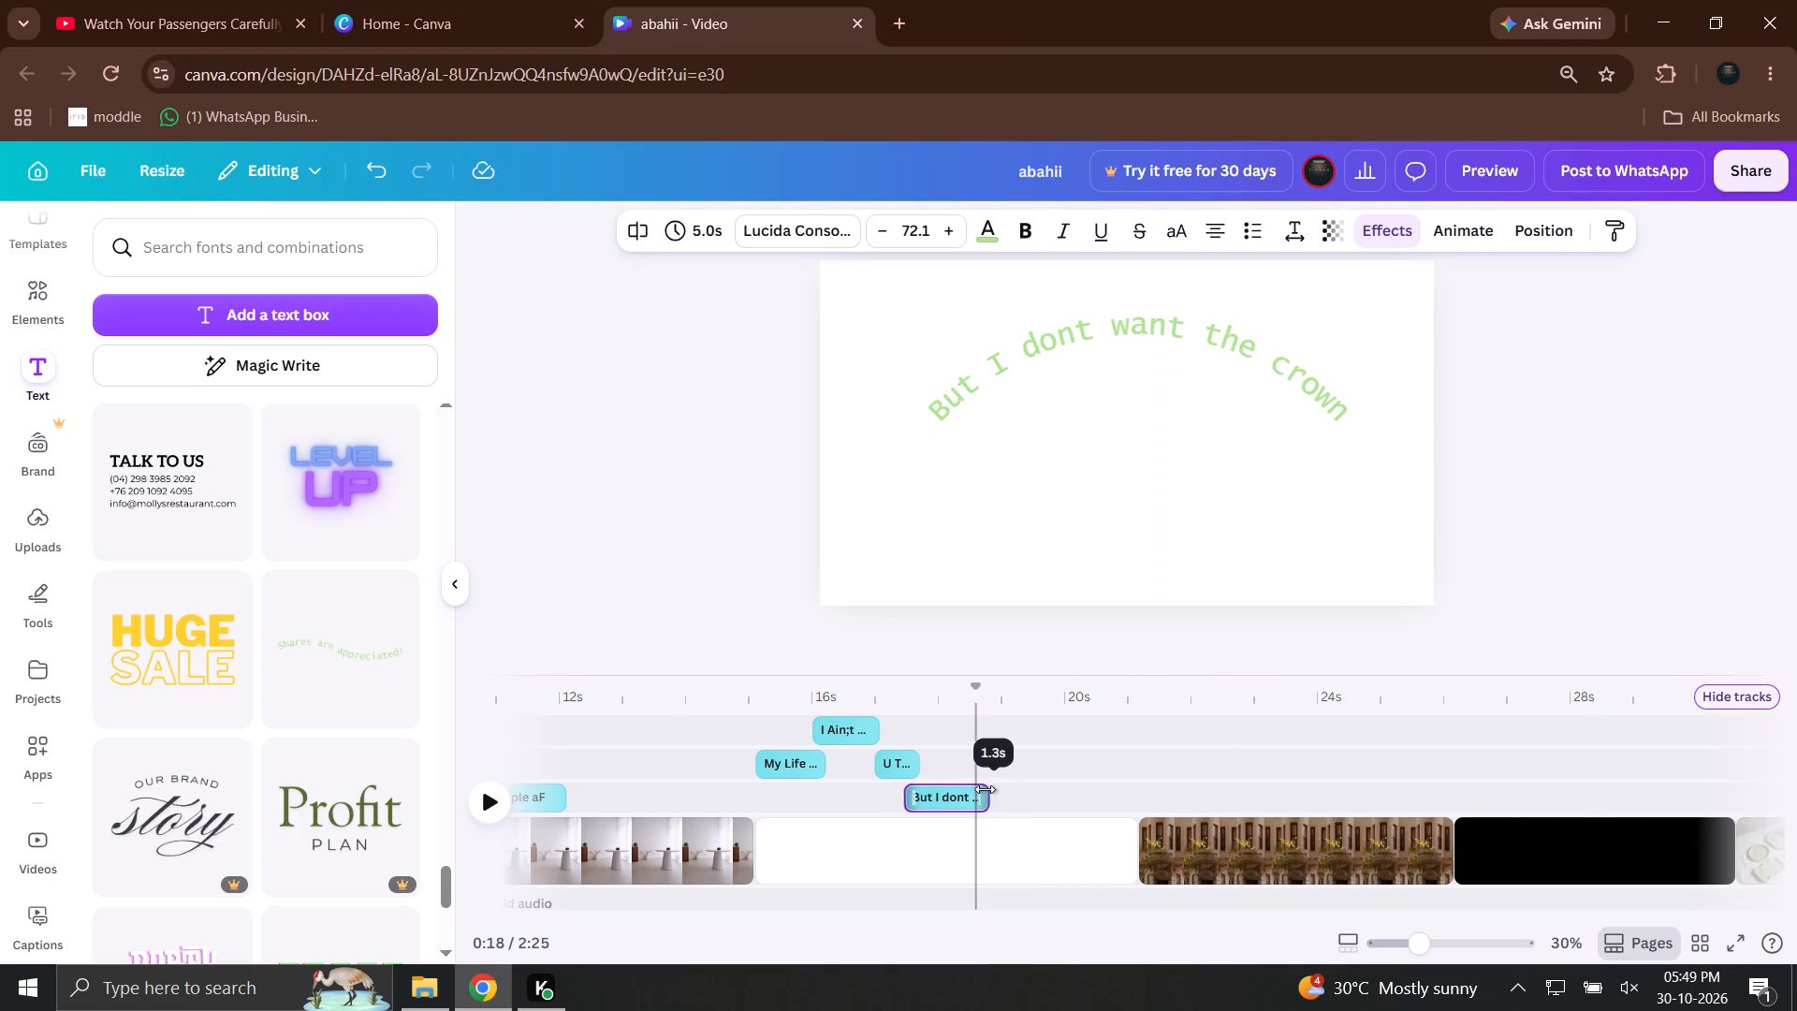
pyautogui.moveTo(985, 789); pyautogui.dragTo(947, 795)
# Add the "Wild SALE" text combination right after the "But I dont want the crown" clip and shorten it to 1.1 s.
pyautogui.scroll(-5, 266, 691)
pyautogui.scroll(3, 237, 695)
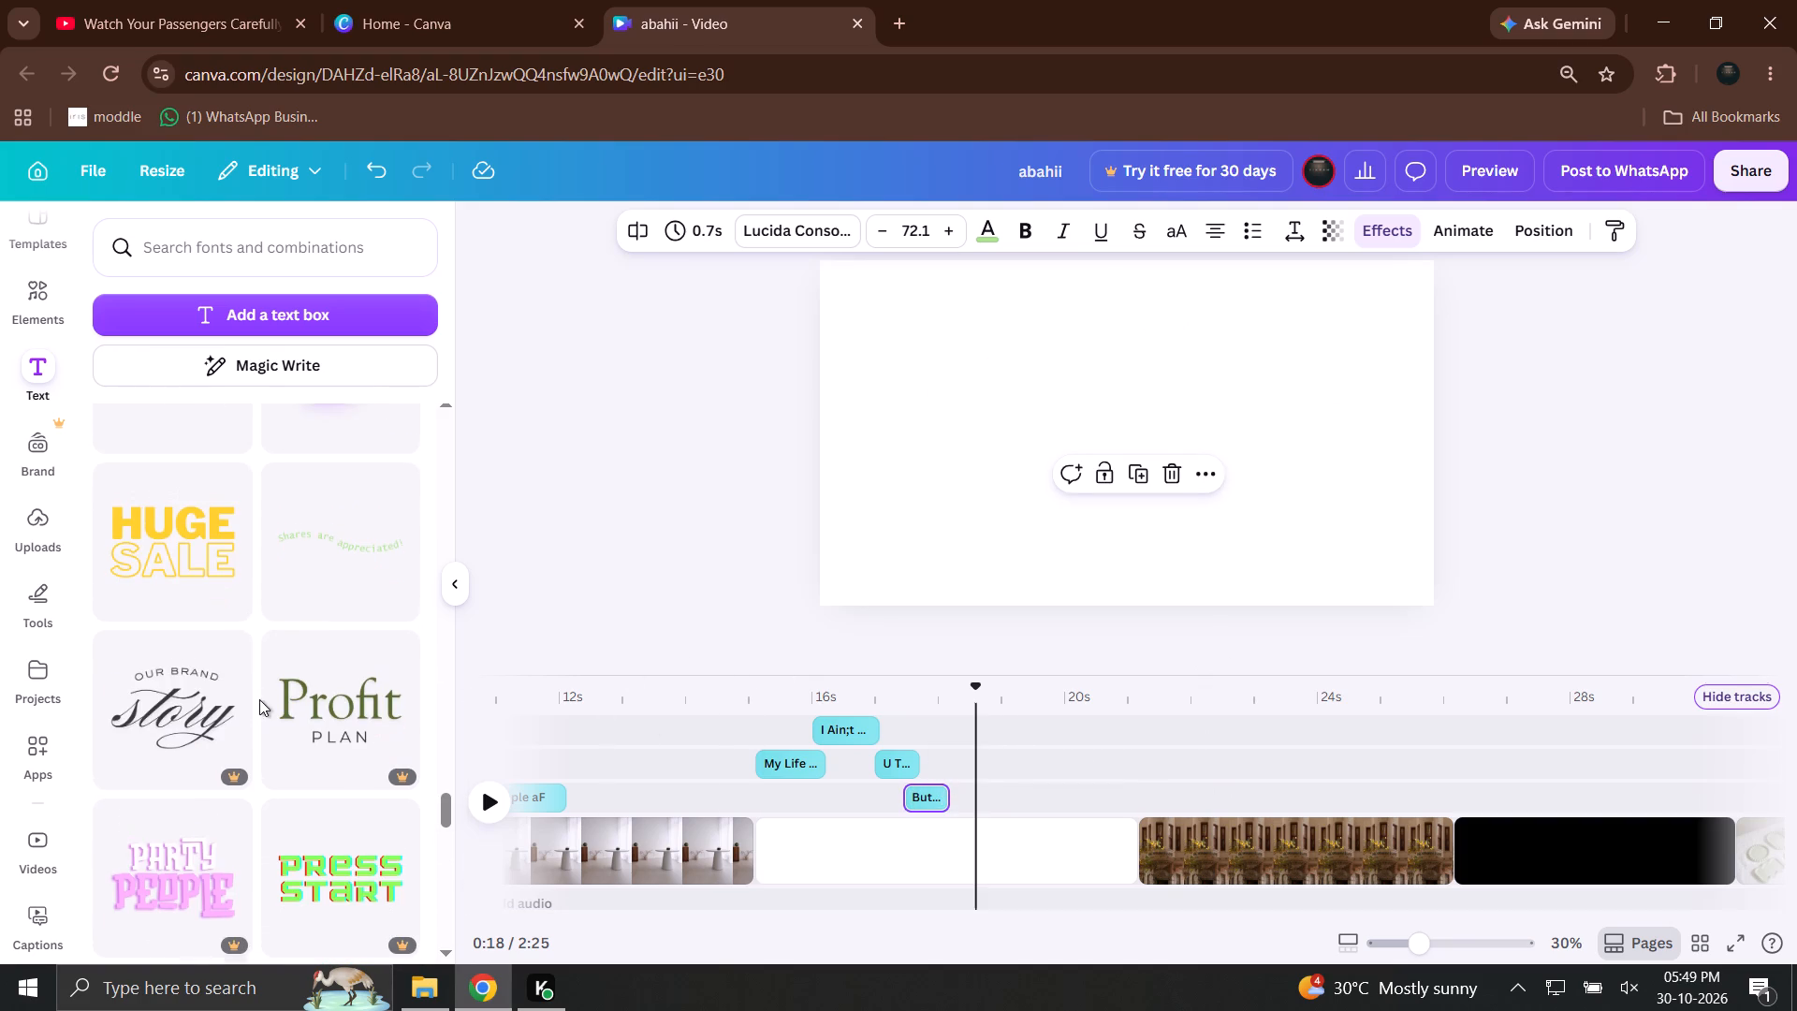
pyautogui.scroll(-6, 185, 703)
pyautogui.scroll(3, 194, 708)
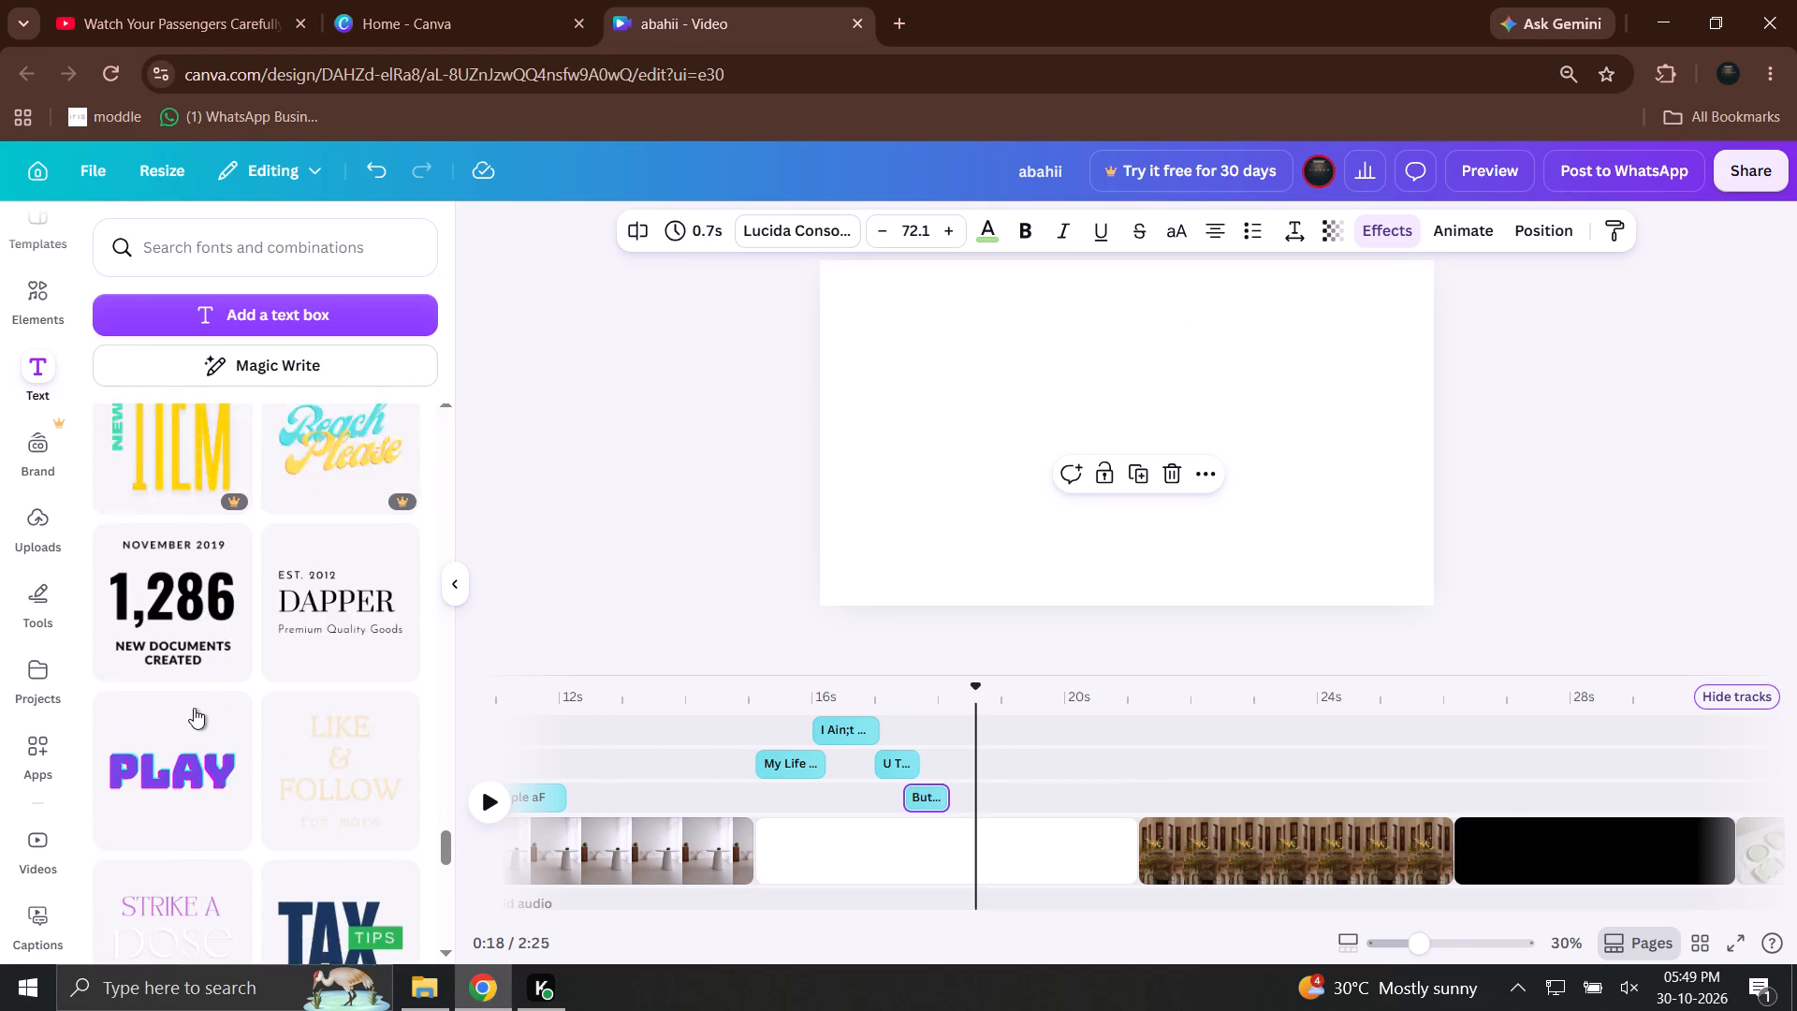
pyautogui.scroll(-10, 194, 708)
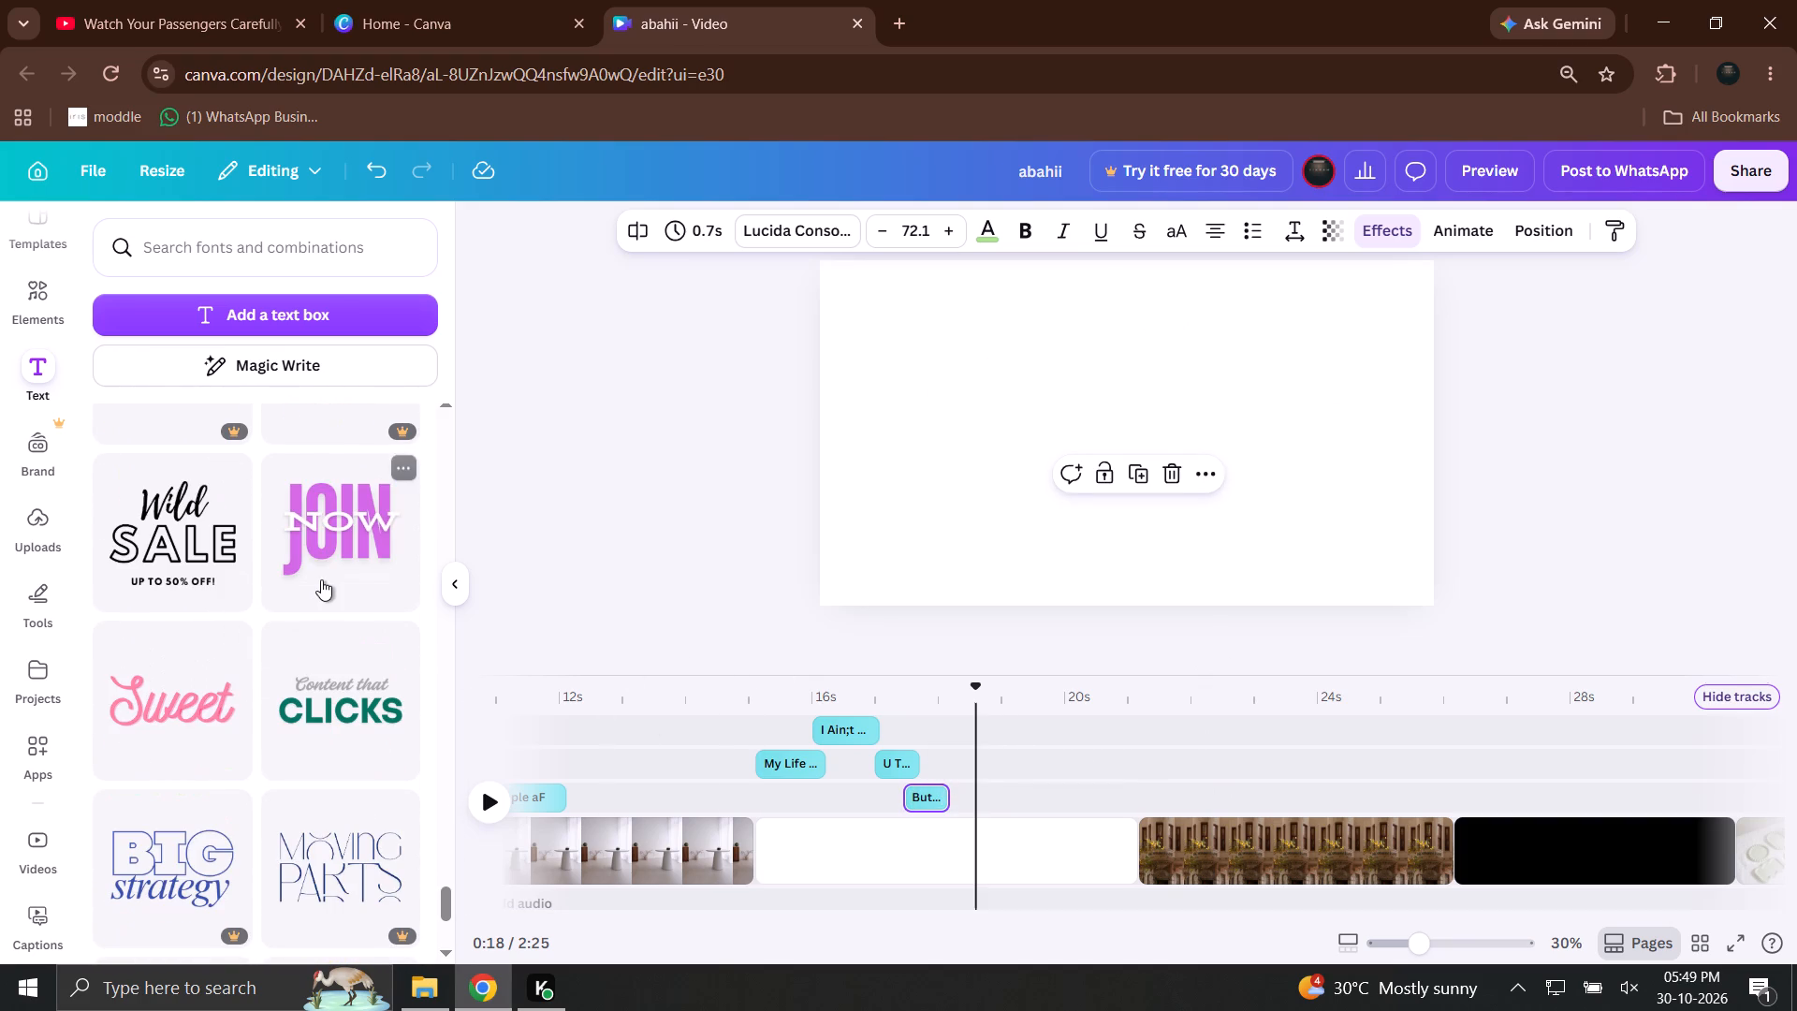
pyautogui.moveTo(226, 592); pyautogui.dragTo(1032, 694)
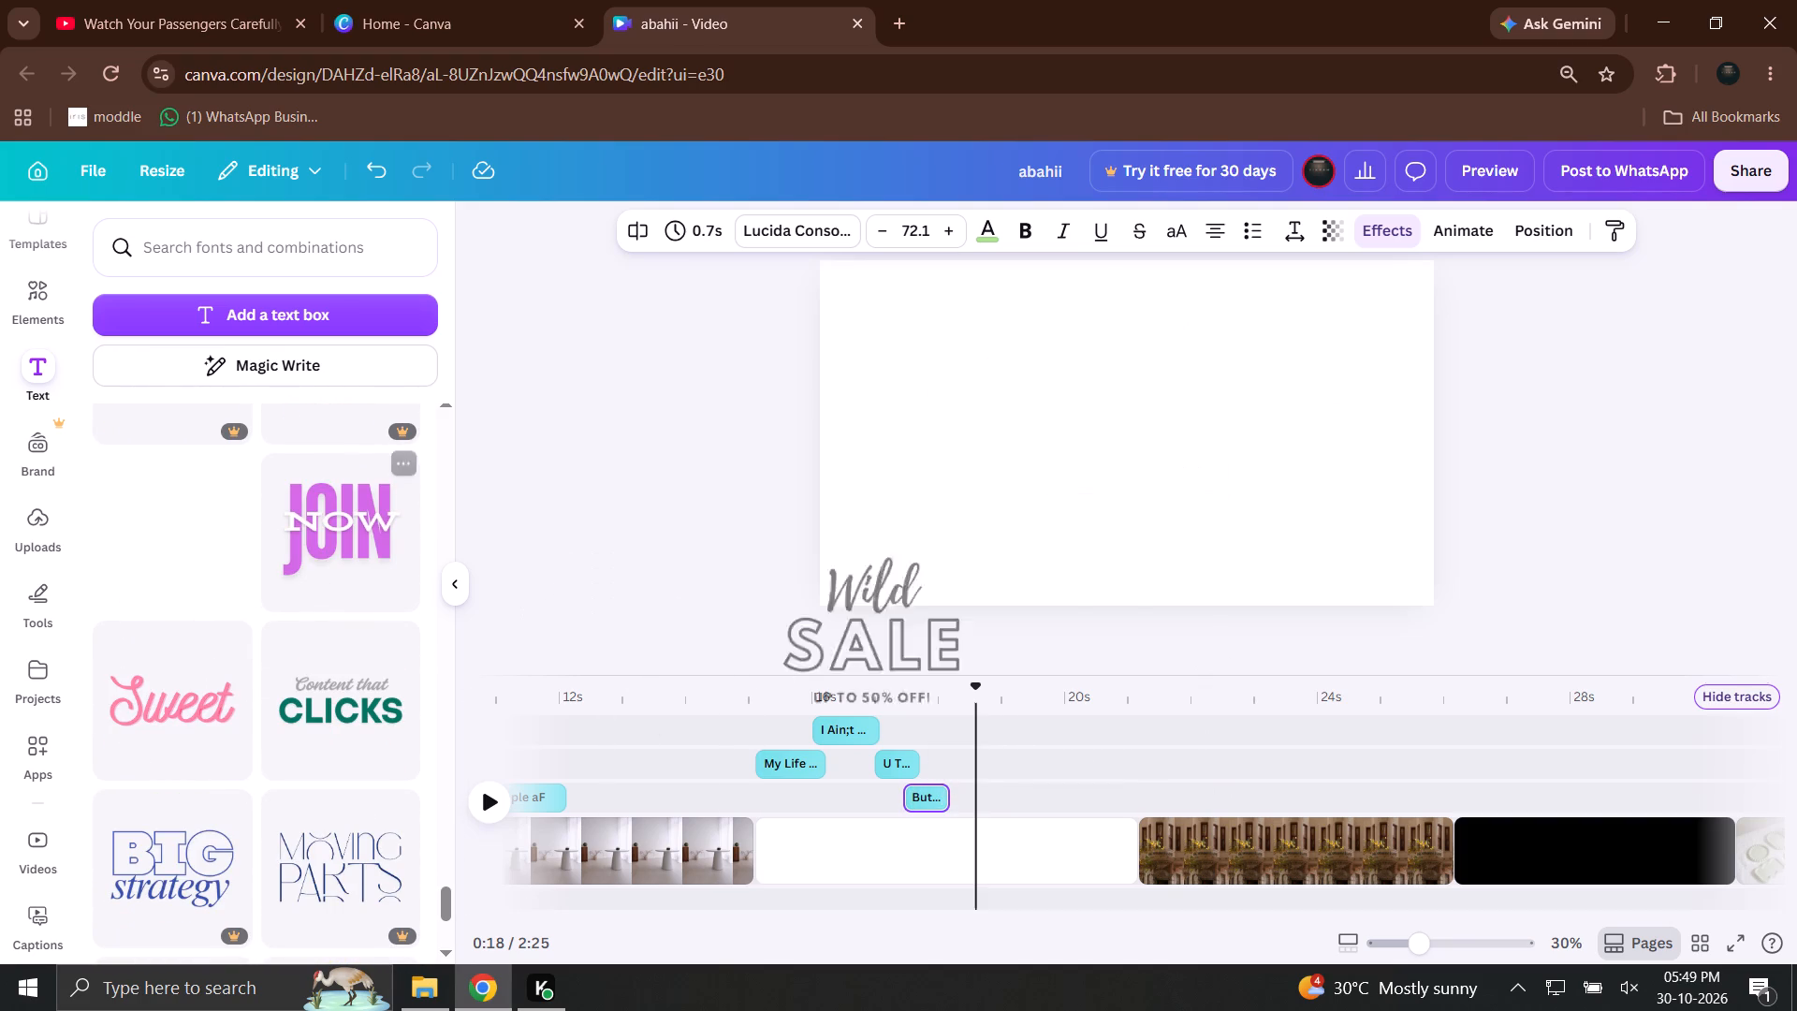
pyautogui.moveTo(1032, 694); pyautogui.dragTo(1095, 812)
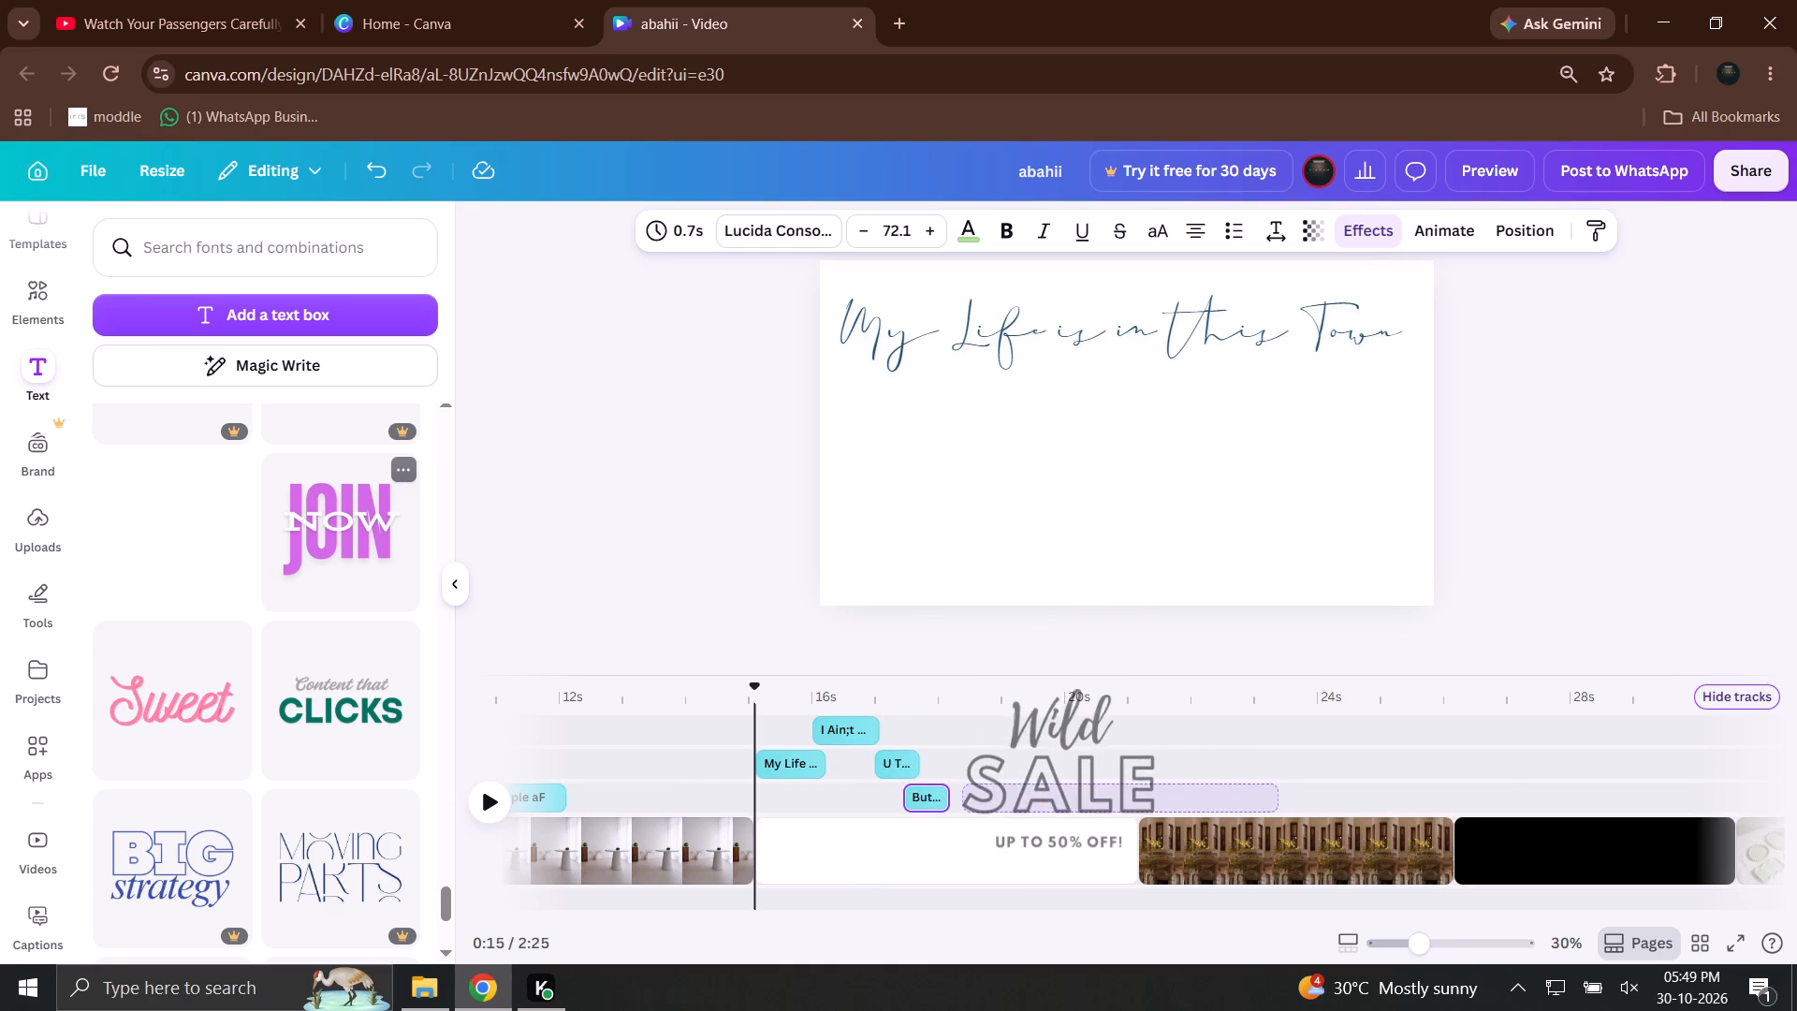
pyautogui.moveTo(1095, 812); pyautogui.dragTo(1088, 811)
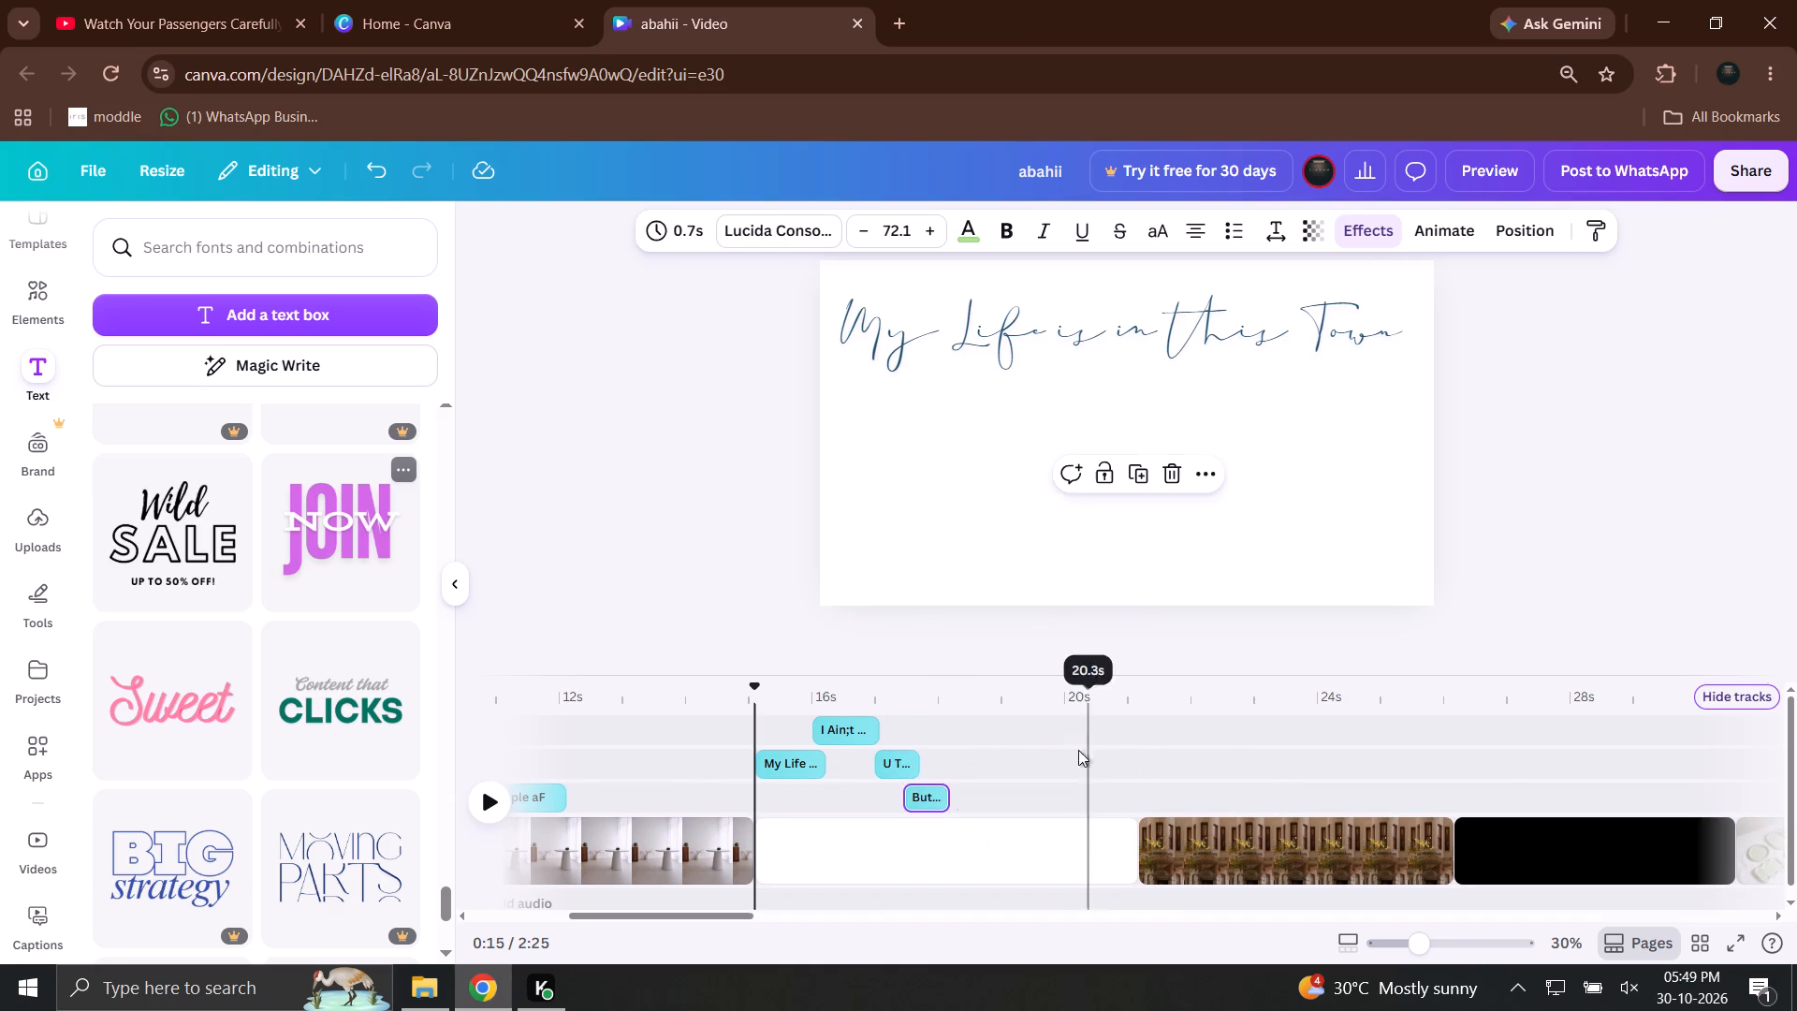
pyautogui.click(963, 704)
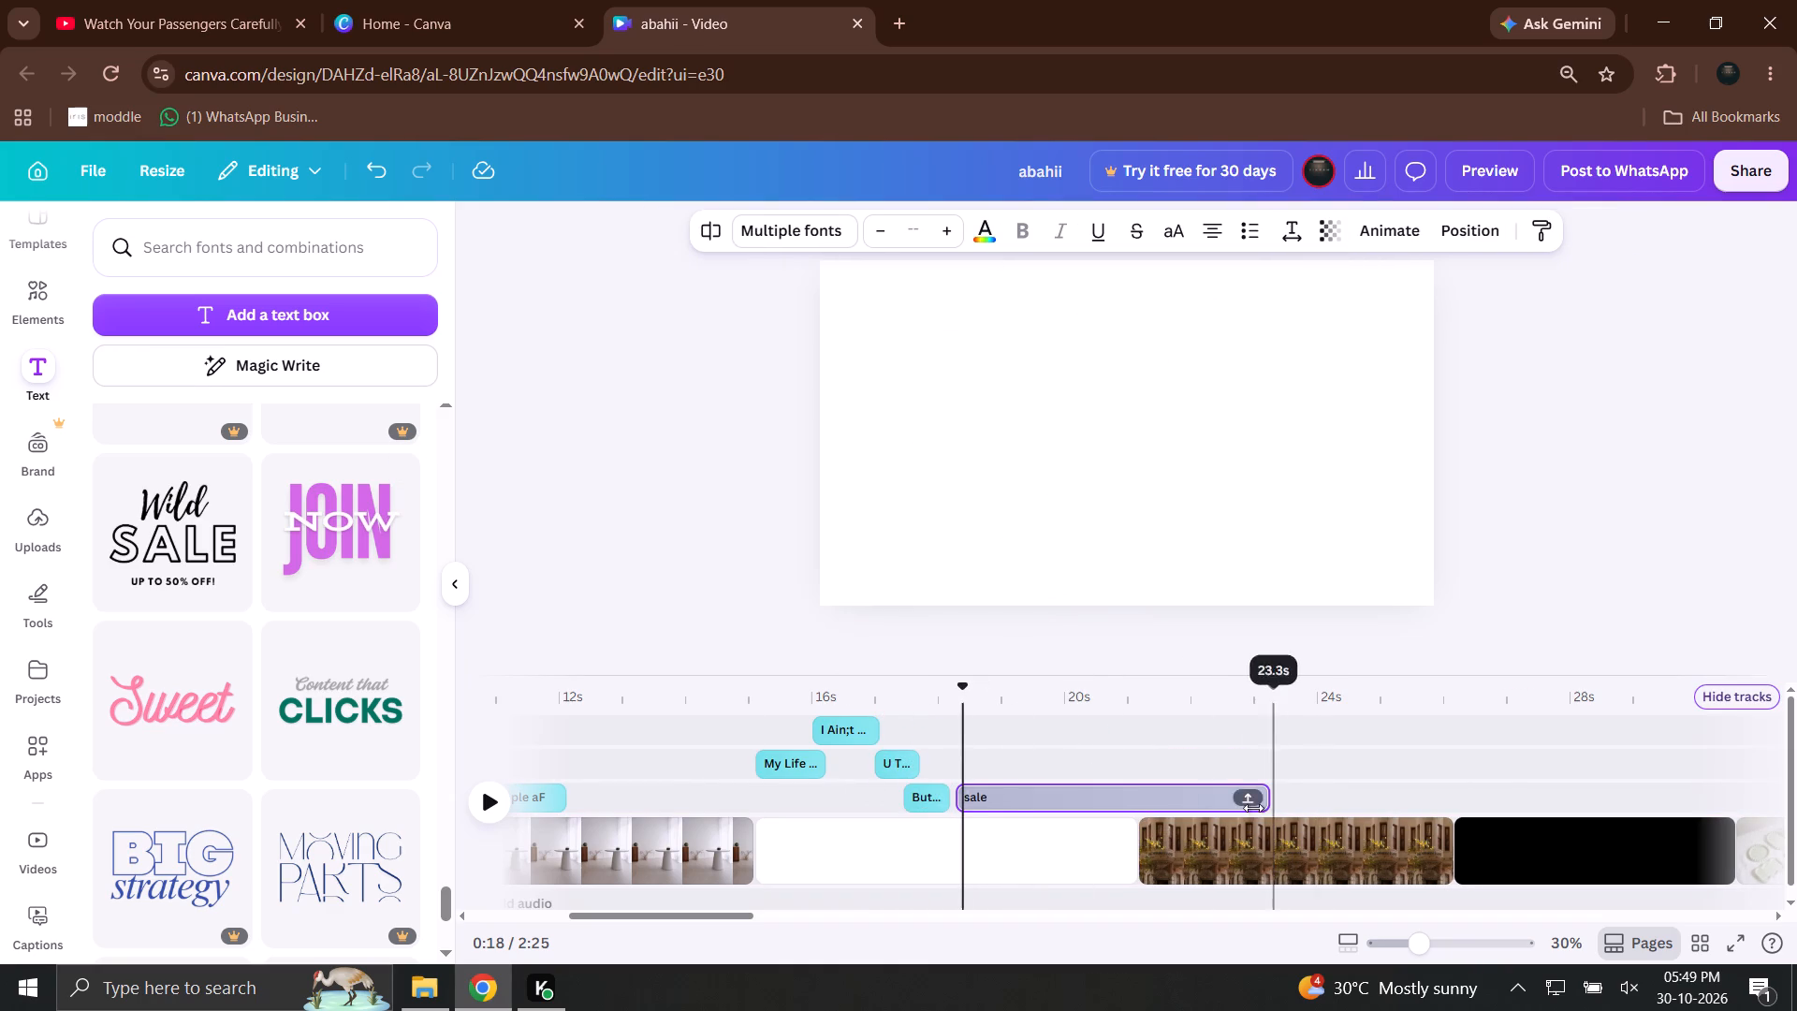
pyautogui.moveTo(1256, 805); pyautogui.dragTo(1015, 799)
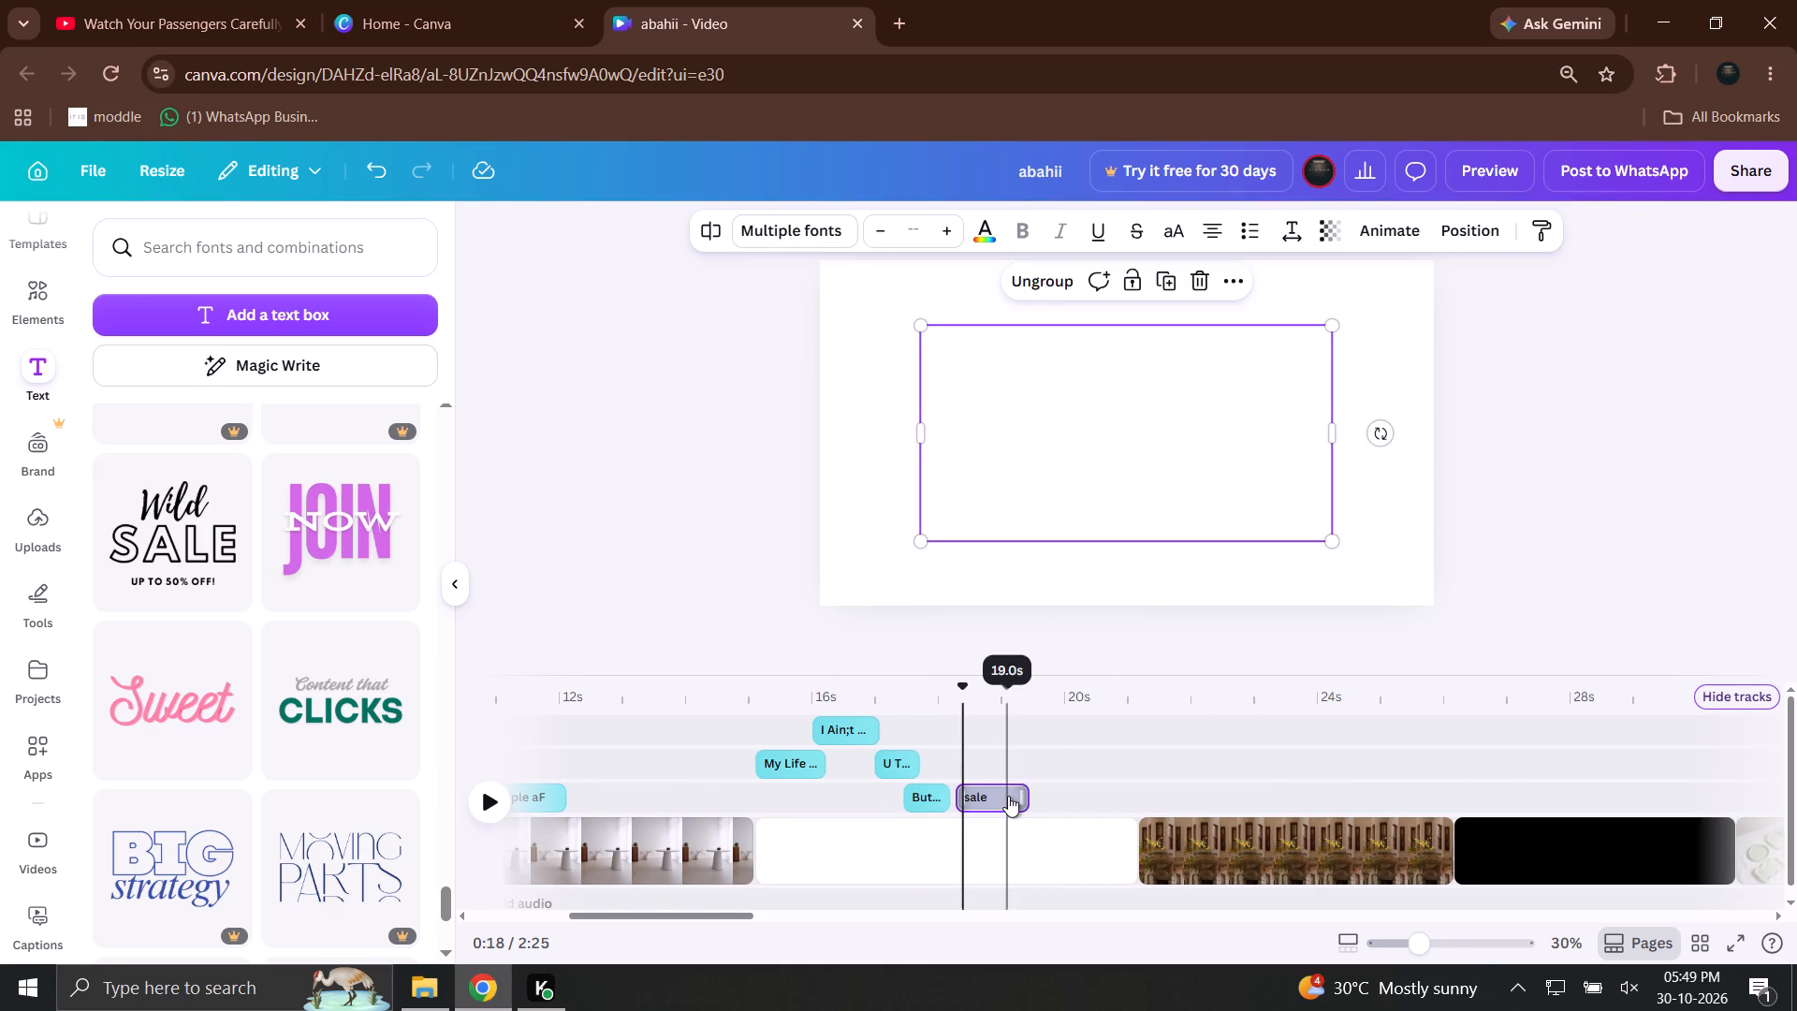
# Delete the "up to 50% off" and "sale" parts of the new text combination, keeping only "Wild".
pyautogui.click(1008, 796)
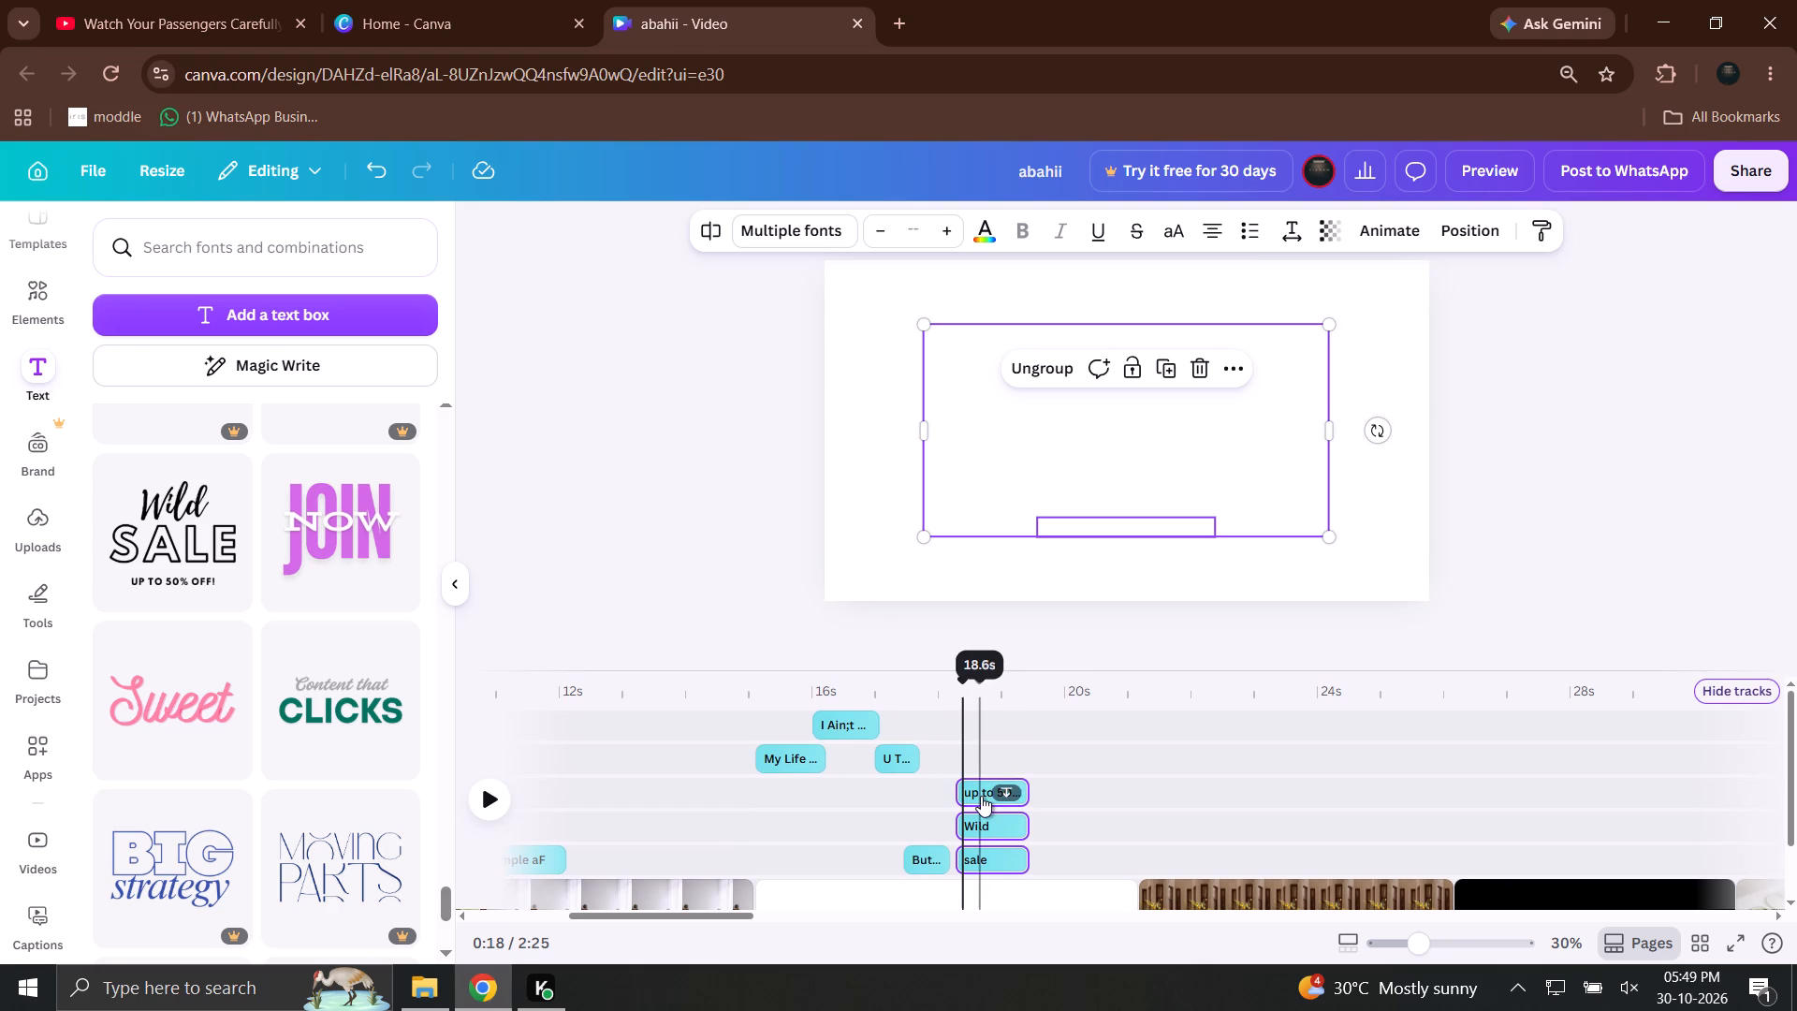
pyautogui.click(982, 782)
pyautogui.press('BackSpace')
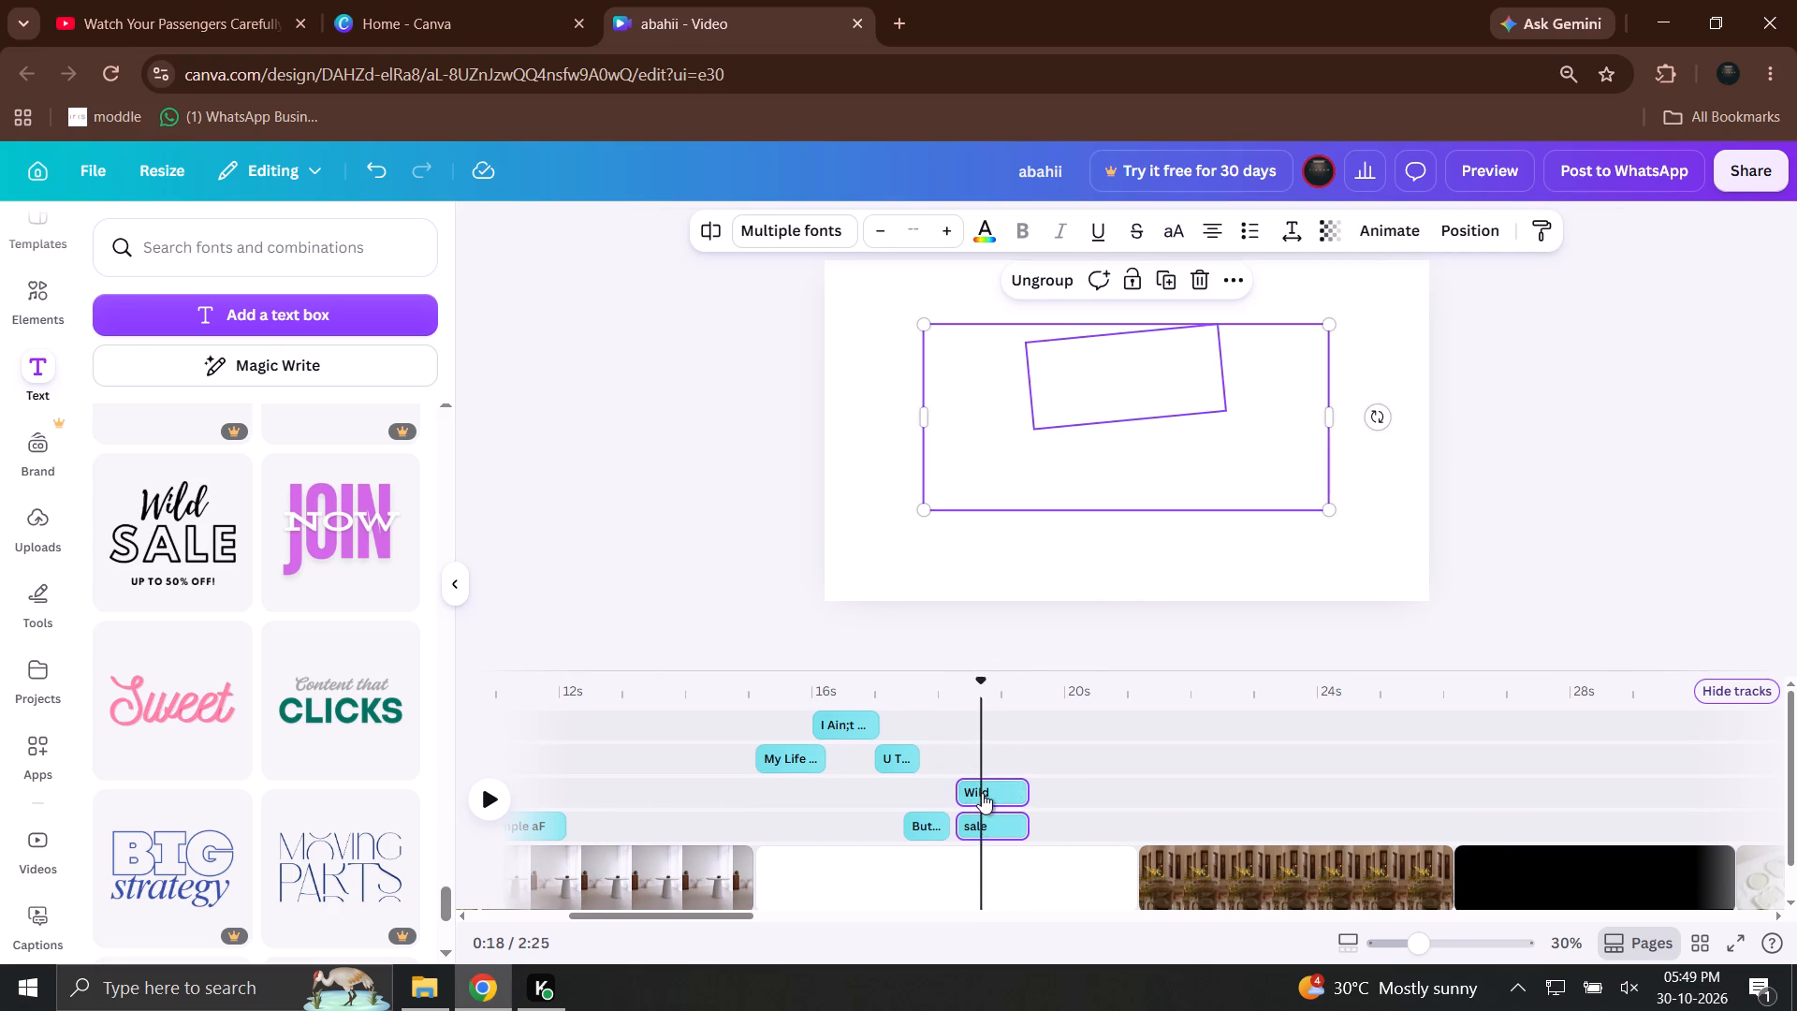
pyautogui.click(973, 827)
pyautogui.press('BackSpace')
# Change the "Wild" text colour to black.
pyautogui.click(982, 696)
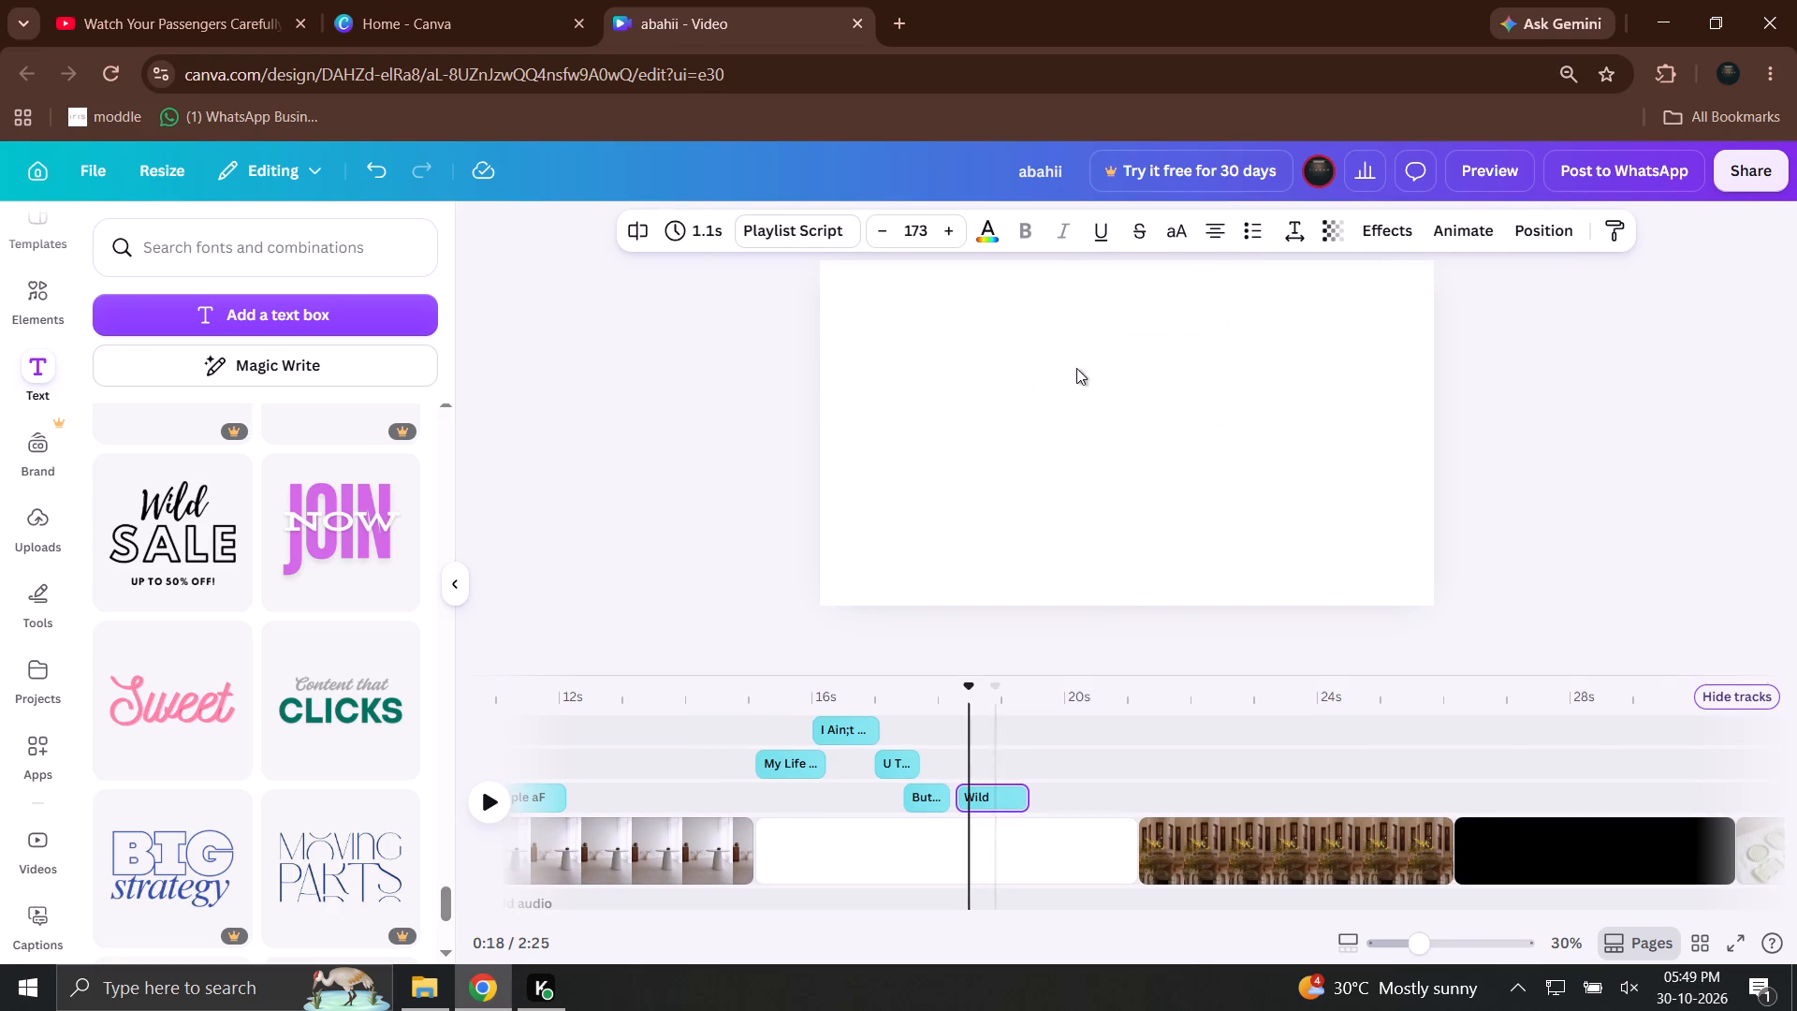
pyautogui.click(984, 244)
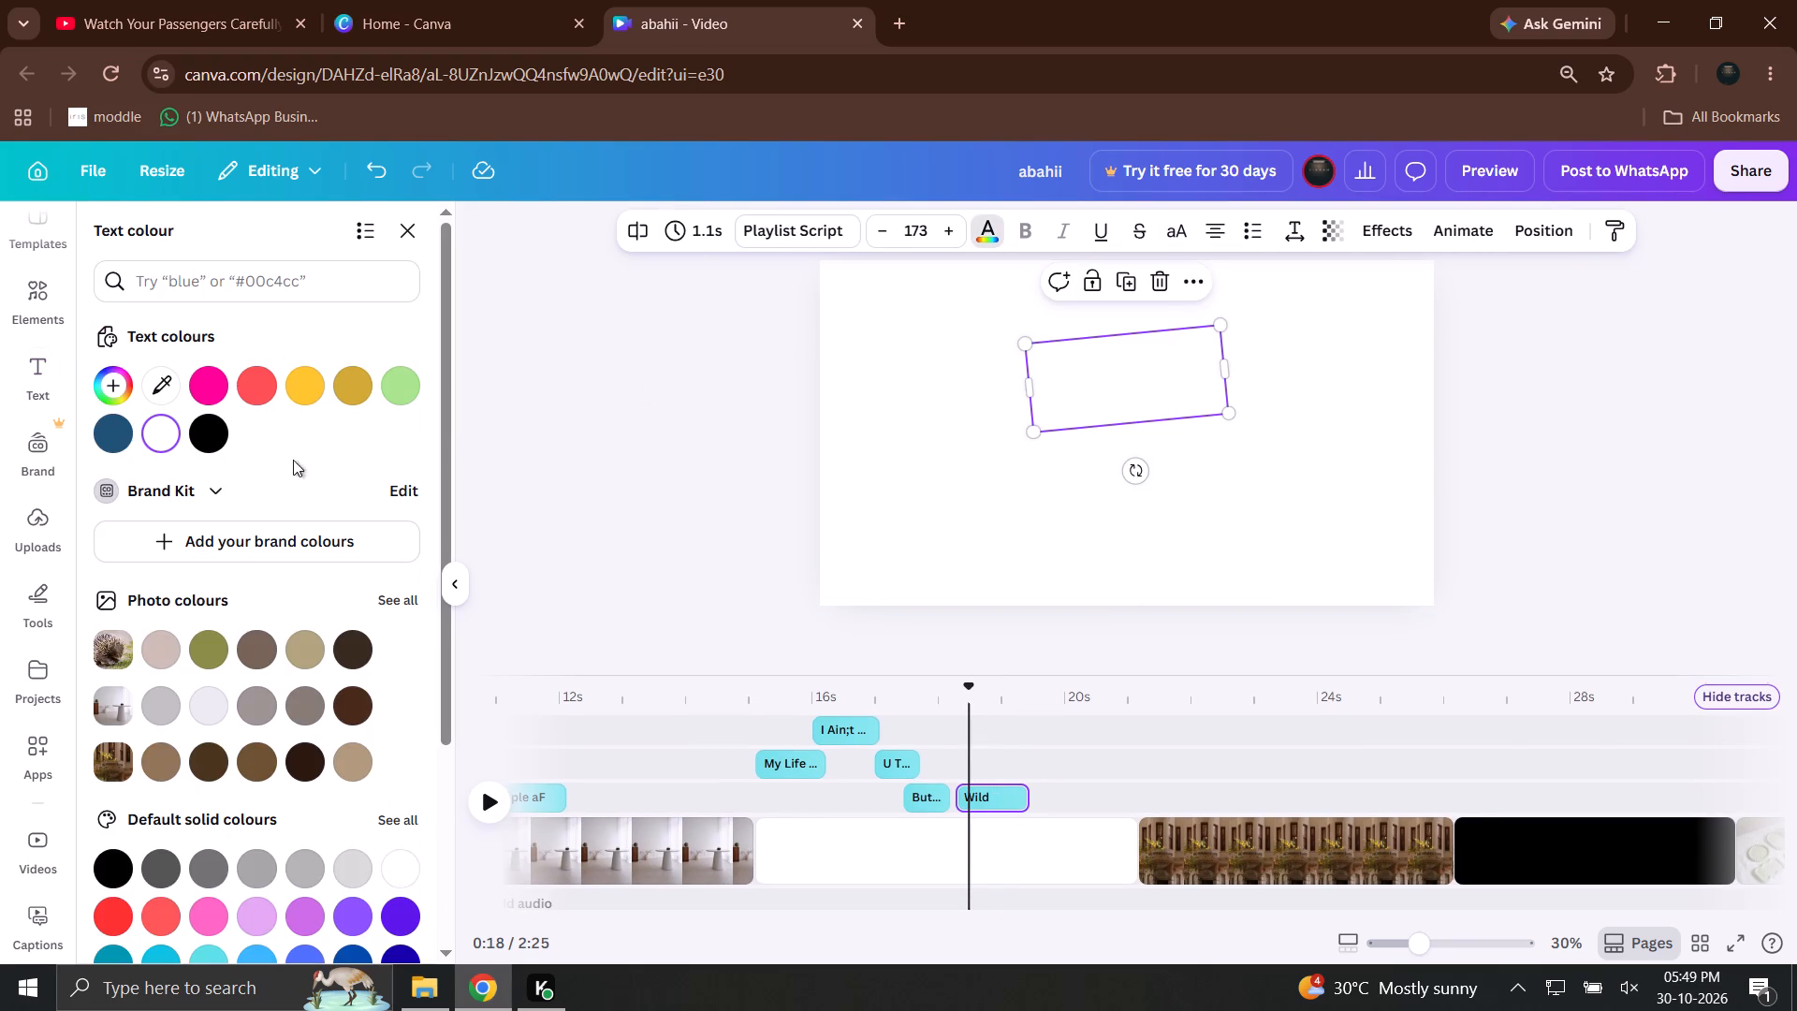
pyautogui.click(201, 428)
pyautogui.click(1203, 510)
# Replace the "Wild" text with "Im Just an".
pyautogui.doubleClick(1187, 353)
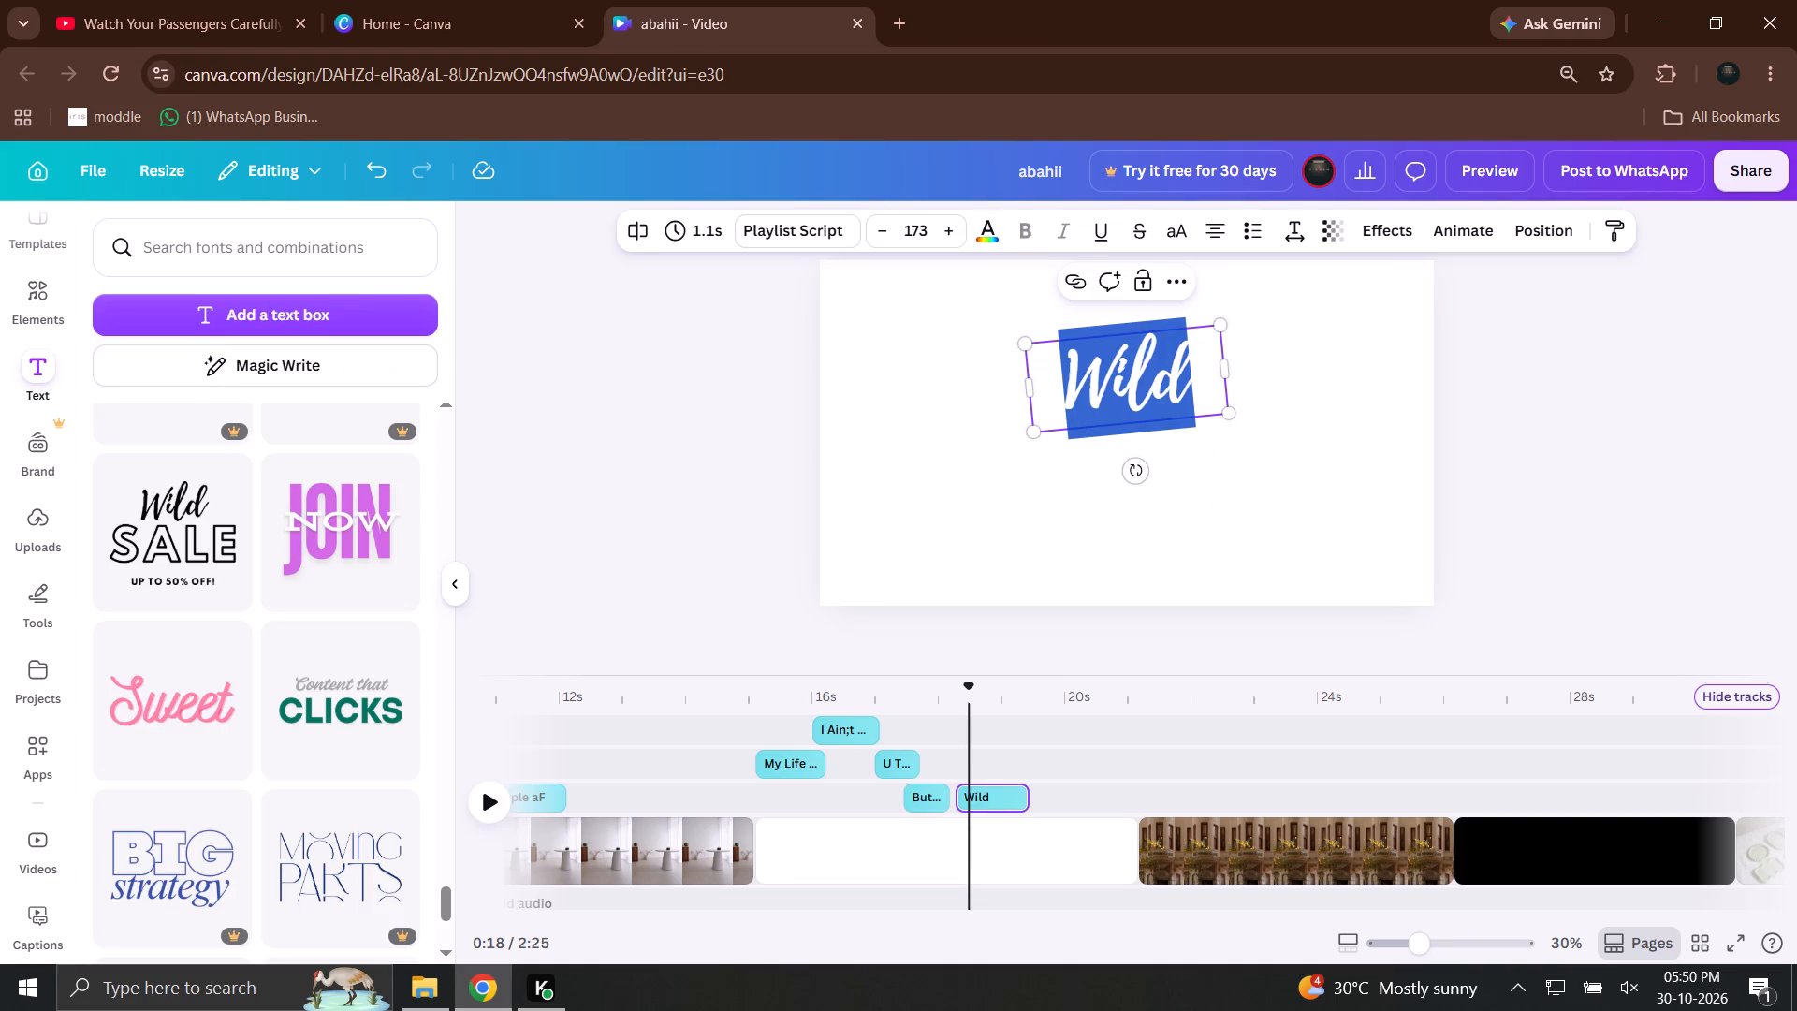
pyautogui.write('Im H')
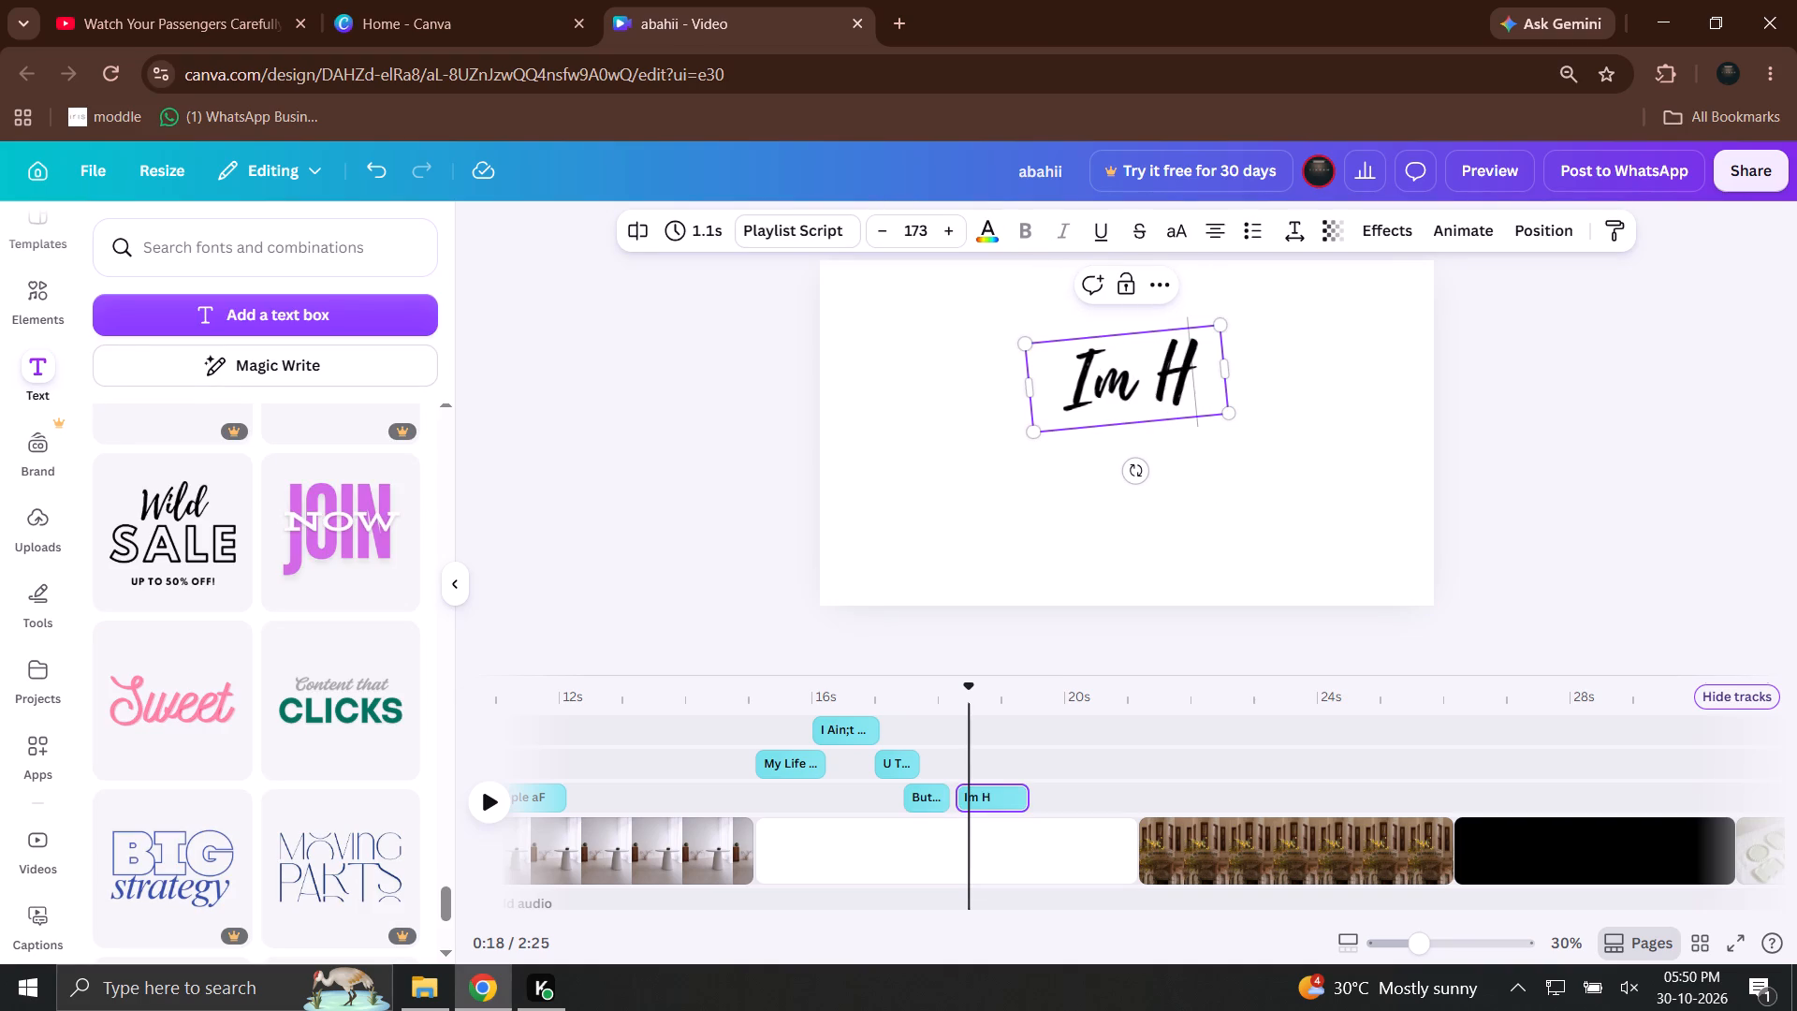
pyautogui.hotkey('shift', 'BackSpace')
pyautogui.write('Jus')
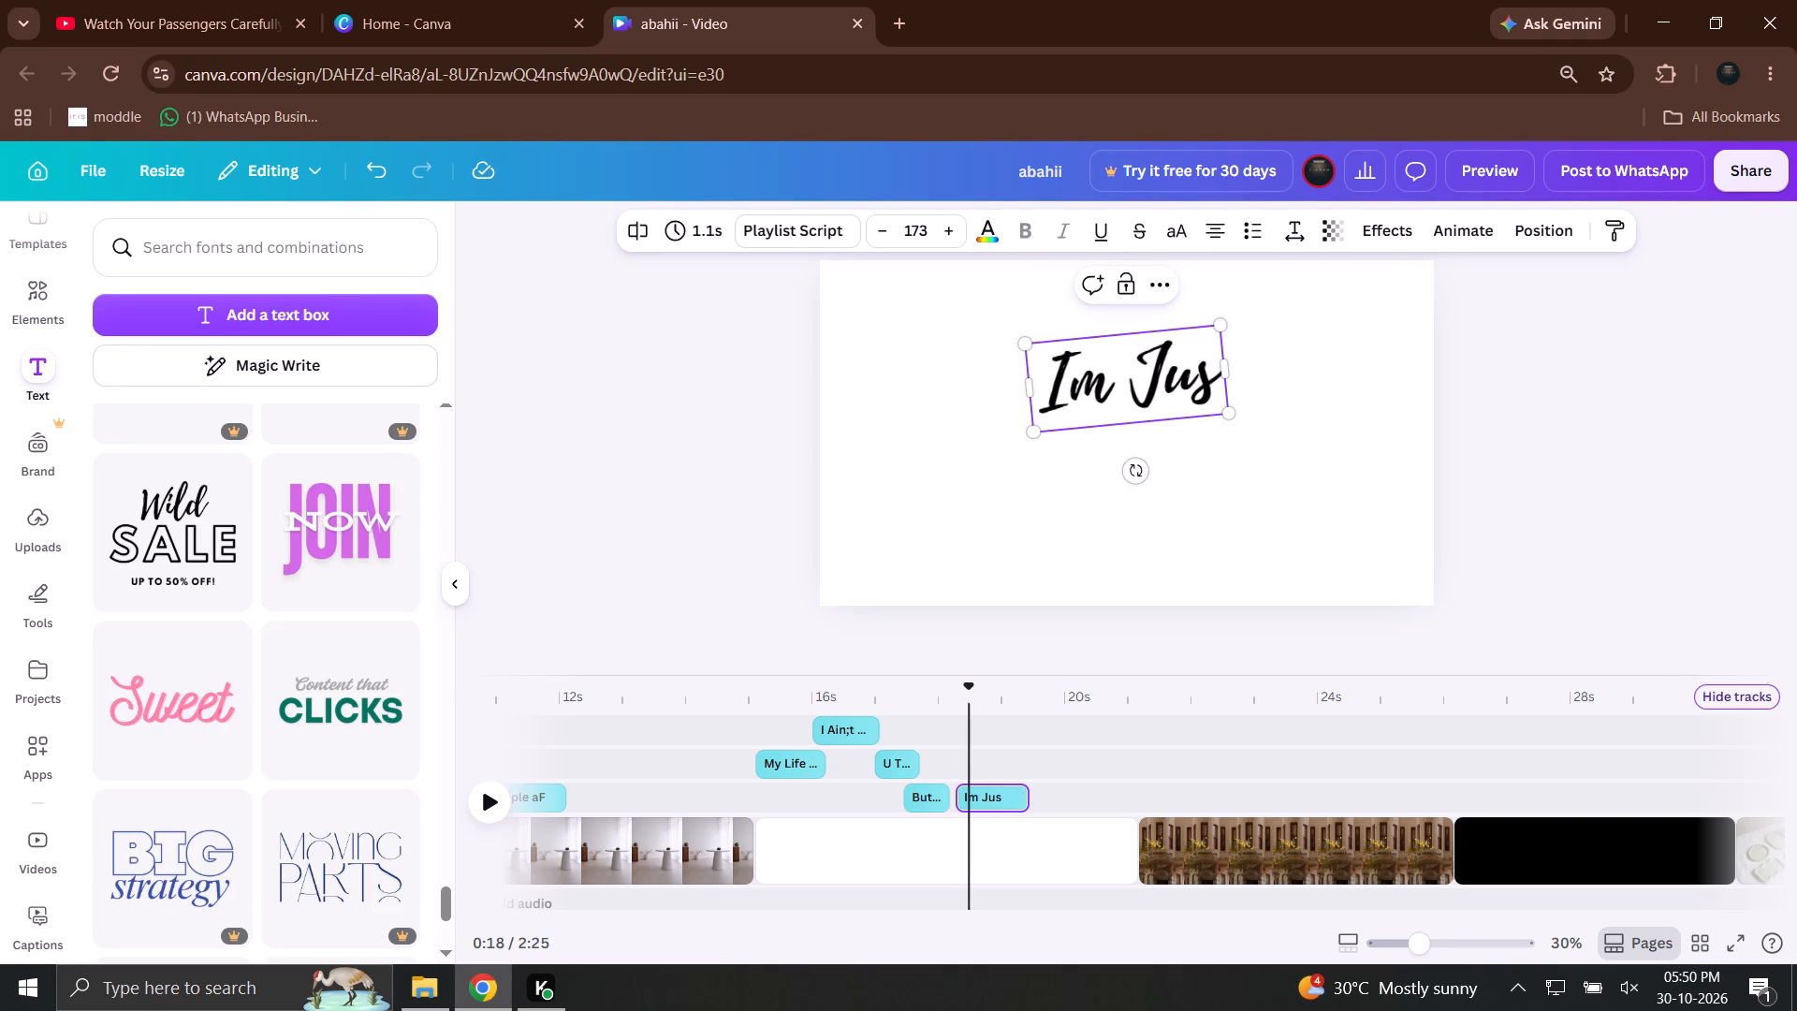
pyautogui.press('space')
pyautogui.press('BackSpace')
pyautogui.write('t an')
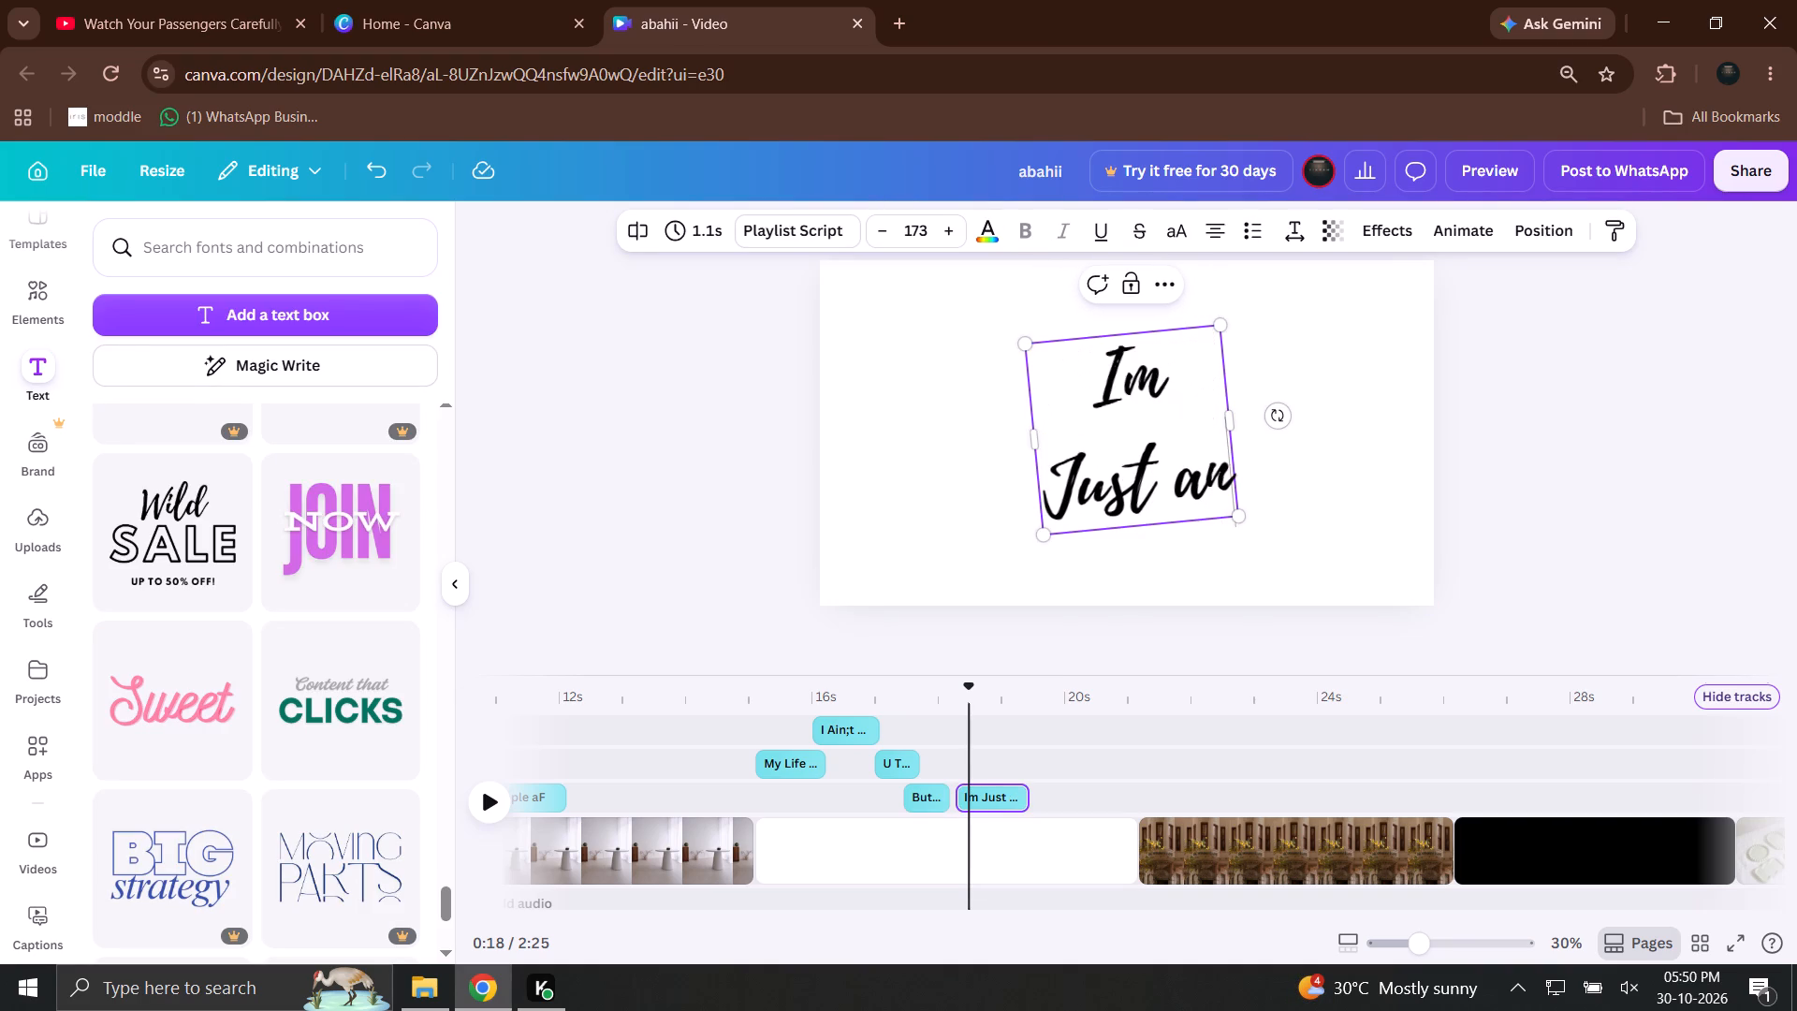
pyautogui.press('space')
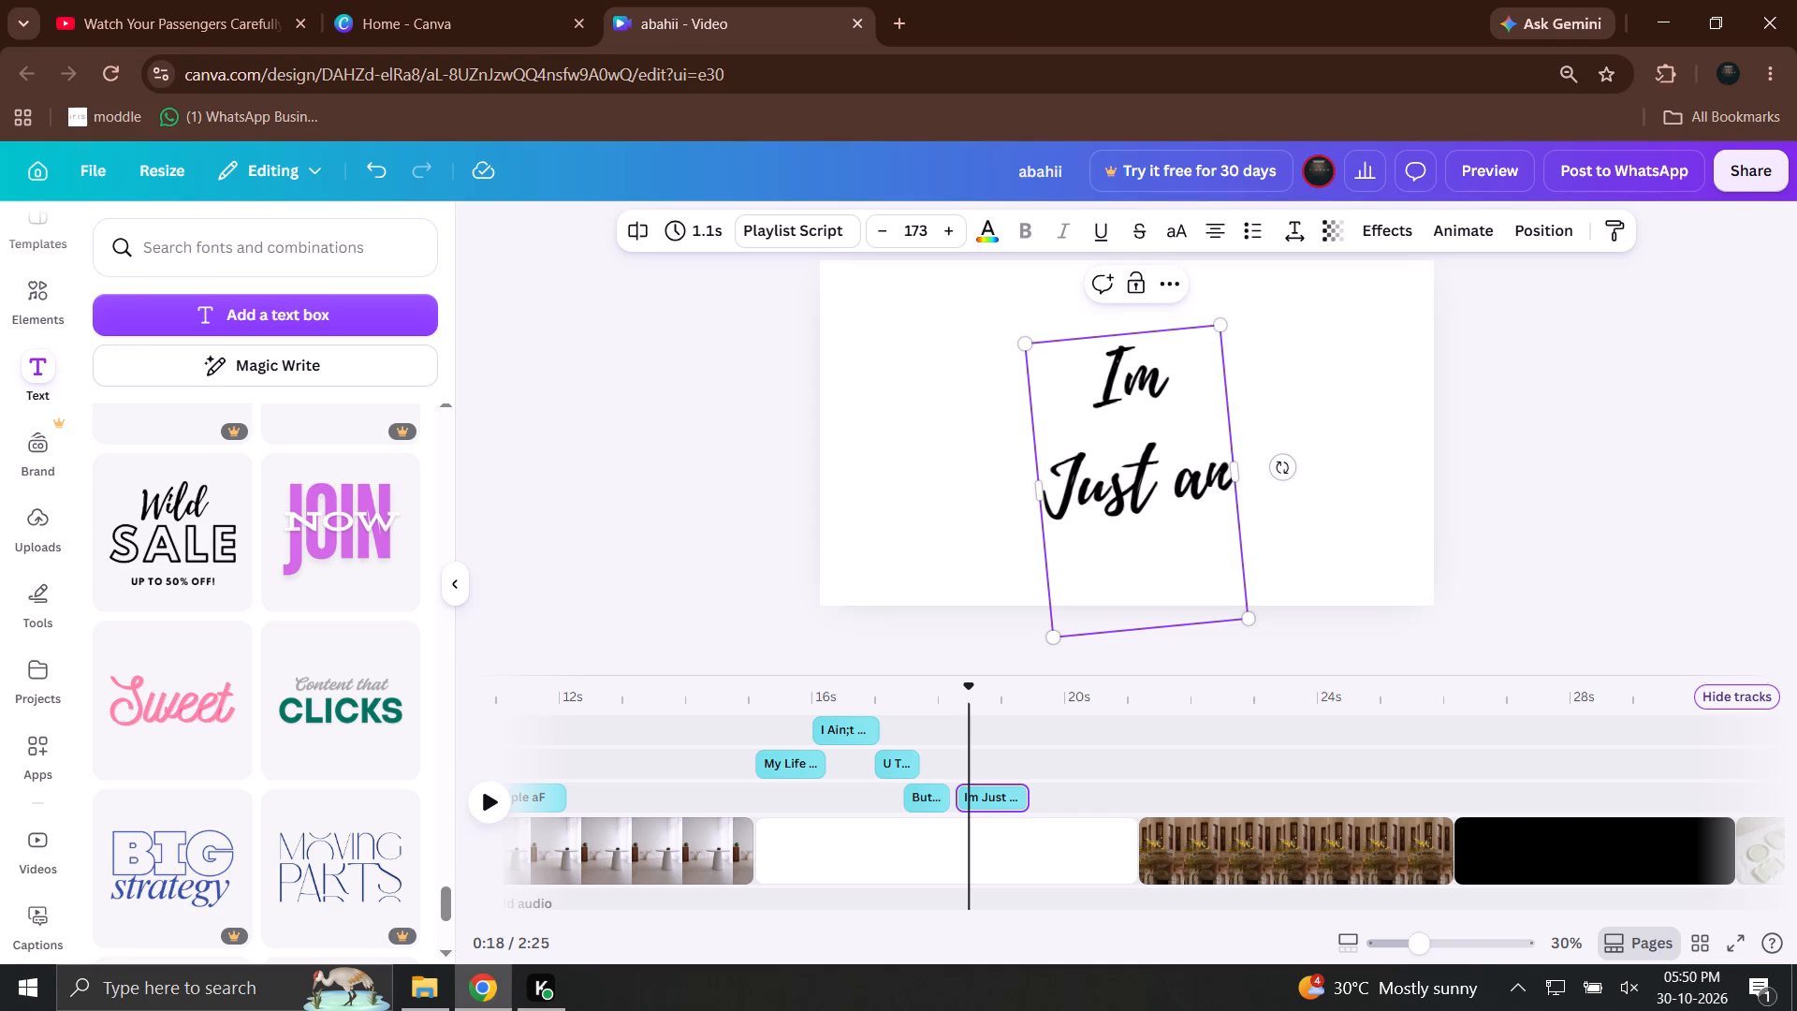
# Widen the "Im Just an" text box so the words fit on one line, and place it in the upper middle of the frame.
pyautogui.moveTo(1238, 462); pyautogui.dragTo(1547, 451)
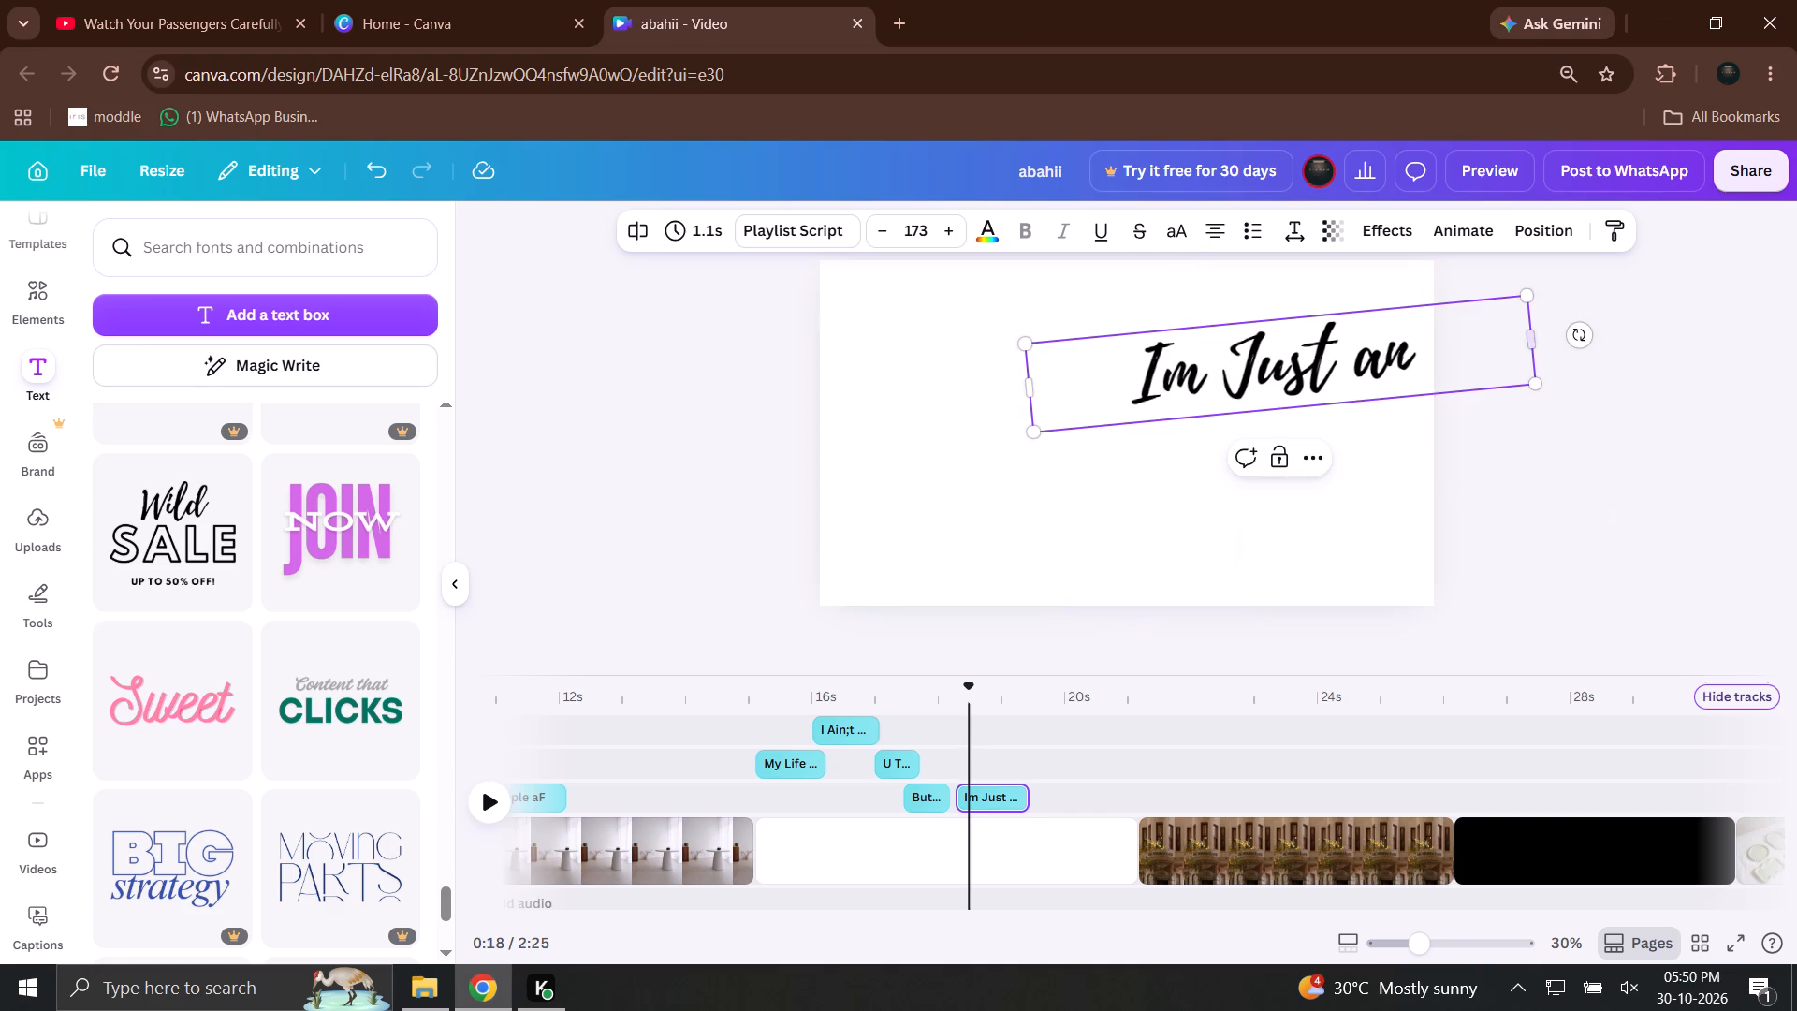
pyautogui.click(1492, 523)
pyautogui.moveTo(1240, 368); pyautogui.dragTo(1073, 345)
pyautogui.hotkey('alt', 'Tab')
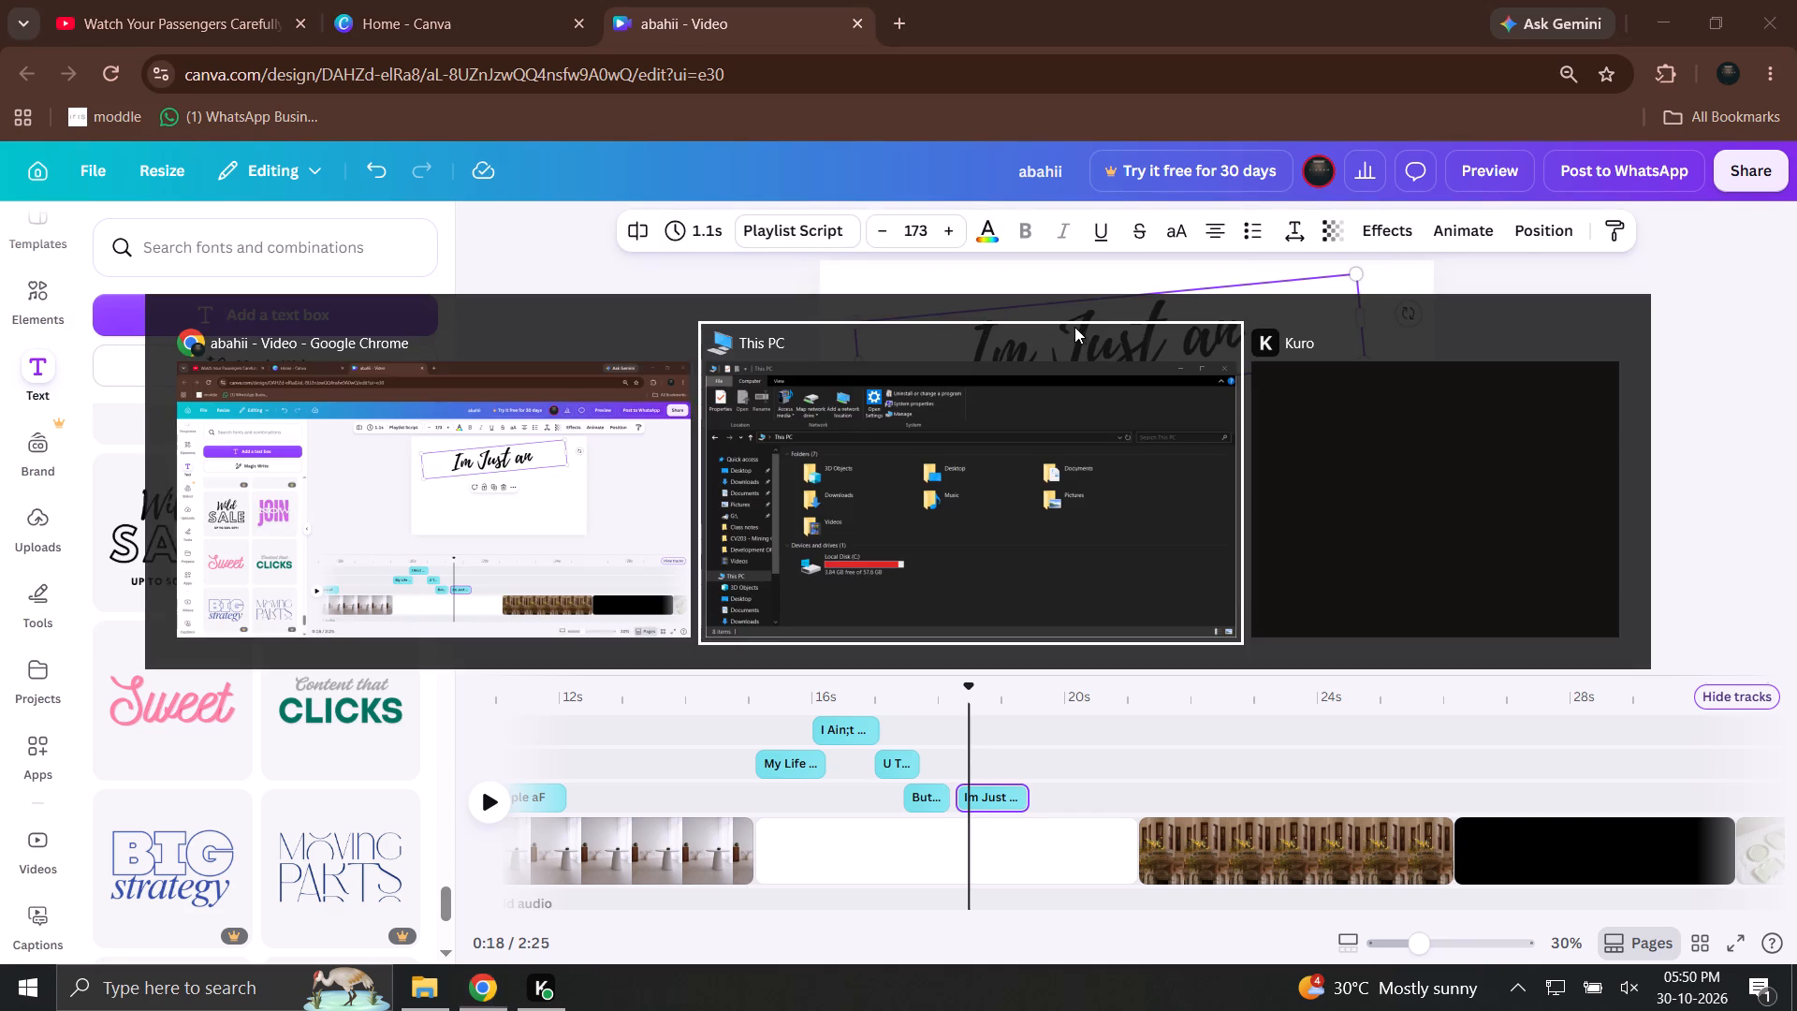
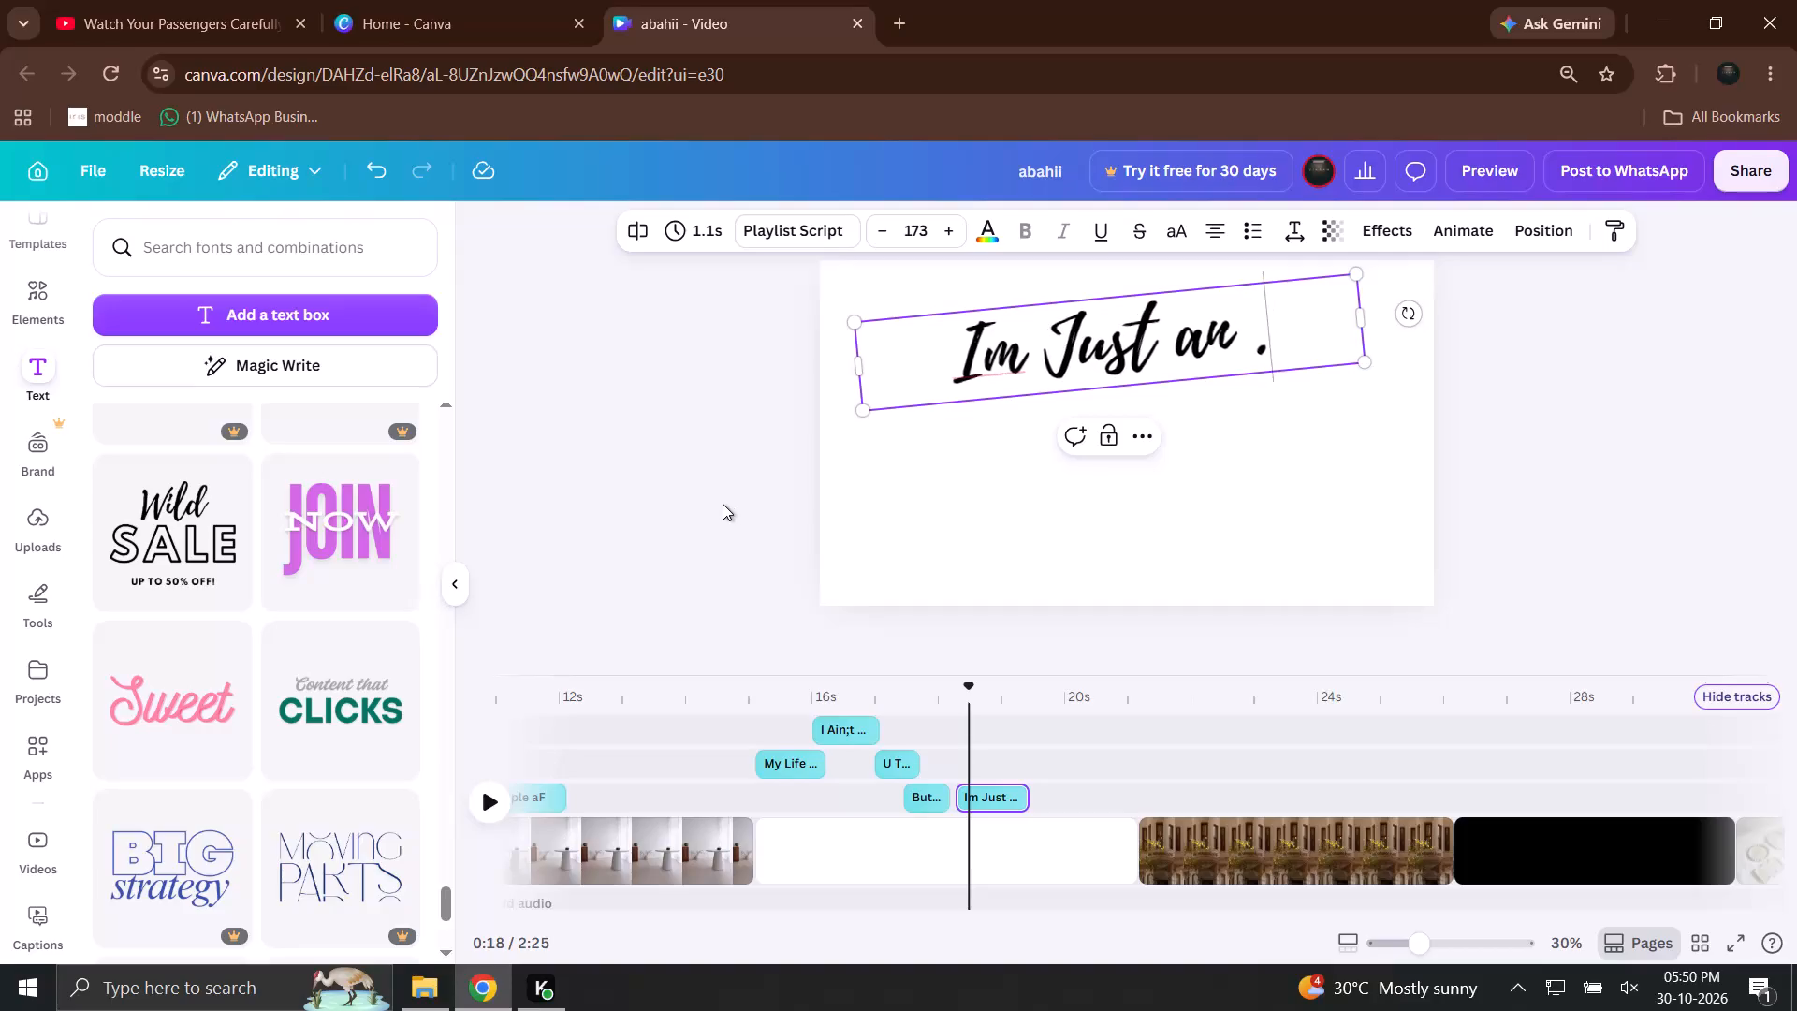
# End the "Im Just an" caption with an ellipsis so it reads "Im Just an...".
pyautogui.press('BackSpace')
pyautogui.press('BackSpace')
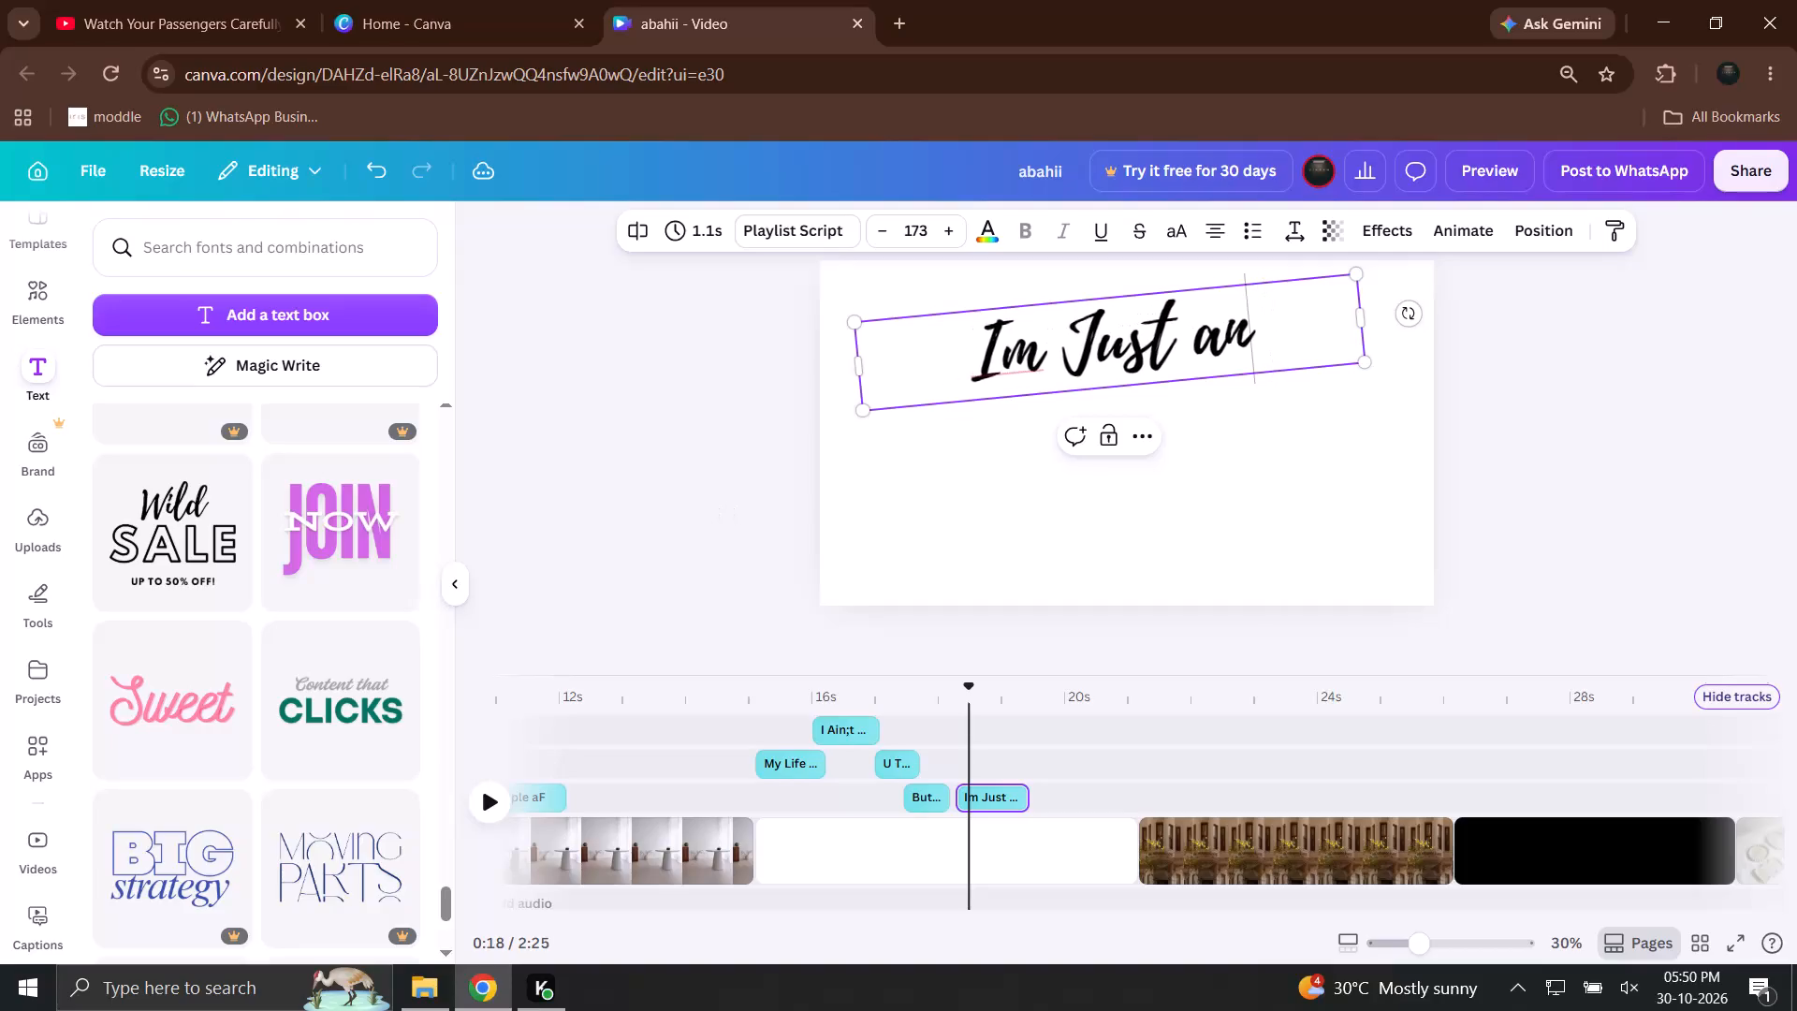
pyautogui.write('...')
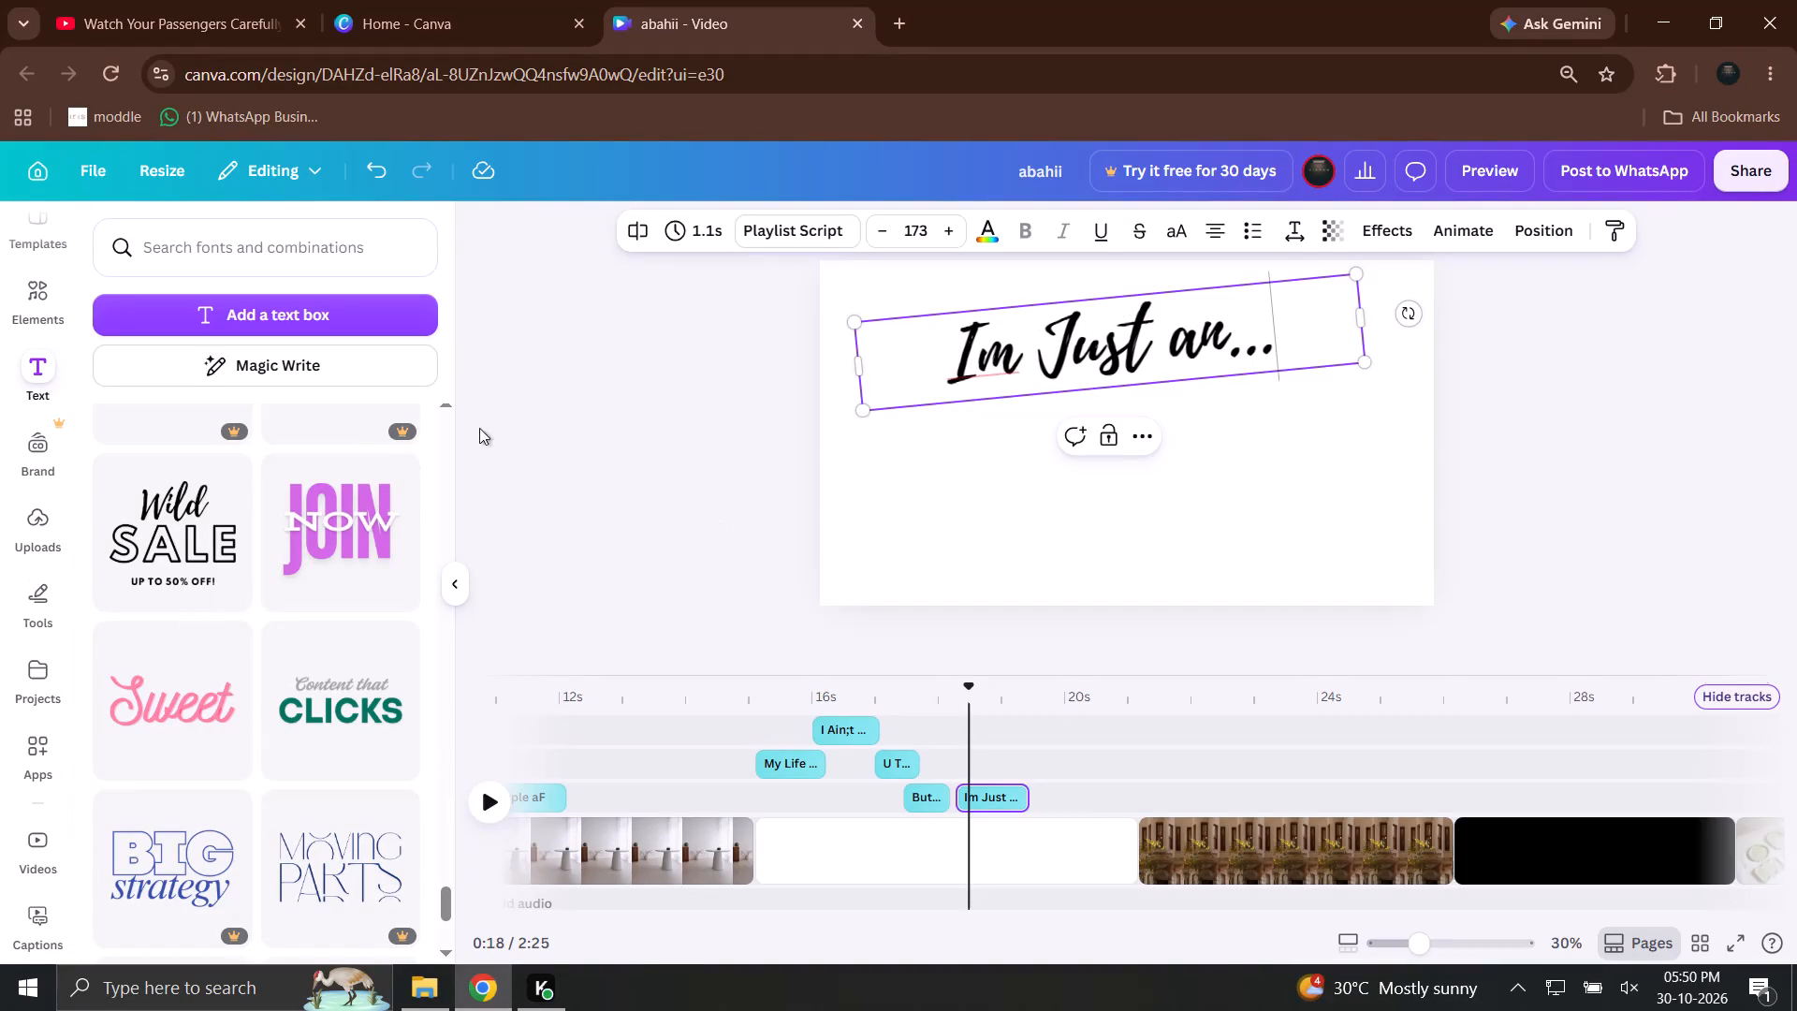
# Add the pink "Sweet" text style to the white clip and replace its text with "Ordinary Person".
pyautogui.moveTo(220, 704); pyautogui.dragTo(1070, 549)
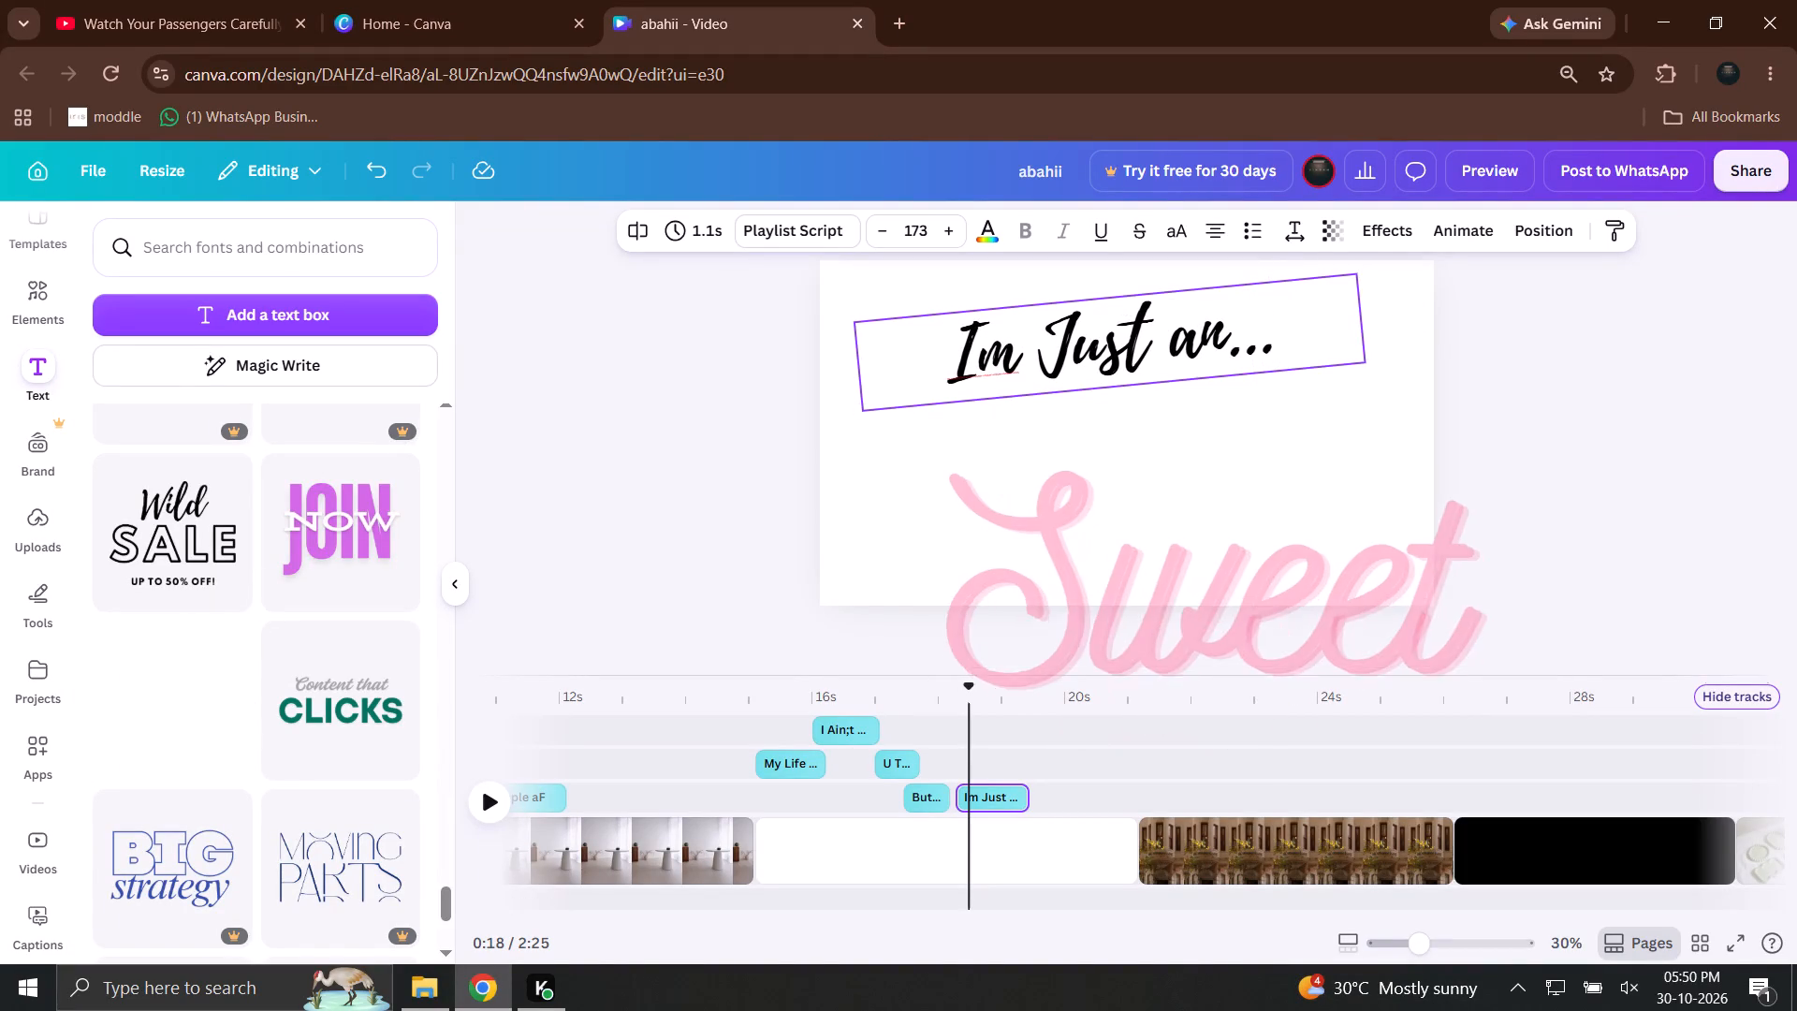
pyautogui.moveTo(1070, 549); pyautogui.dragTo(1013, 505)
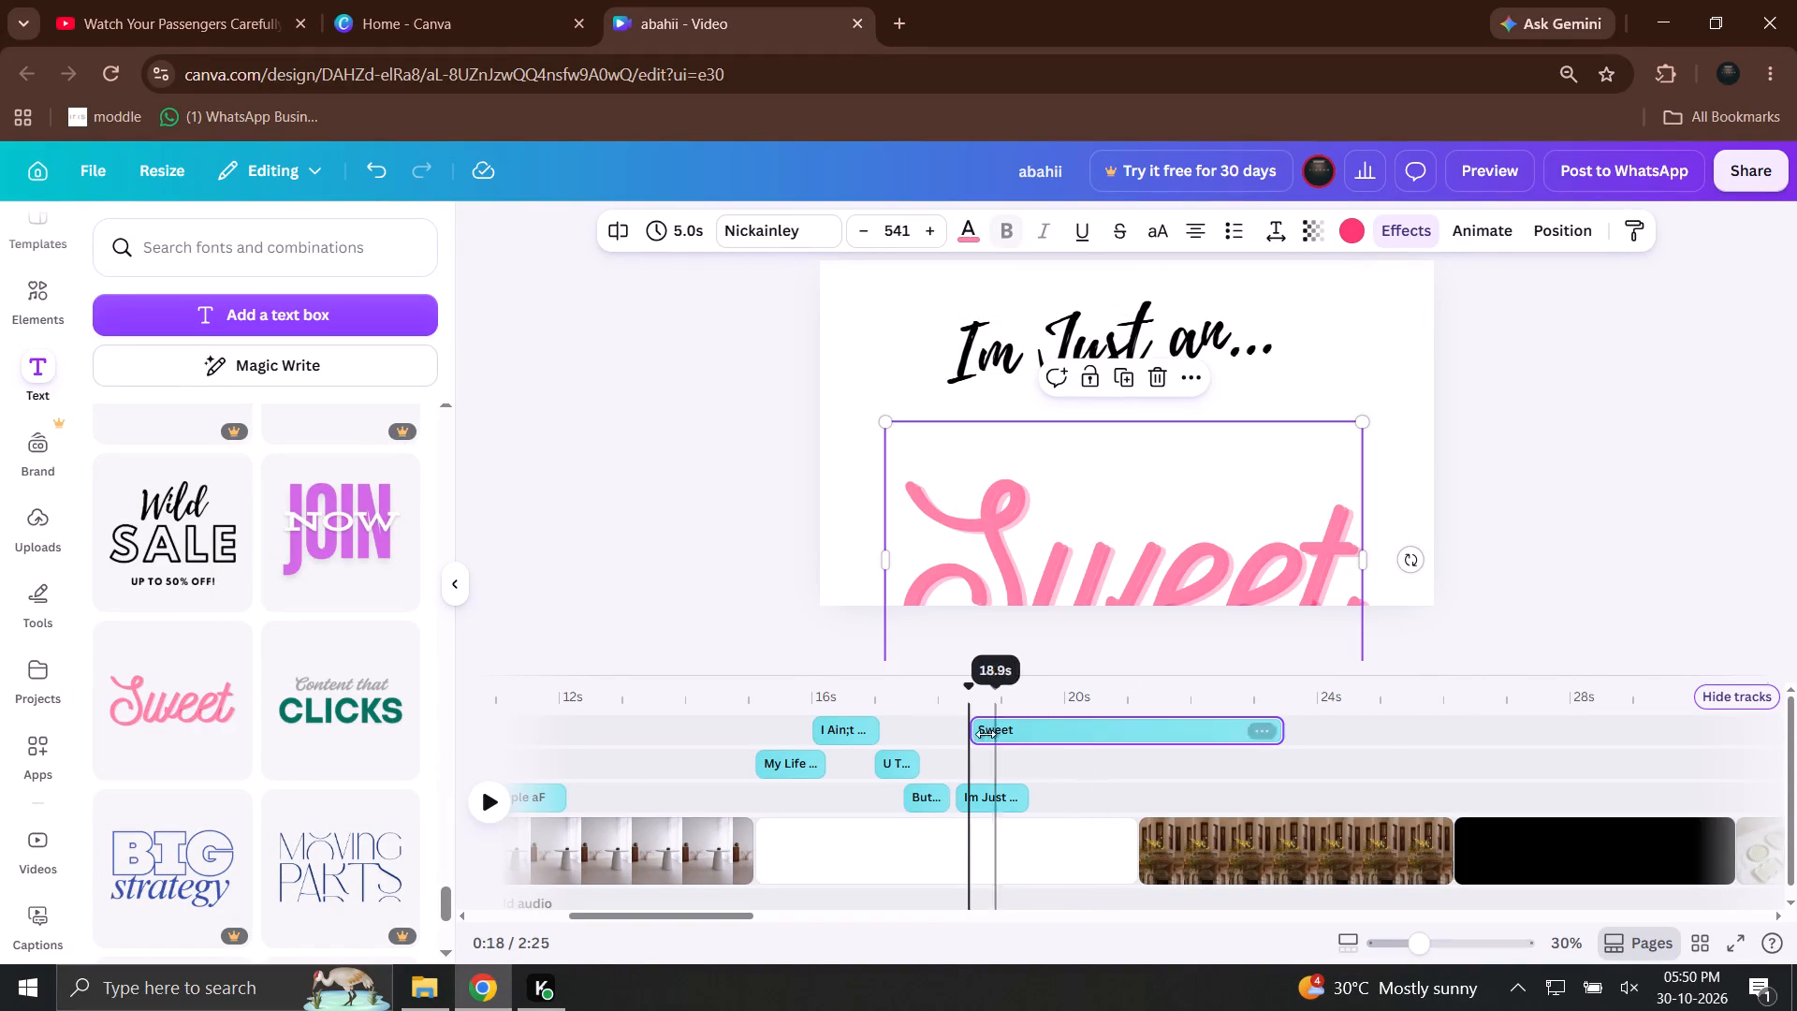
pyautogui.doubleClick(1097, 508)
pyautogui.hotkey('ctrl', 'a')
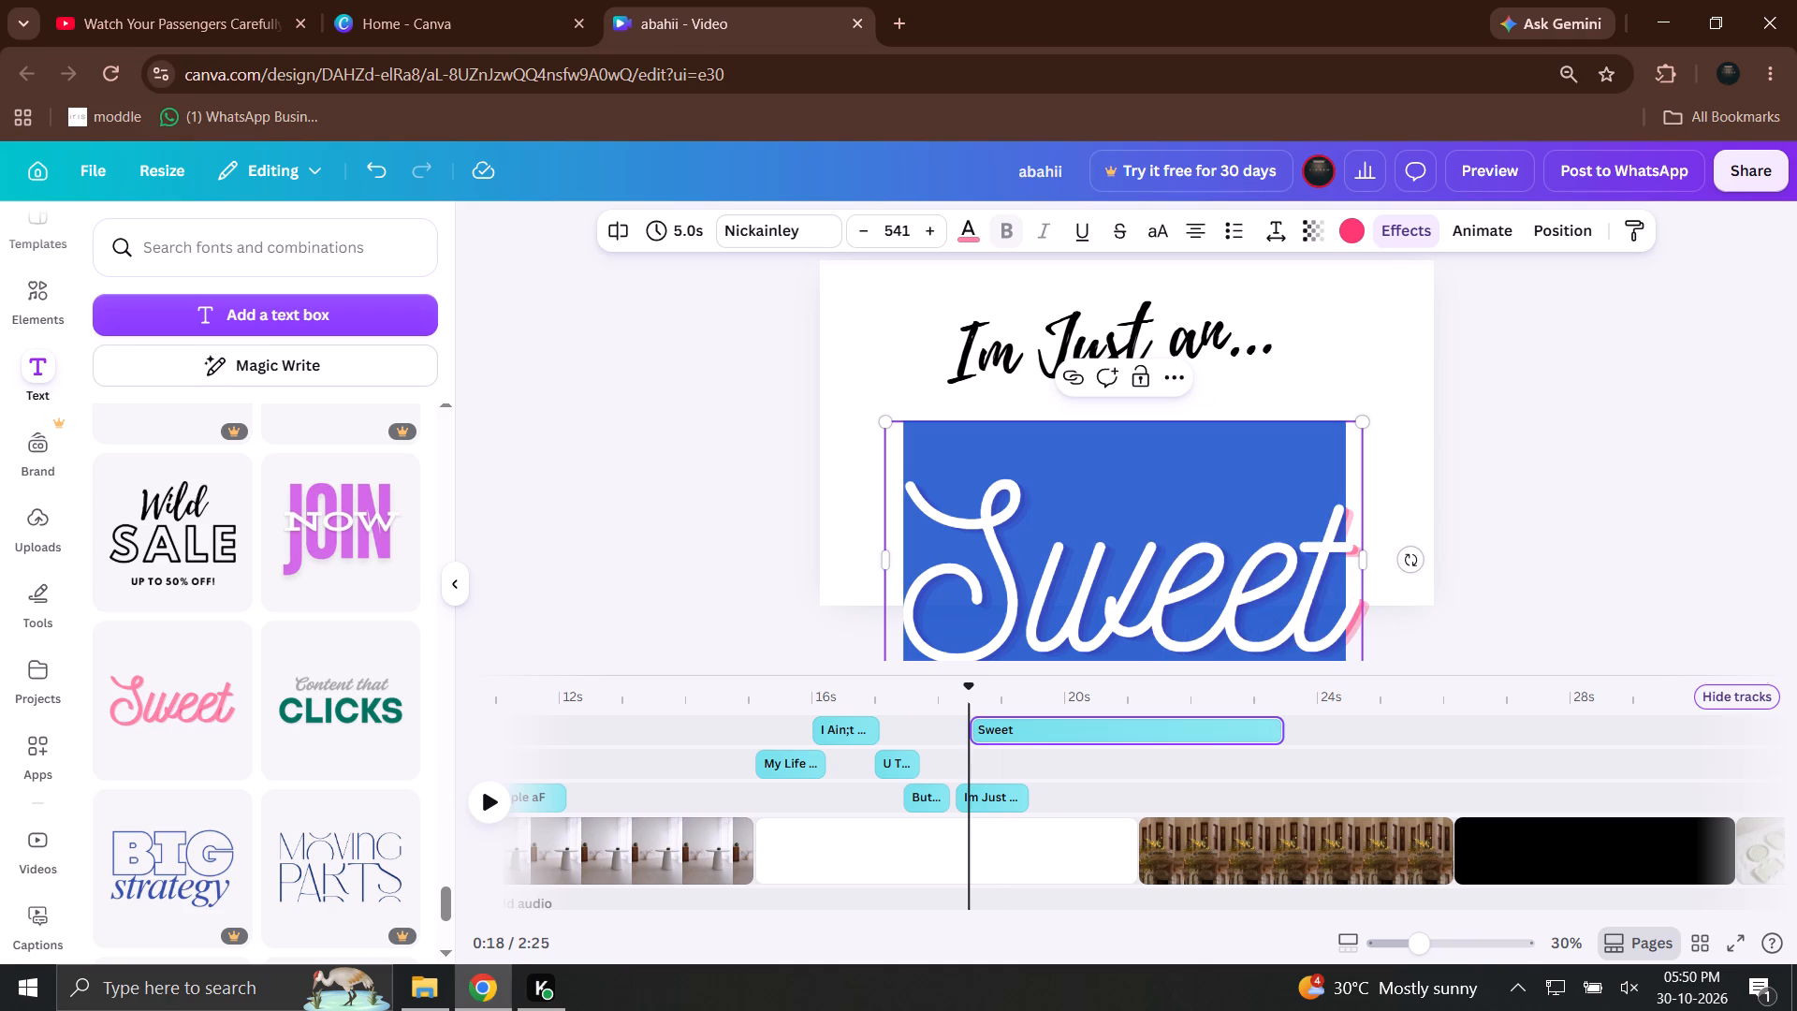
pyautogui.write('ORd')
pyautogui.press('BackSpace')
pyautogui.press('BackSpace')
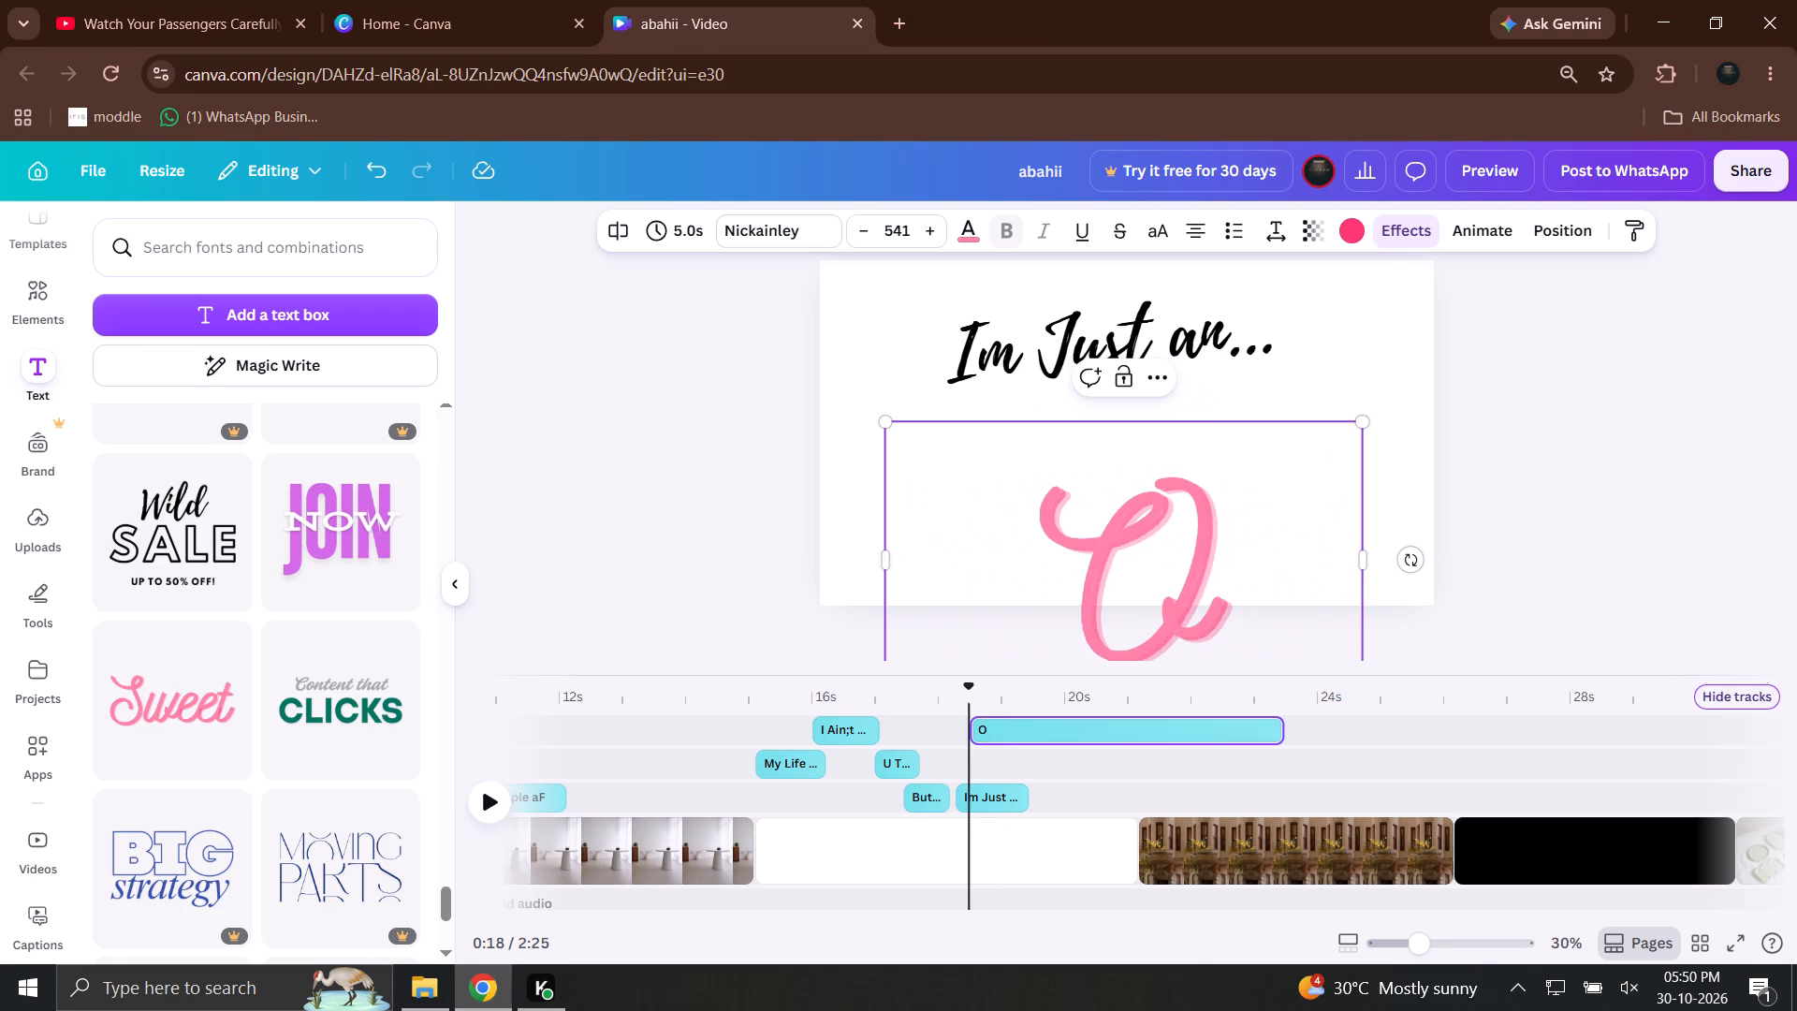
pyautogui.write('rdinar')
pyautogui.write('y')
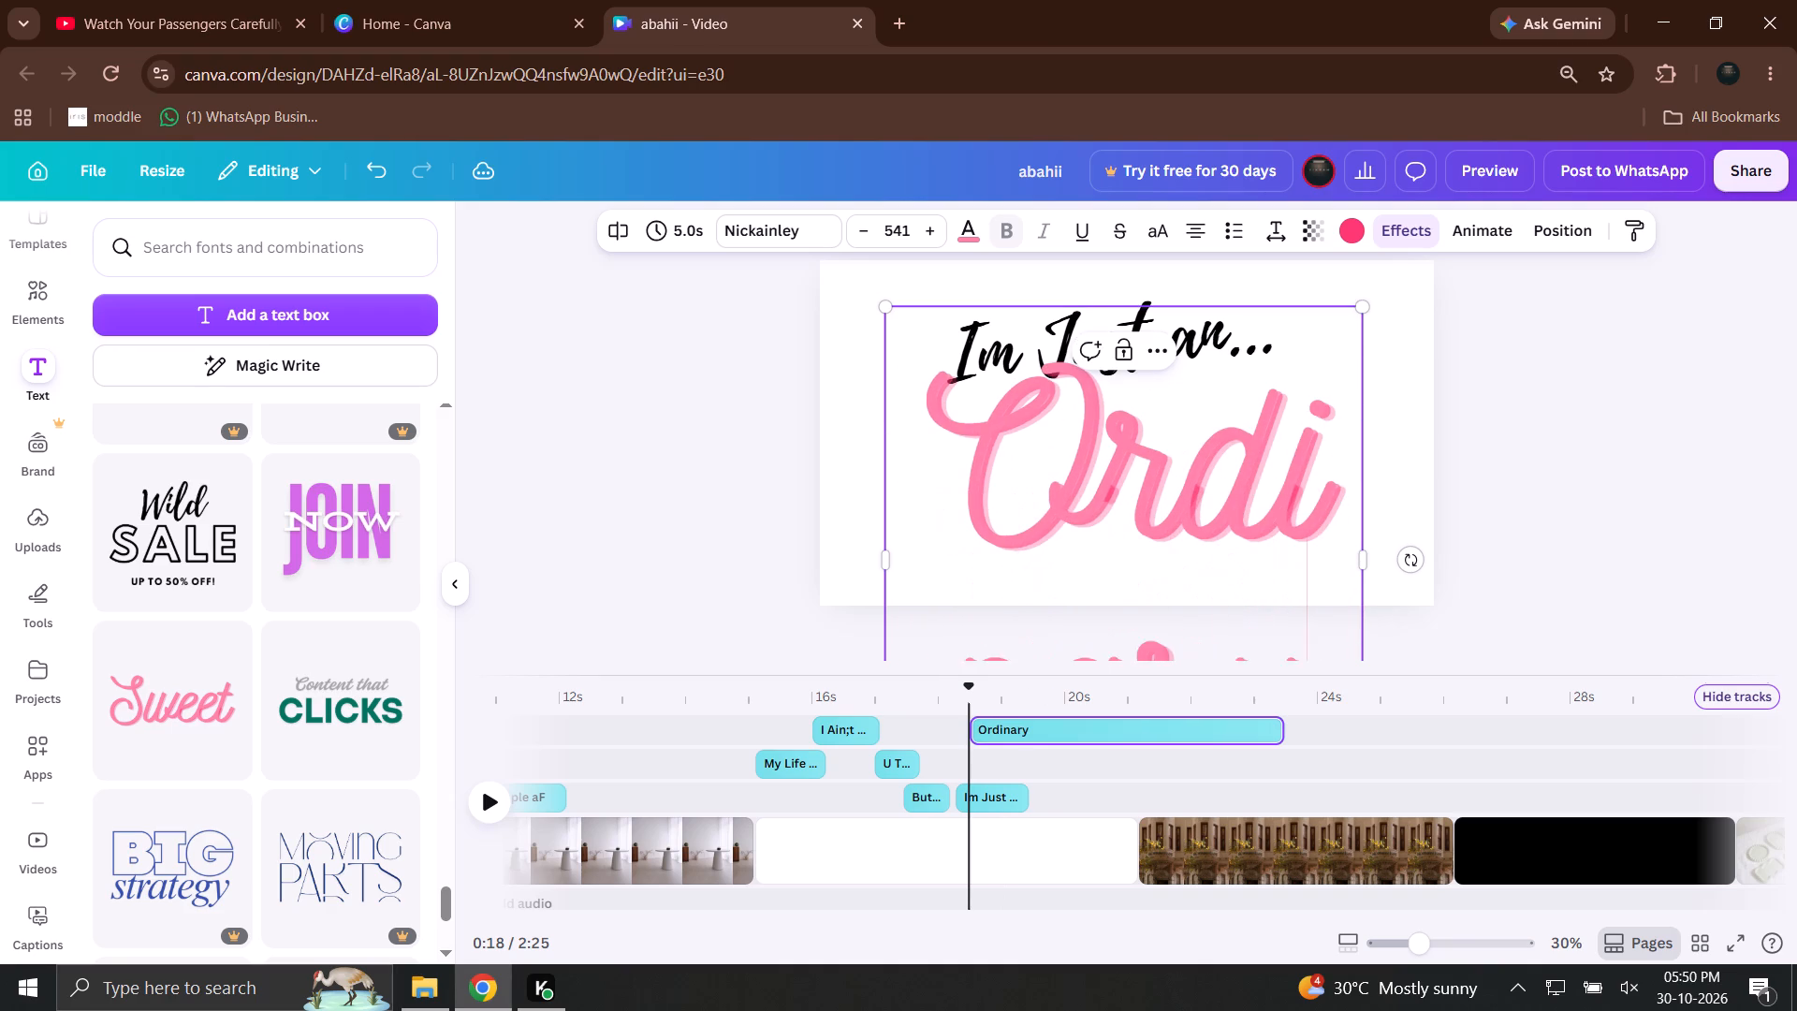
pyautogui.press('space')
pyautogui.write('Per')
pyautogui.write('son')
# Widen the "Ordinary Person" text box, scale it down to font size 276 on two lines, and place it below "Im Just an...".
pyautogui.moveTo(1372, 437); pyautogui.dragTo(1628, 468)
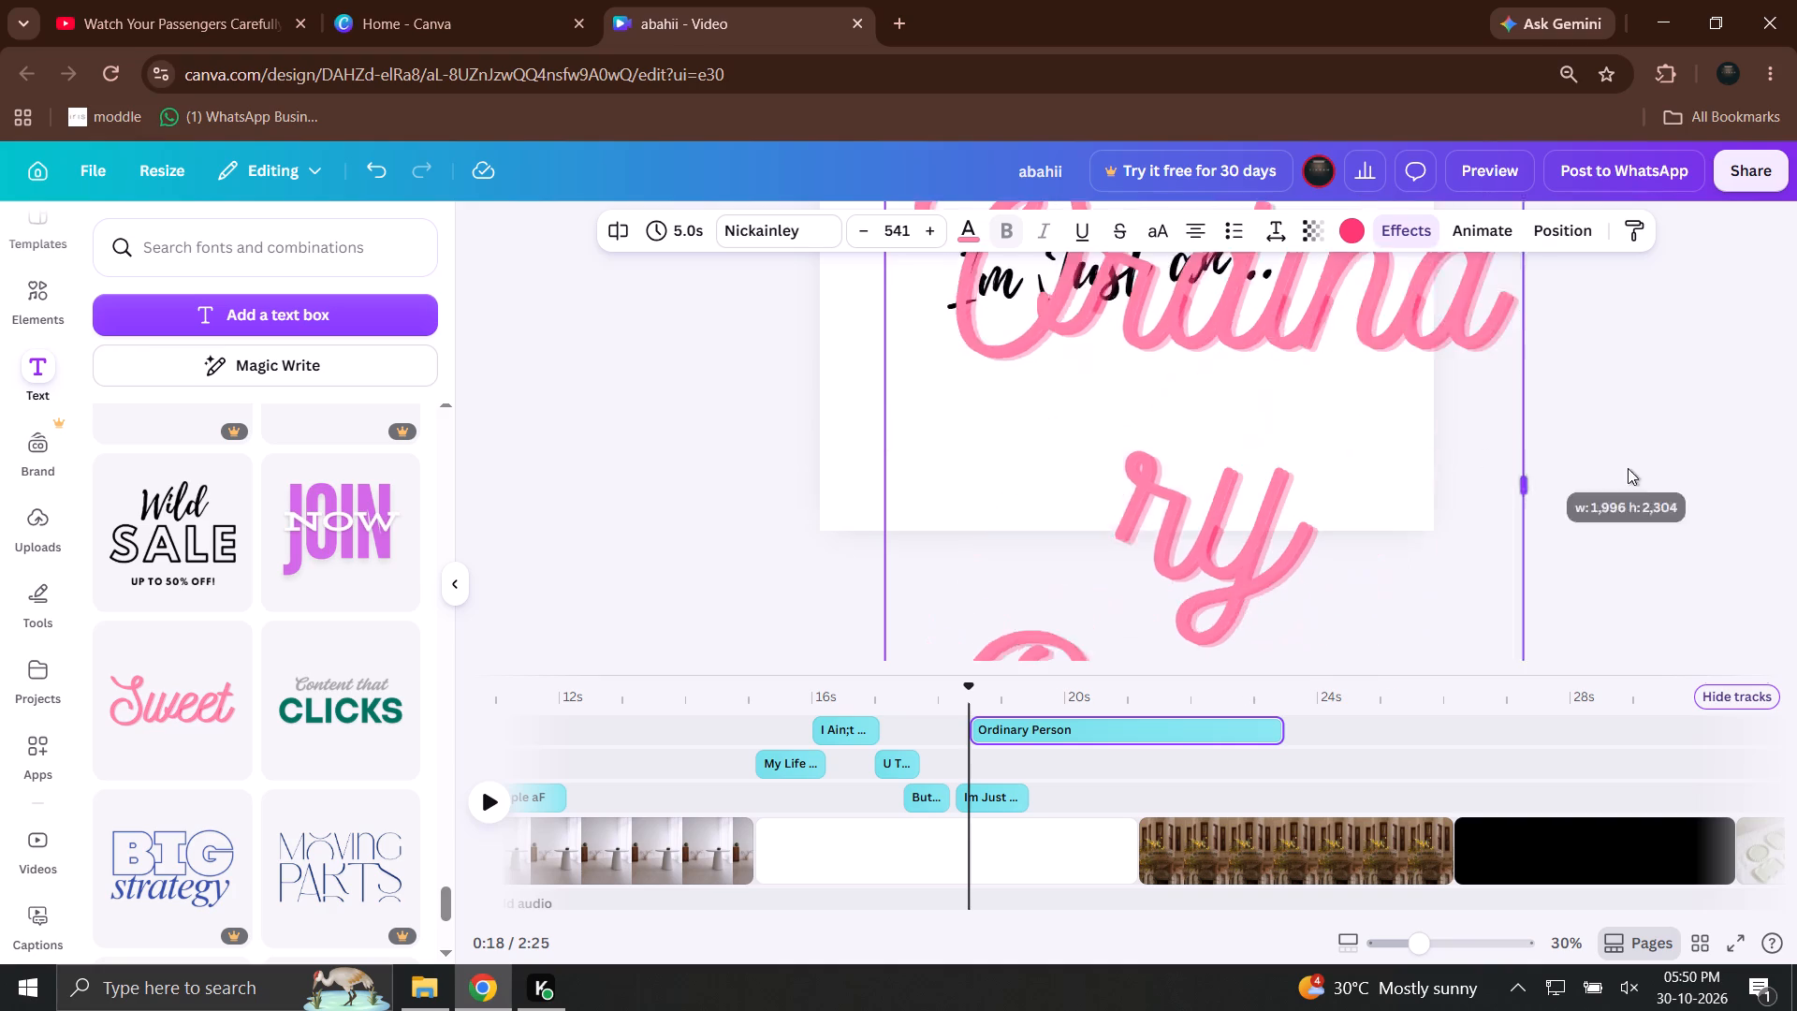
pyautogui.moveTo(1628, 468); pyautogui.dragTo(1670, 472)
pyautogui.moveTo(1666, 308); pyautogui.dragTo(1345, 476)
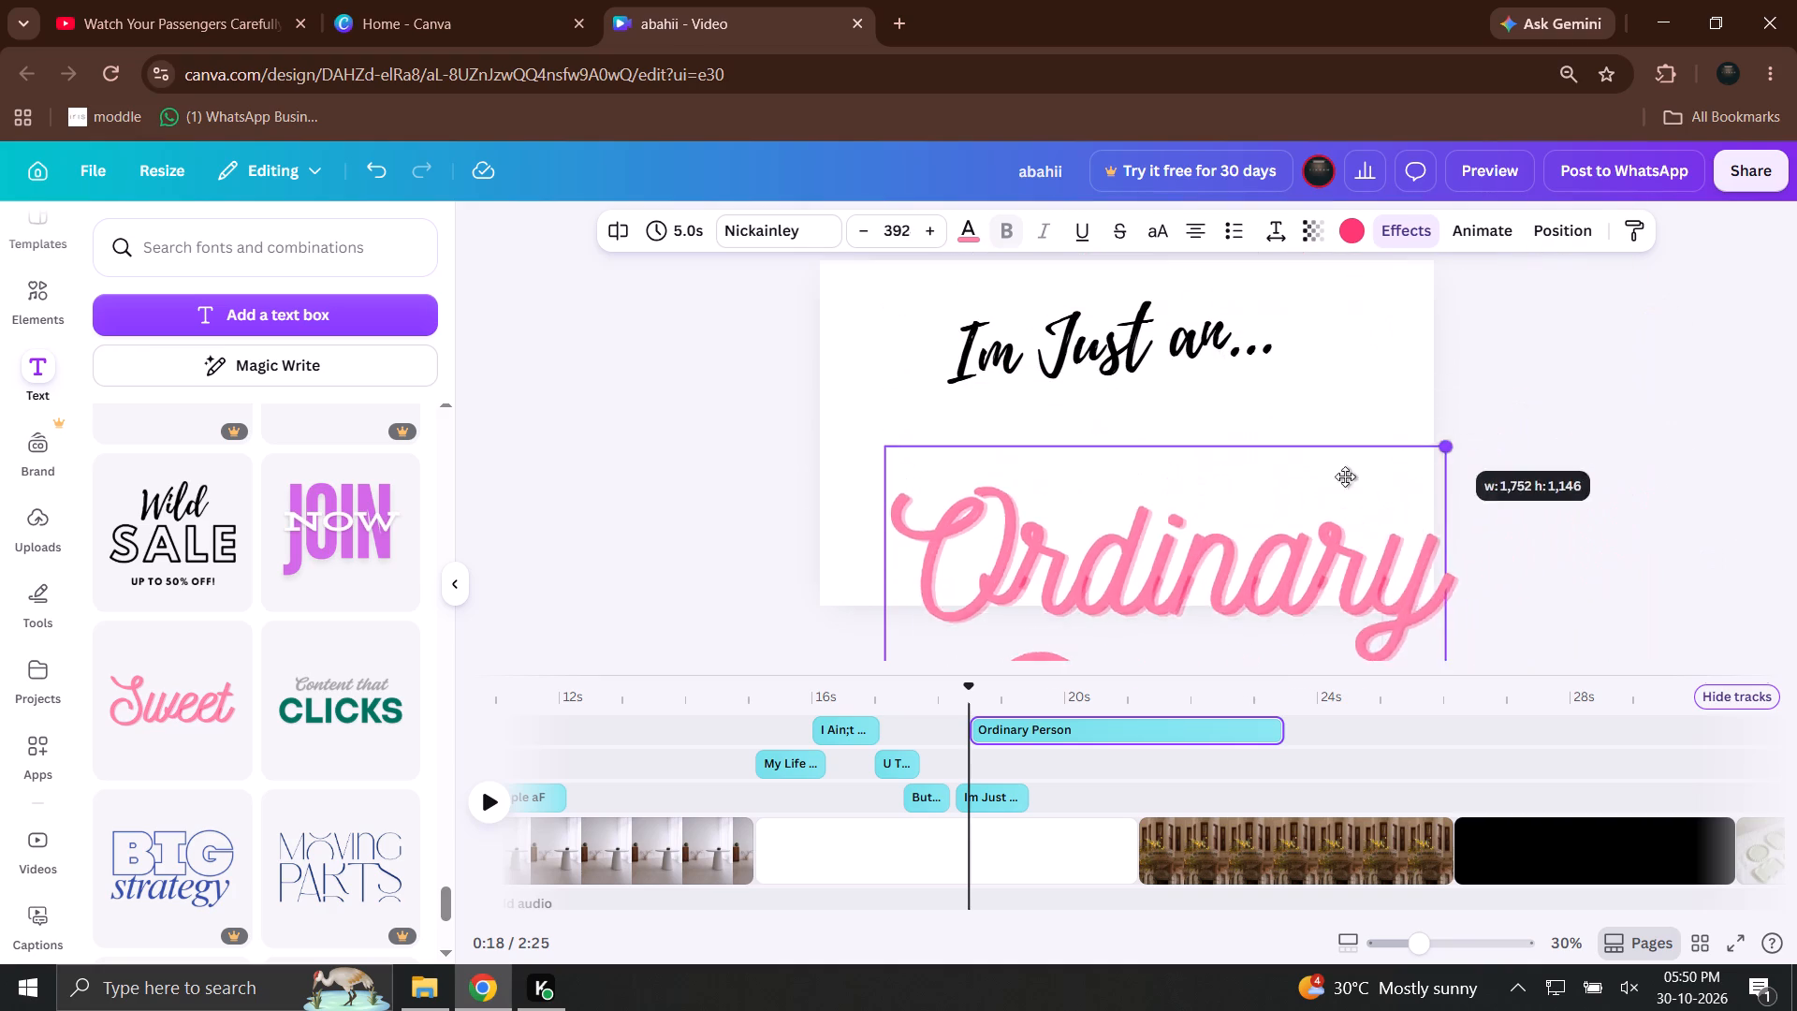
pyautogui.moveTo(1345, 476); pyautogui.dragTo(1267, 525)
pyautogui.moveTo(1180, 629); pyautogui.dragTo(1210, 560)
pyautogui.click(1381, 559)
pyautogui.moveTo(1127, 613); pyautogui.dragTo(1136, 603)
pyautogui.moveTo(1075, 592); pyautogui.dragTo(1111, 405)
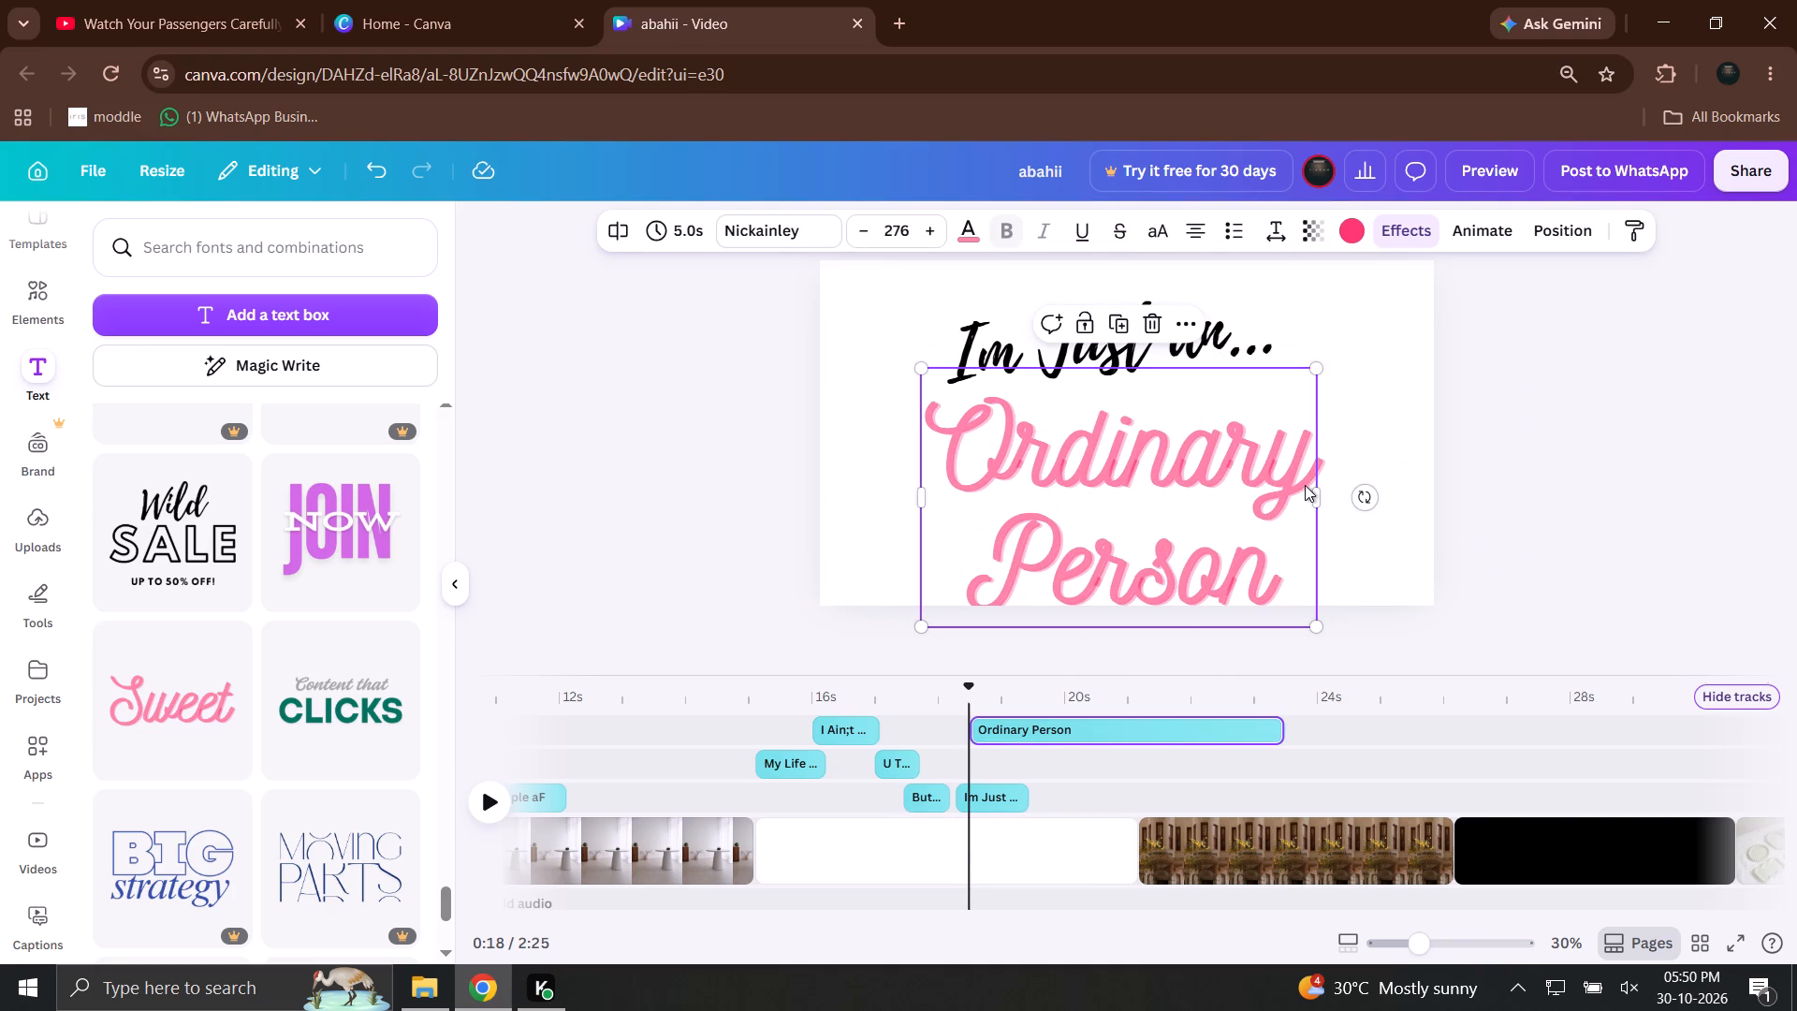
# Arrange the two captions diagonally, with "Im Just an..." at the frame's upper left and "Ordinary Person" at its lower right.
pyautogui.moveTo(1324, 497); pyautogui.dragTo(1529, 506)
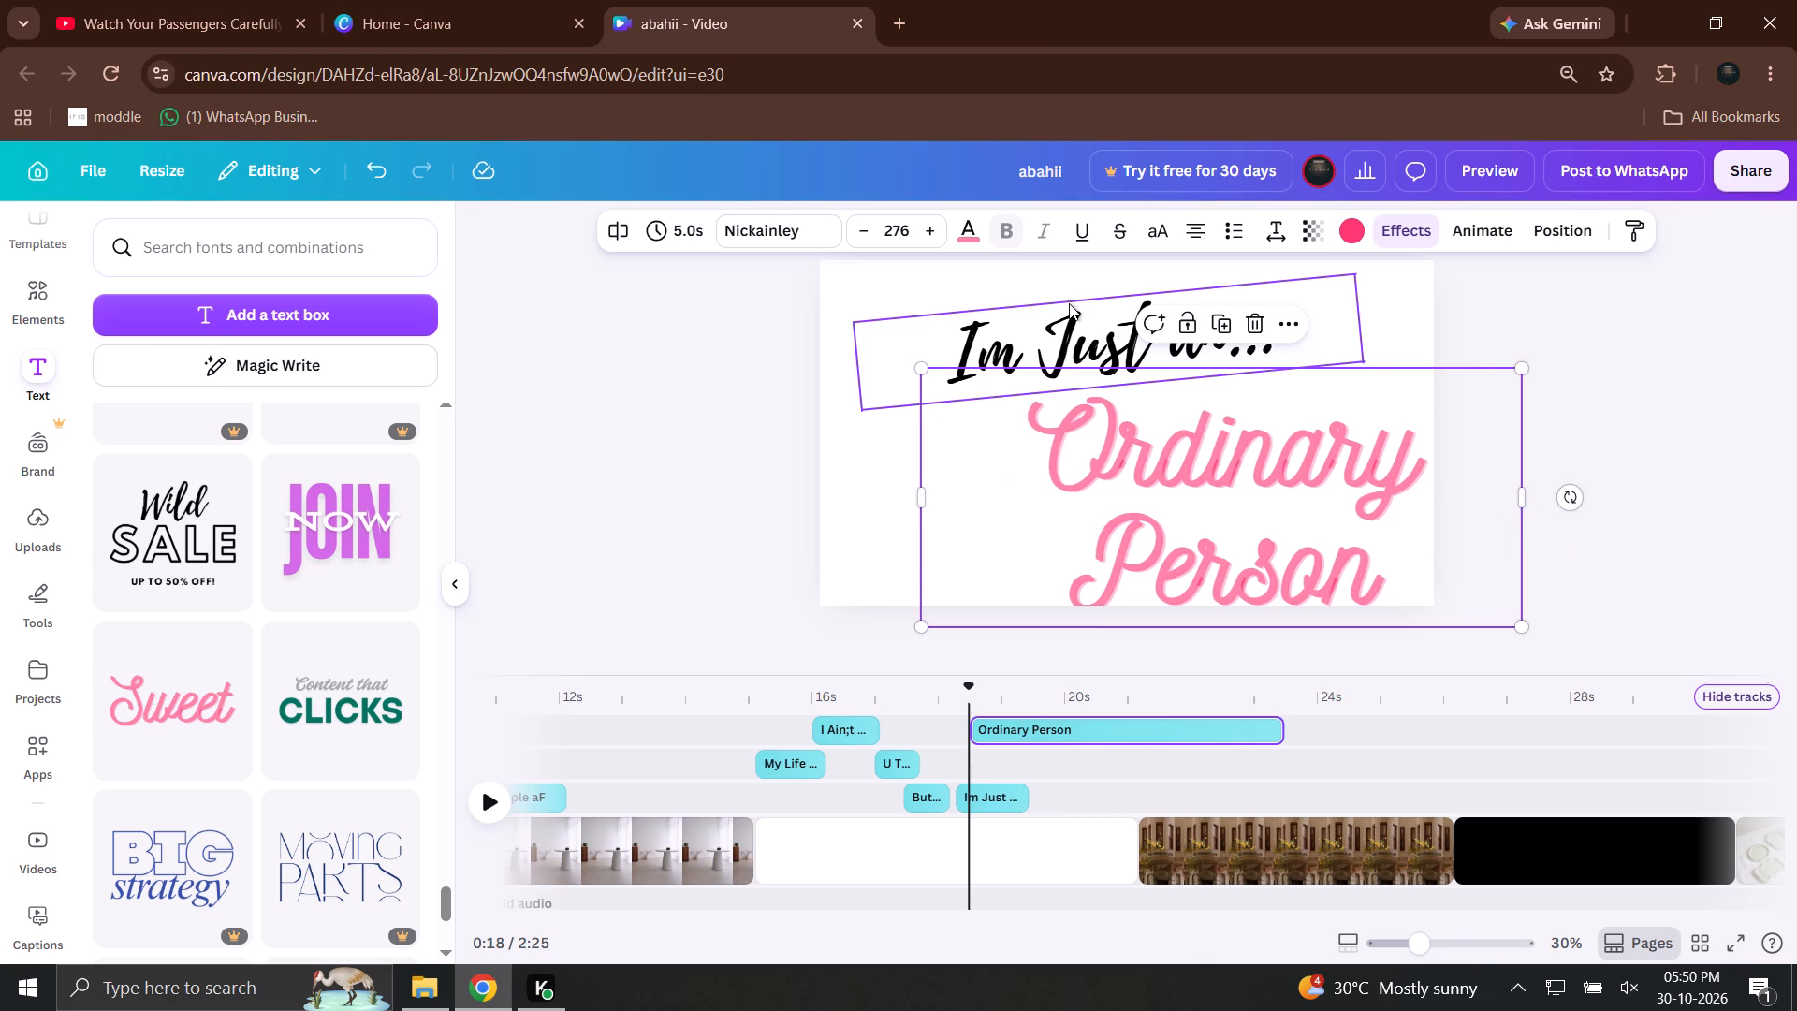
pyautogui.moveTo(1069, 303); pyautogui.dragTo(1066, 277)
pyautogui.moveTo(1169, 485); pyautogui.dragTo(1062, 486)
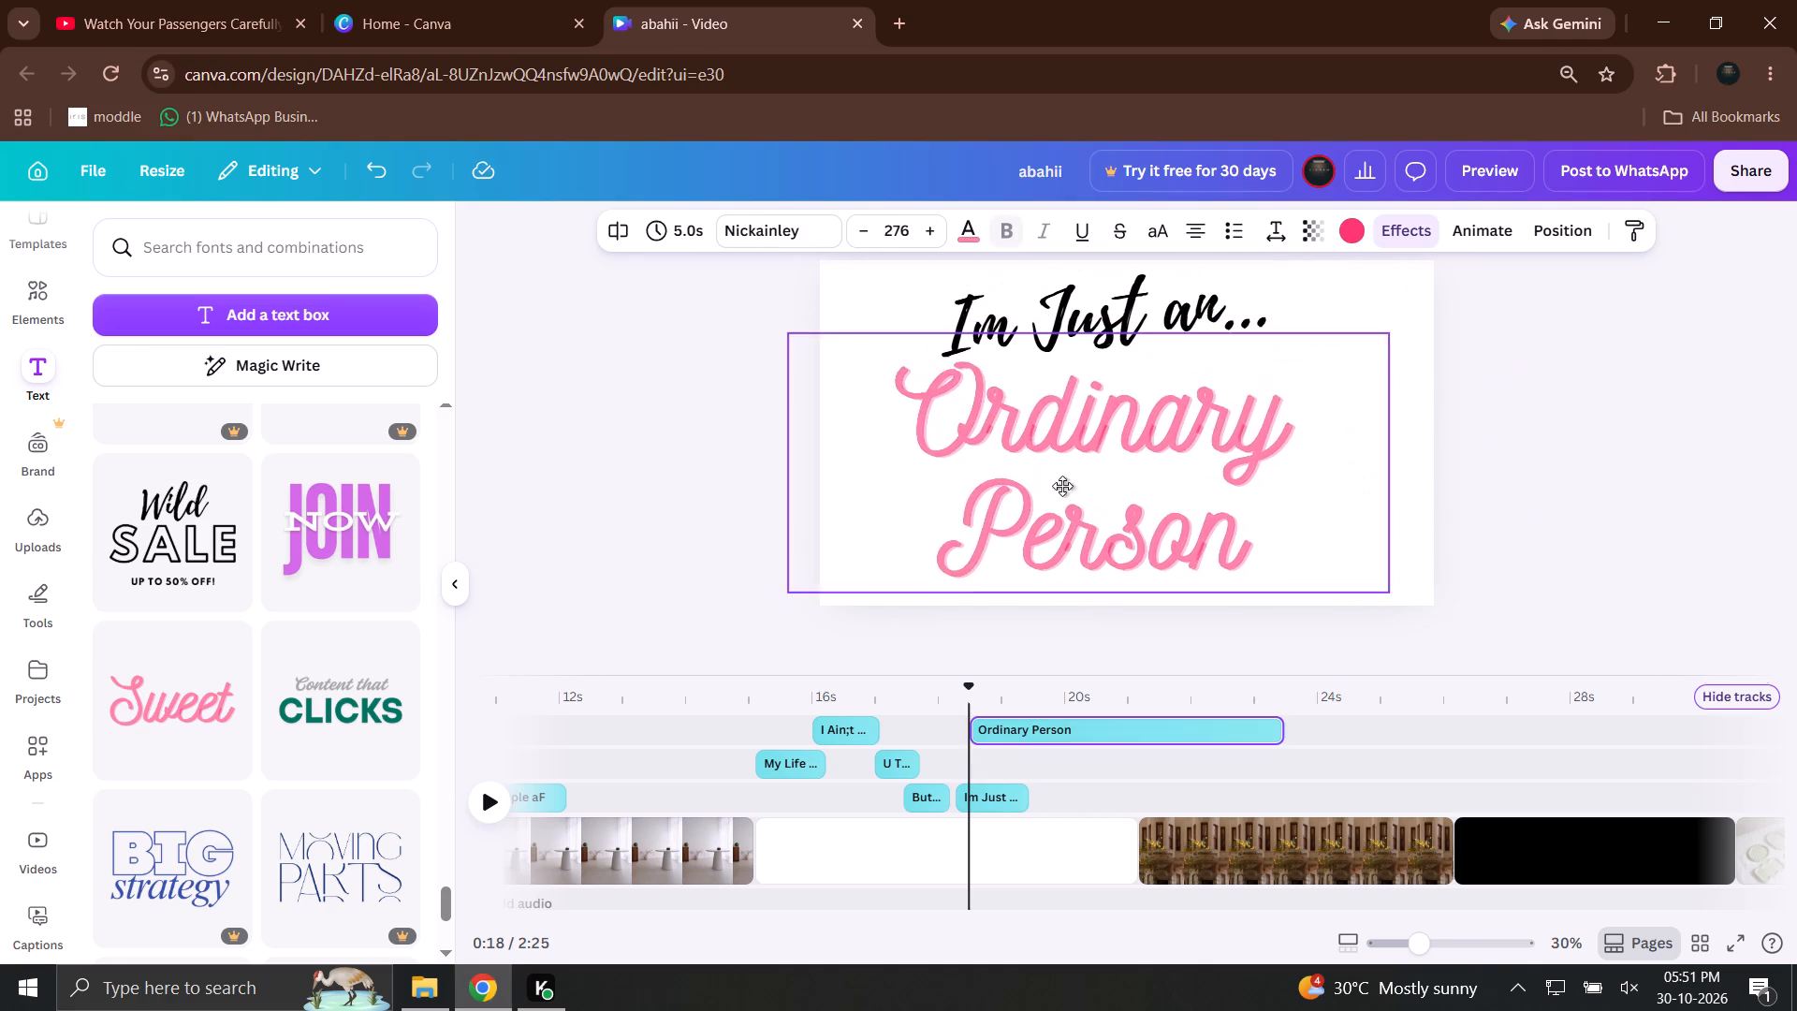
pyautogui.moveTo(1062, 486); pyautogui.dragTo(1092, 471)
pyautogui.click(1744, 536)
pyautogui.moveTo(1302, 515); pyautogui.dragTo(1325, 515)
pyautogui.moveTo(1040, 300); pyautogui.dragTo(958, 318)
pyautogui.click(1583, 425)
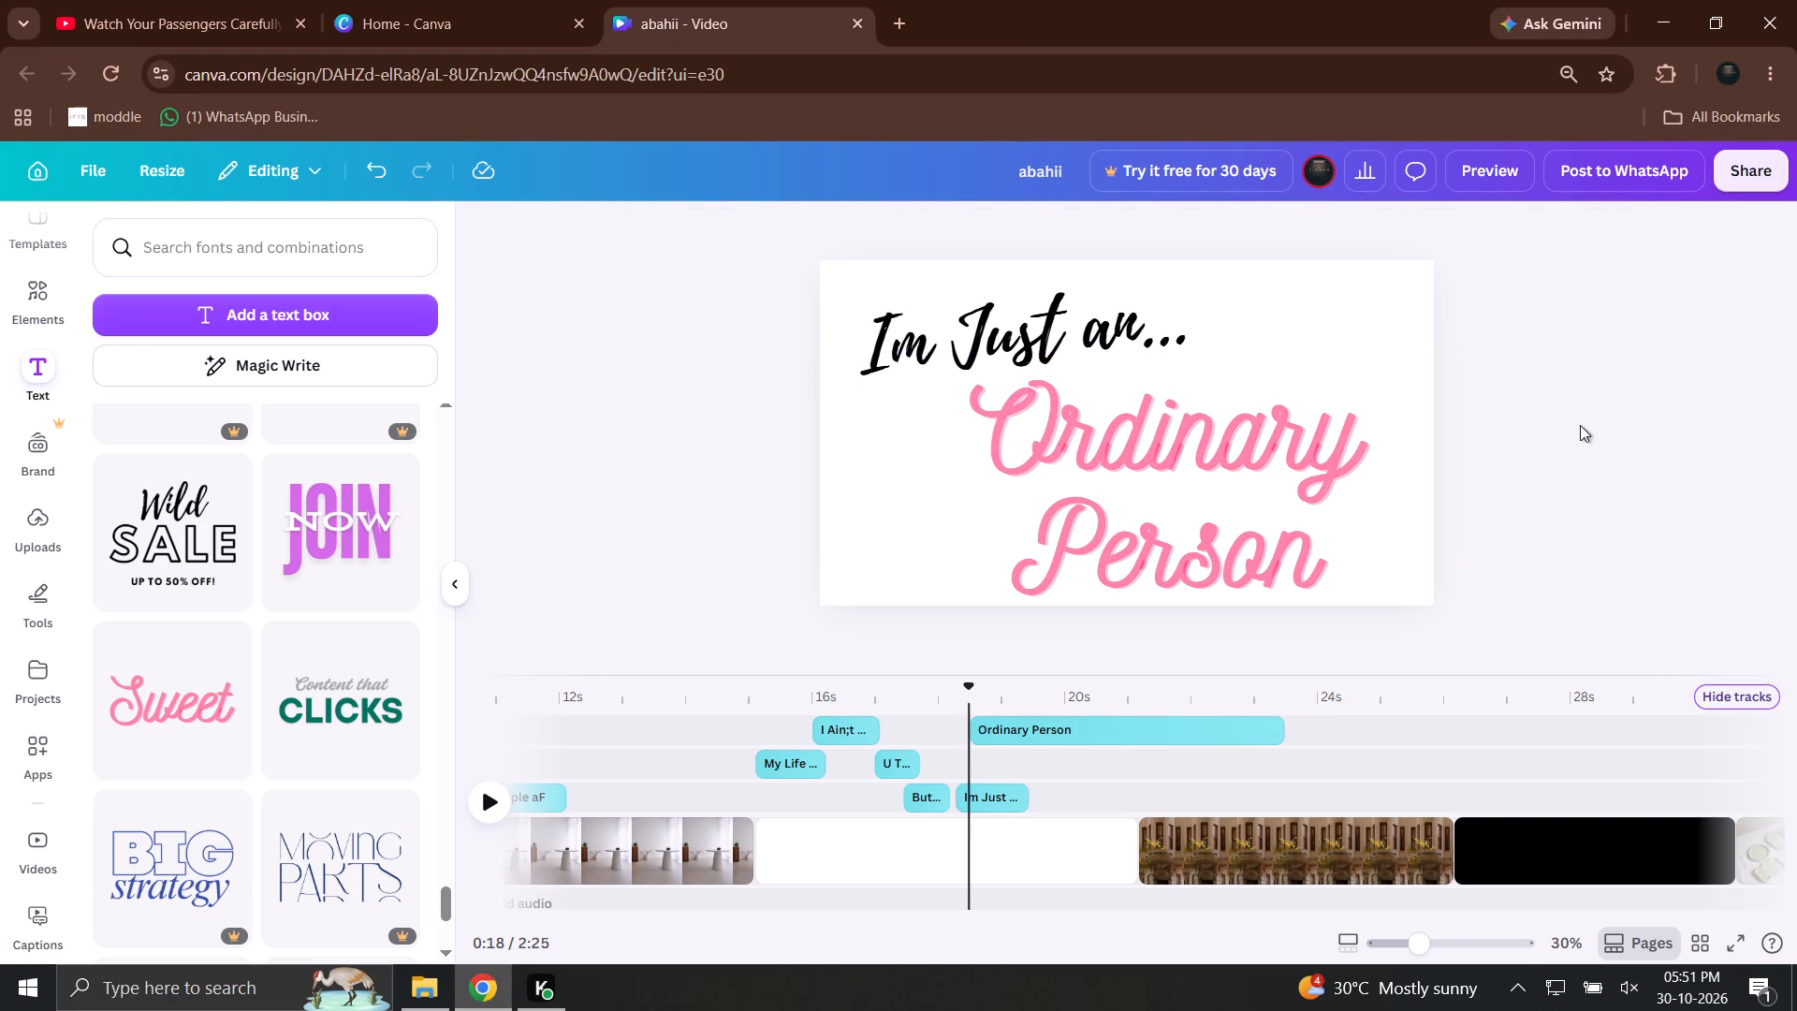
# Play back the white clip from about 14 seconds to check the caption timings against the audio.
pyautogui.click(730, 701)
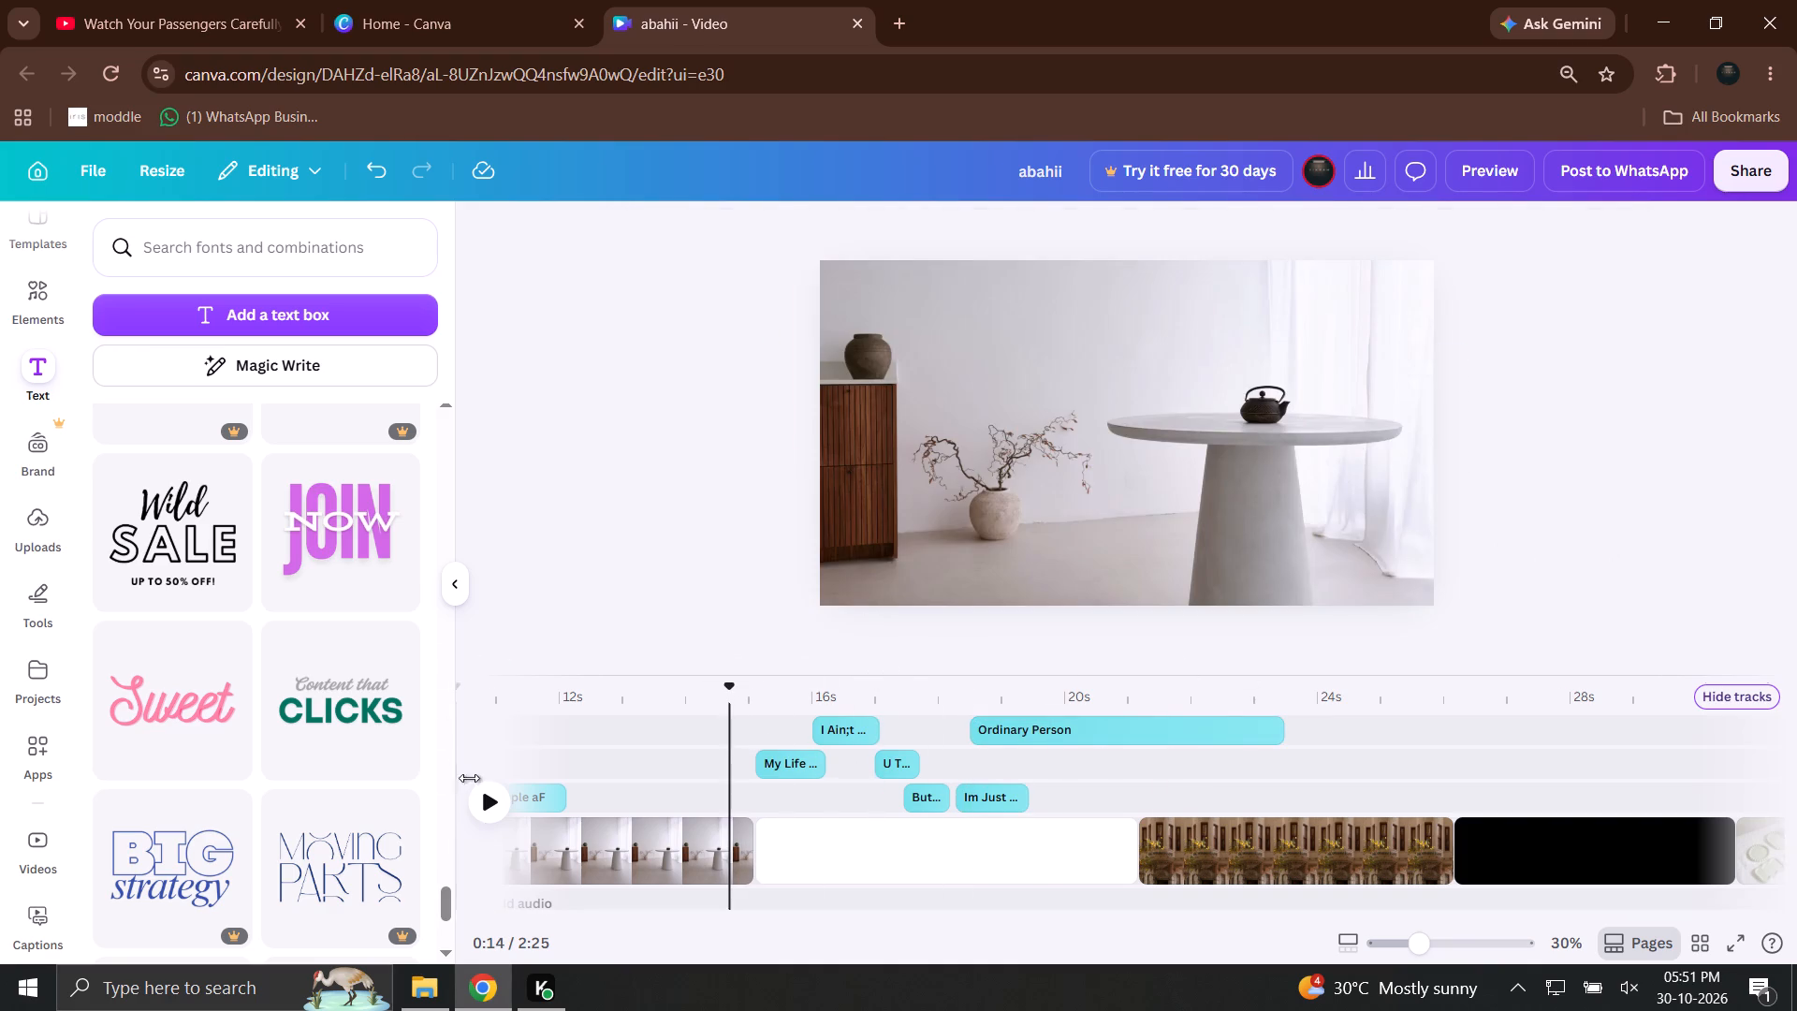
pyautogui.click(481, 806)
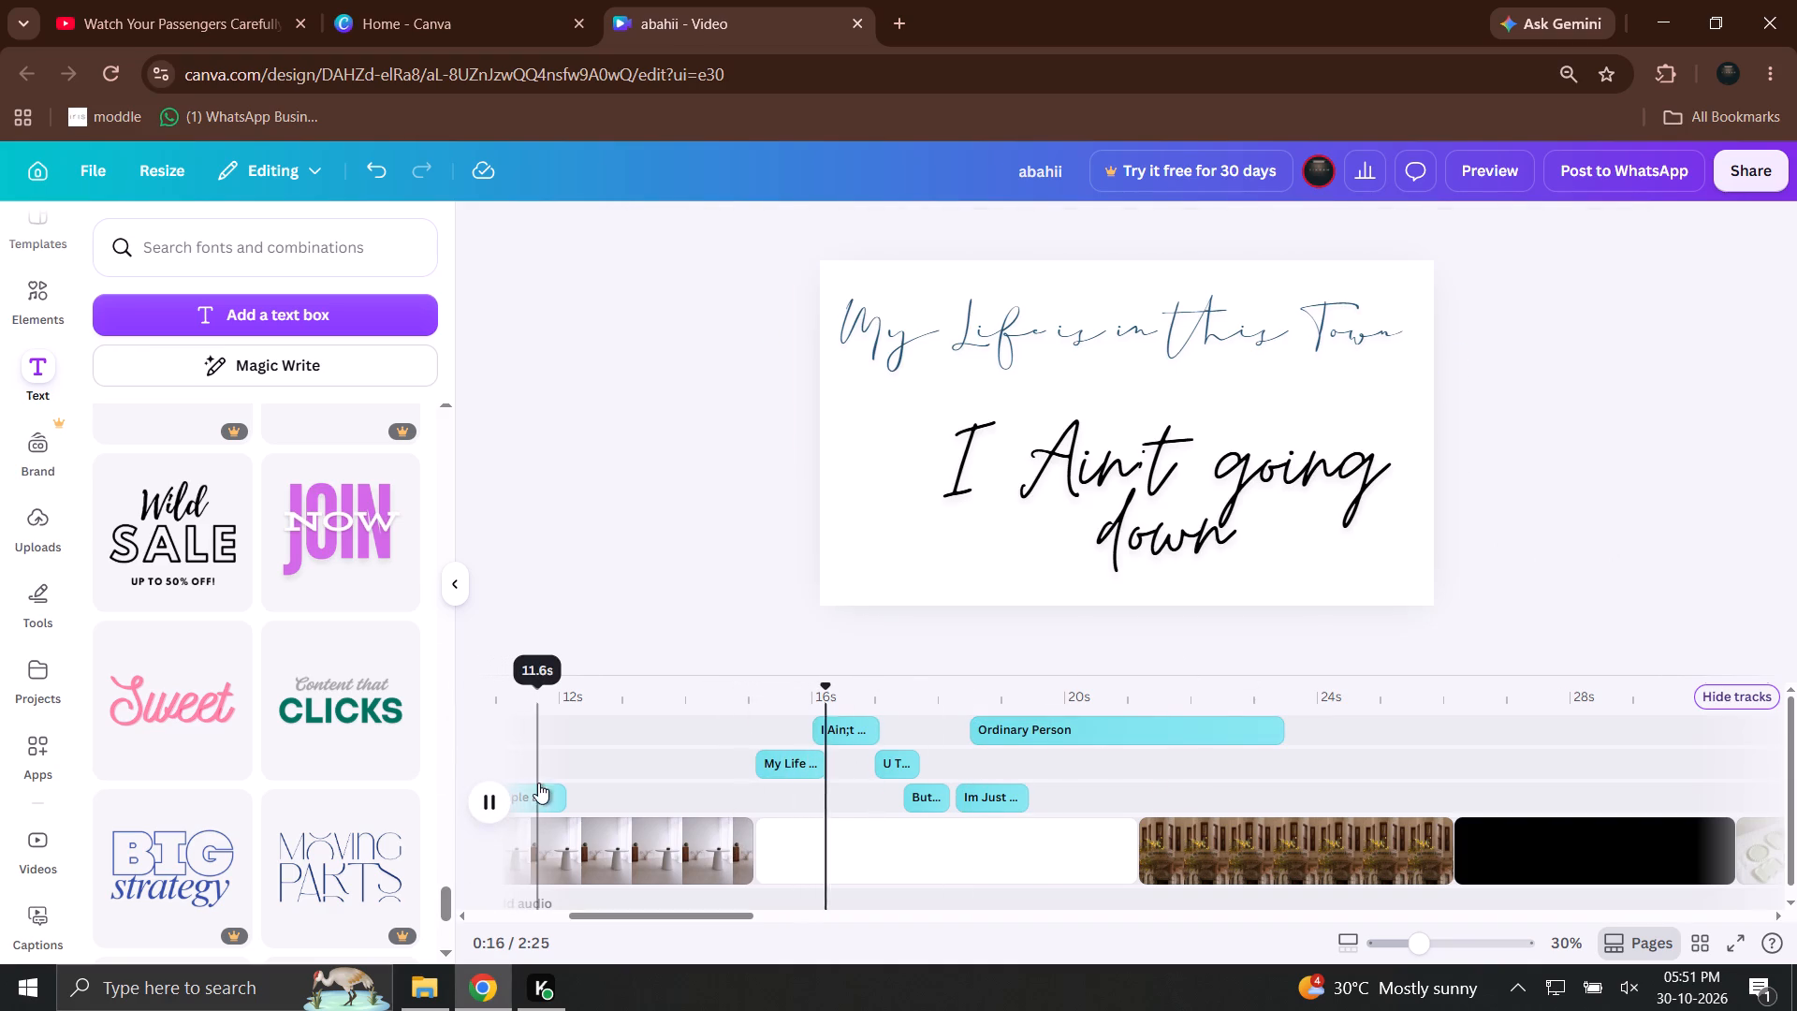
pyautogui.click(715, 692)
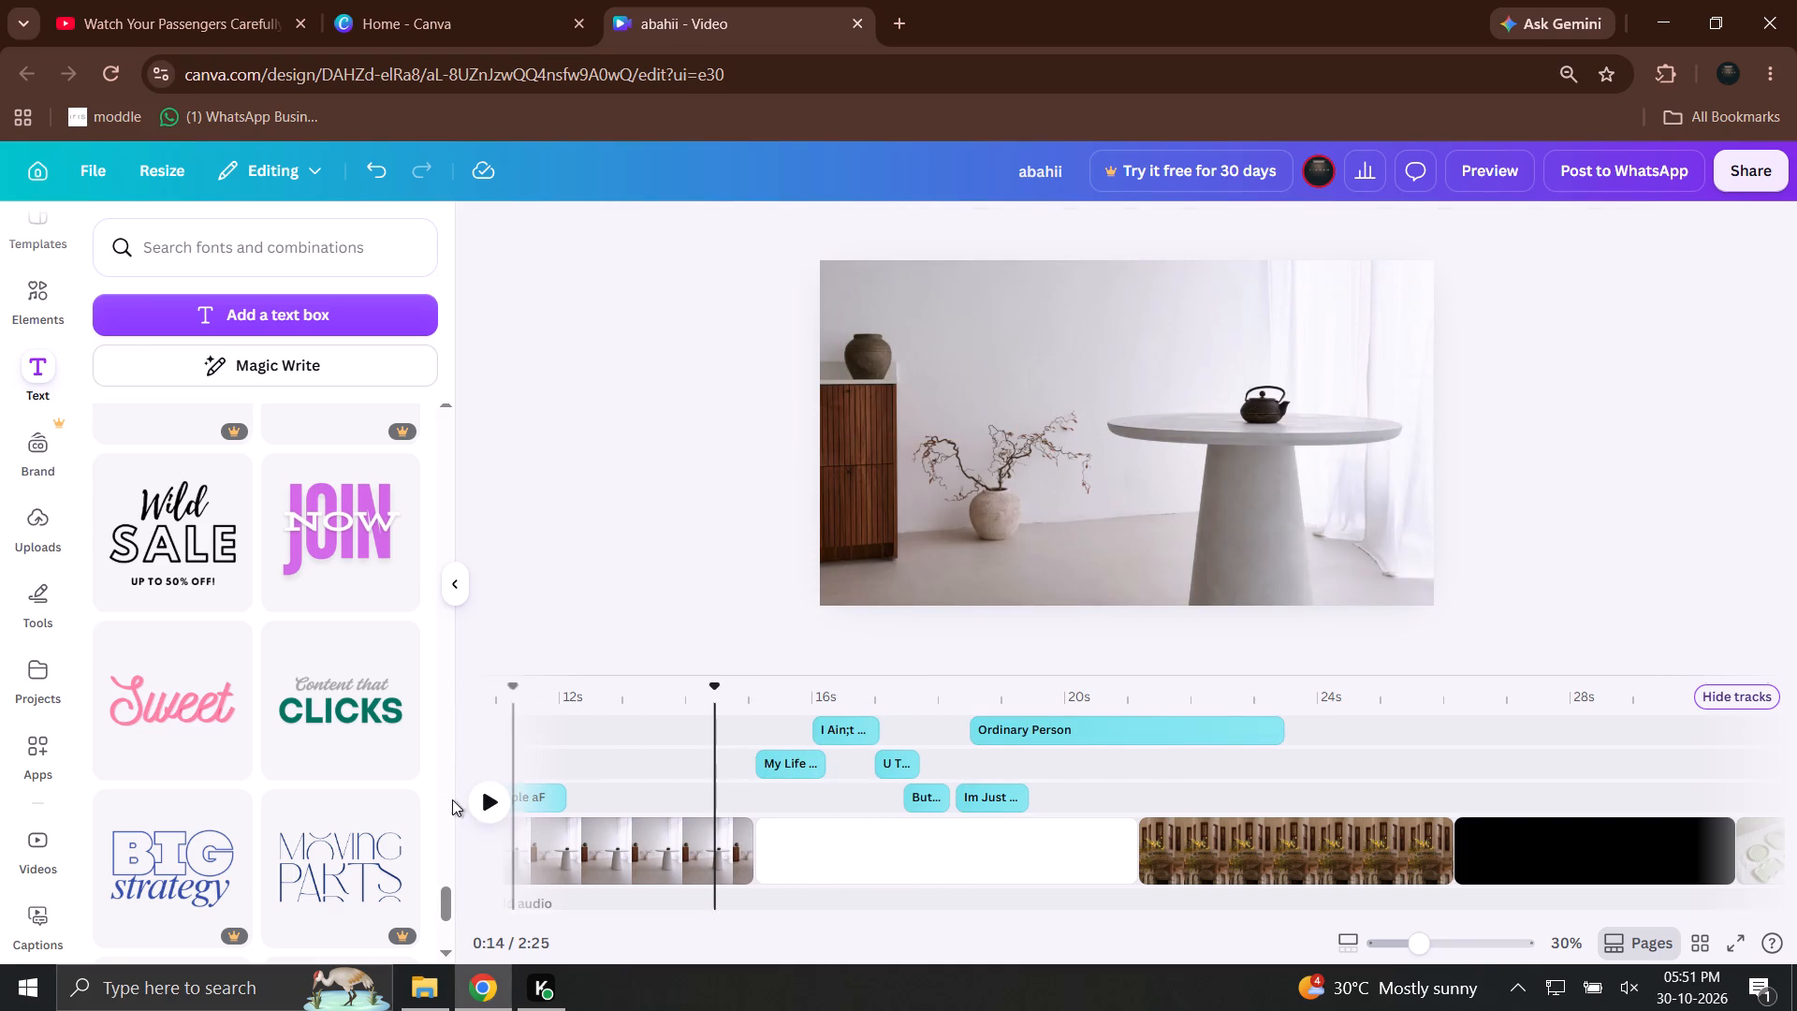
pyautogui.click(452, 799)
pyautogui.click(475, 799)
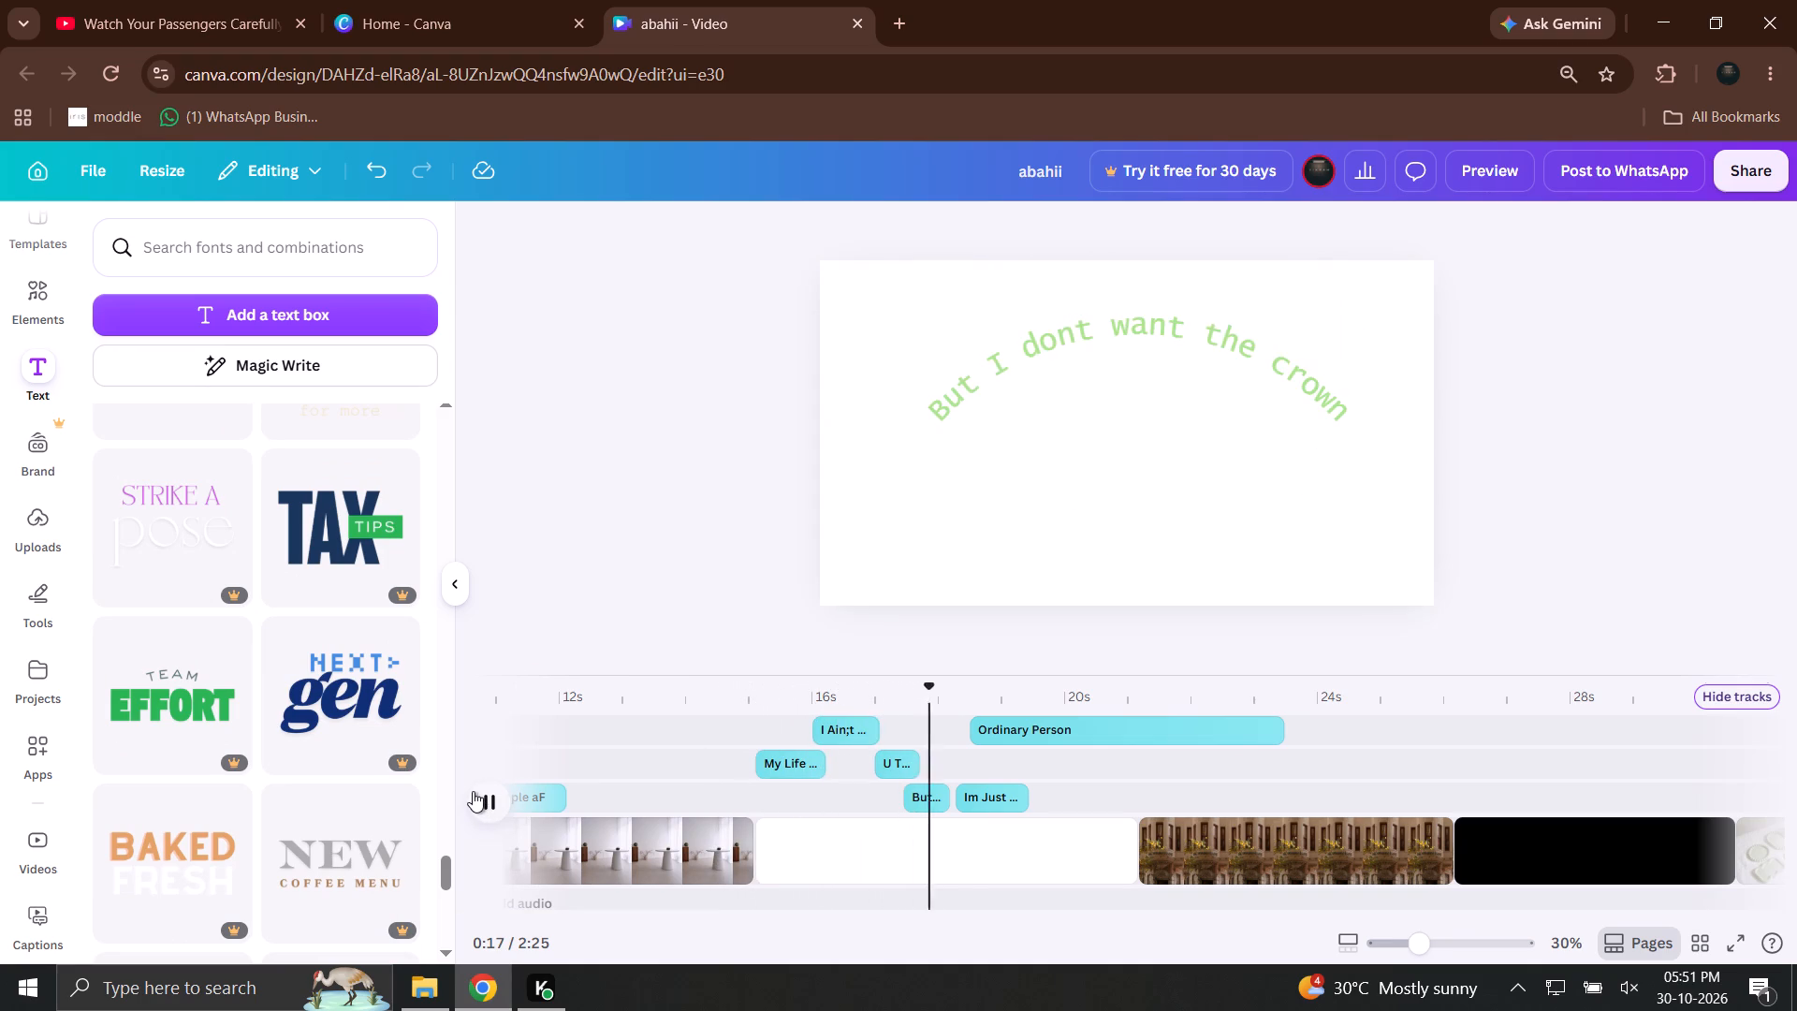
pyautogui.click(473, 791)
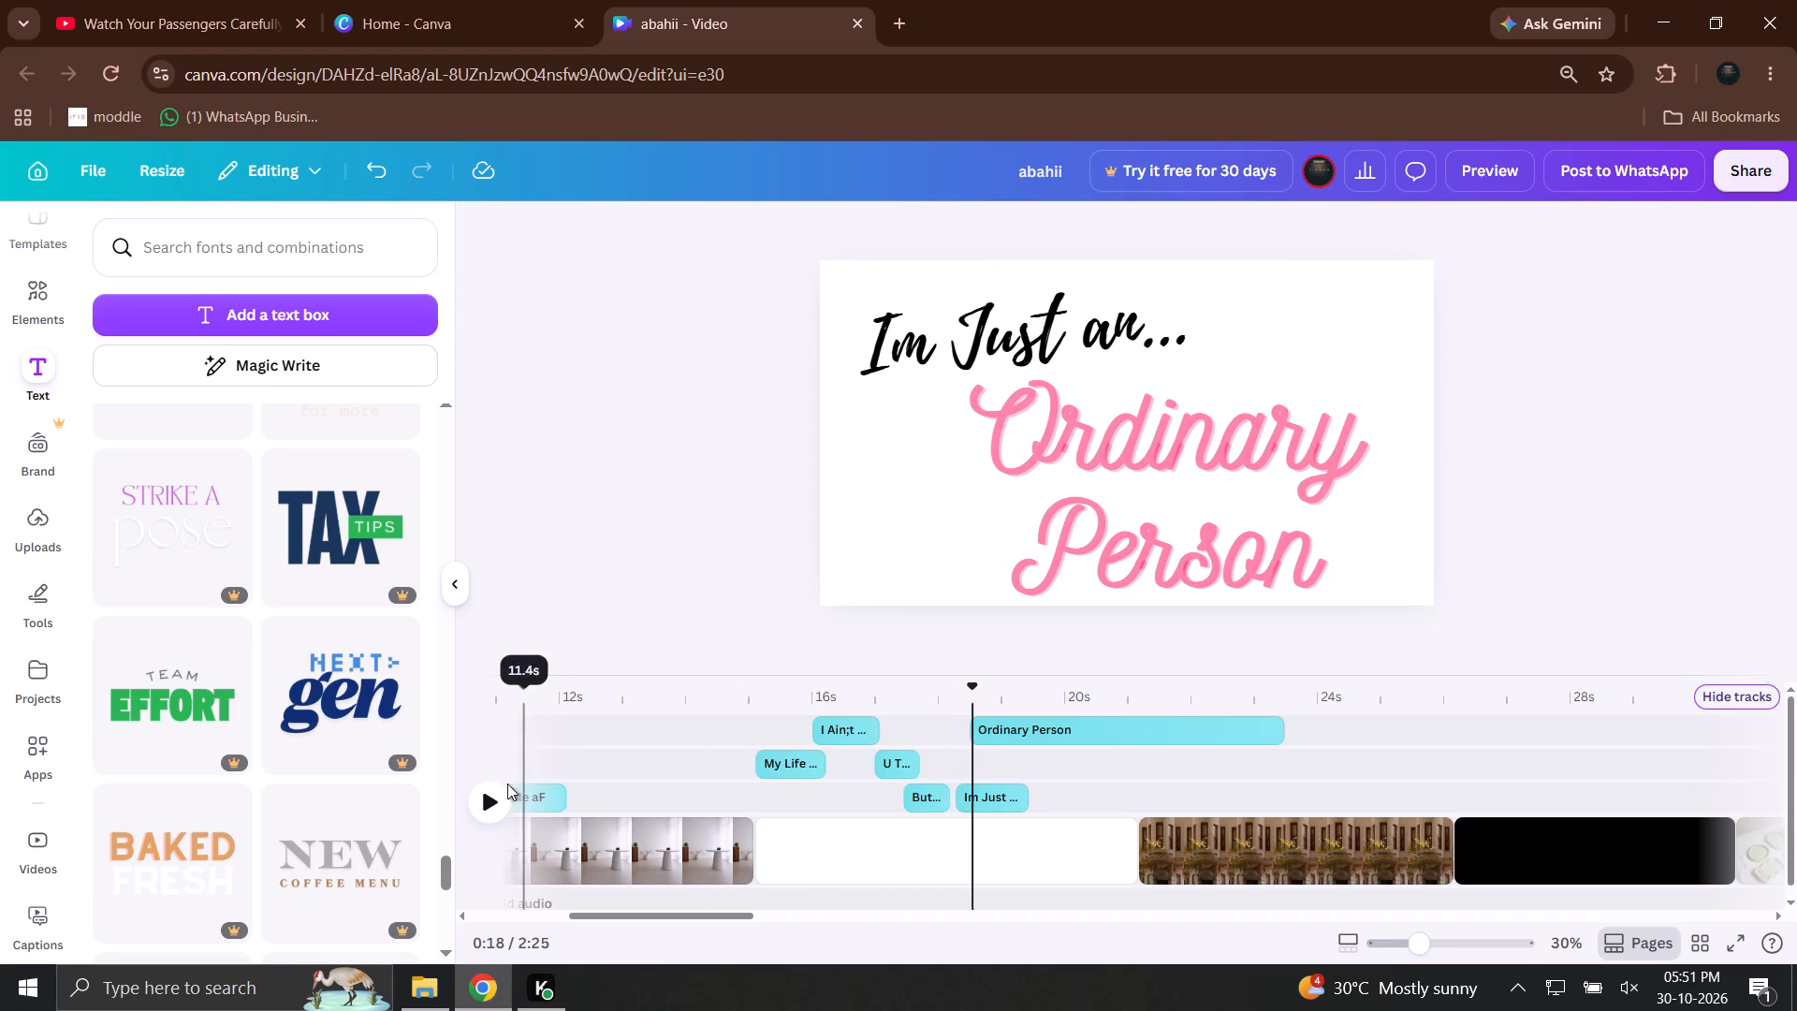
pyautogui.click(498, 791)
pyautogui.click(498, 791)
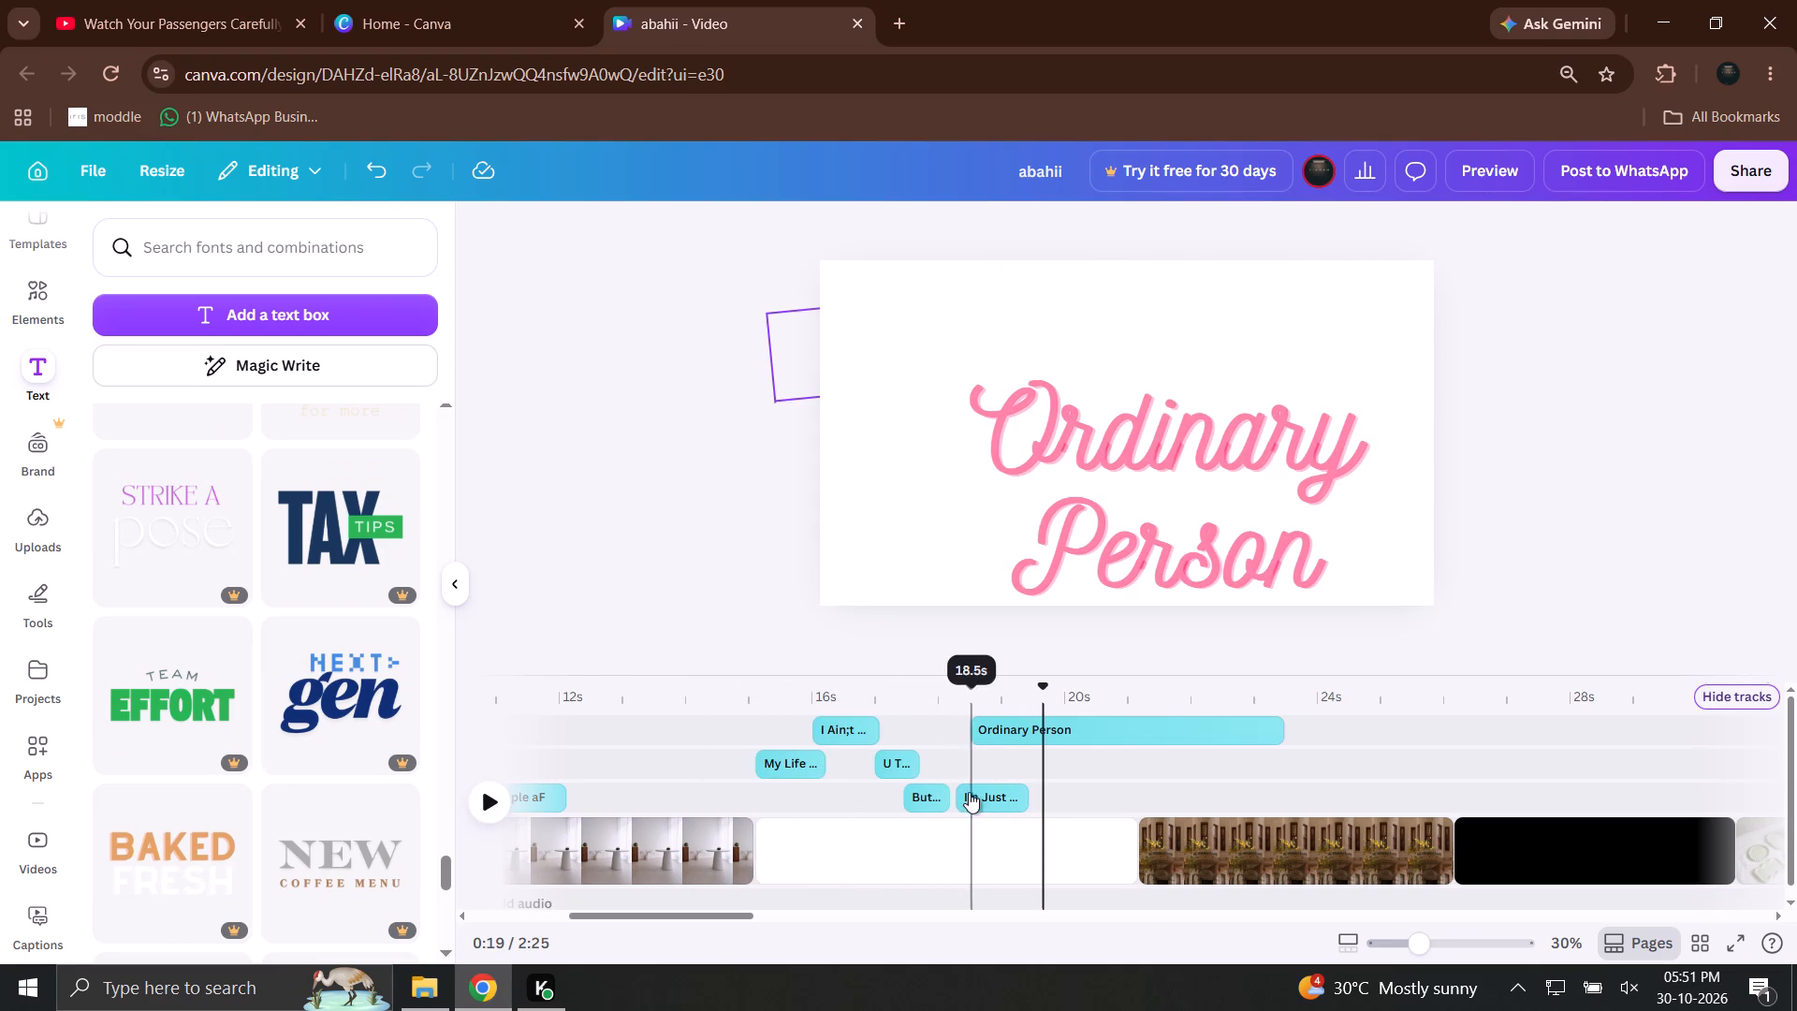
# Extend the "Im Just an..." caption's duration to 2.4 s and play it back.
pyautogui.click(967, 788)
pyautogui.moveTo(1025, 810); pyautogui.dragTo(1104, 809)
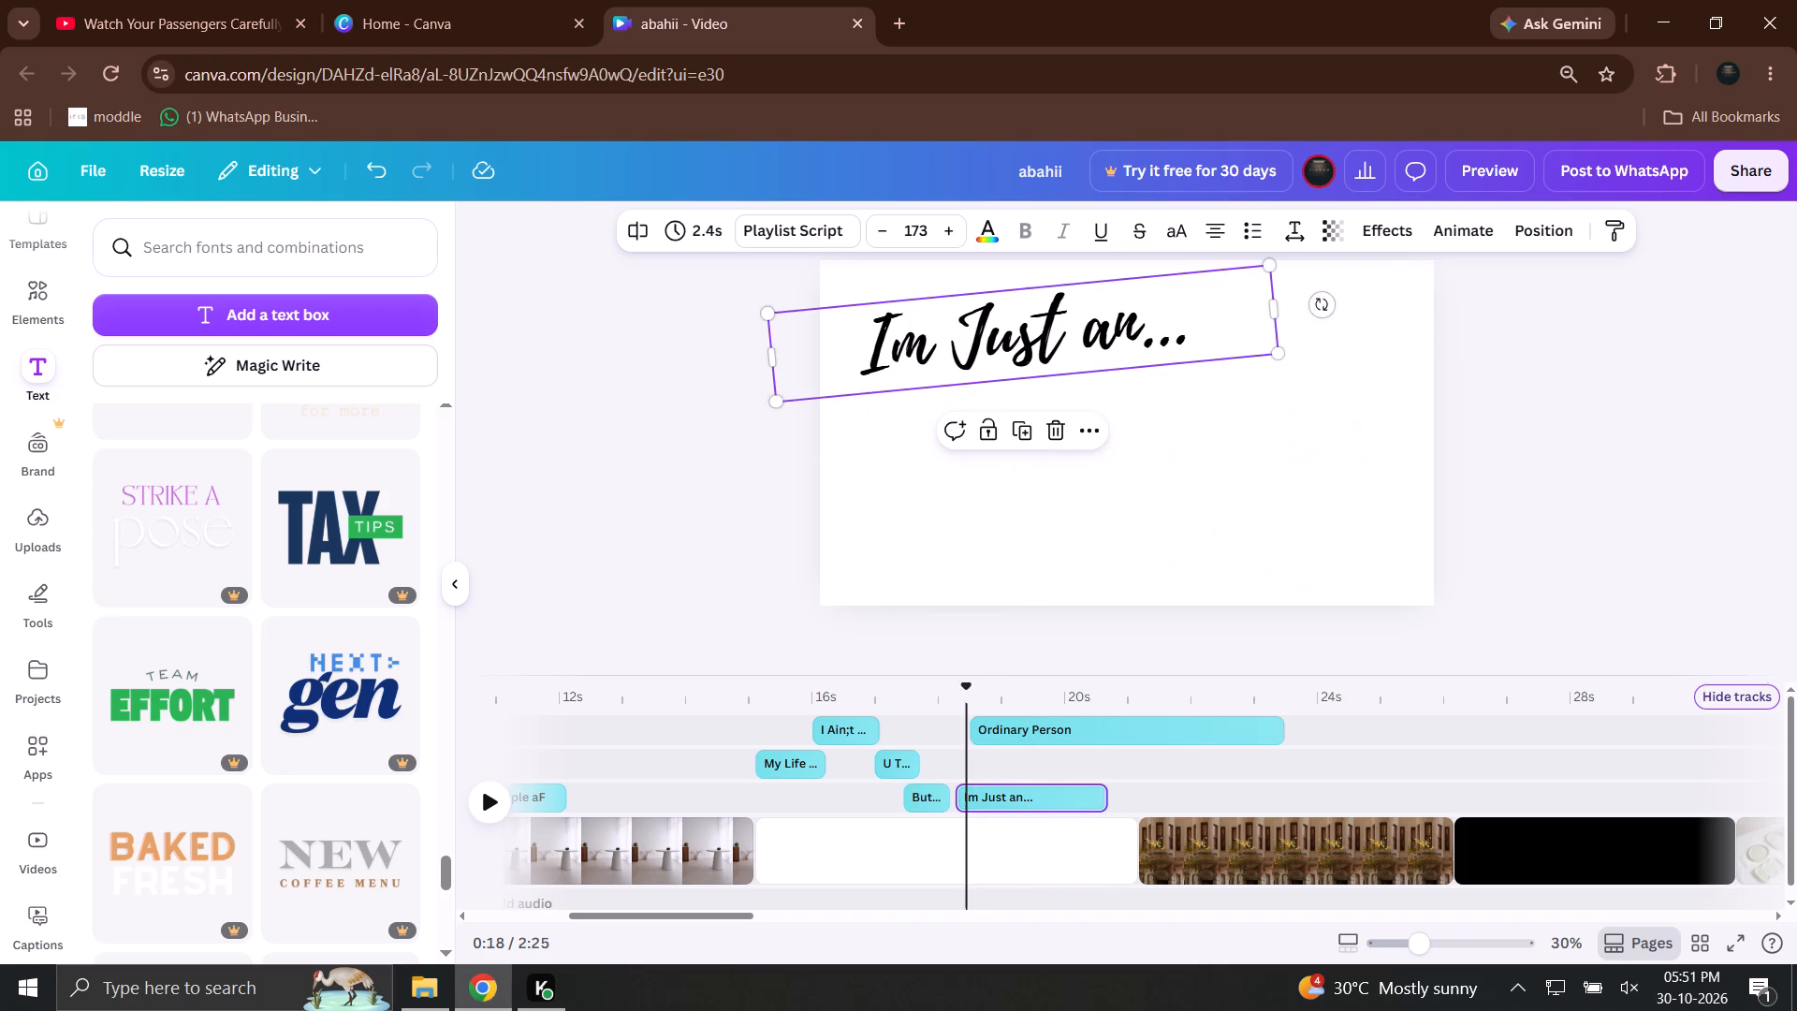
pyautogui.click(968, 708)
pyautogui.click(484, 796)
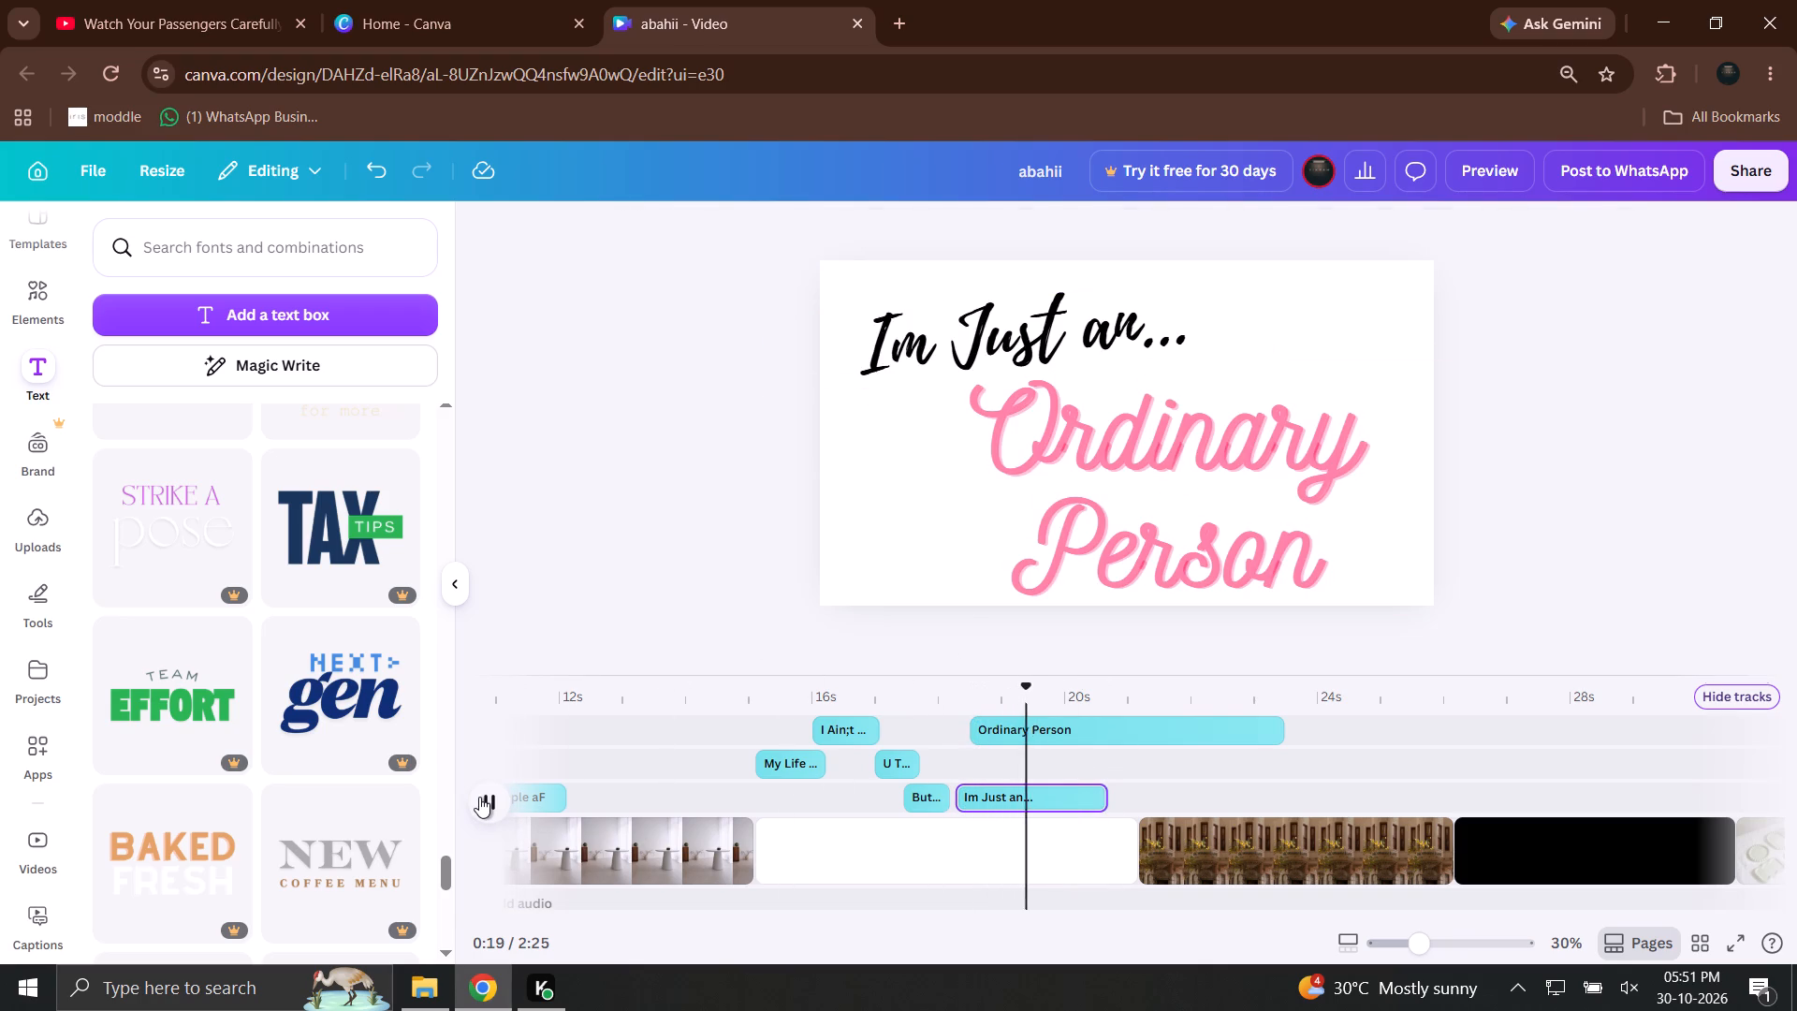
# Nudge the "Ordinary Person" caption slightly farther toward the frame's right side.
pyautogui.moveTo(1271, 494); pyautogui.dragTo(1260, 494)
pyautogui.moveTo(1200, 525); pyautogui.dragTo(1228, 525)
pyautogui.click(1009, 339)
pyautogui.click(1693, 419)
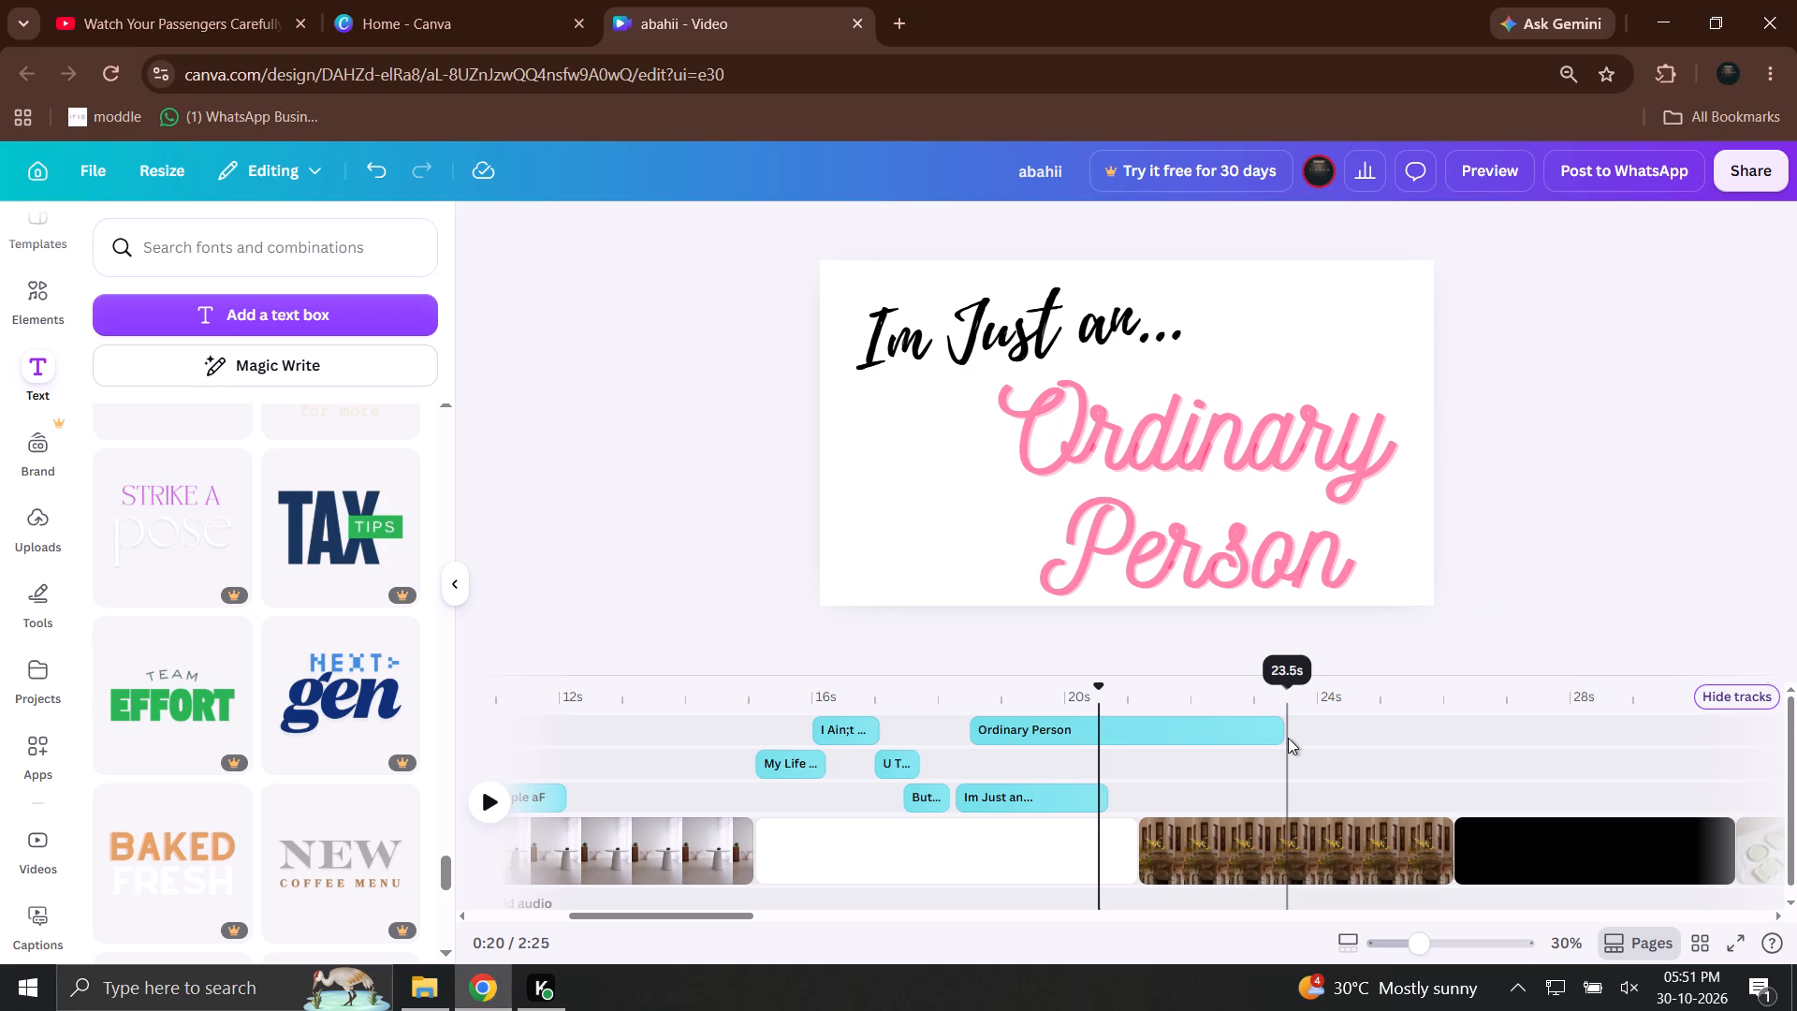
# Shorten the "Ordinary Person" caption to 2.6 s so it ends with the white clip, and play it back.
pyautogui.moveTo(1282, 738); pyautogui.dragTo(1145, 735)
pyautogui.click(485, 795)
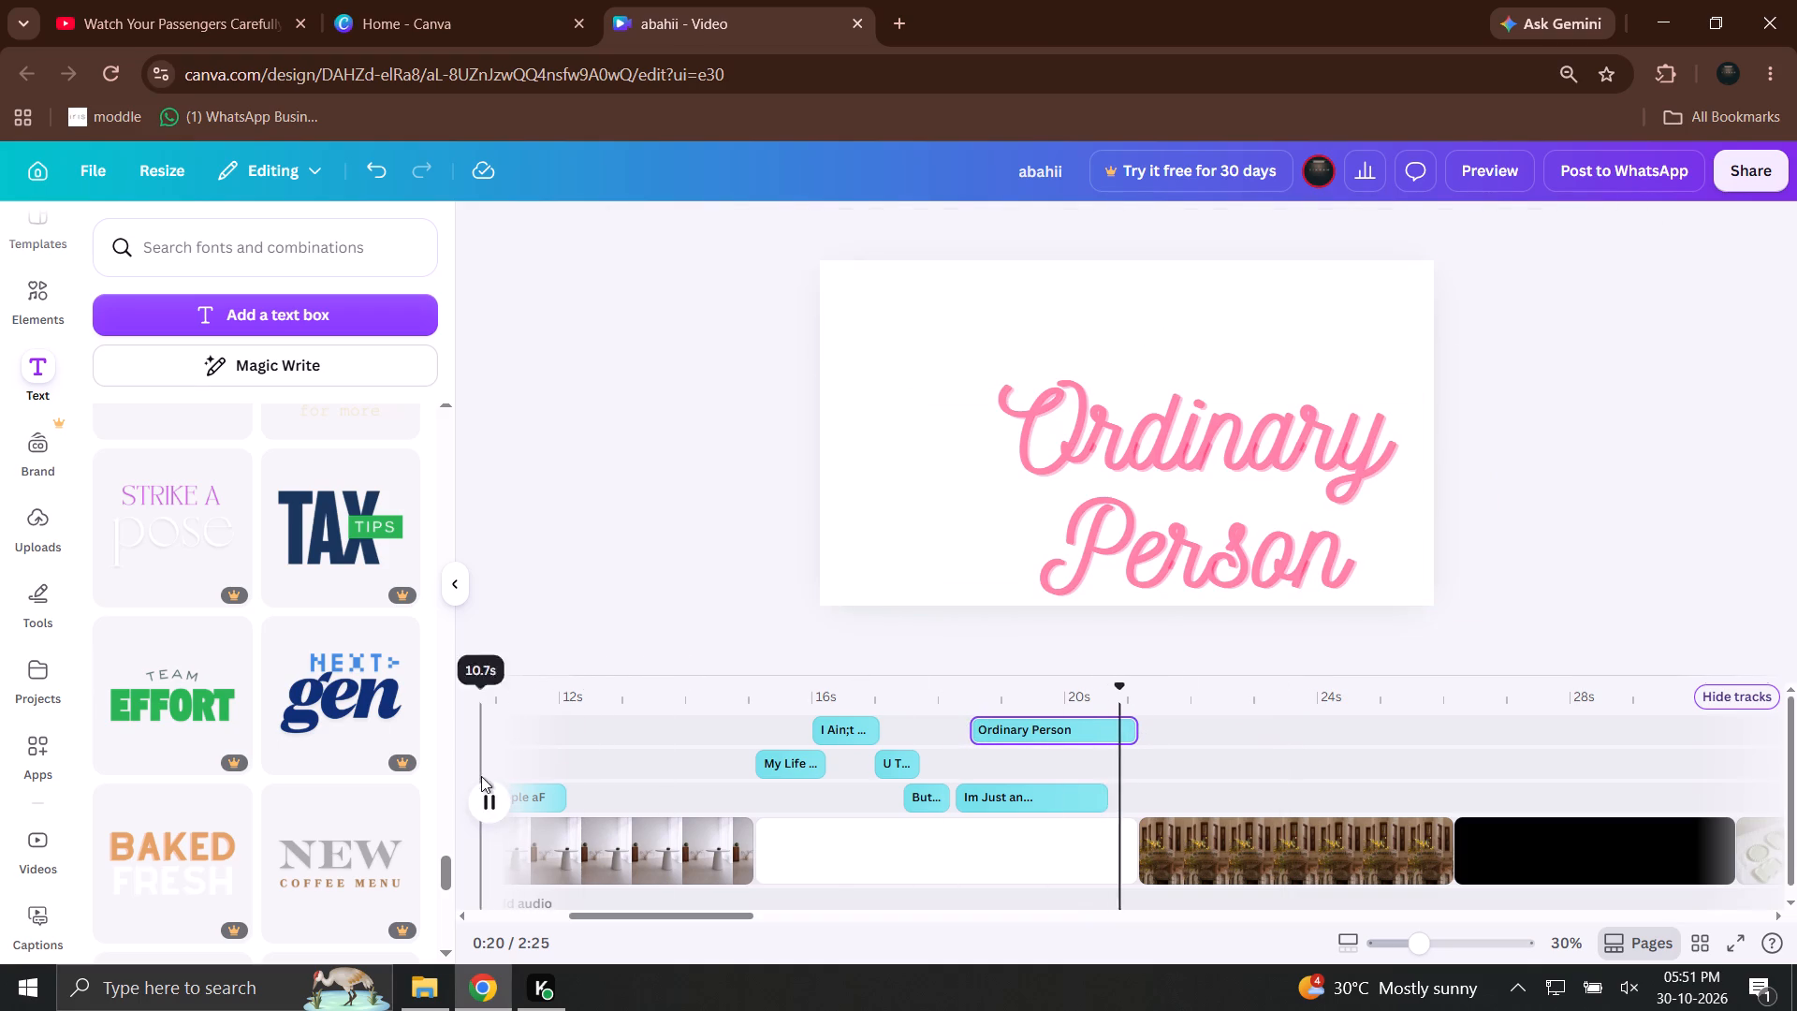
# Add the "Great Energy" text combination over the building clip that follows the white clip.
pyautogui.scroll(-5, 283, 747)
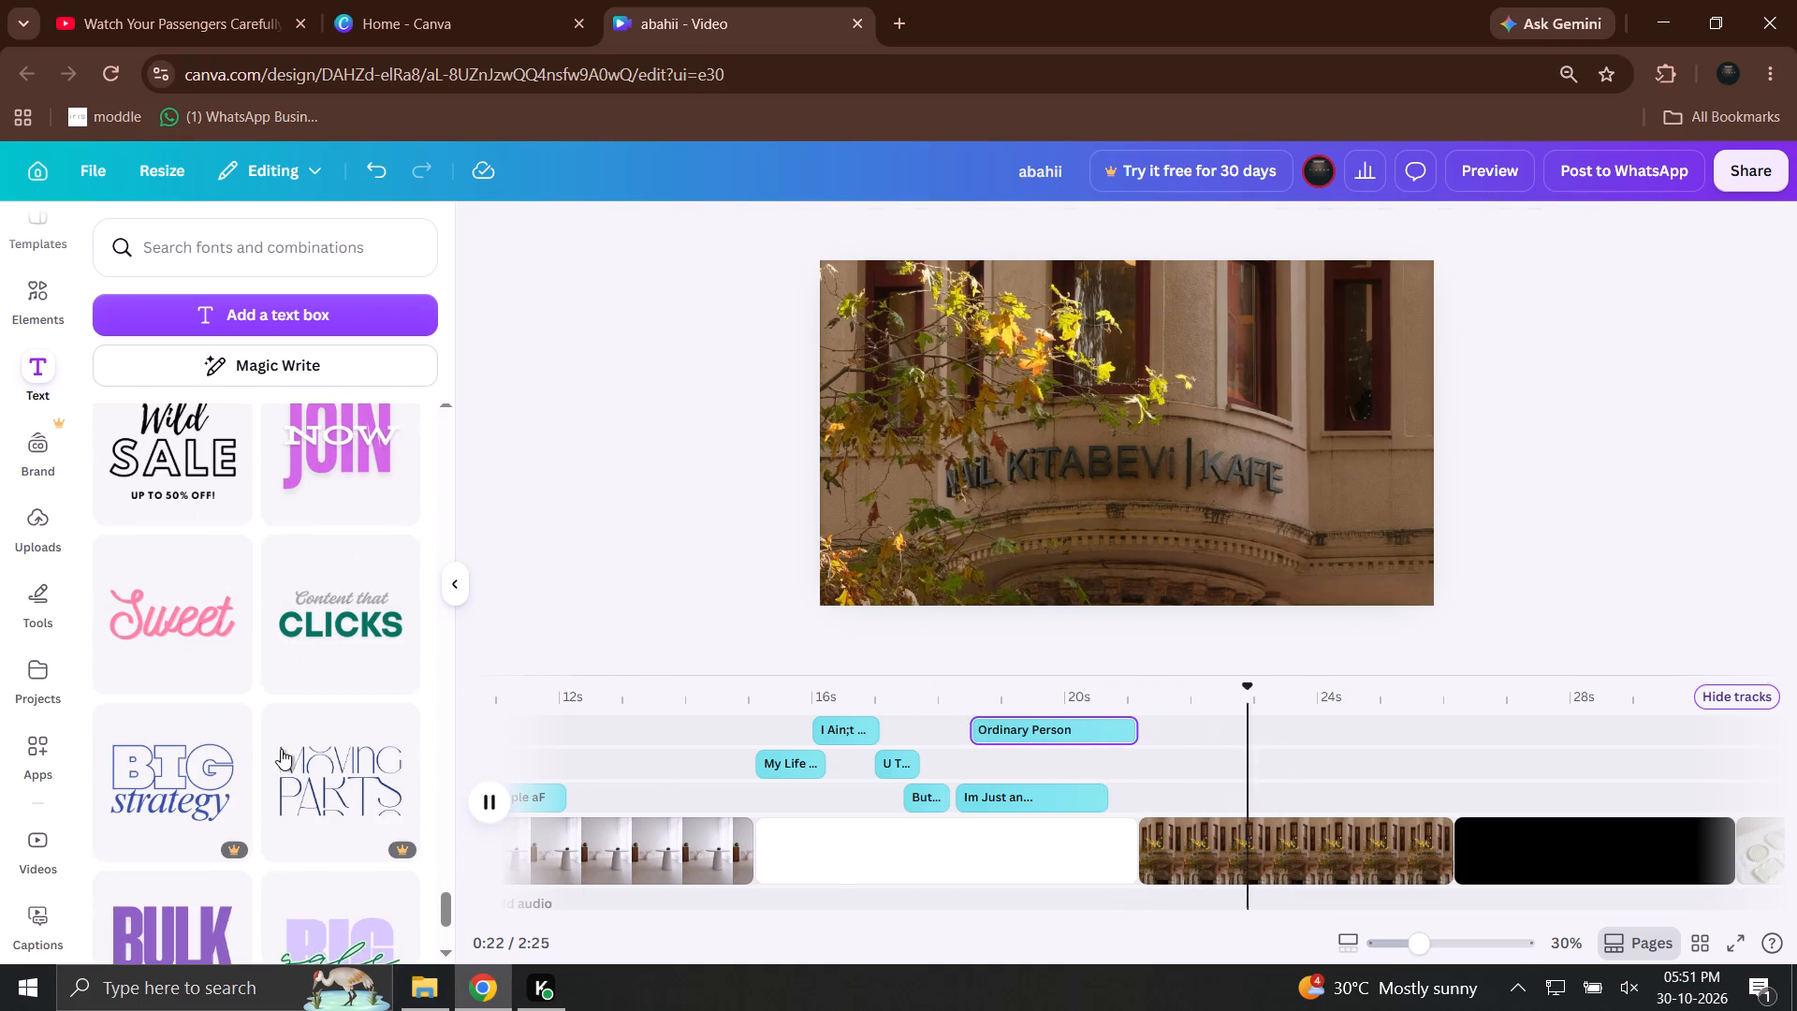
pyautogui.scroll(-5, 270, 740)
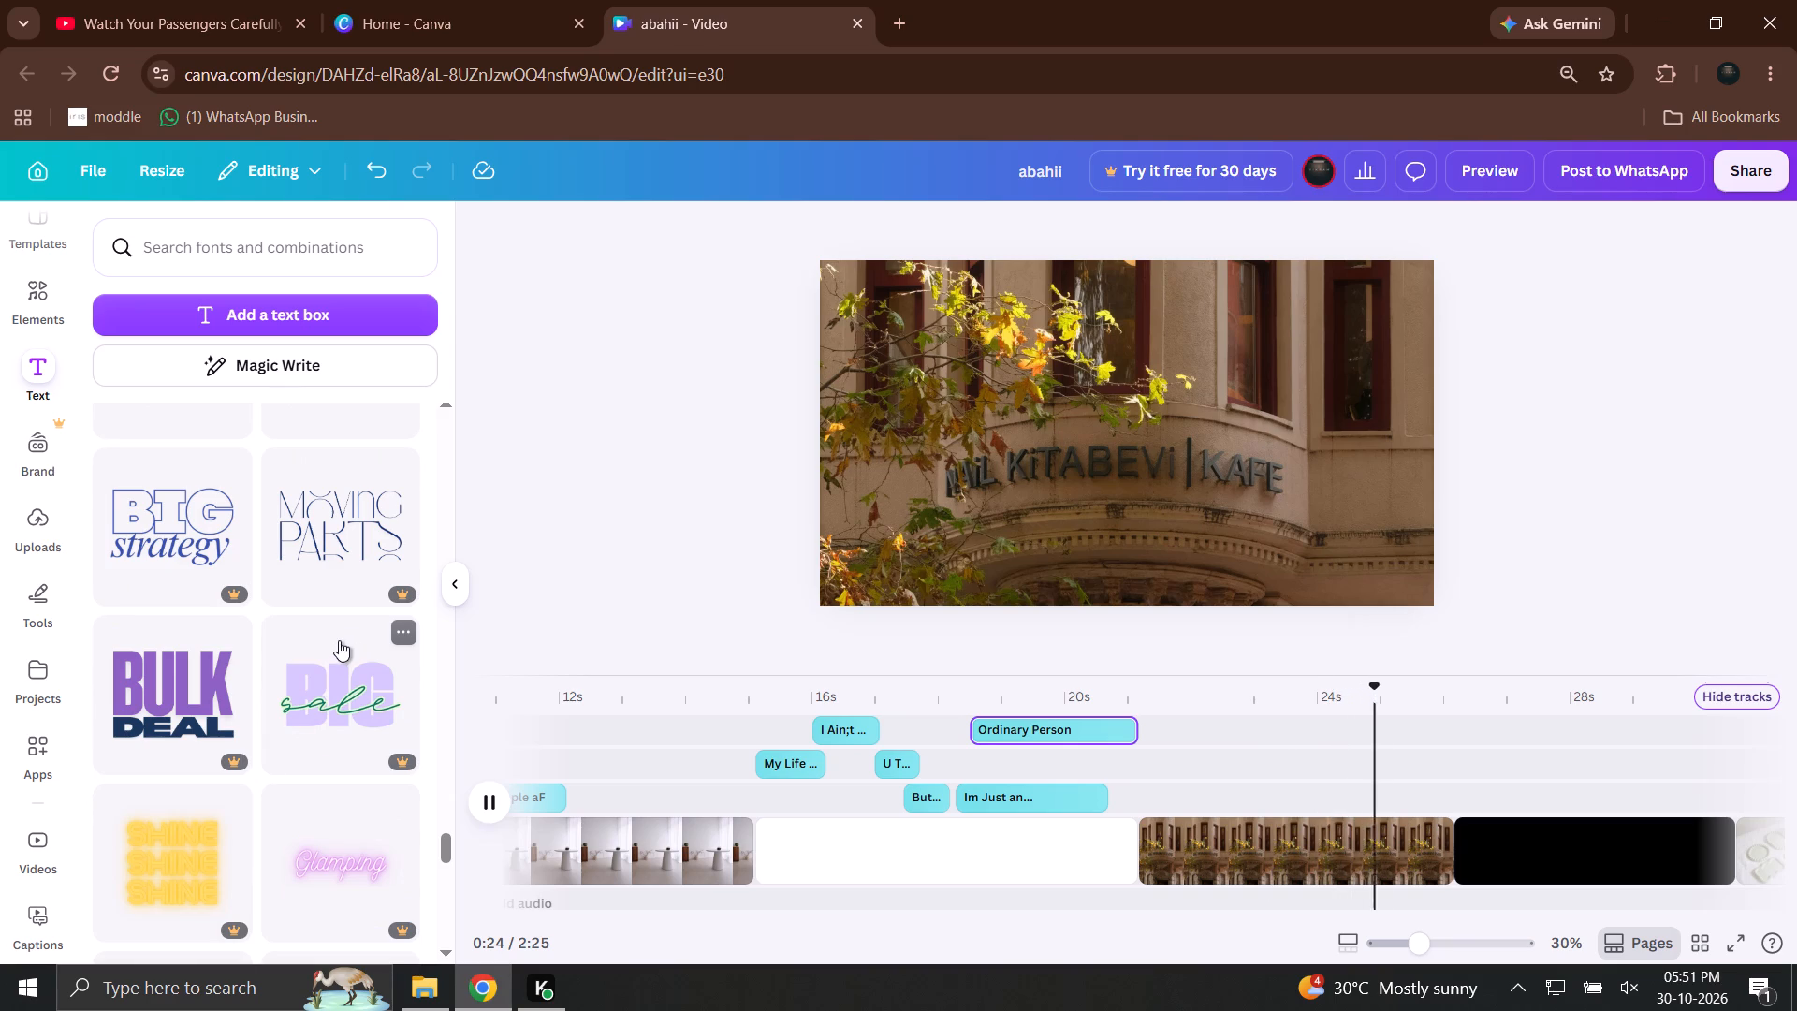
pyautogui.scroll(-5, 141, 844)
pyautogui.scroll(4, 149, 829)
pyautogui.scroll(-2, 150, 835)
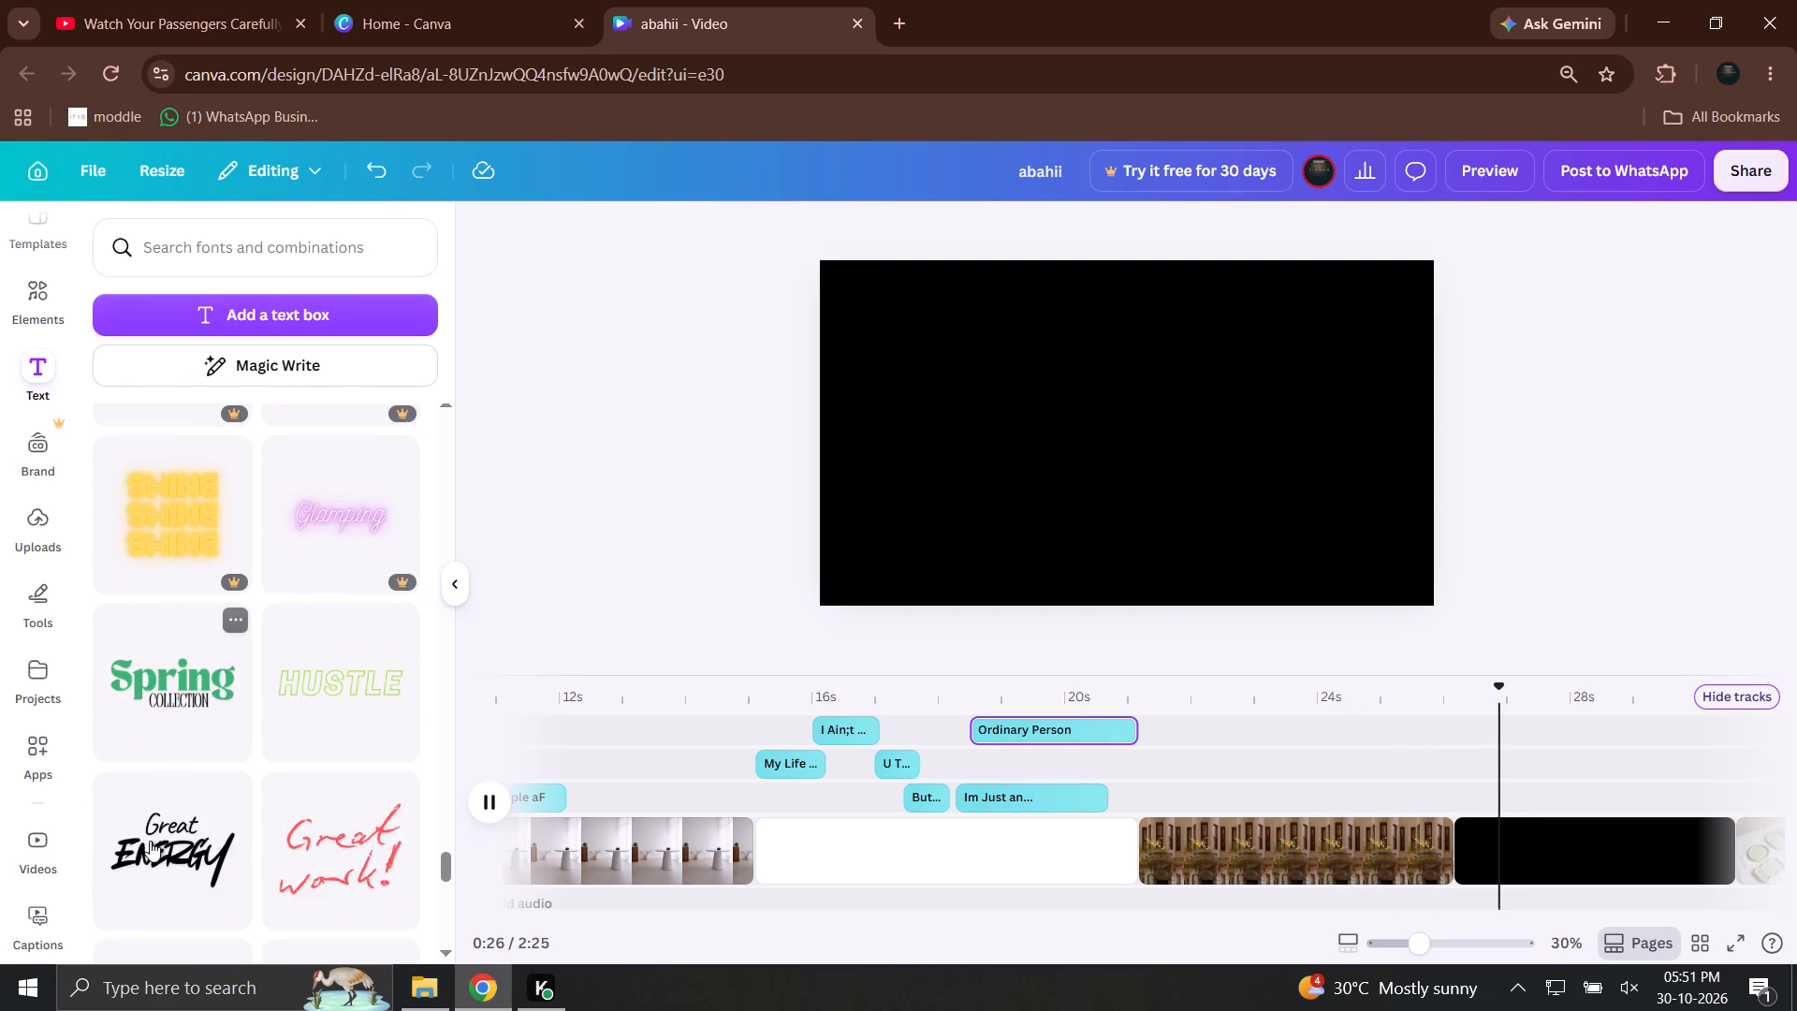
pyautogui.scroll(-1, 150, 841)
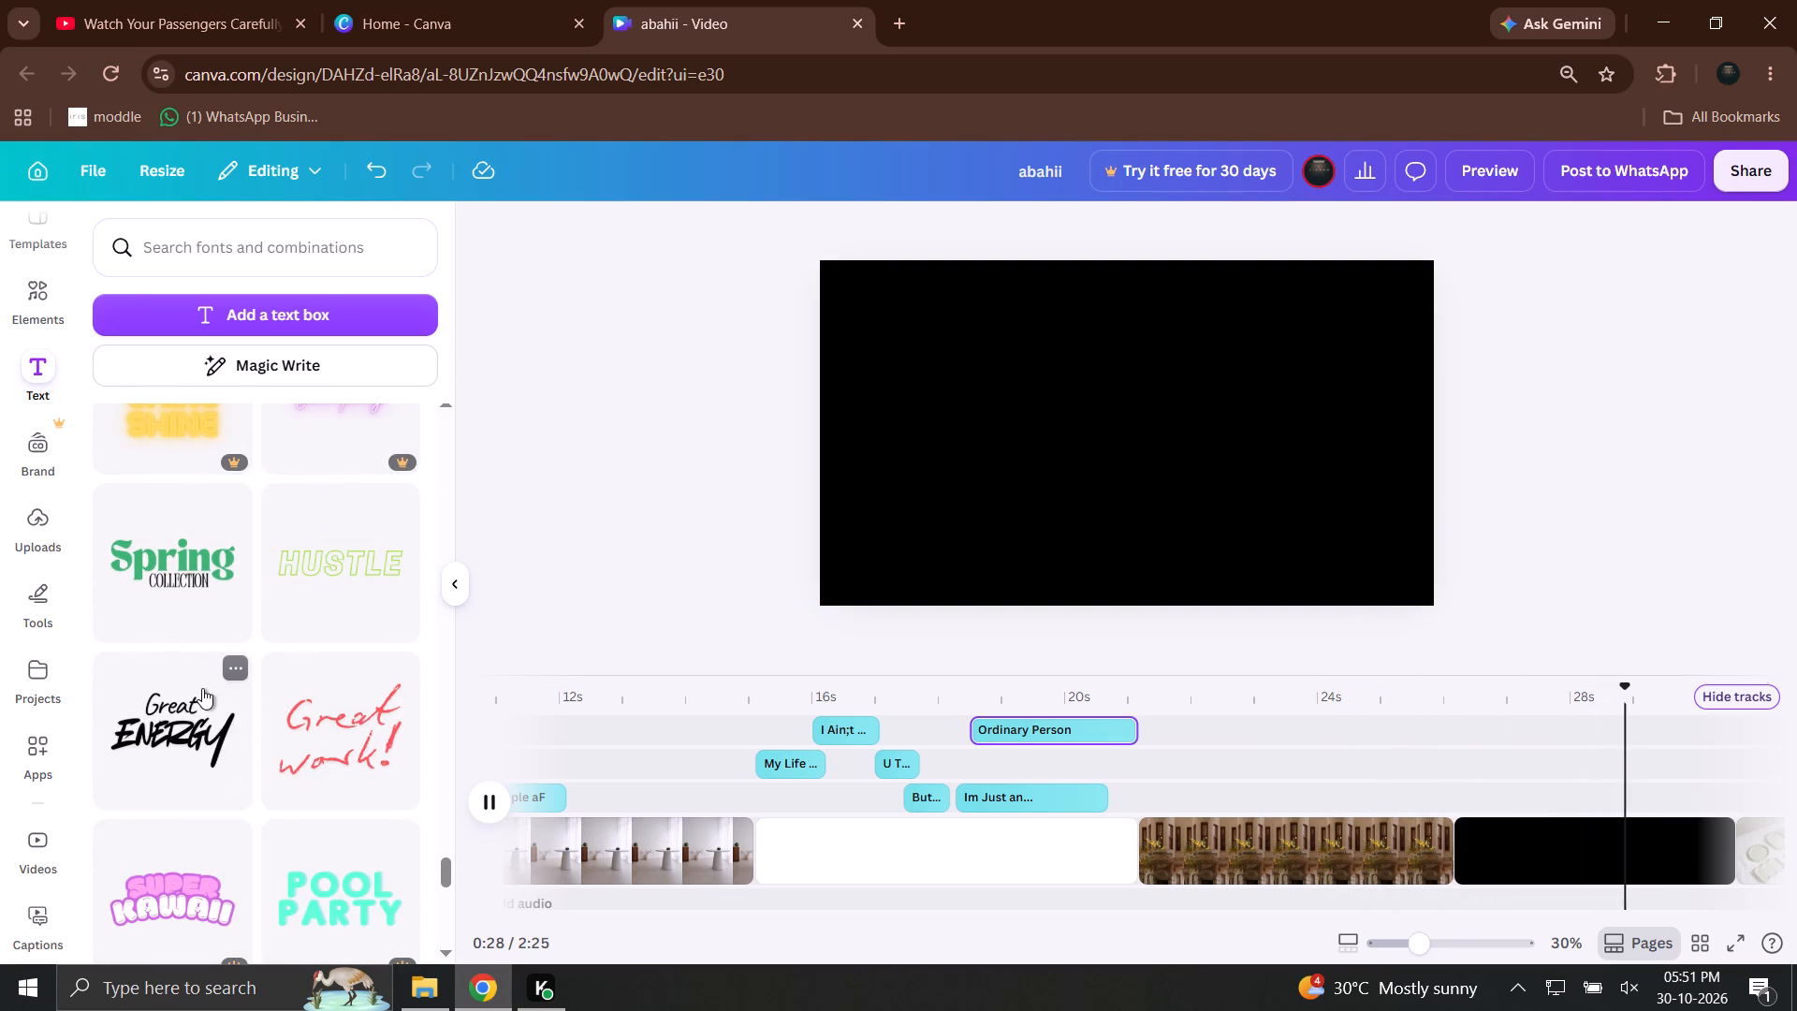
pyautogui.moveTo(204, 718); pyautogui.dragTo(1260, 761)
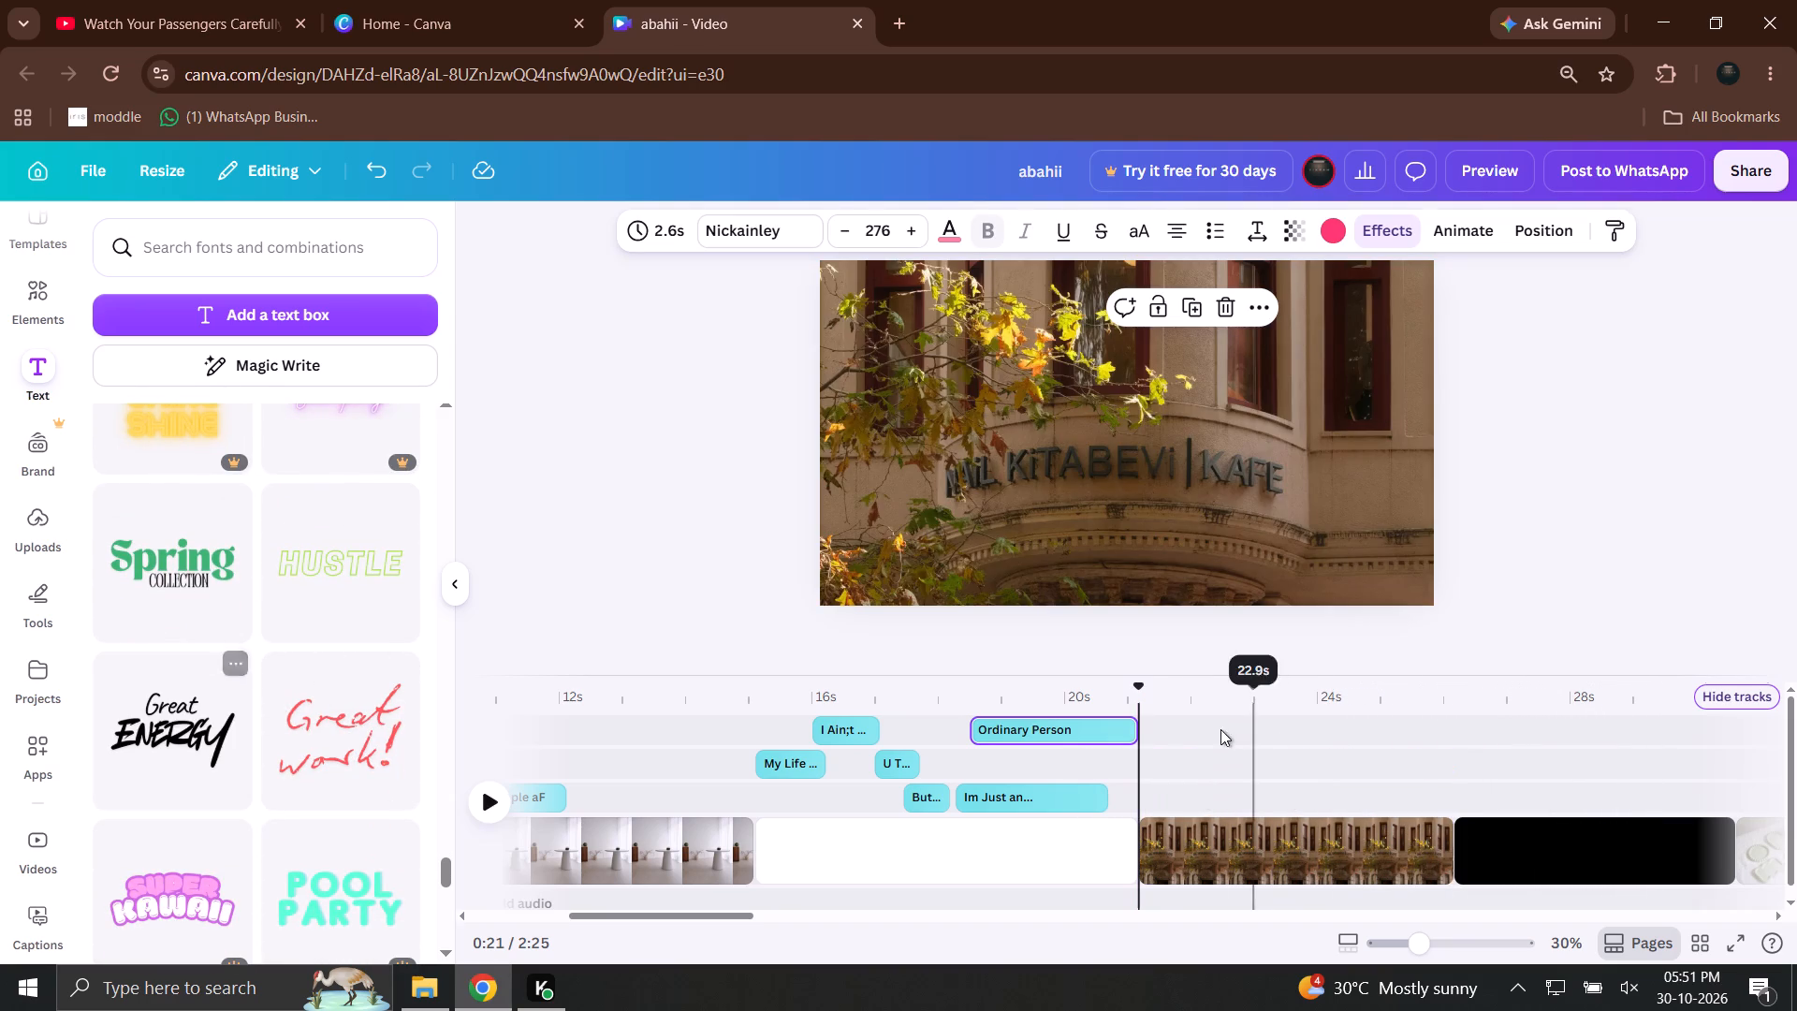
pyautogui.click(1177, 705)
# Replace the word "Great" in the new text combination with "Gasolina..!!".
pyautogui.doubleClick(1200, 482)
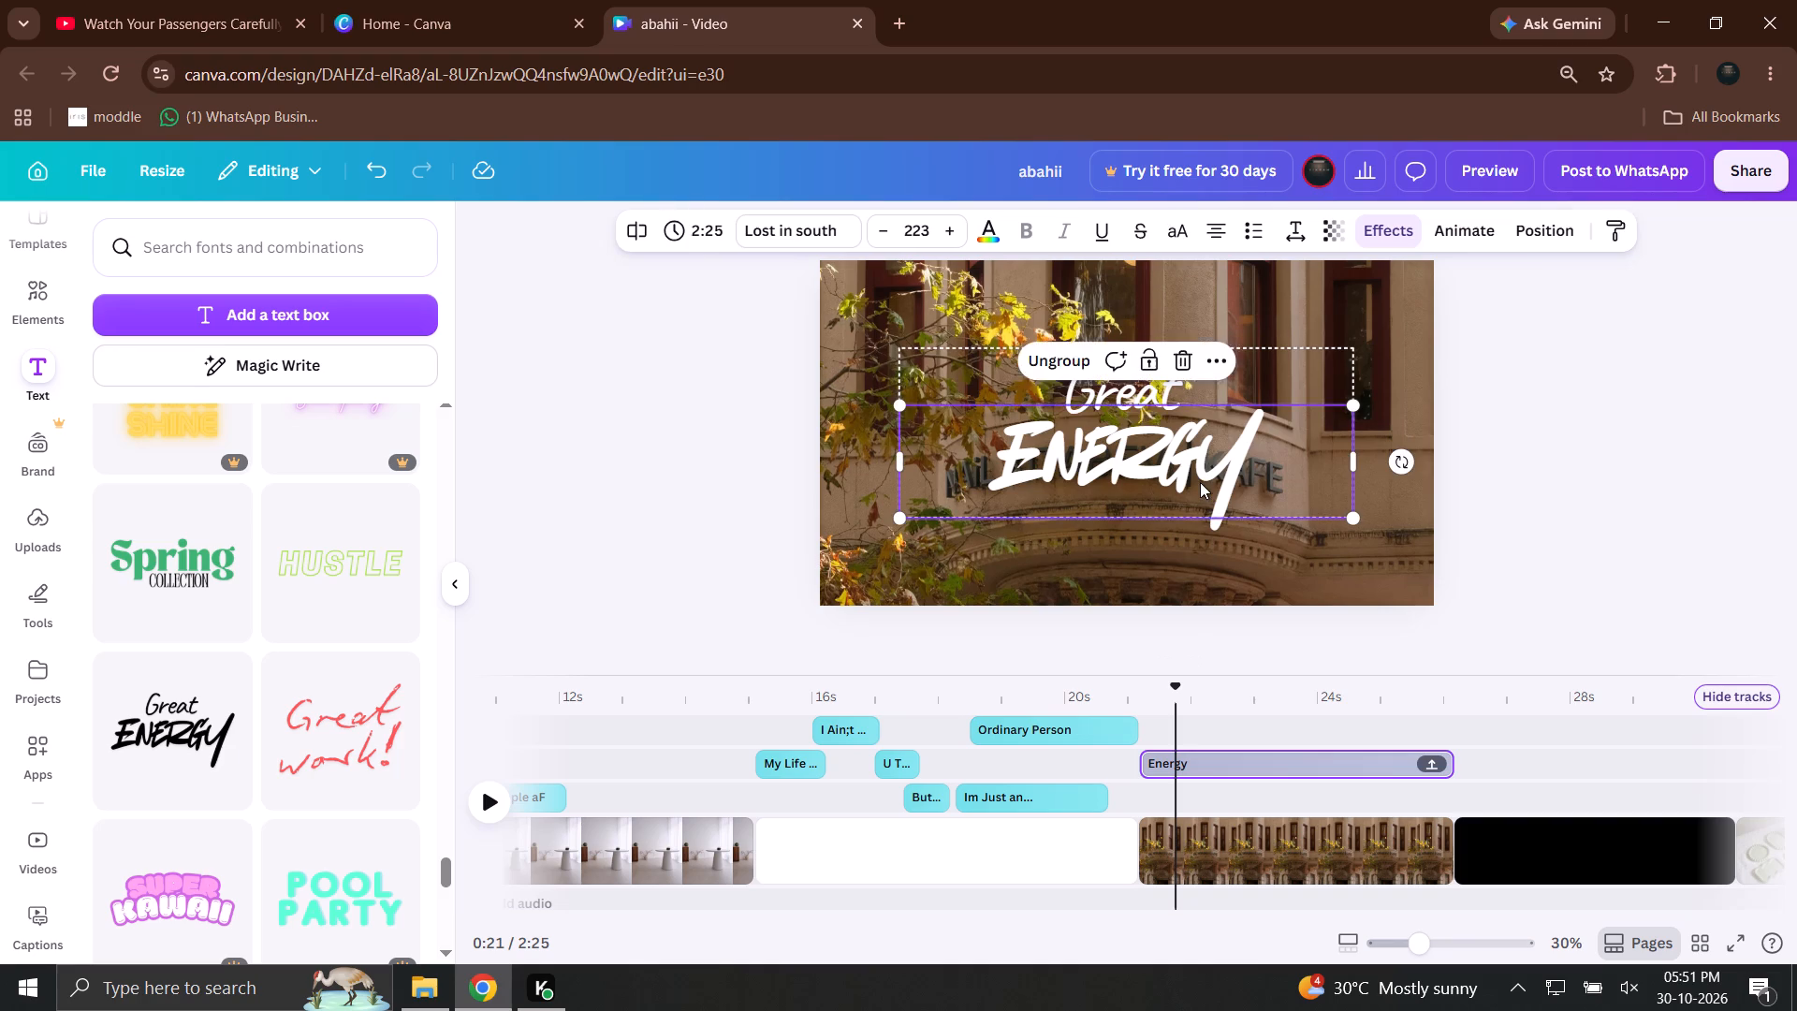
pyautogui.click(1308, 388)
pyautogui.click(1220, 388)
pyautogui.click(1221, 405)
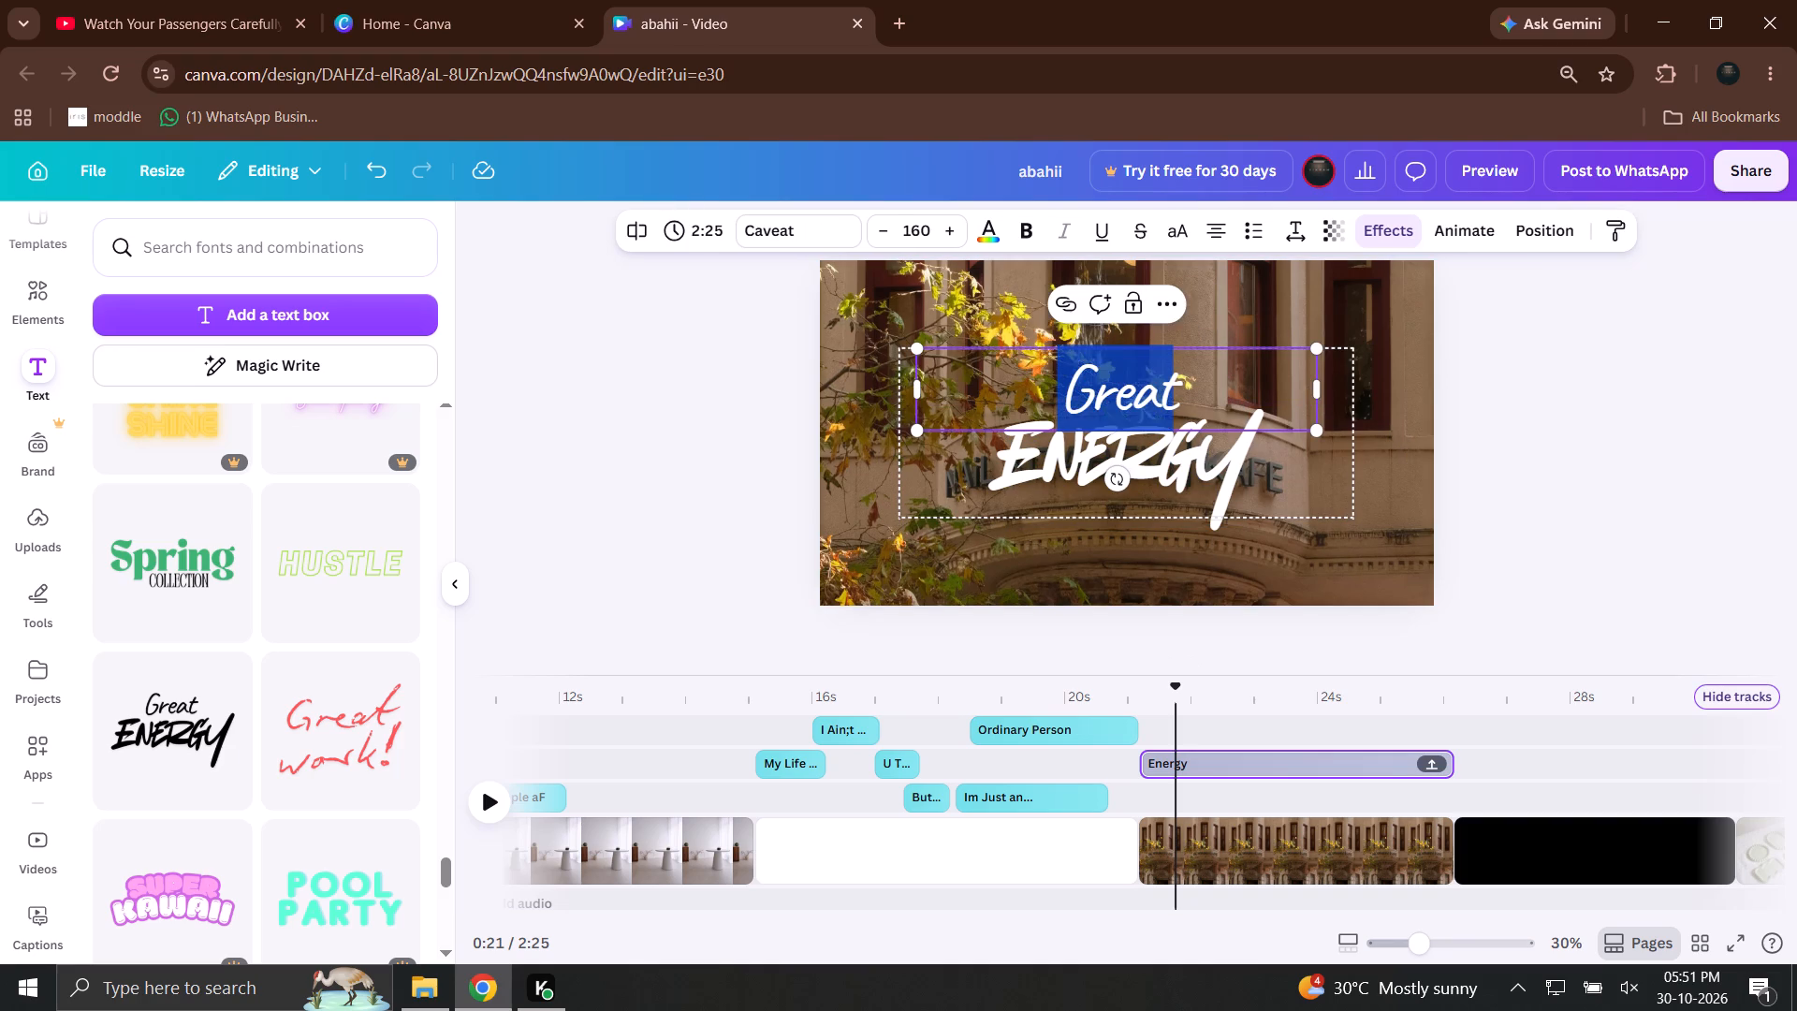
pyautogui.write('GA')
pyautogui.hotkey('ctrl', 'a')
pyautogui.write('GAs')
pyautogui.press('BackSpace')
pyautogui.press('BackSpace')
pyautogui.write('ason')
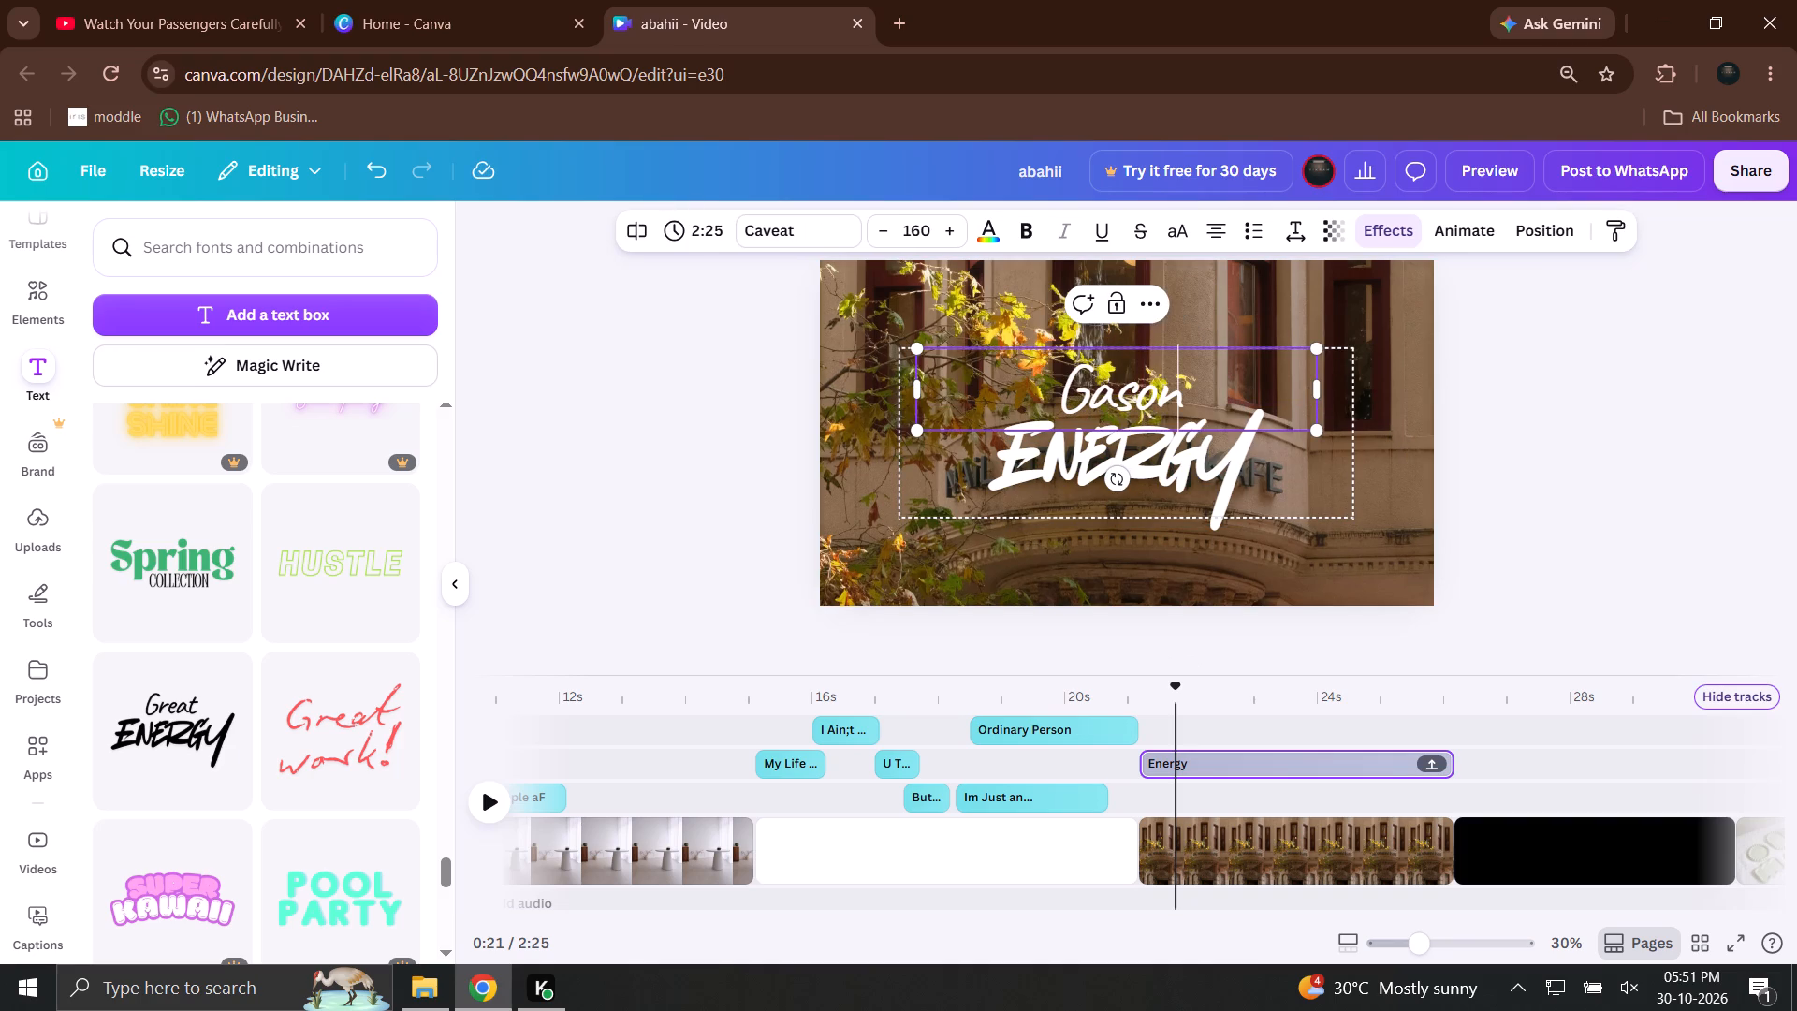
pyautogui.press('BackSpace')
pyautogui.write('lina')
pyautogui.write('..!!')
pyautogui.moveTo(1423, 447); pyautogui.dragTo(1420, 411)
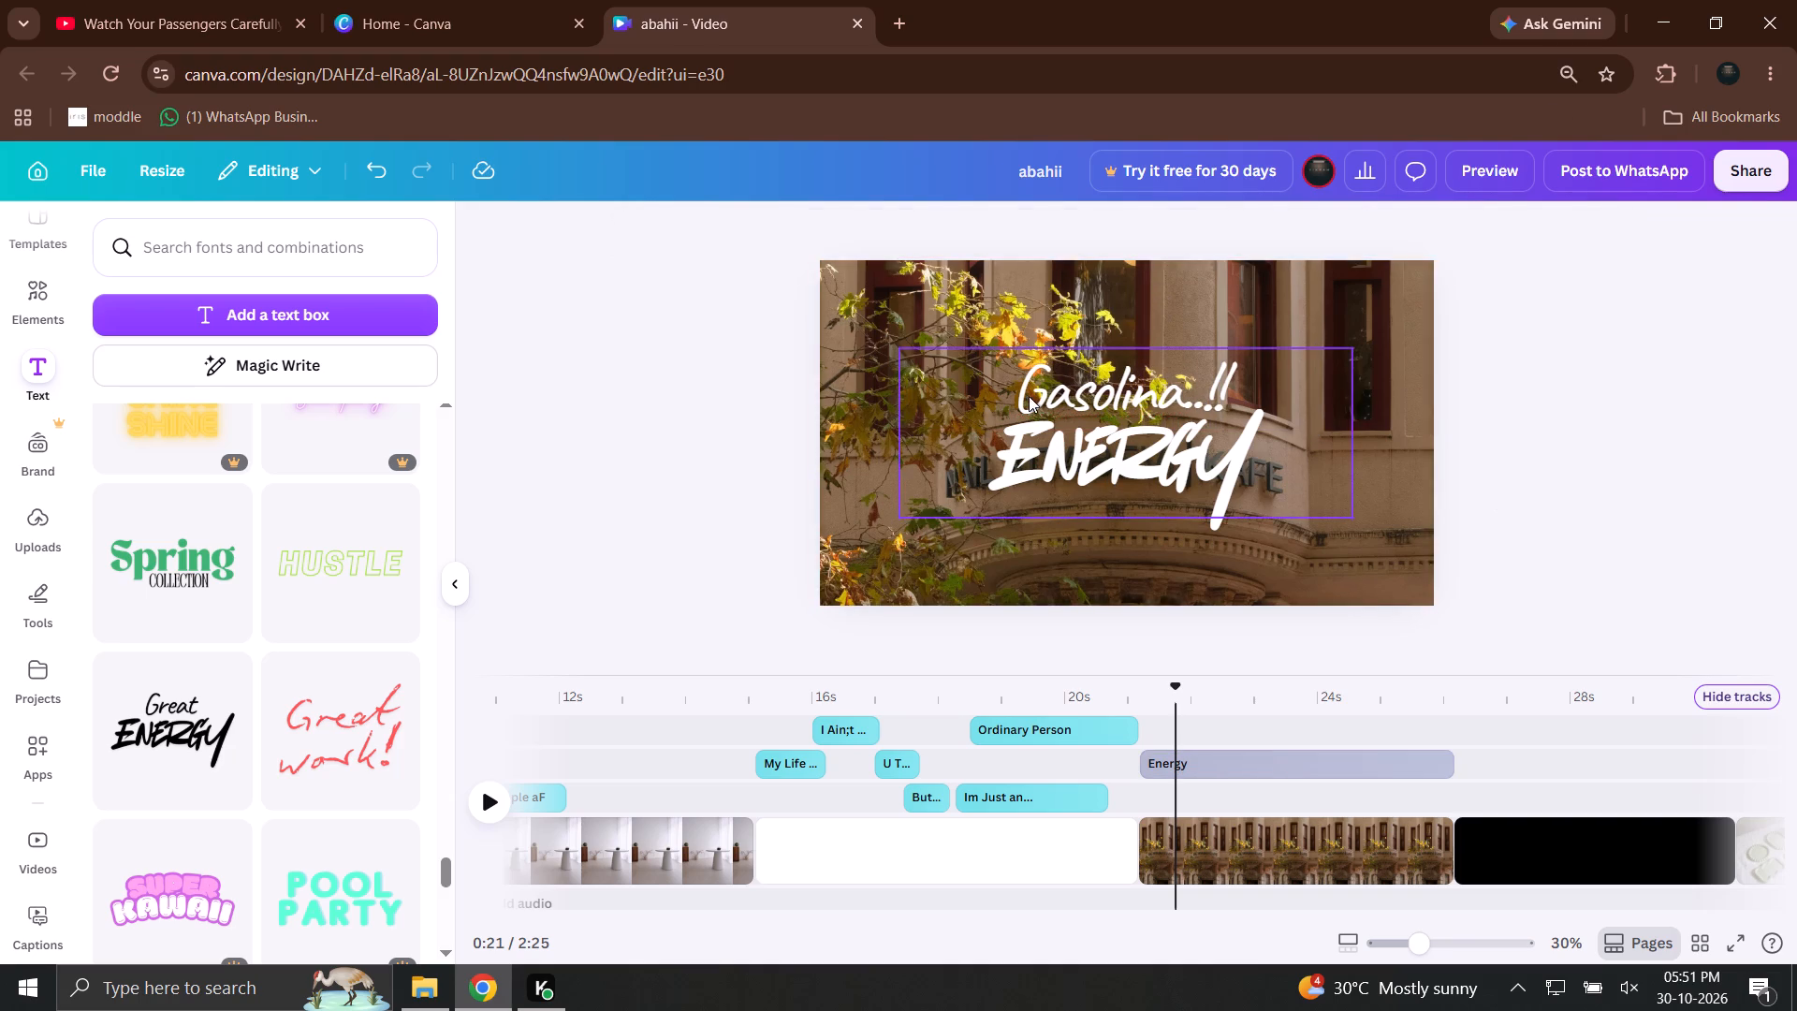
# Delete the "Energy" part of the text combination, keeping only "Gasolina..!!".
pyautogui.click(1072, 480)
pyautogui.click(1120, 486)
pyautogui.click(1177, 366)
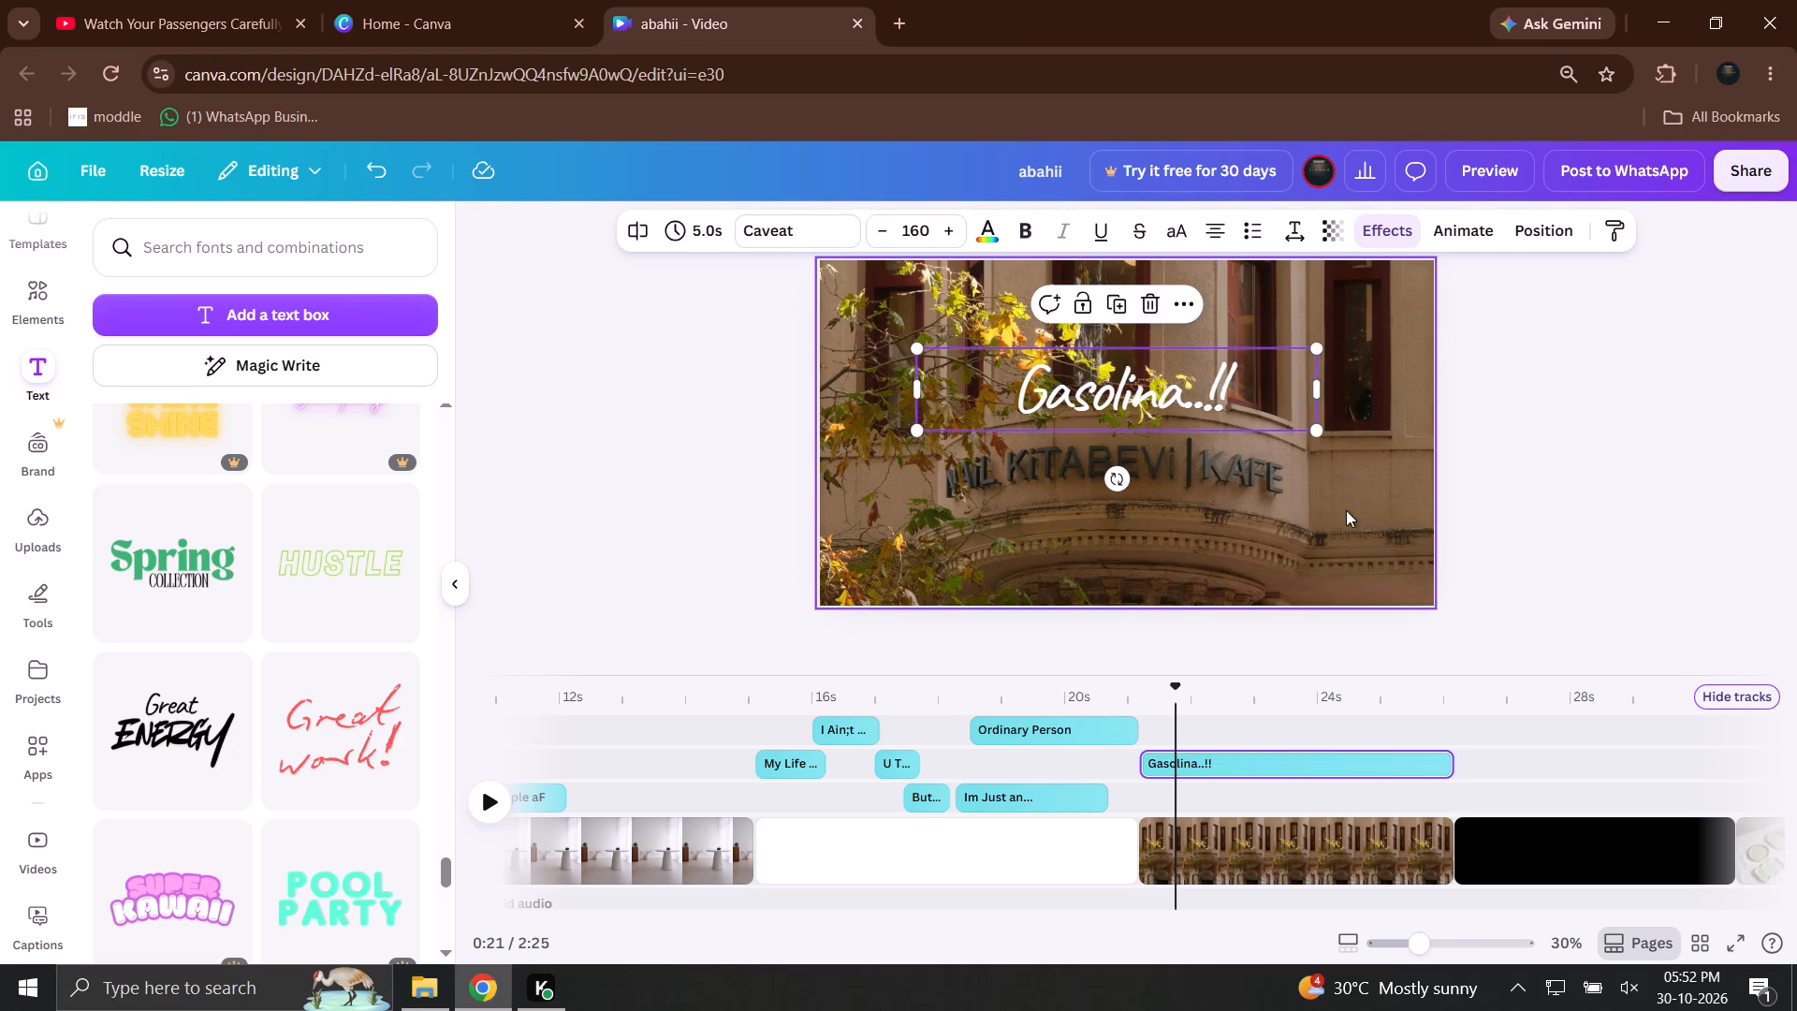
pyautogui.click(1346, 510)
# Enlarge the "Gasolina..!!" caption to font size 253 and centre it at the top of the frame.
pyautogui.click(1200, 427)
pyautogui.moveTo(1323, 428); pyautogui.dragTo(1553, 571)
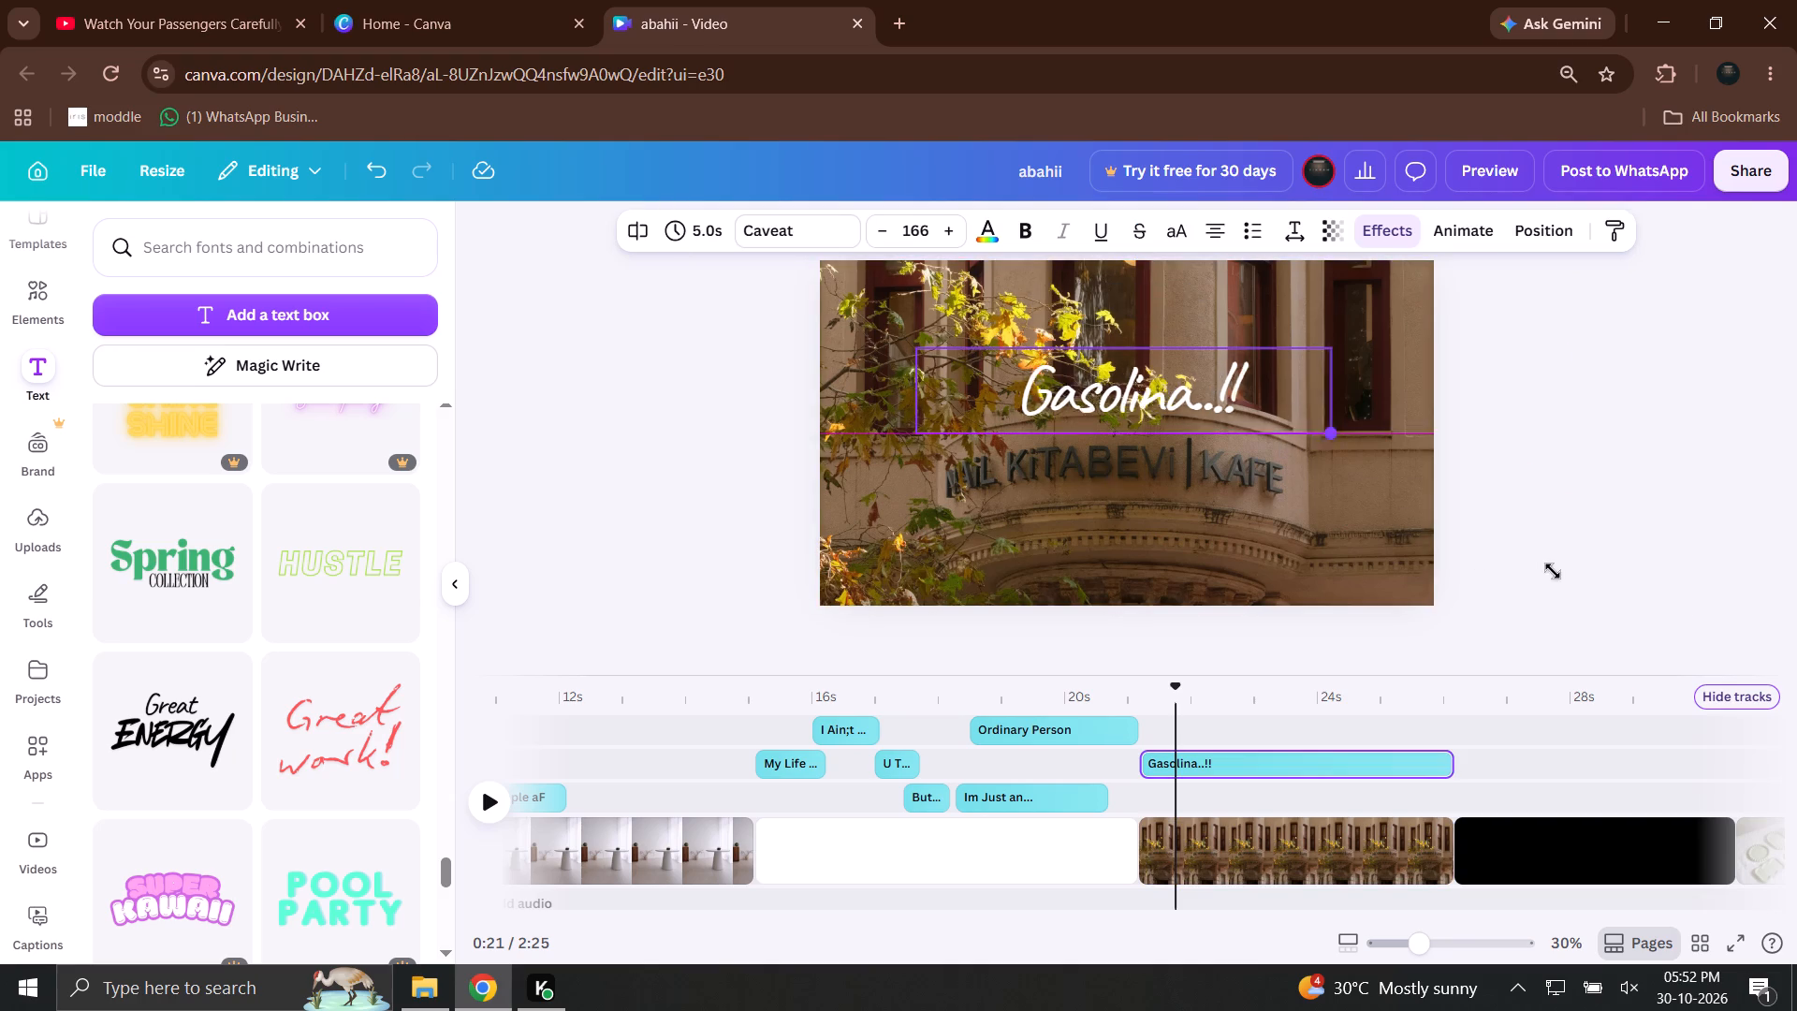
pyautogui.moveTo(1553, 571); pyautogui.dragTo(1536, 564)
pyautogui.moveTo(1295, 420); pyautogui.dragTo(1193, 329)
# Shorten the "Gasolina..!!" caption to 1.4 s and play back the building clip to check its timing.
pyautogui.moveTo(1430, 758); pyautogui.dragTo(1325, 761)
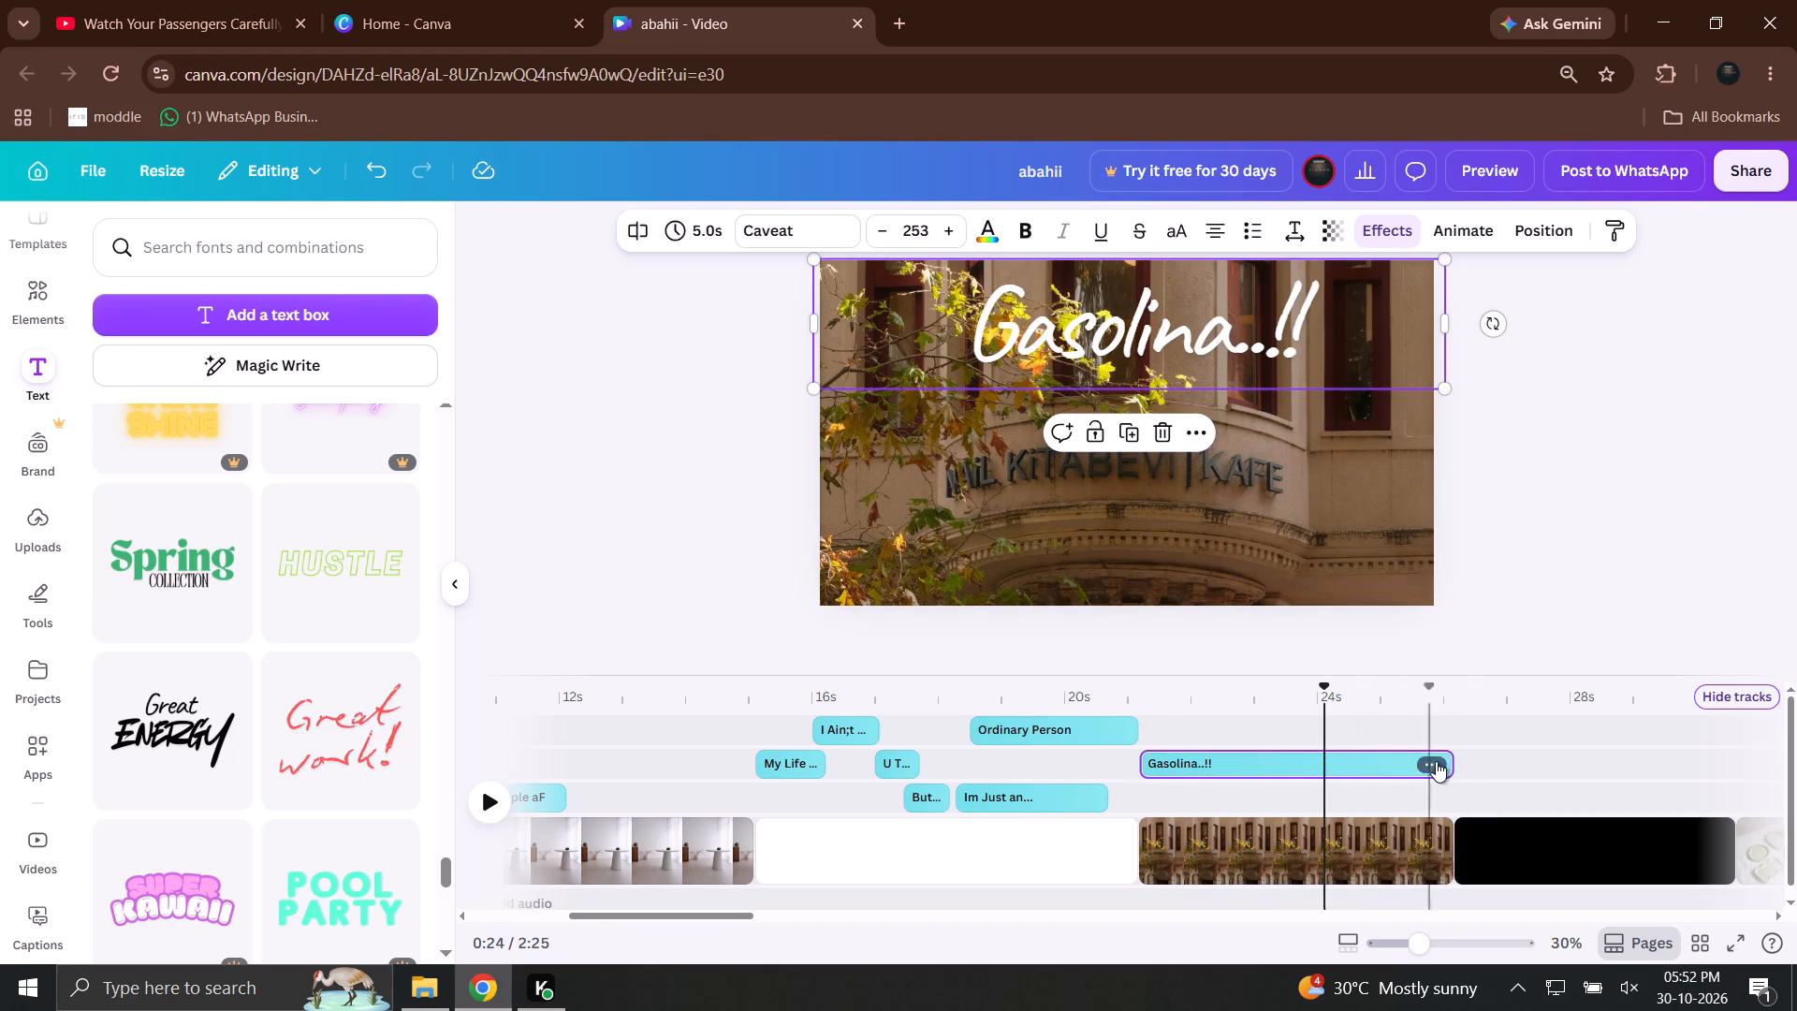
pyautogui.moveTo(1449, 763); pyautogui.dragTo(1163, 729)
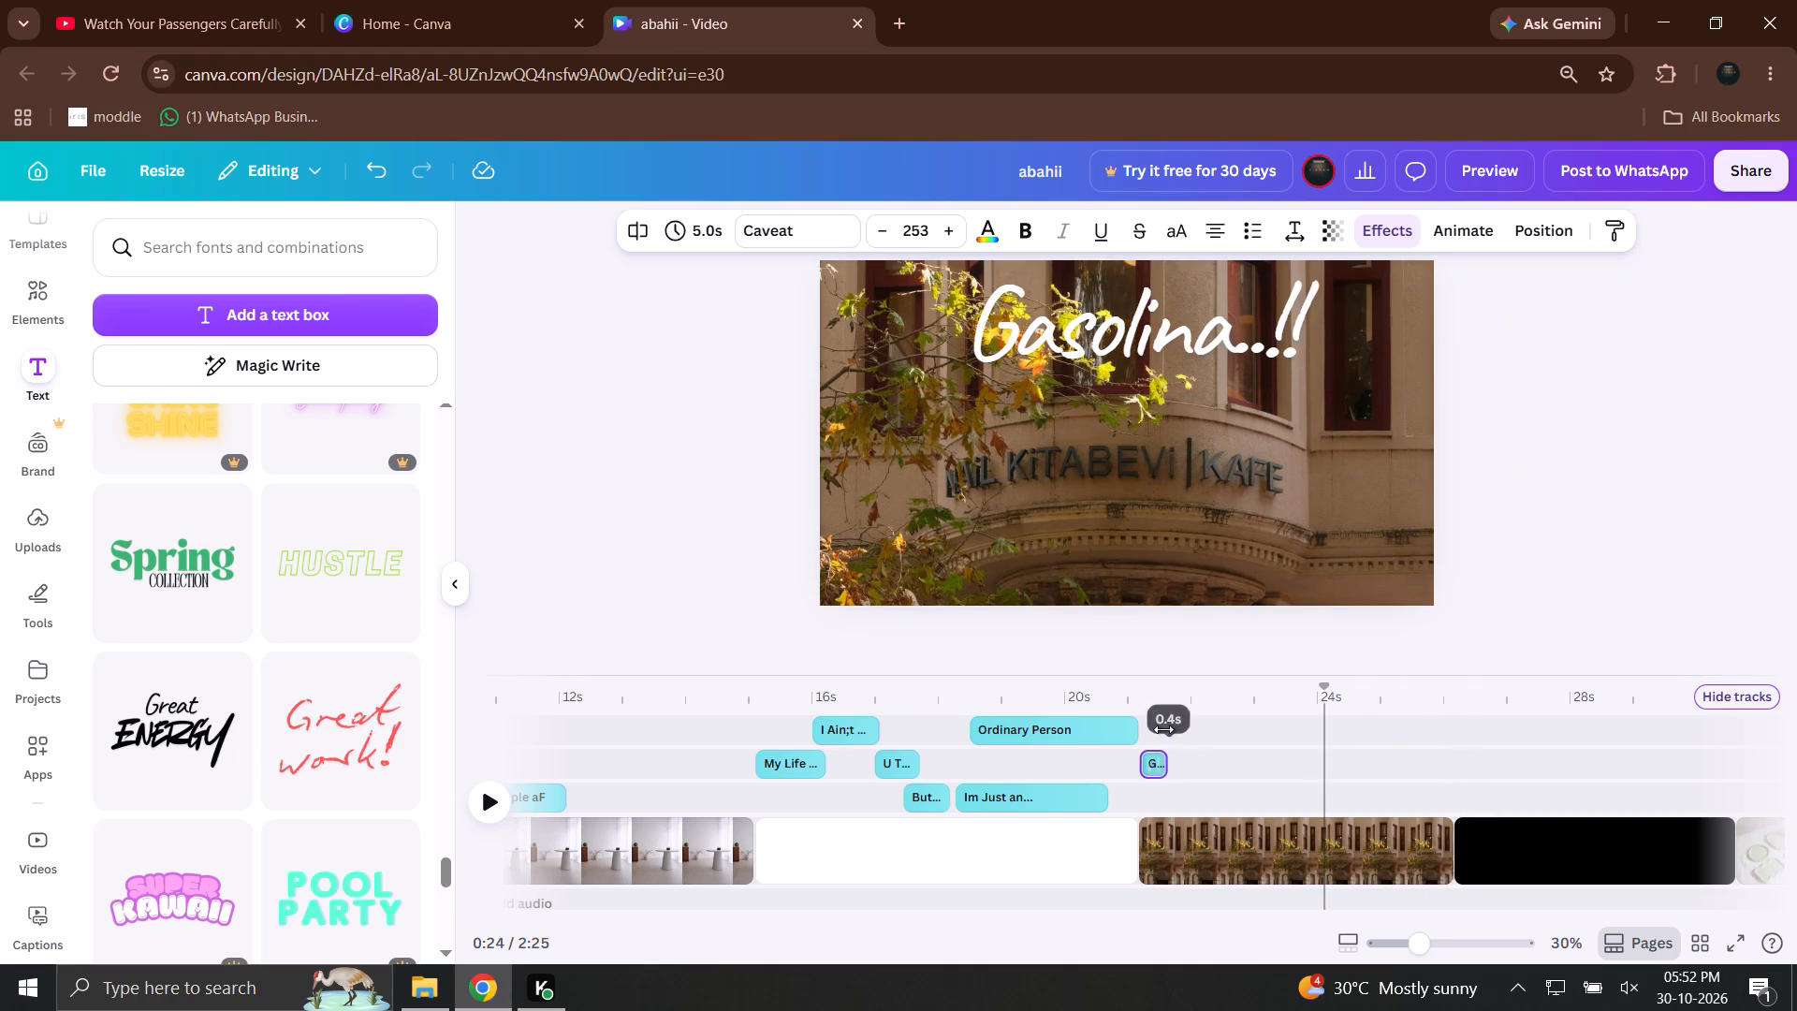
pyautogui.moveTo(1163, 729); pyautogui.dragTo(1221, 744)
pyautogui.click(1151, 692)
pyautogui.press('space')
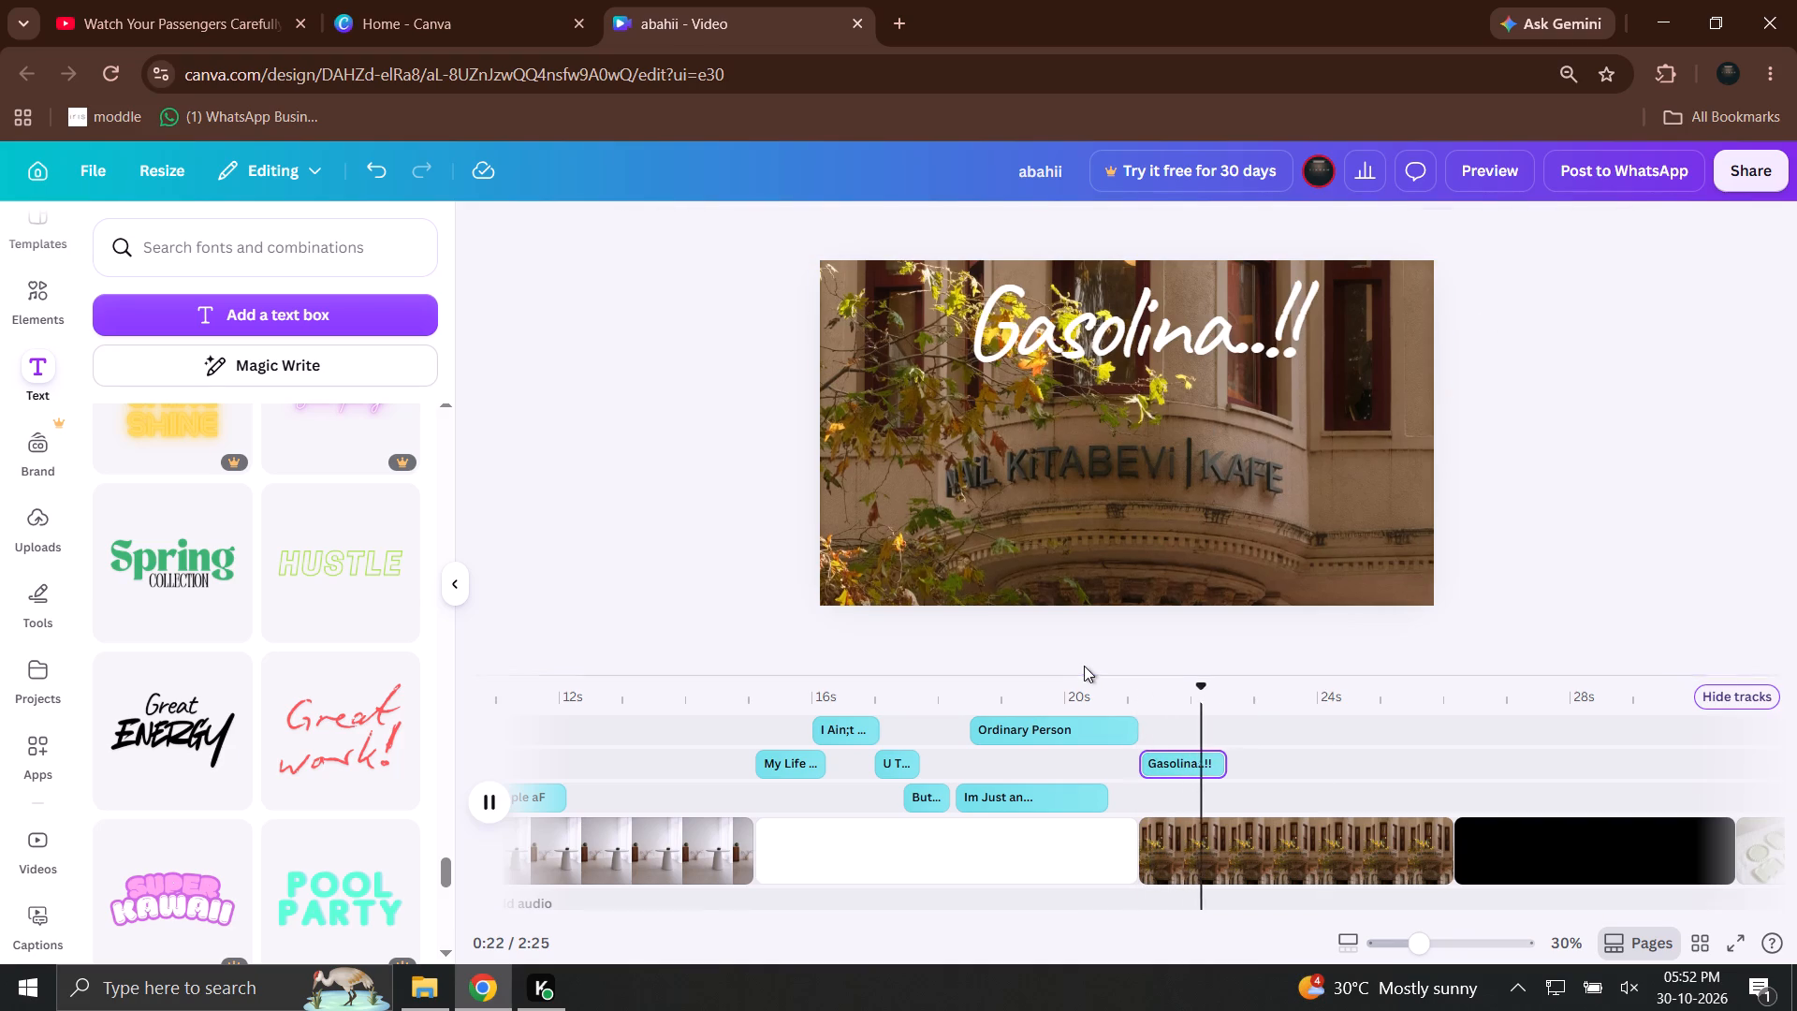
pyautogui.press('space')
pyautogui.press('space')
pyautogui.press('space')
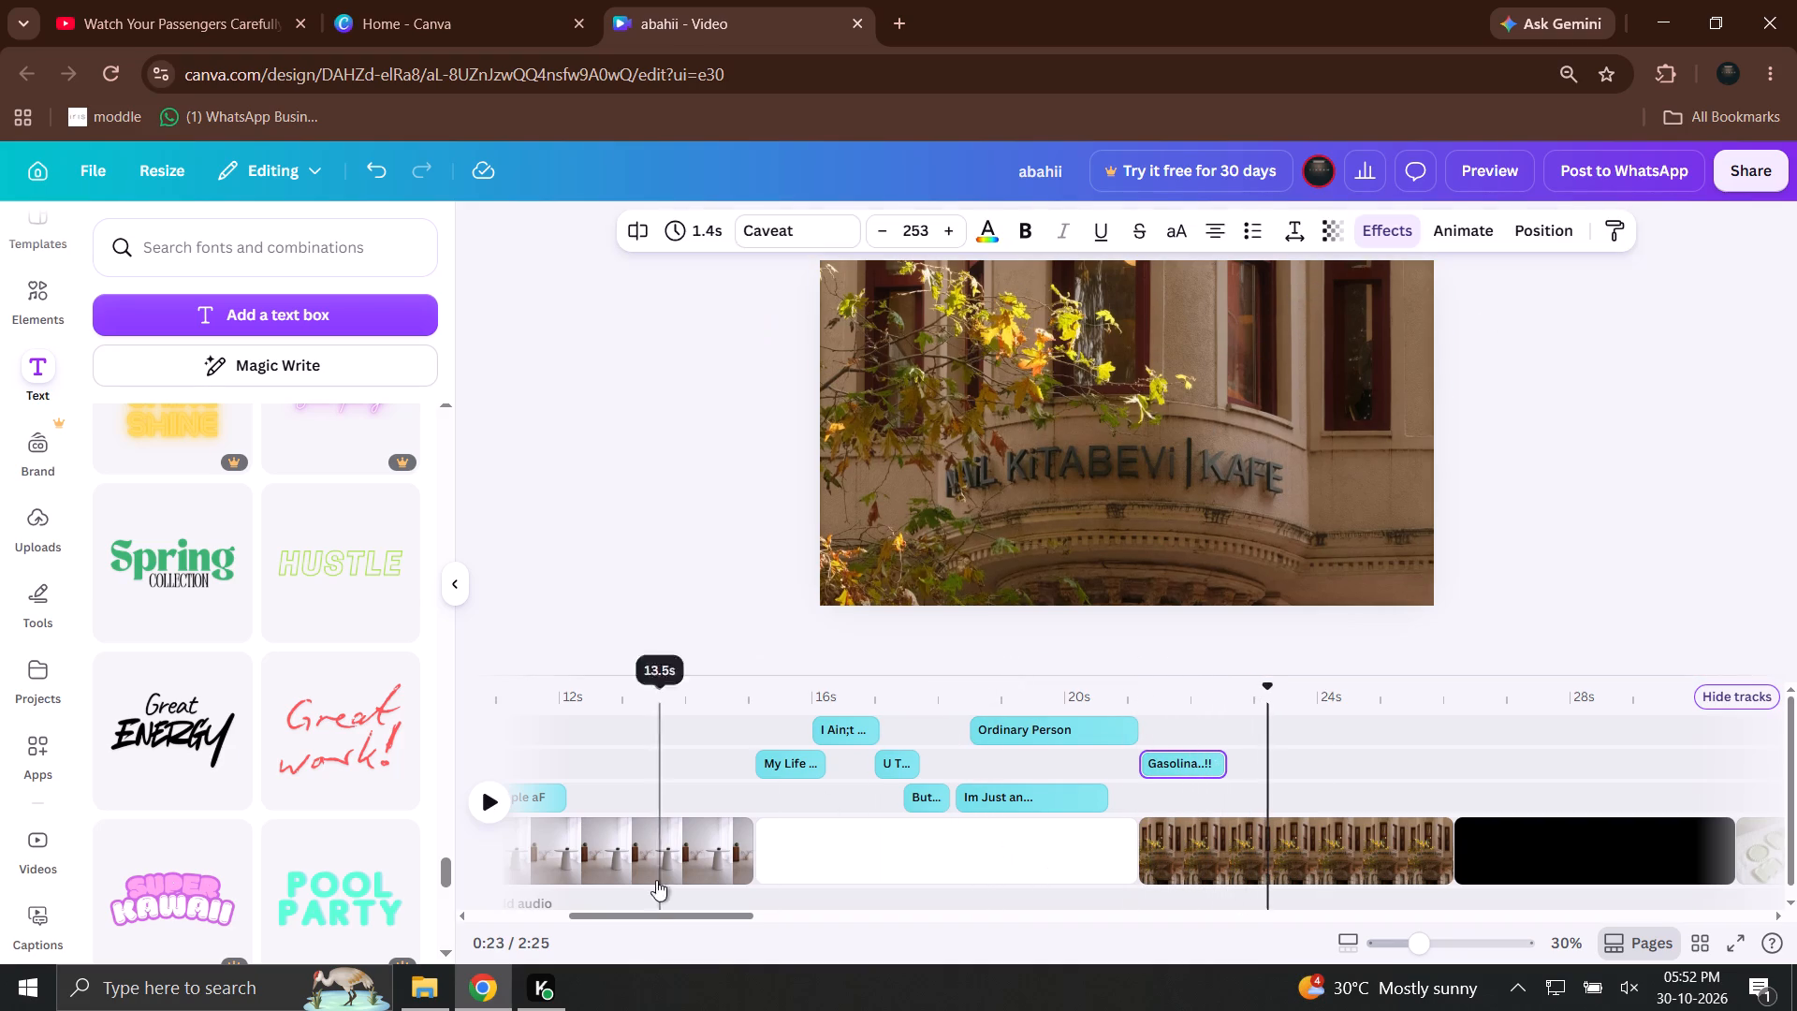
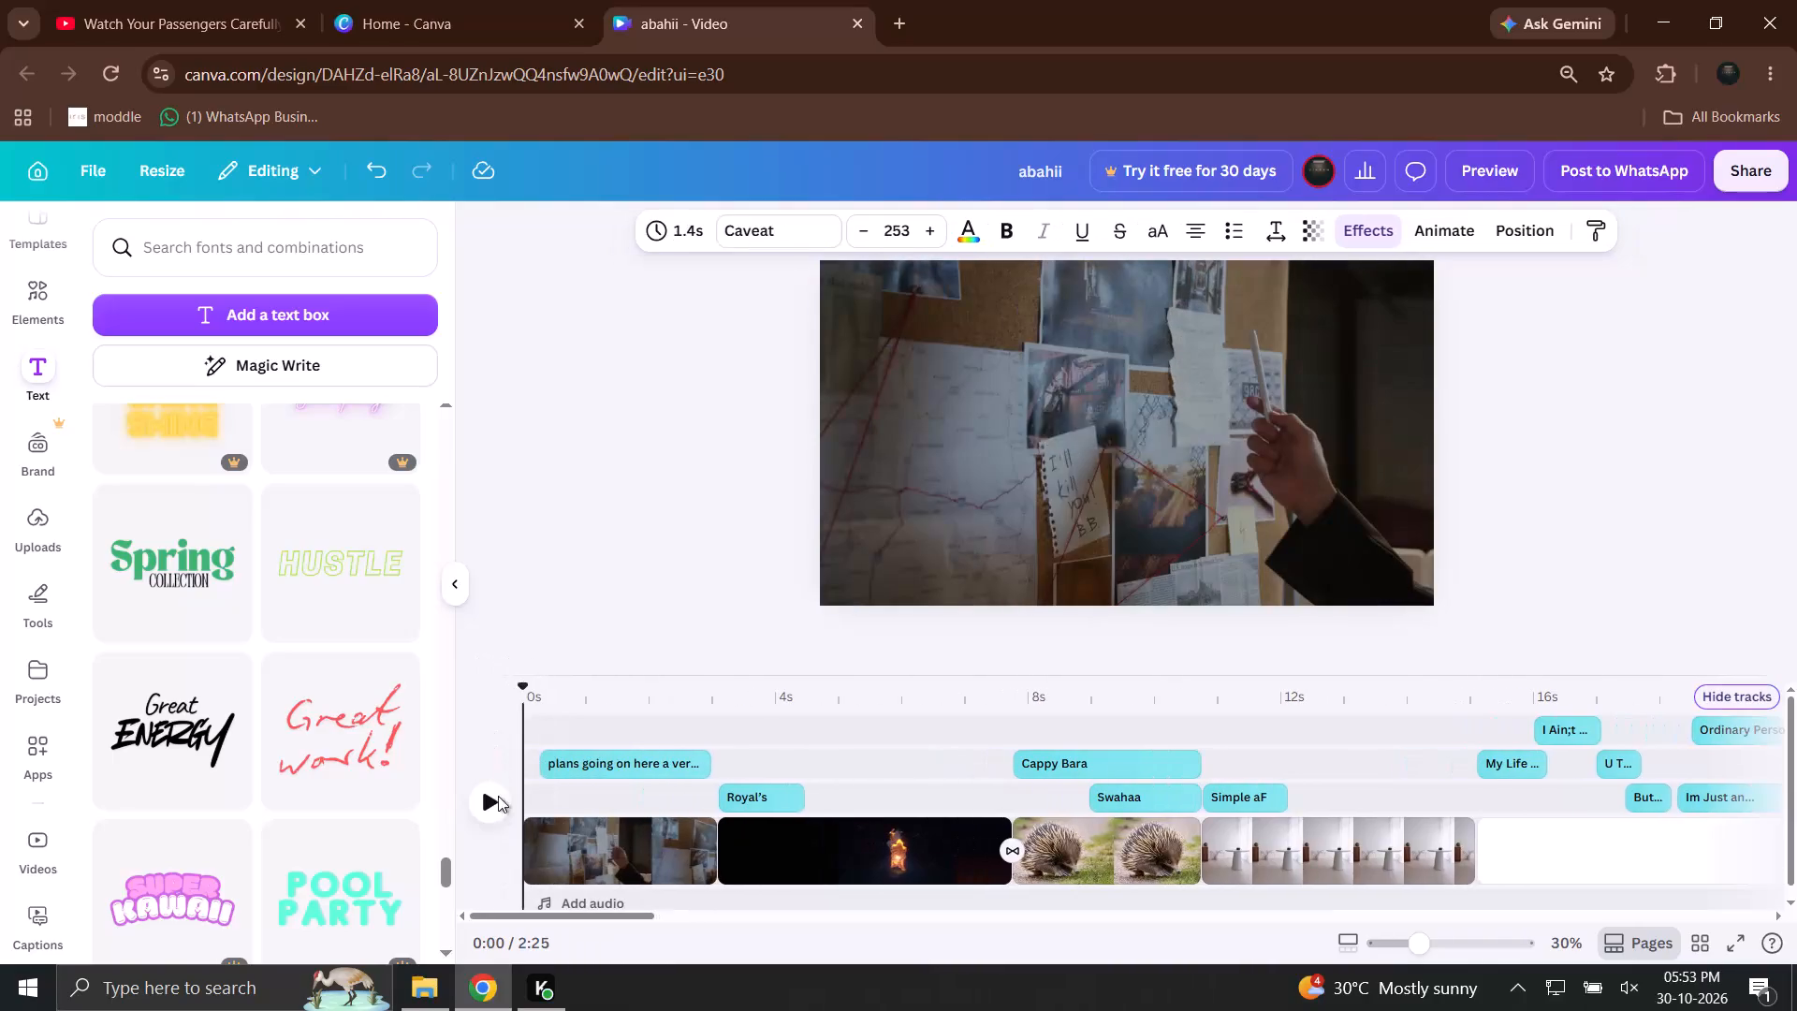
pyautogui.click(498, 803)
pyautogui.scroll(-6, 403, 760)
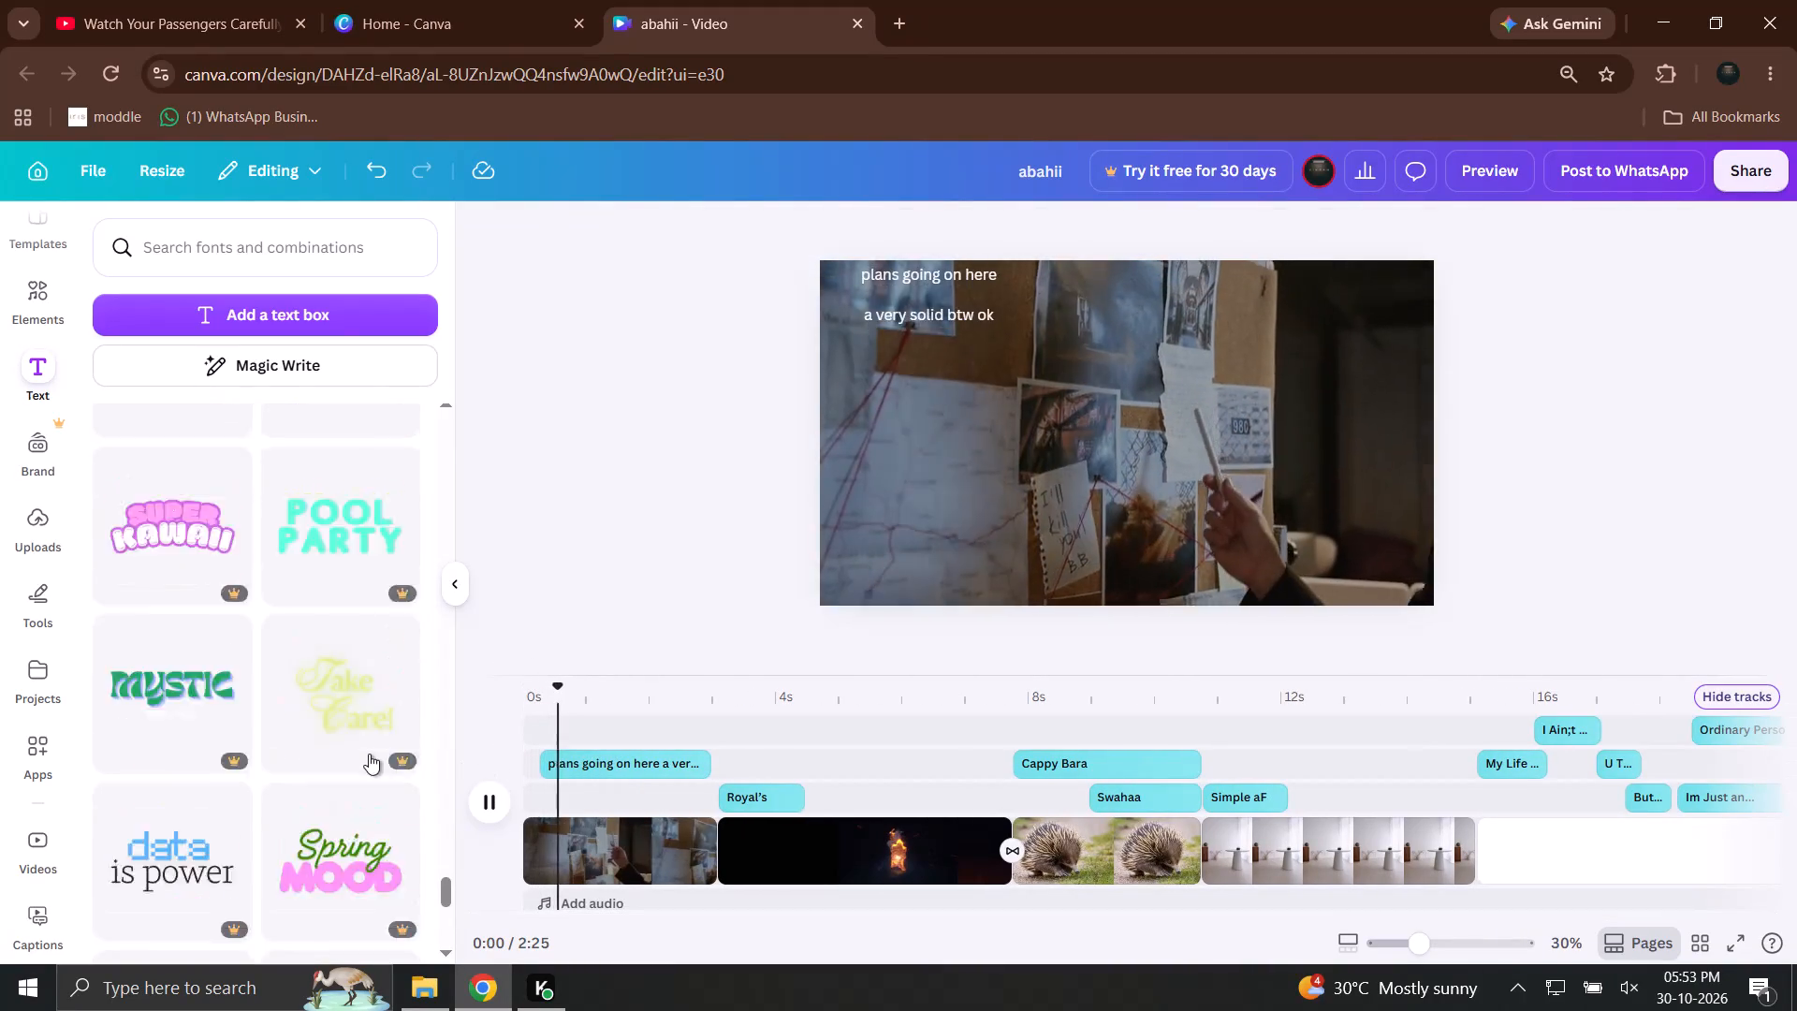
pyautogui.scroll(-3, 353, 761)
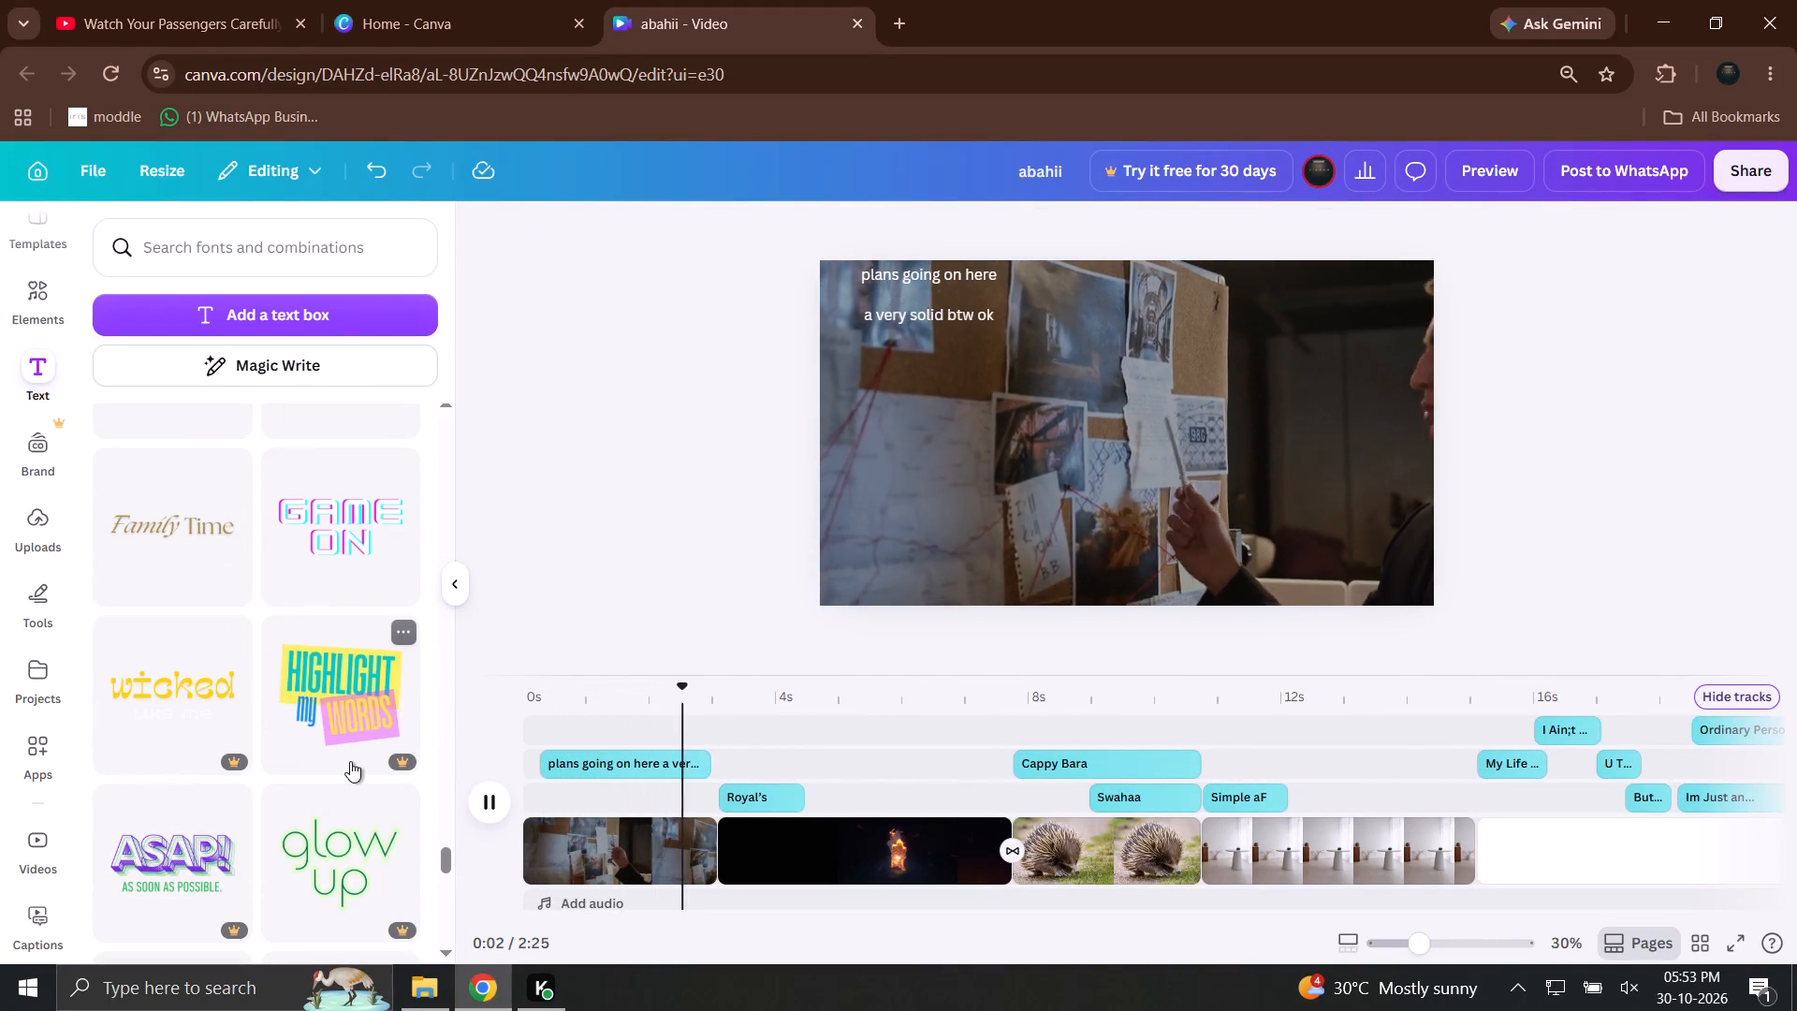
# Select all the video clips on the timeline and delete them.
pyautogui.moveTo(678, 726); pyautogui.dragTo(1796, 950)
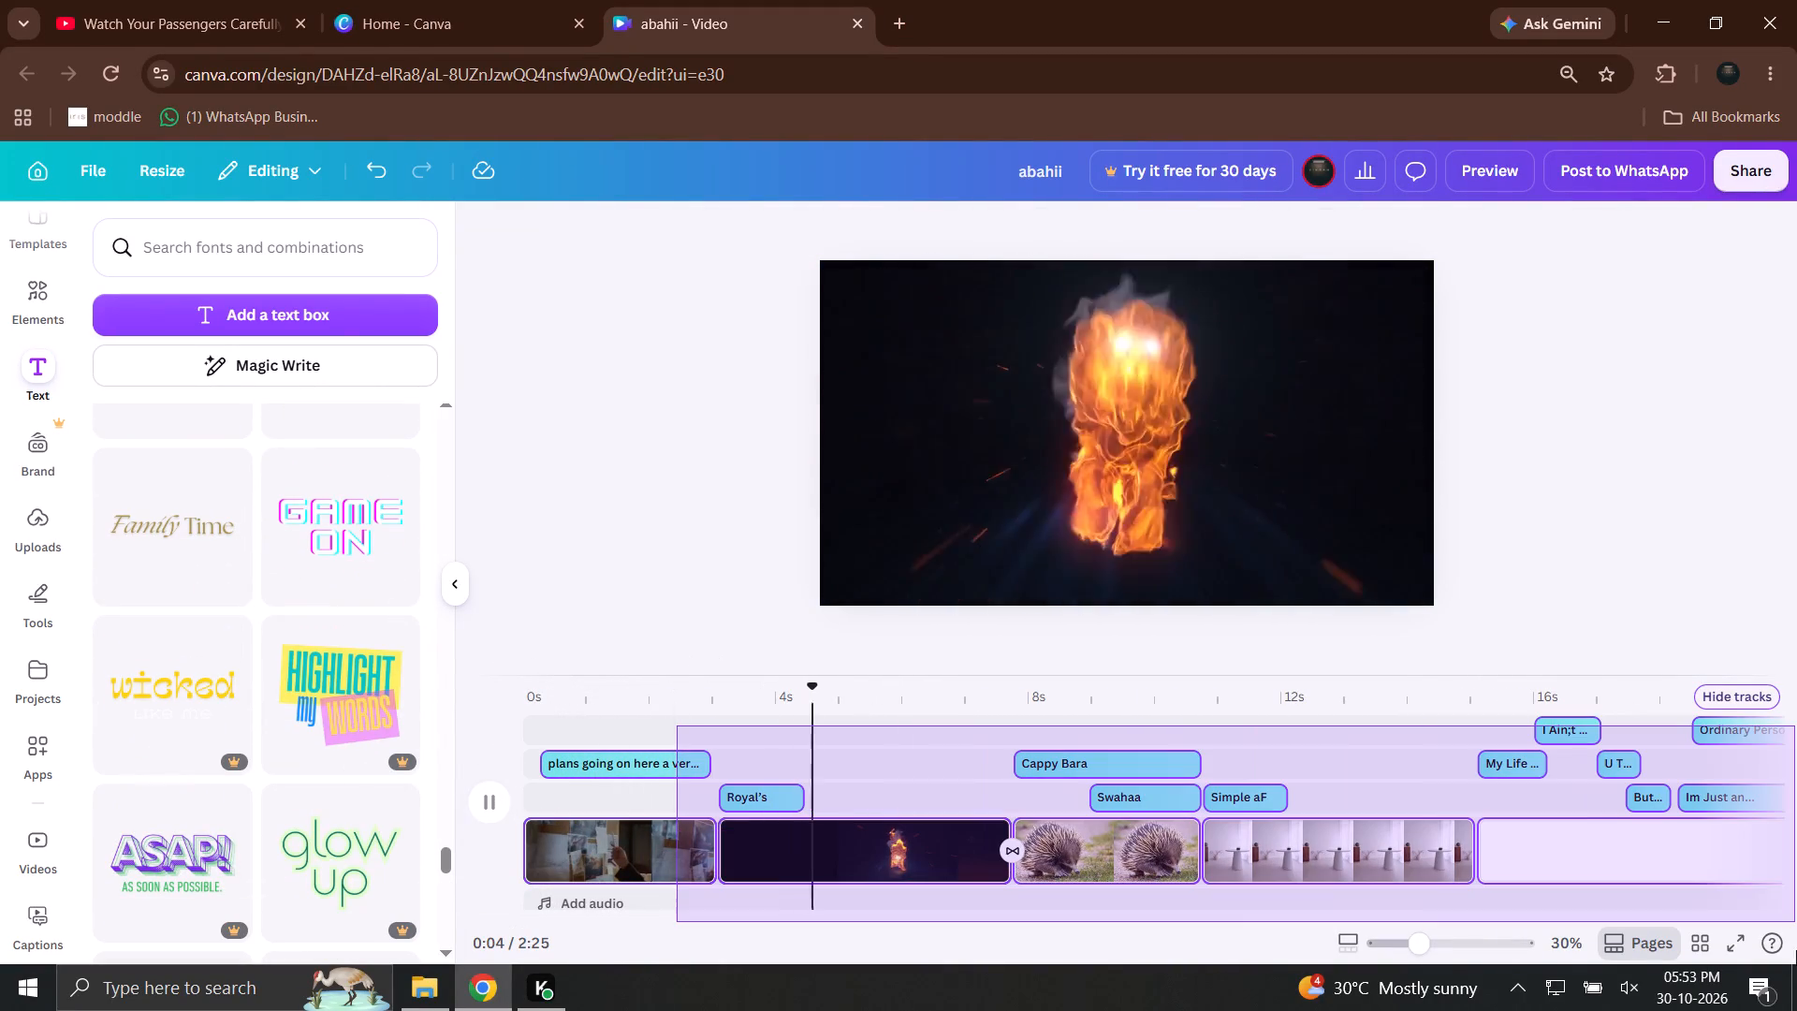
pyautogui.moveTo(1796, 950); pyautogui.dragTo(1796, 973)
pyautogui.hotkey('ctrl', 'a')
pyautogui.press('BackSpace')
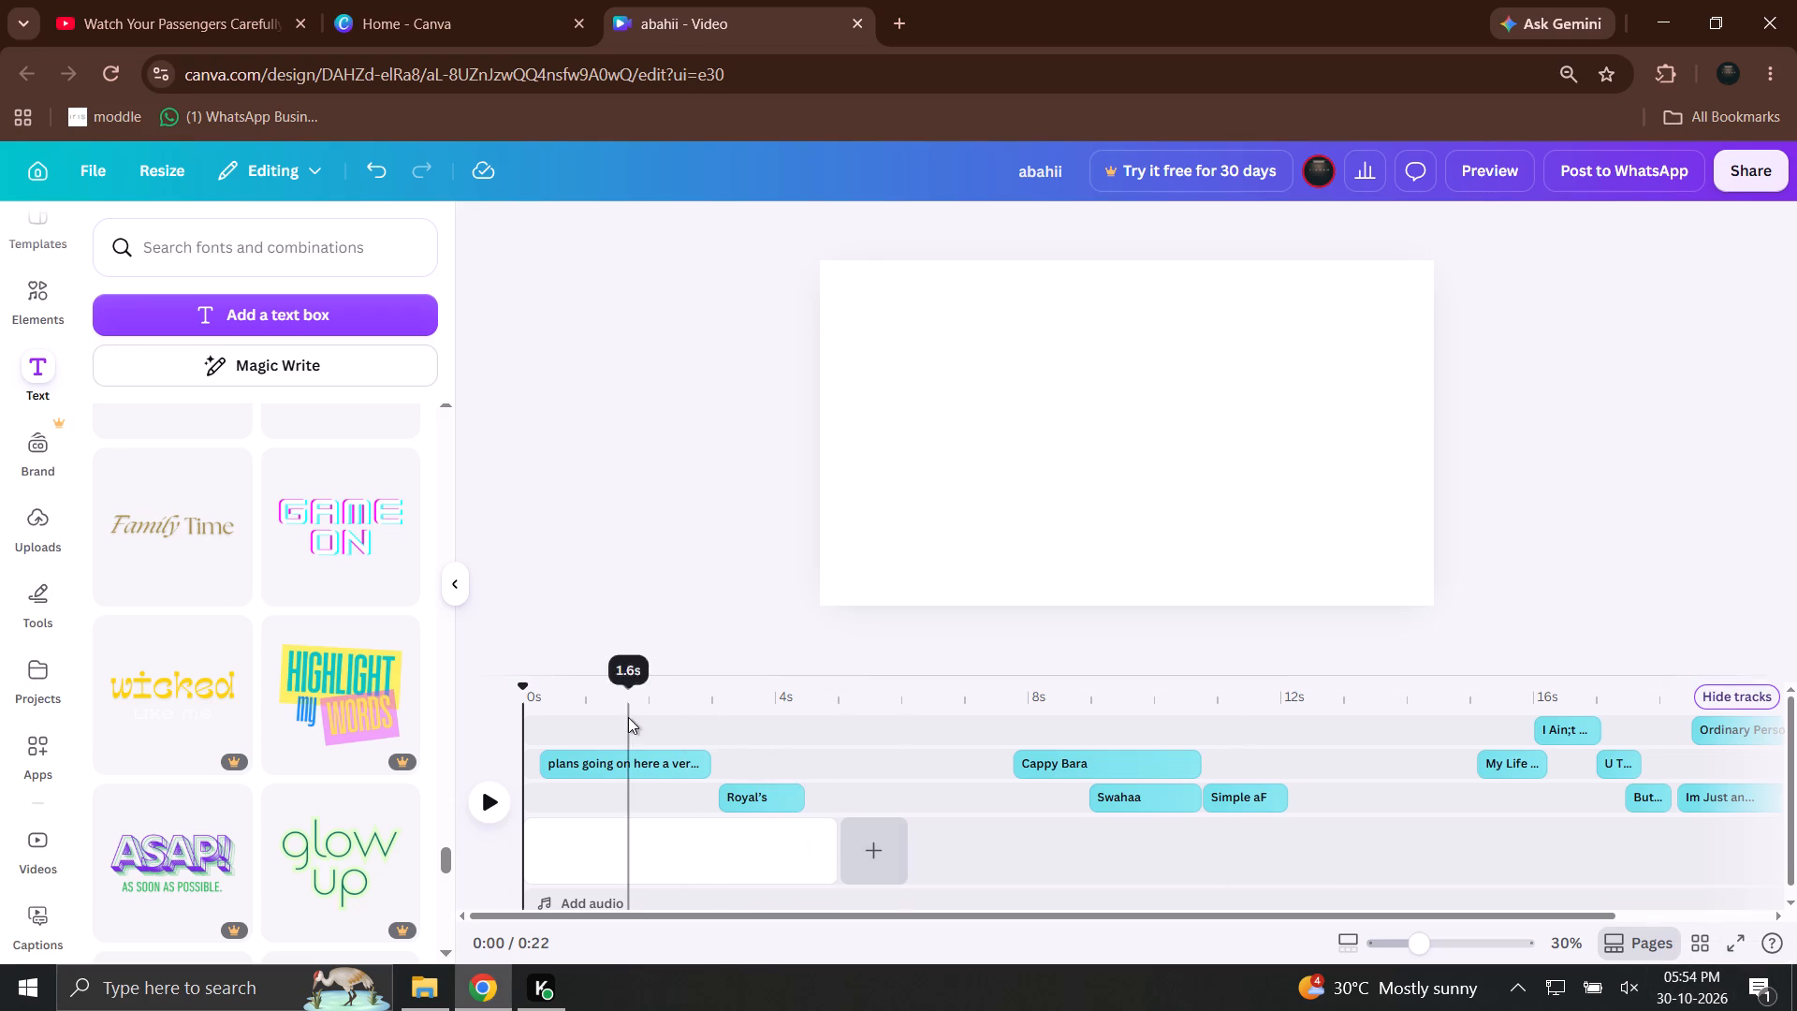
# Select all the remaining caption tracks and delete them, leaving one blank page.
pyautogui.moveTo(628, 717); pyautogui.dragTo(1794, 845)
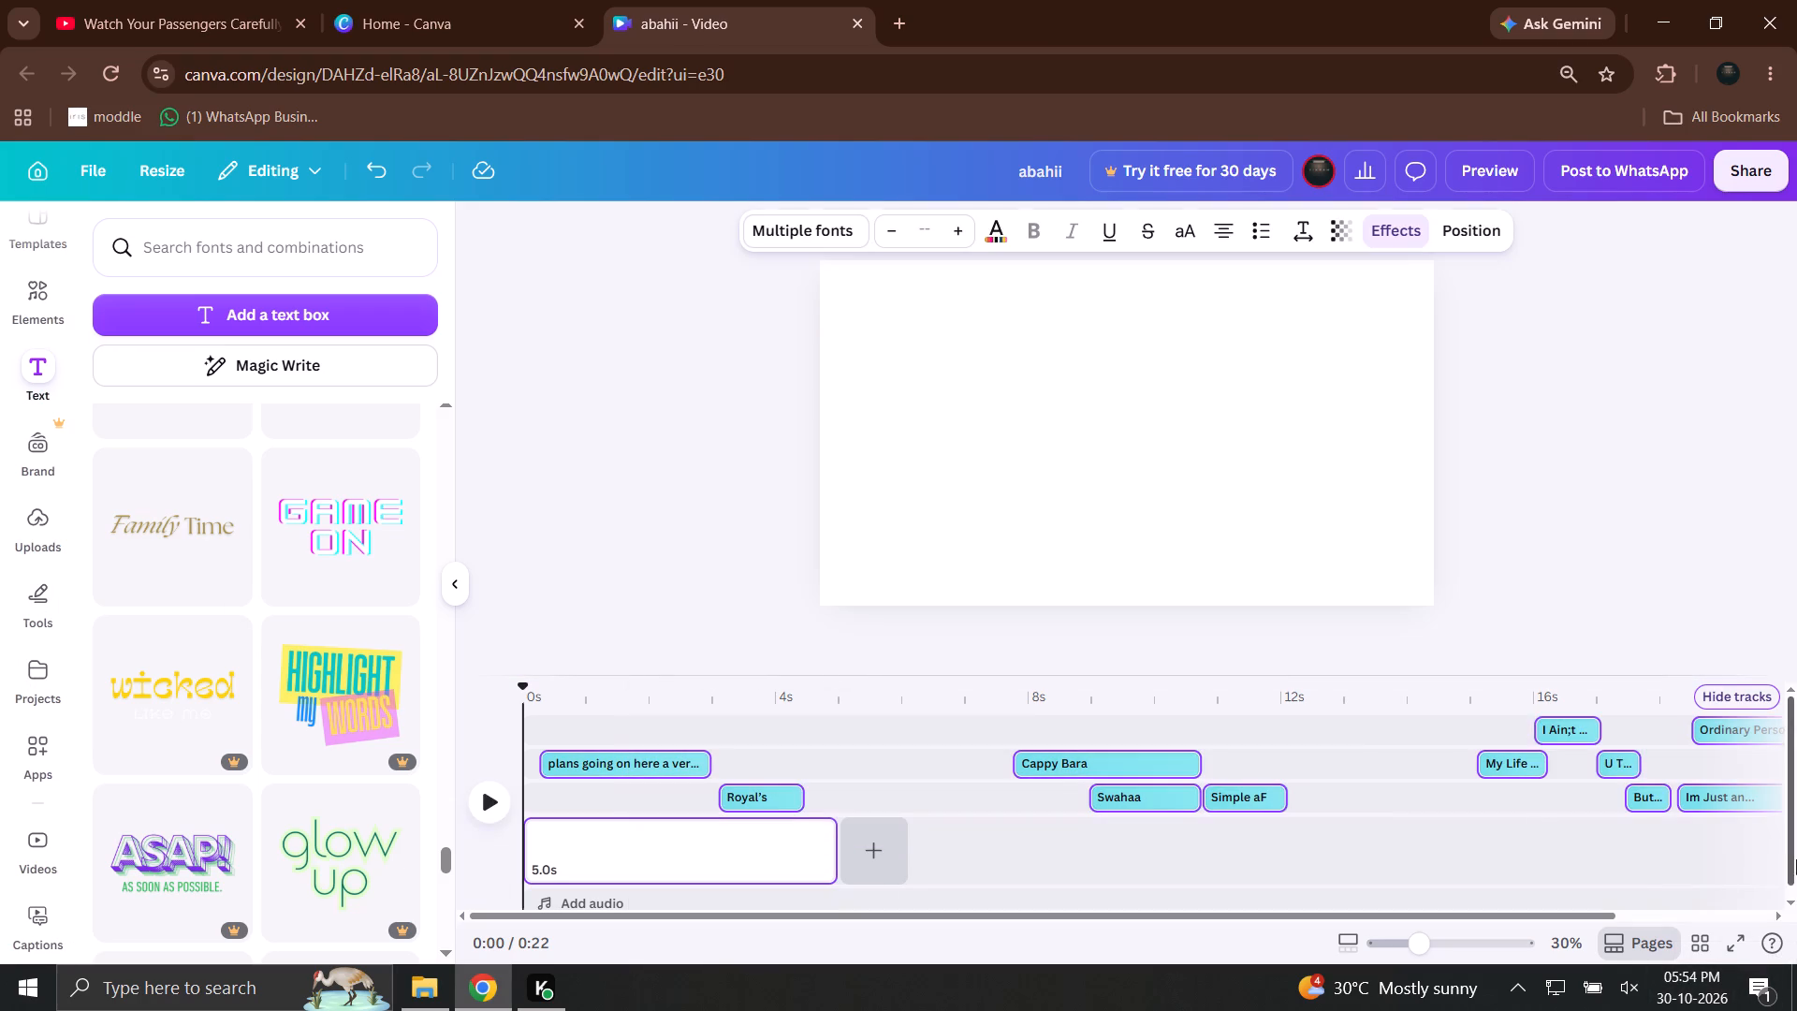
pyautogui.moveTo(1049, 675); pyautogui.dragTo(1249, 704)
pyautogui.moveTo(1222, 699); pyautogui.dragTo(1221, 709)
pyautogui.click(1487, 732)
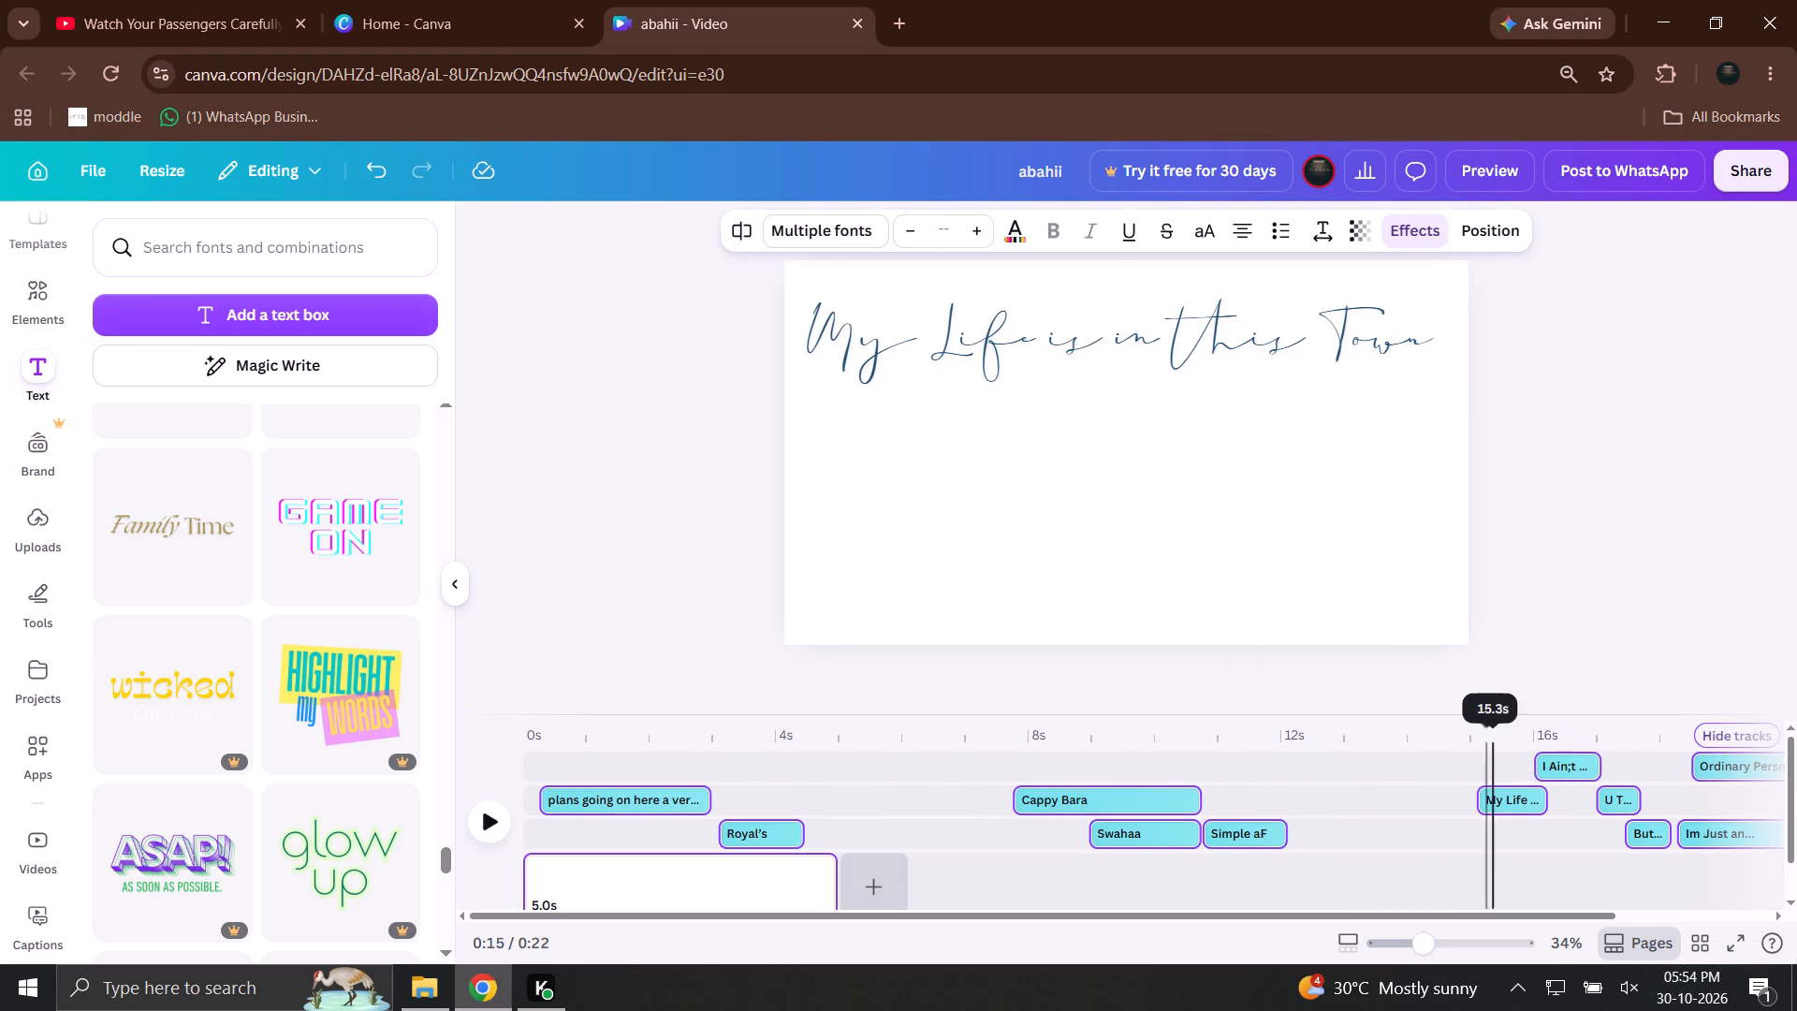
pyautogui.press('space')
pyautogui.moveTo(552, 756); pyautogui.dragTo(1661, 888)
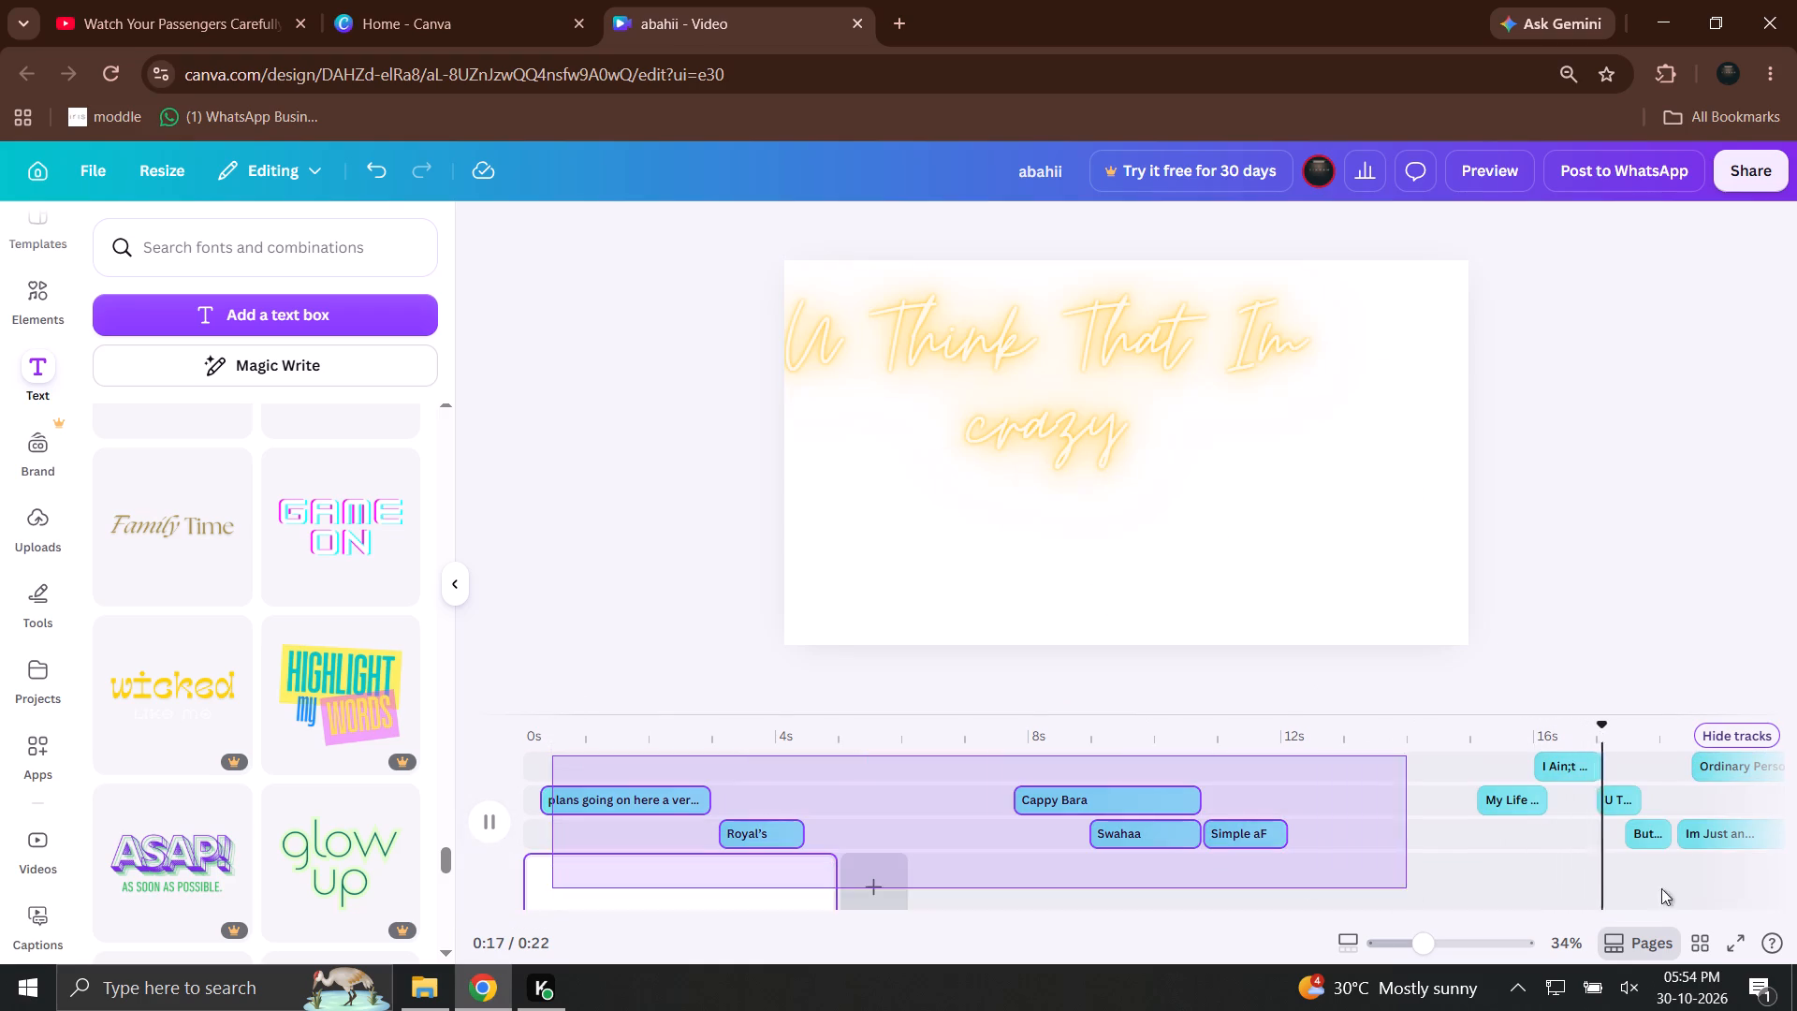
pyautogui.moveTo(1661, 888); pyautogui.dragTo(1796, 901)
pyautogui.hotkey('ctrl', 'a')
pyautogui.press('BackSpace')
pyautogui.click(1196, 822)
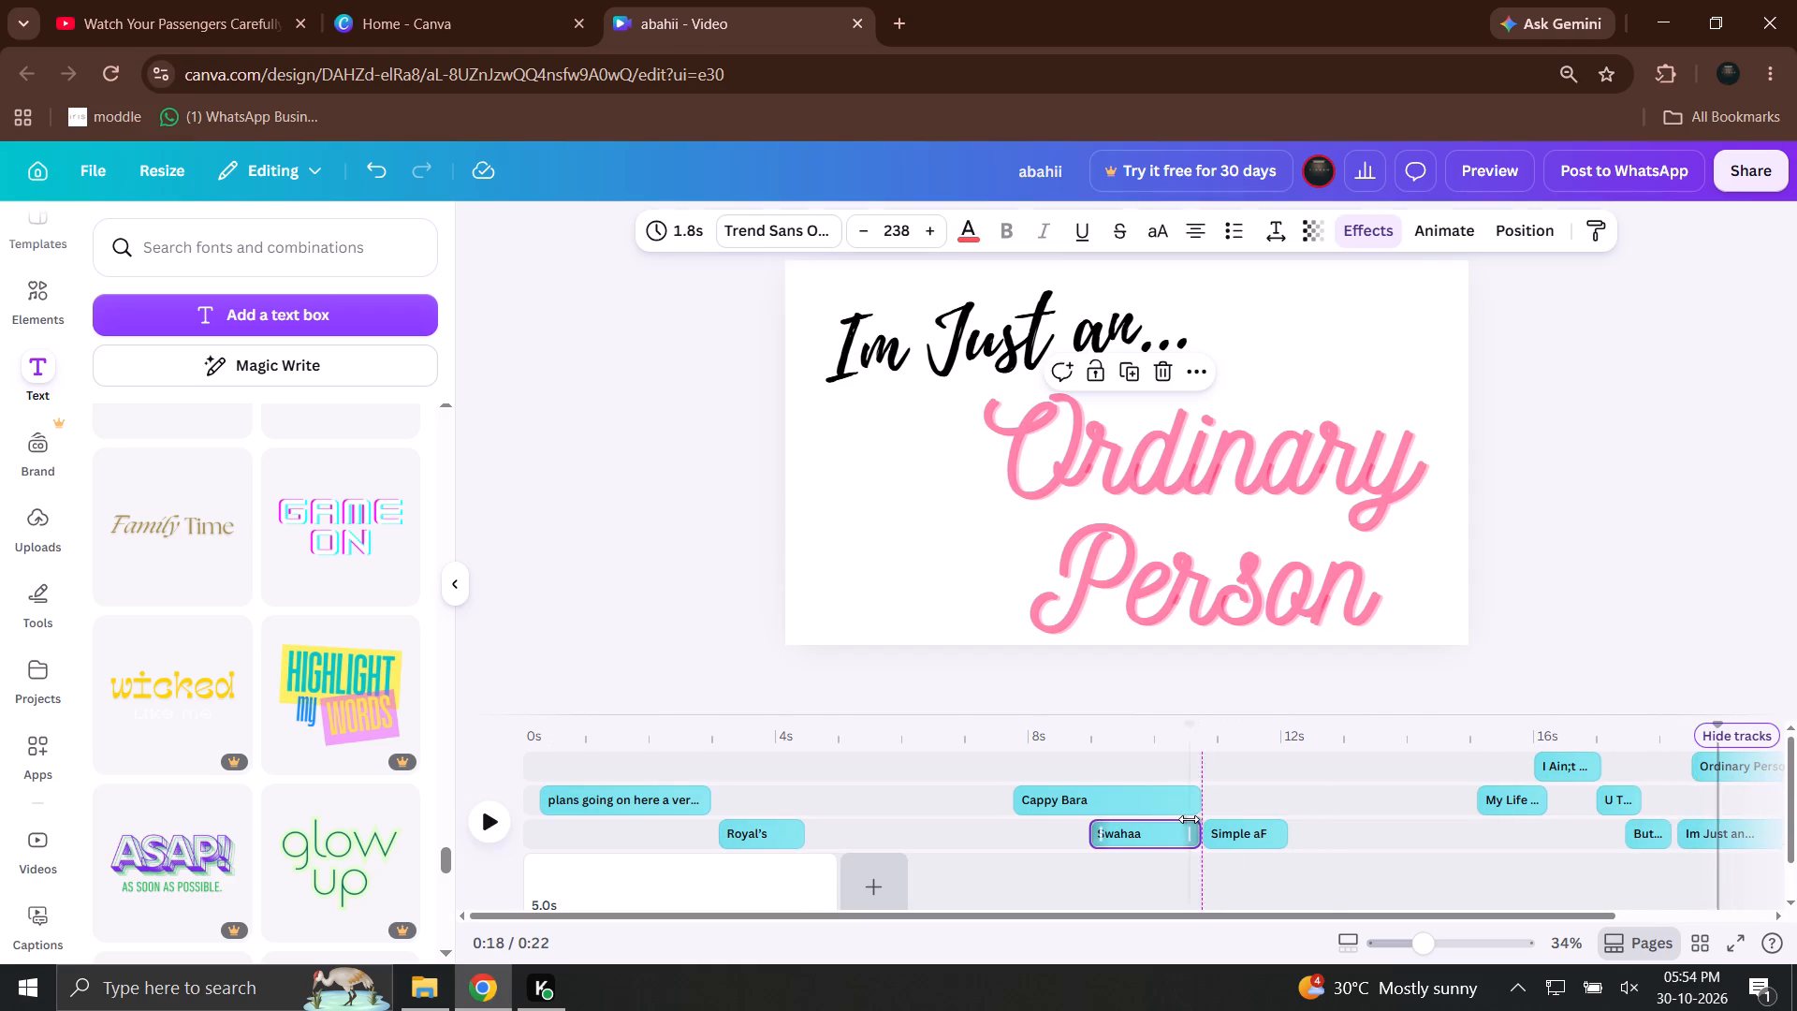
pyautogui.hotkey('ctrl', 'a')
pyautogui.press('BackSpace')
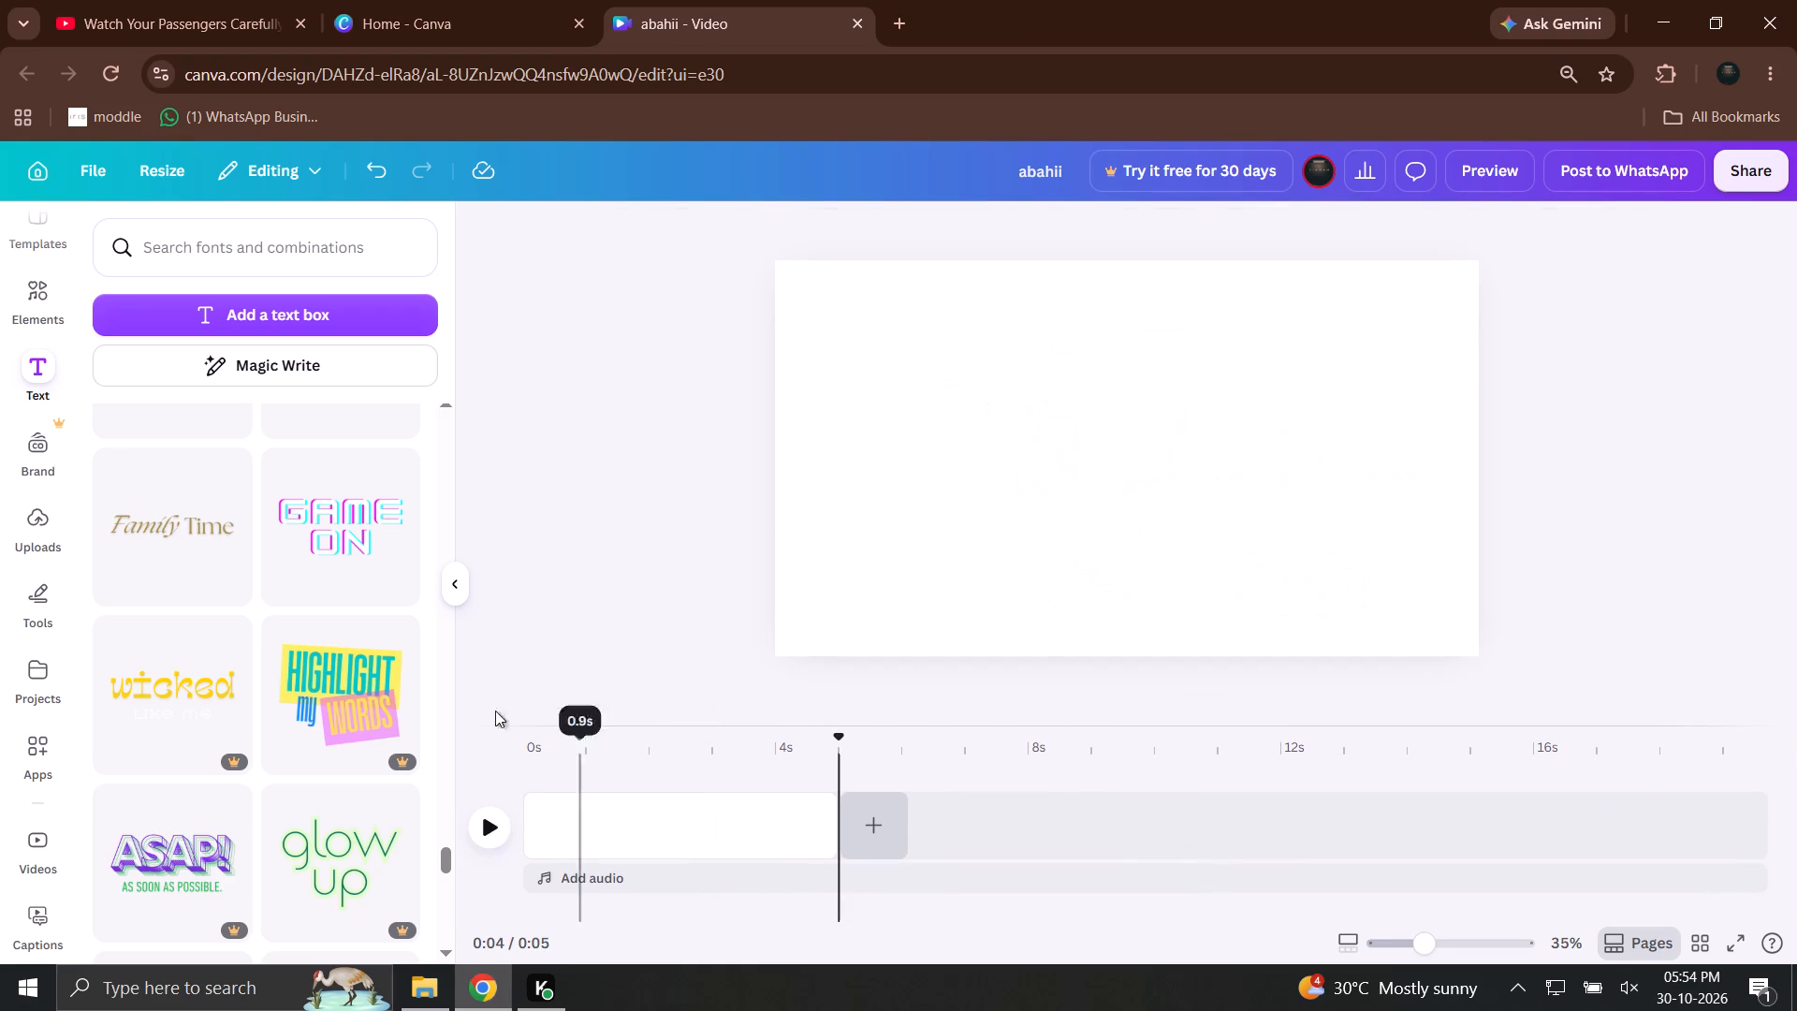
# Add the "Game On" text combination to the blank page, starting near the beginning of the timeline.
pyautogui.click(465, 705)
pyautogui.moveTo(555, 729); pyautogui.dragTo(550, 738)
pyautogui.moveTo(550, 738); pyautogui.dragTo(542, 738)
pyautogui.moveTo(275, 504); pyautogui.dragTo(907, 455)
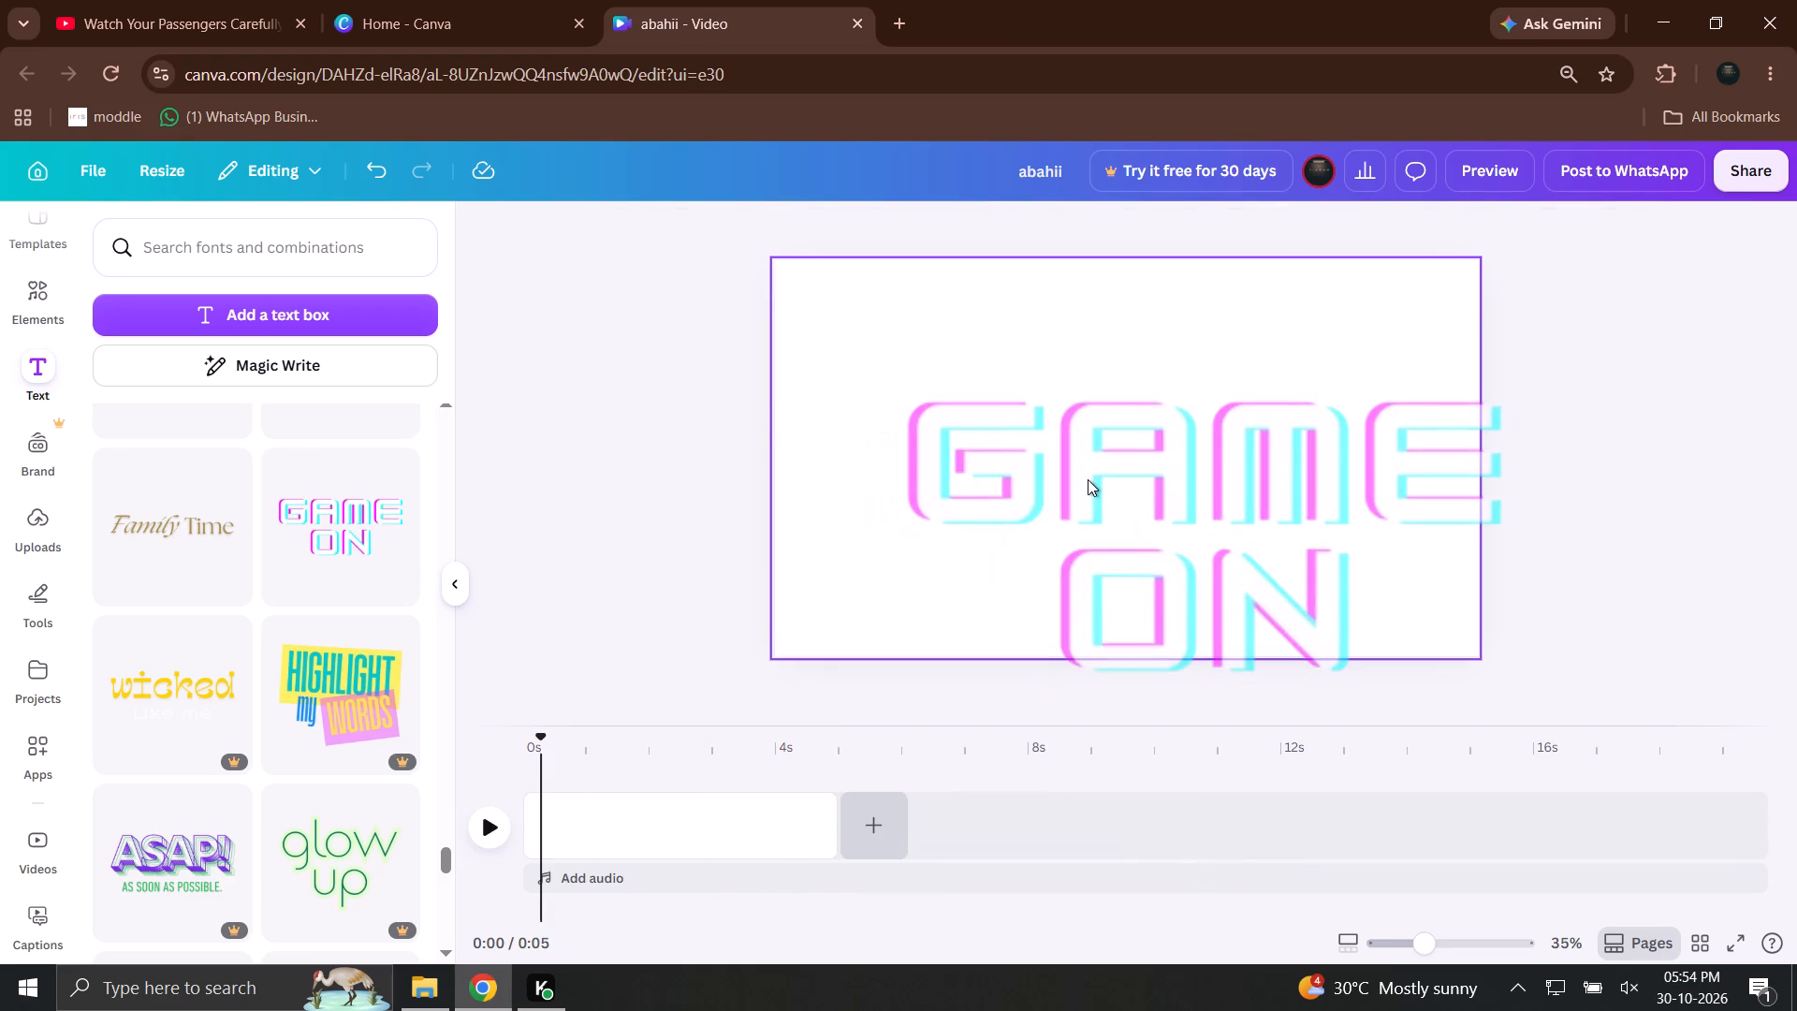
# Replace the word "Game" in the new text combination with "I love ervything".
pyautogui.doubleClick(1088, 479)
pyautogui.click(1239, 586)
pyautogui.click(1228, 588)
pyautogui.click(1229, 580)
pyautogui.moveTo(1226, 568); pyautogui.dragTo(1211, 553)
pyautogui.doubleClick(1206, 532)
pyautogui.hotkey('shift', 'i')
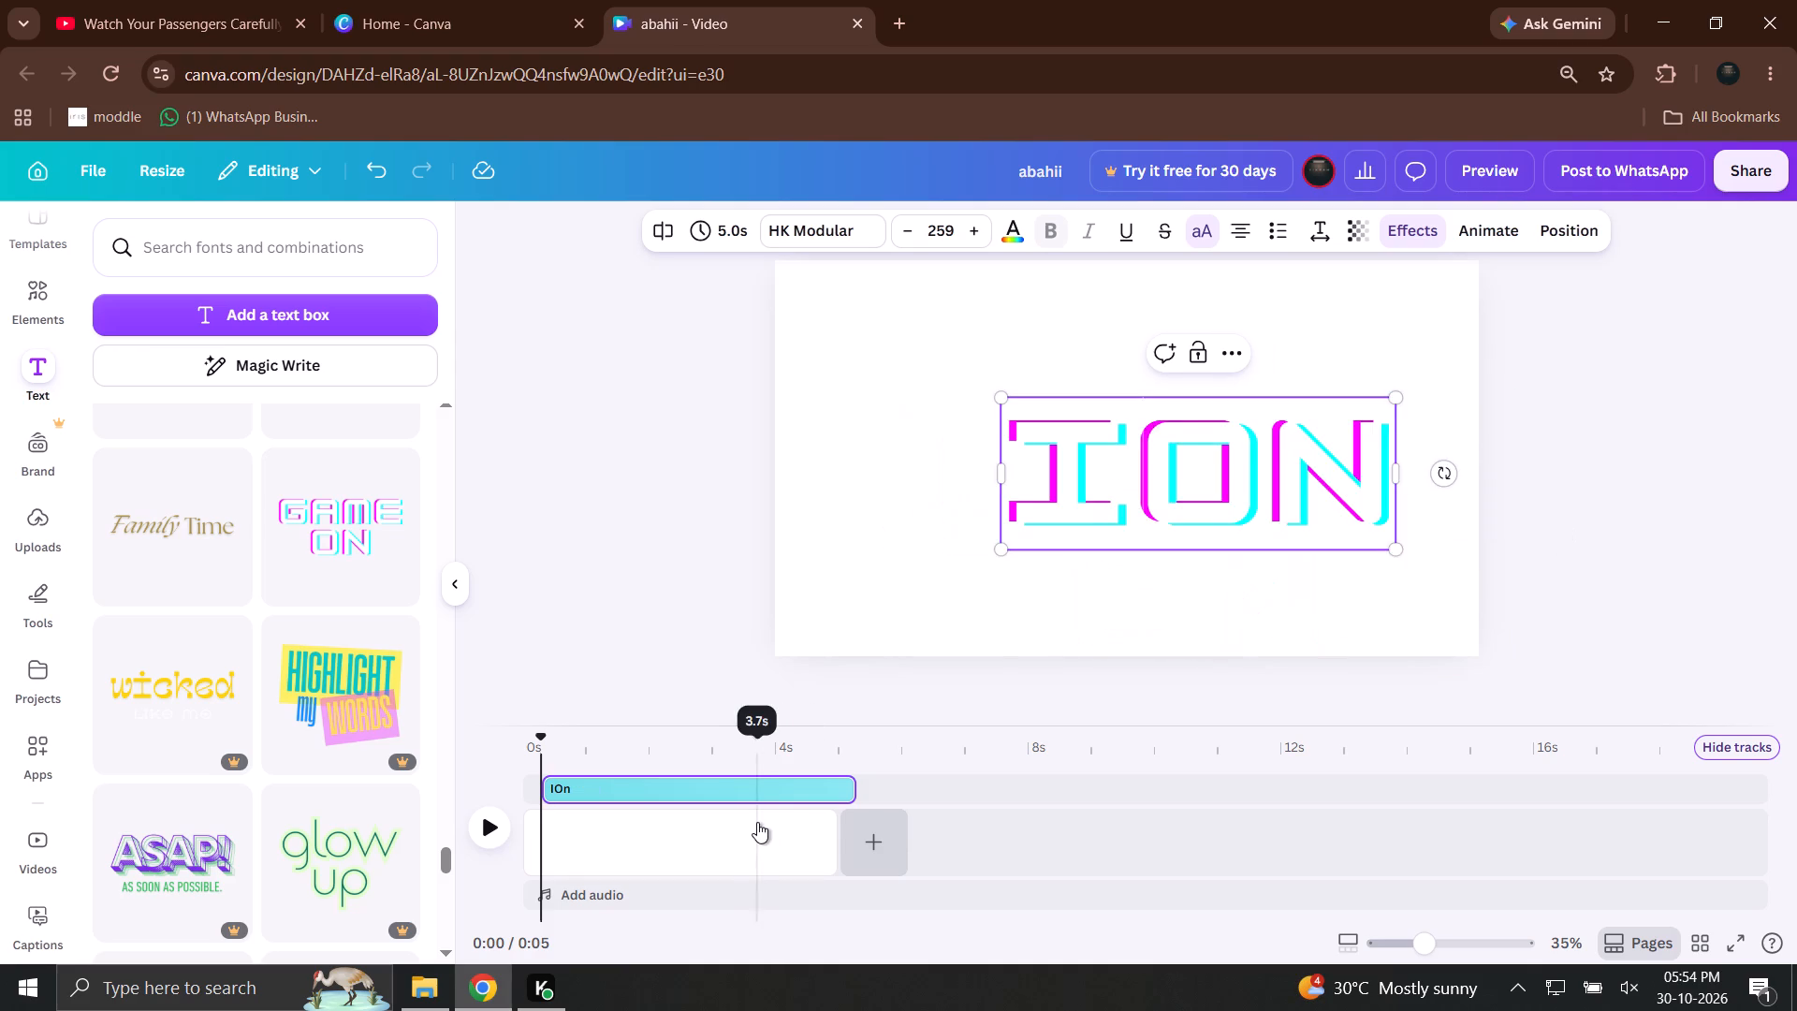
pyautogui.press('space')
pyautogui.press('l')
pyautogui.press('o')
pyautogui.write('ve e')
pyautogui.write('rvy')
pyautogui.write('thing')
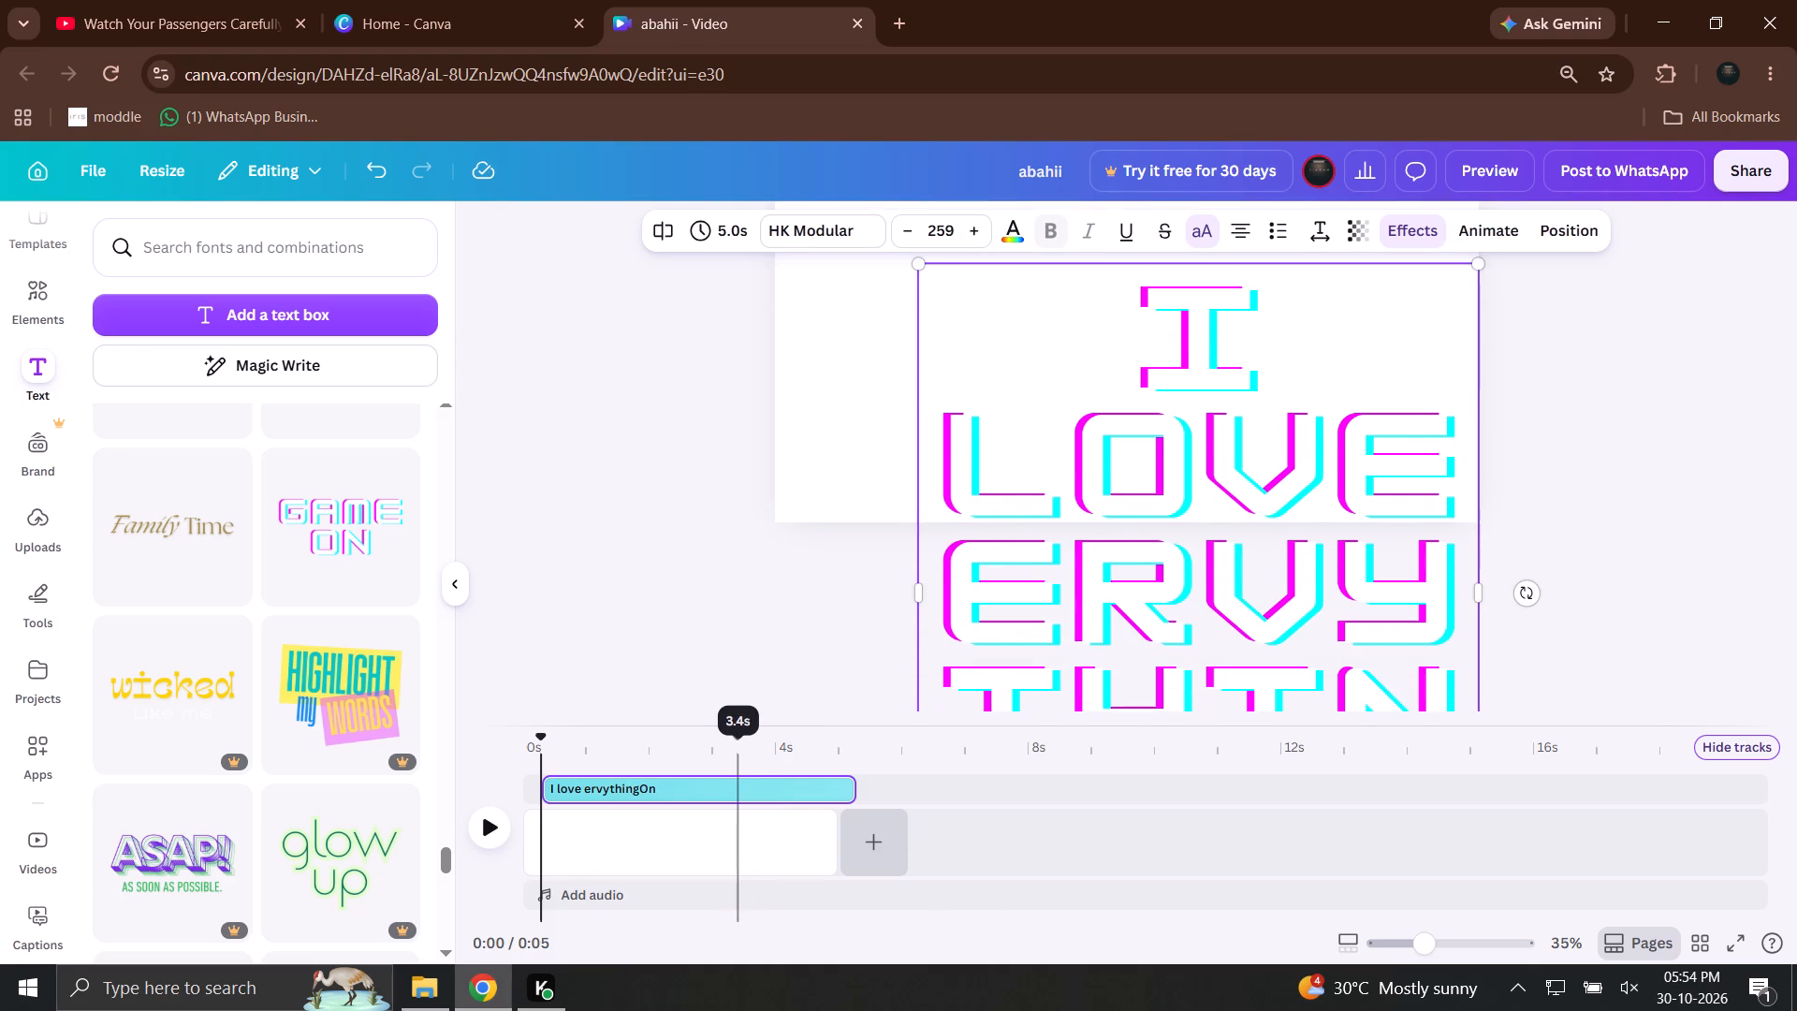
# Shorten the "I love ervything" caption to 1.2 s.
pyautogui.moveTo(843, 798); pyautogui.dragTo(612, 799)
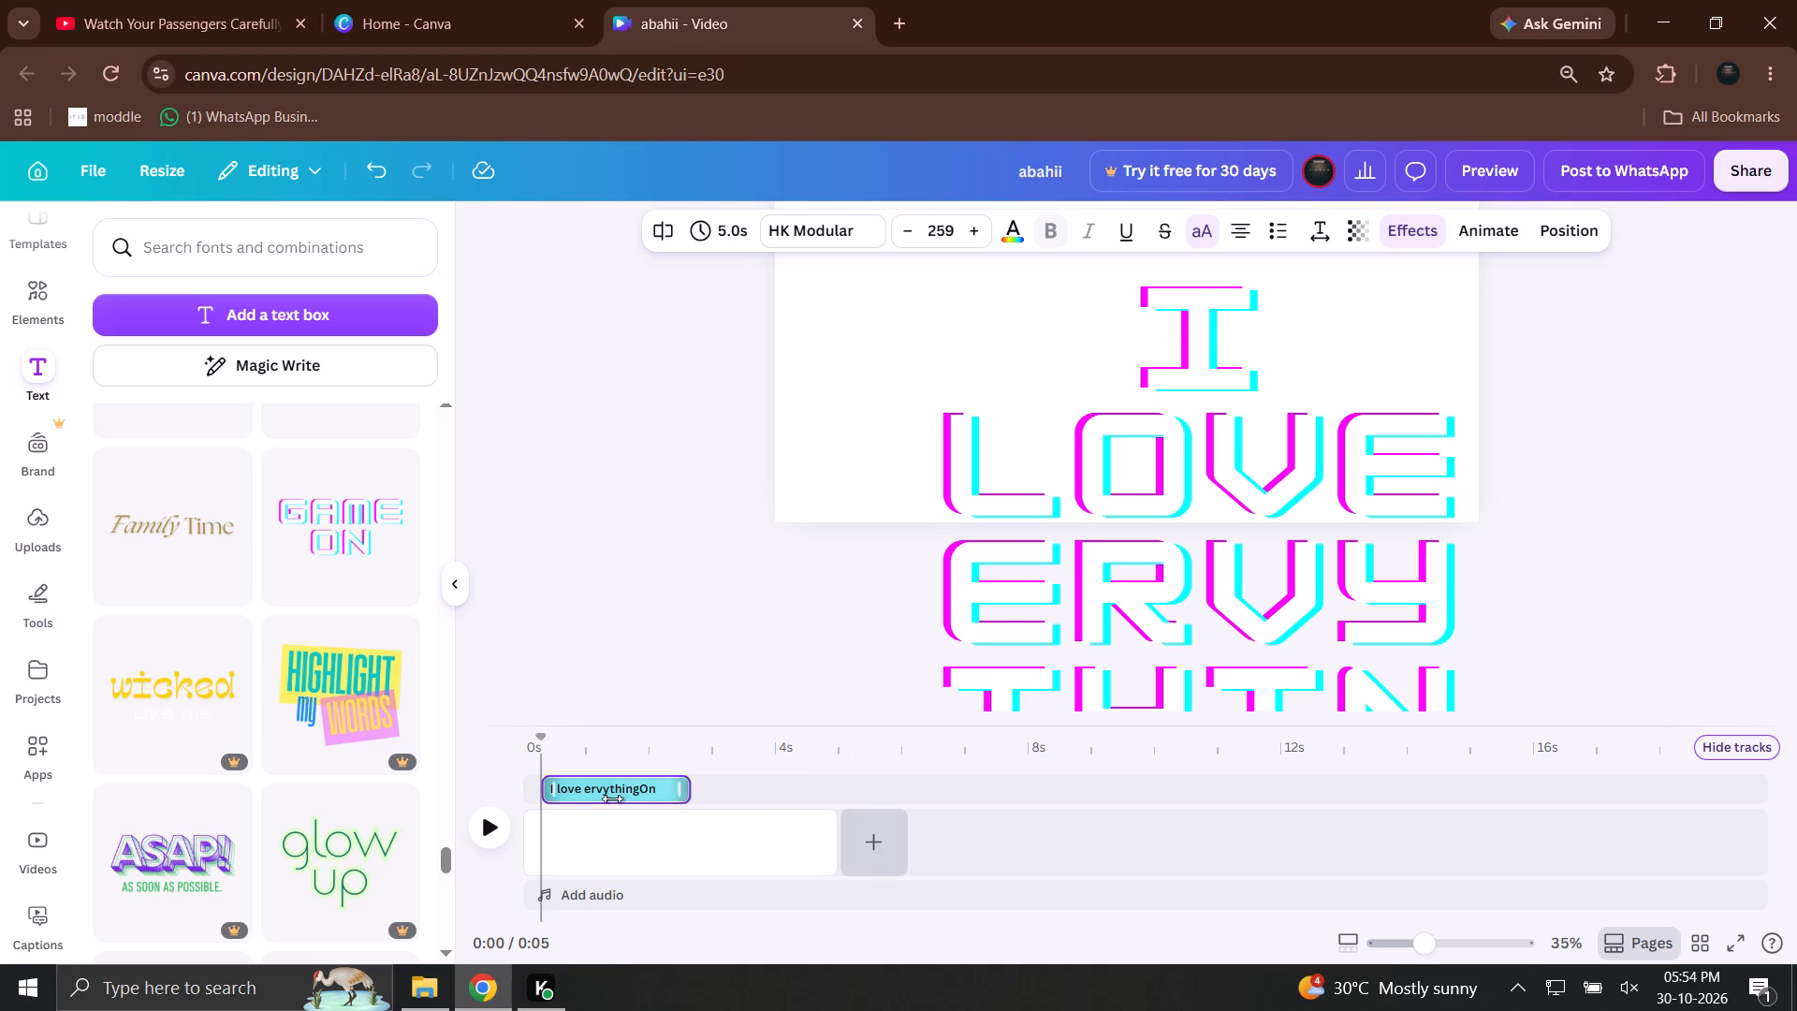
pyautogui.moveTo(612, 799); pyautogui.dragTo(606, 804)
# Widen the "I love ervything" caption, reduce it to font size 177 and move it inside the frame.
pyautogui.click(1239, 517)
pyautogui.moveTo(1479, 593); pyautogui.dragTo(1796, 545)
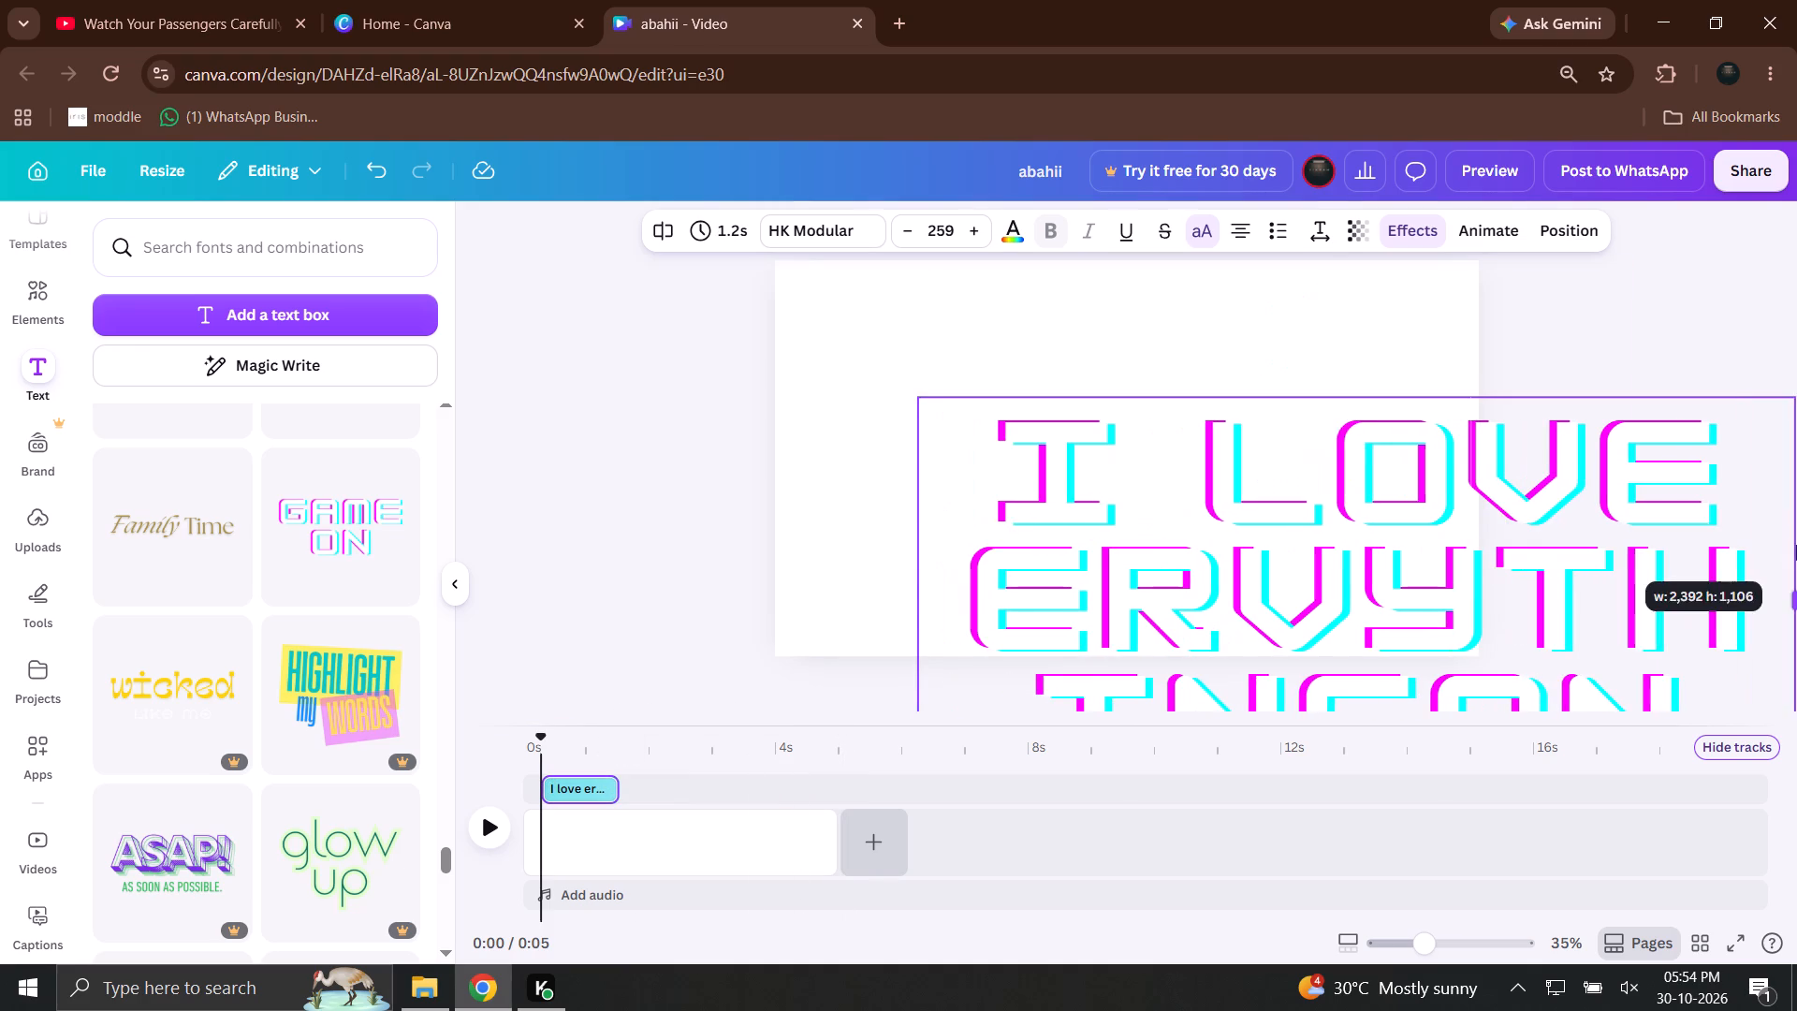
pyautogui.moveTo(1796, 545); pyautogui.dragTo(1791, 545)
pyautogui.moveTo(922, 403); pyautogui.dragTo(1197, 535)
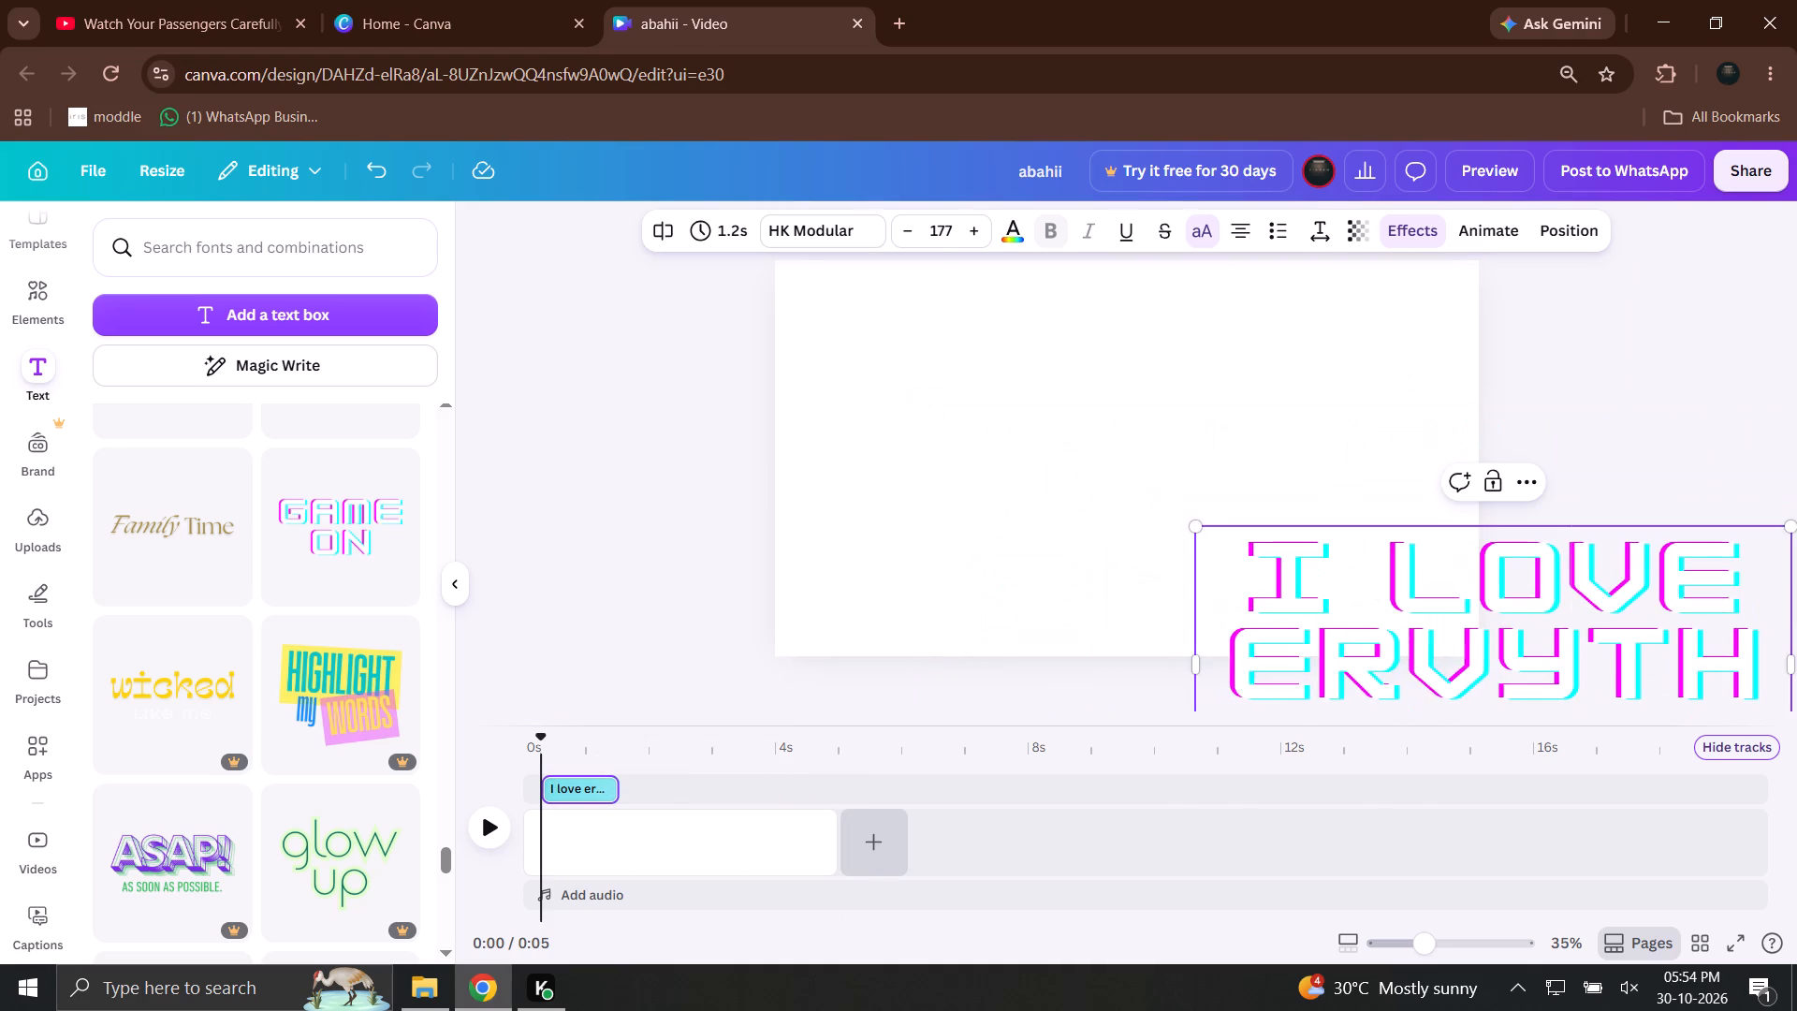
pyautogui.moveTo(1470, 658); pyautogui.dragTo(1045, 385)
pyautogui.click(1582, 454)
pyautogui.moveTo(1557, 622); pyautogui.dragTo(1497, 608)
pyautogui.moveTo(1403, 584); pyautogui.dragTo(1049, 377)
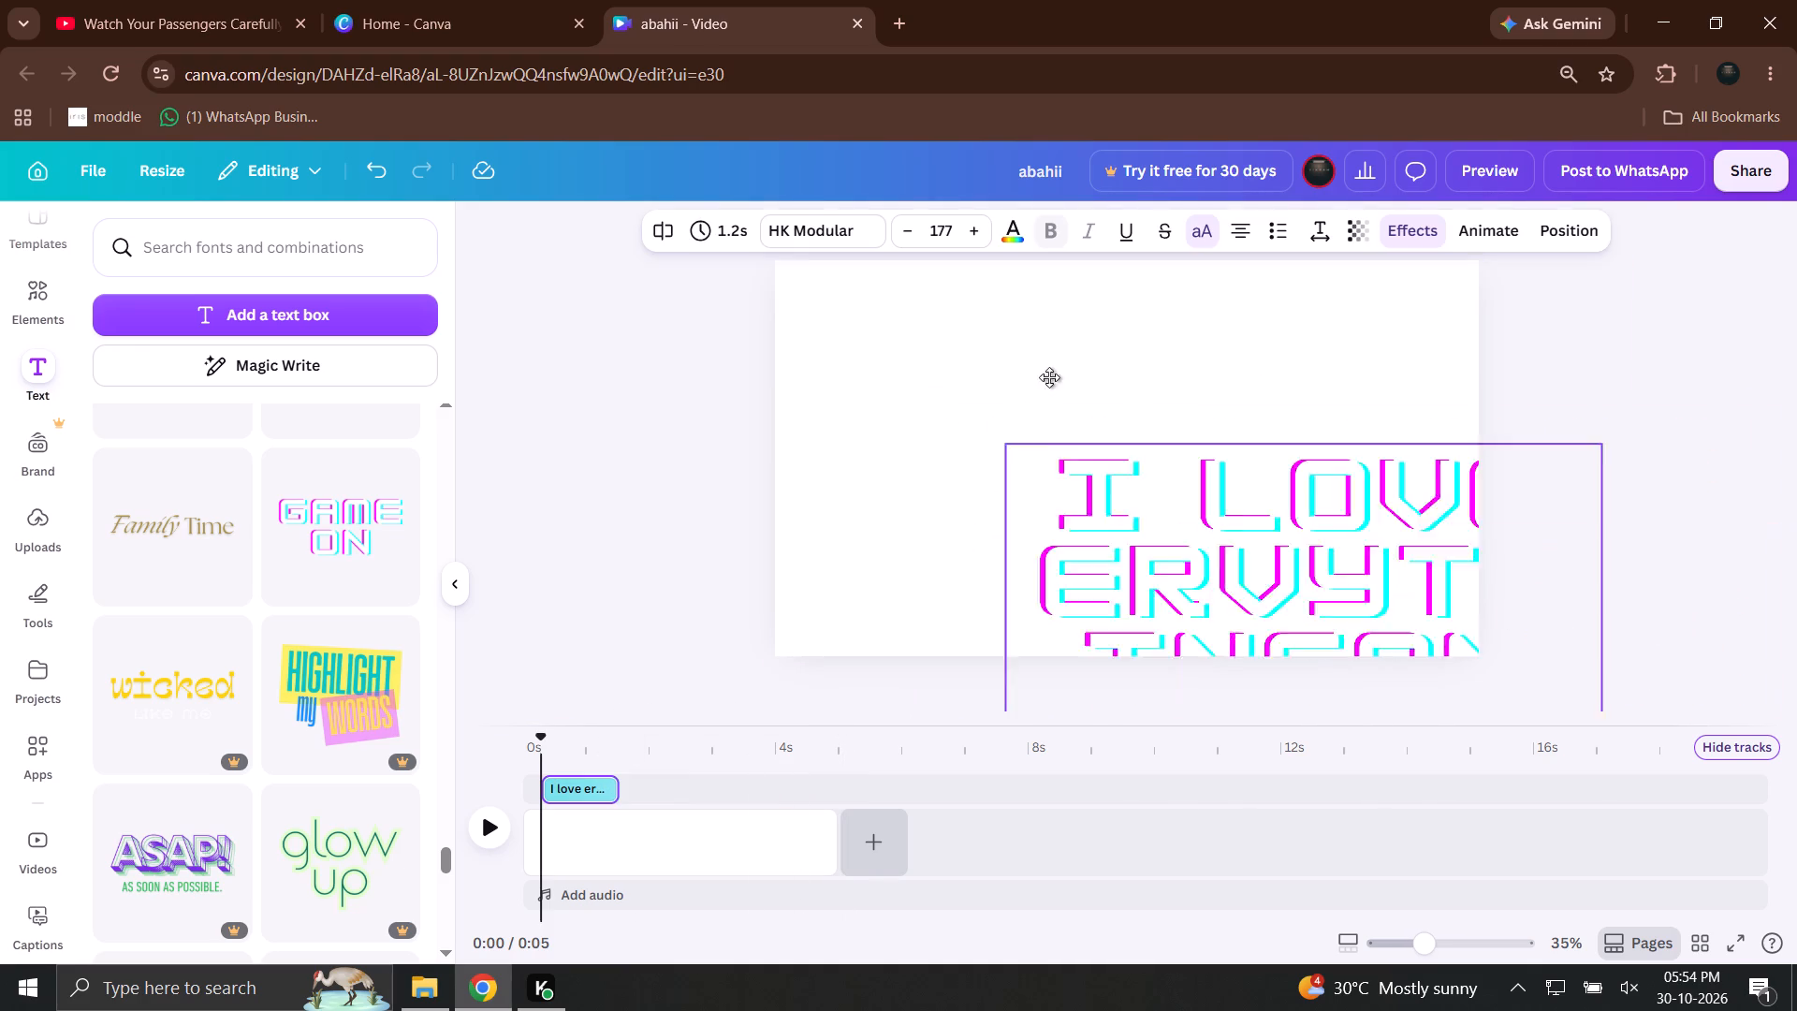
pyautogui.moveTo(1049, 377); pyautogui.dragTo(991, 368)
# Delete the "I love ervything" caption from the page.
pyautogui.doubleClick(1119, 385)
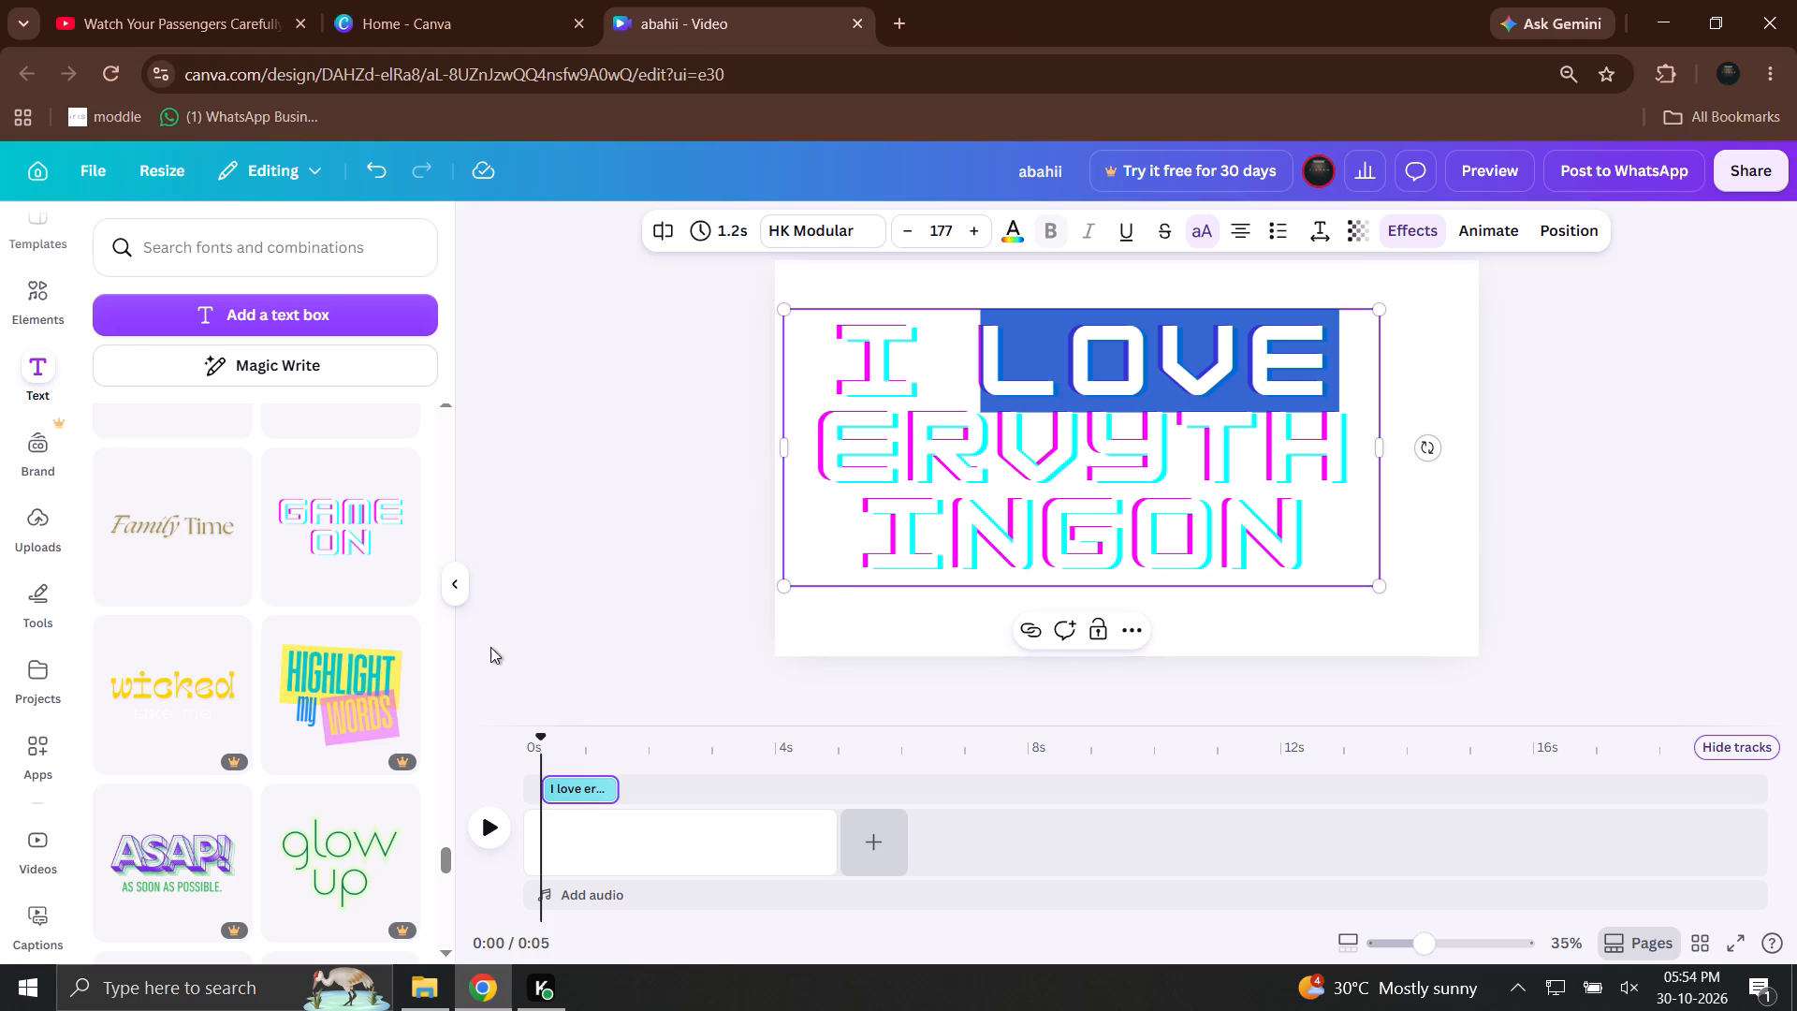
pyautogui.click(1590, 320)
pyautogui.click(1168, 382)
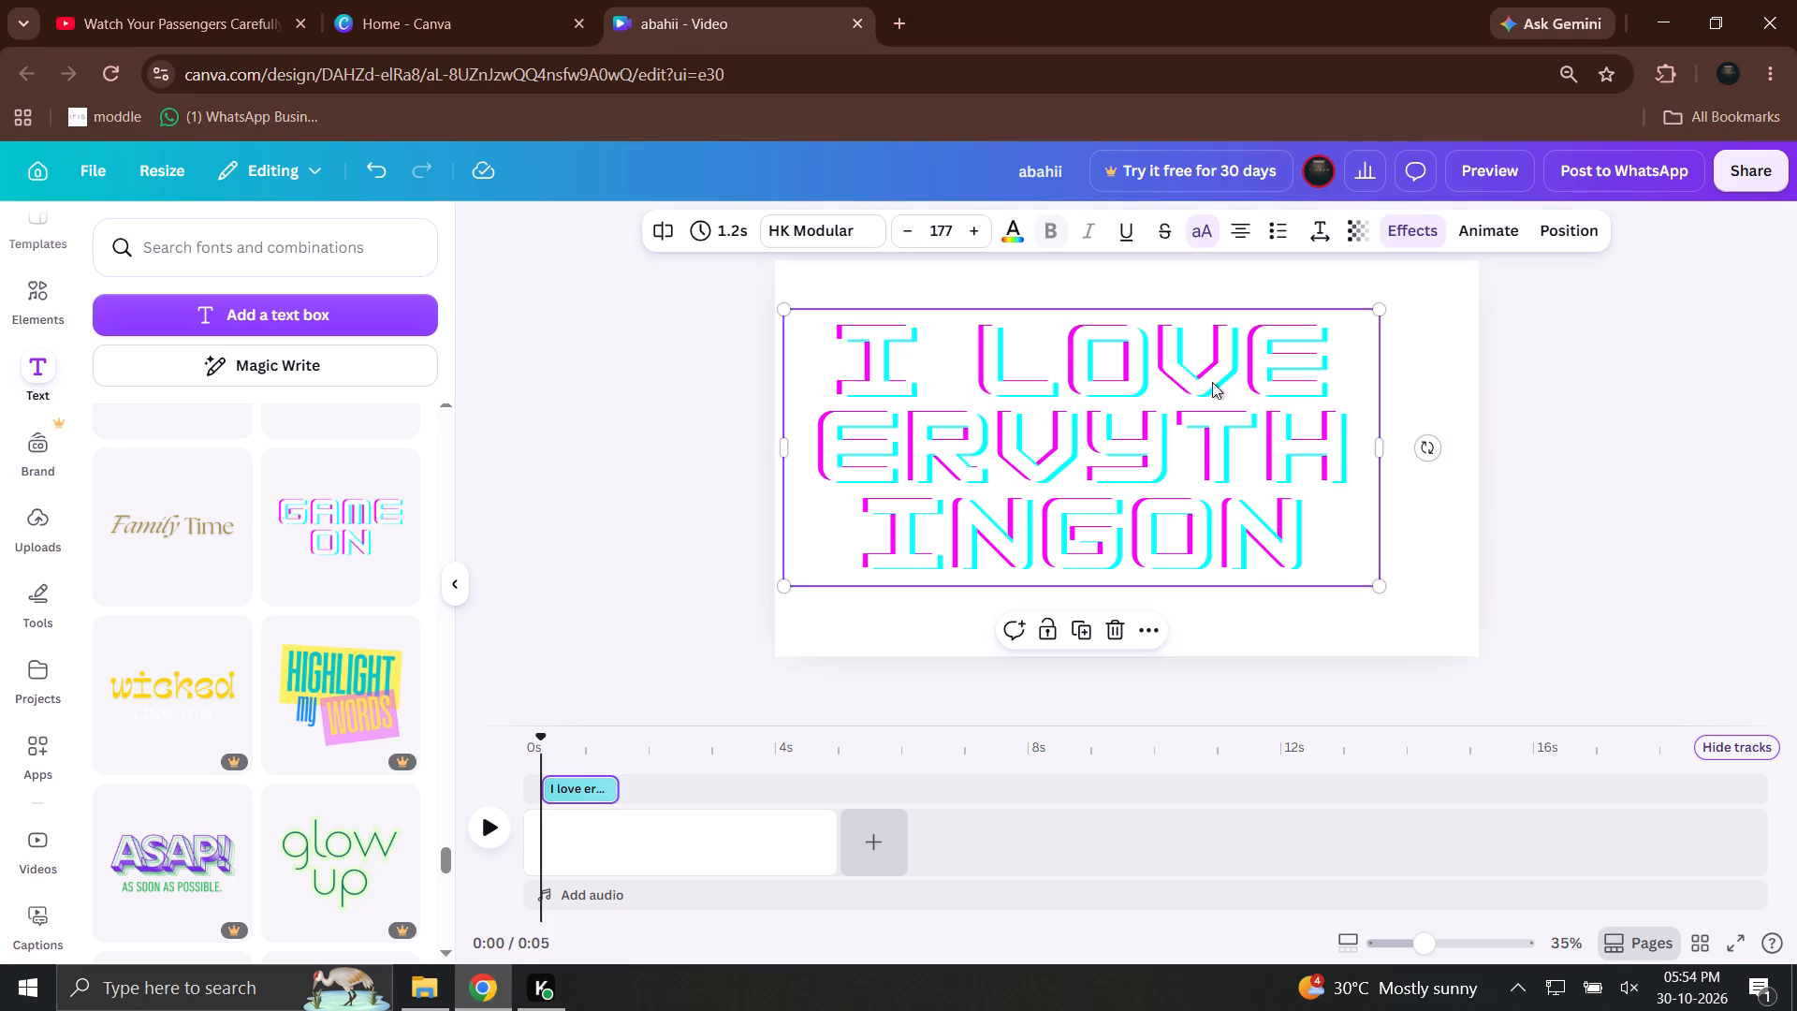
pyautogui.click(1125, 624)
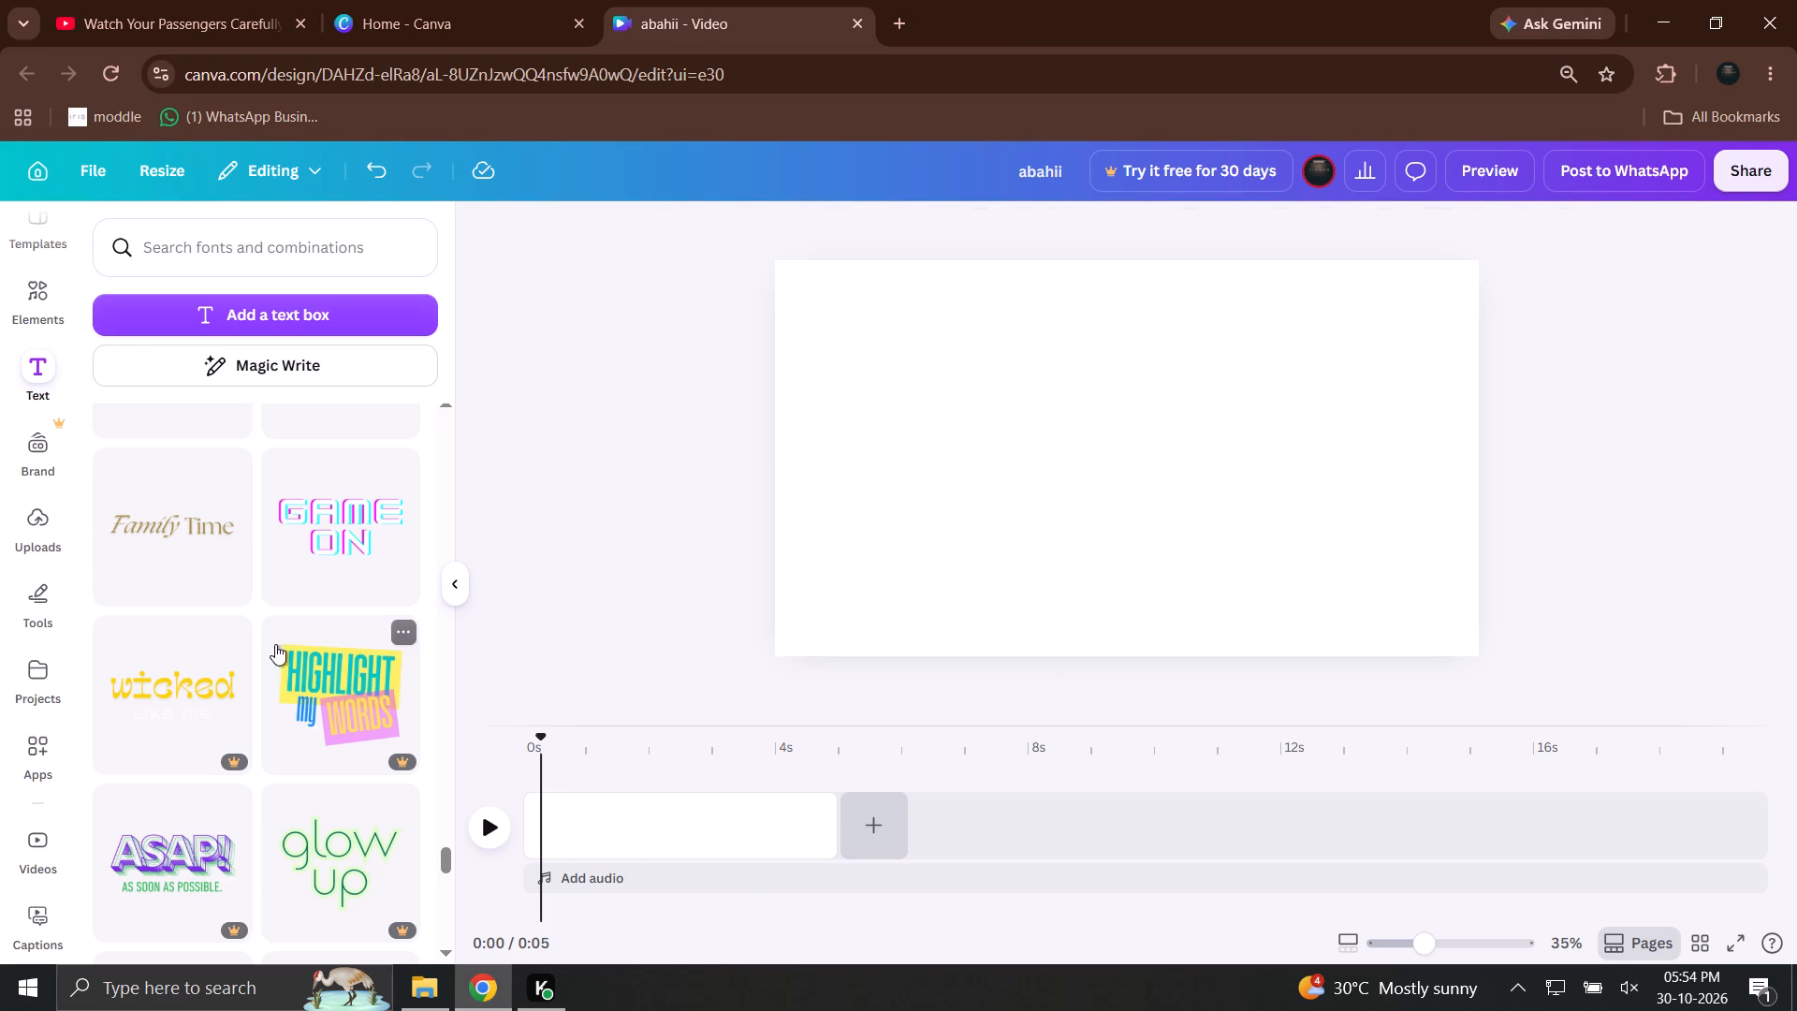
# Place the People video of the woman with a yellow wrap on the blank page, trim it to 1.5 s and play it.
pyautogui.click(32, 869)
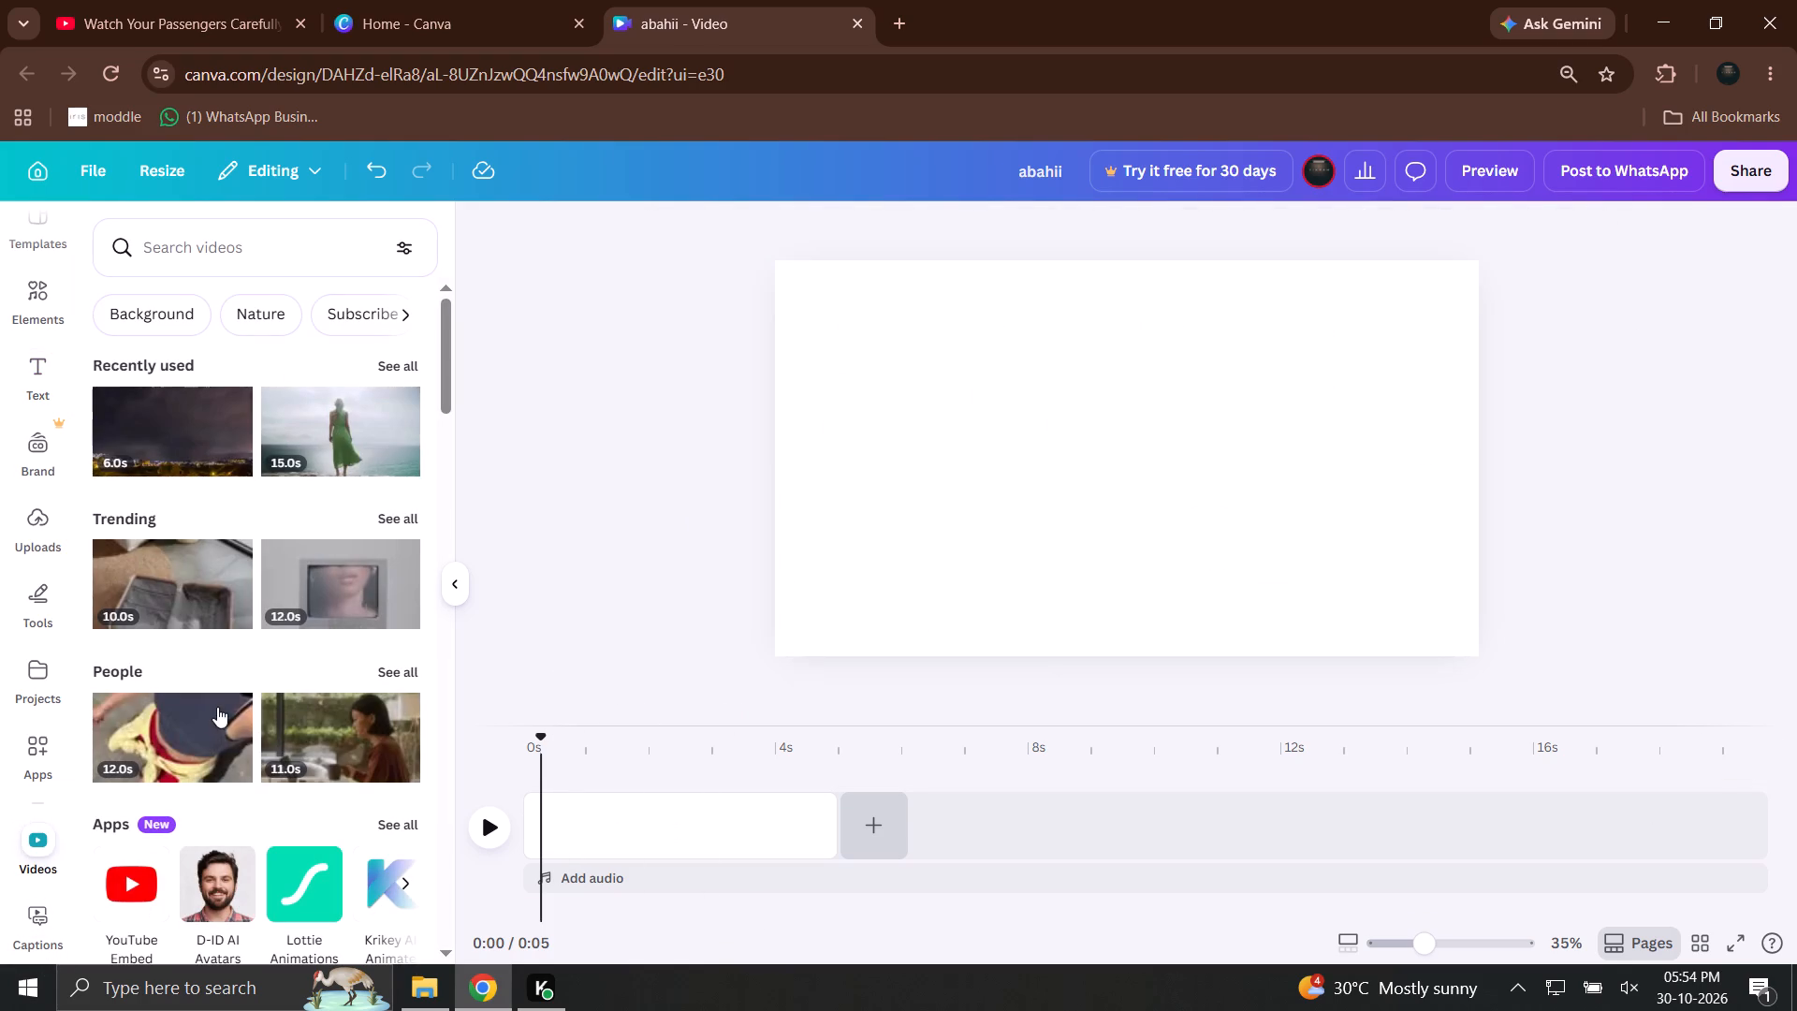
pyautogui.moveTo(205, 741); pyautogui.dragTo(896, 340)
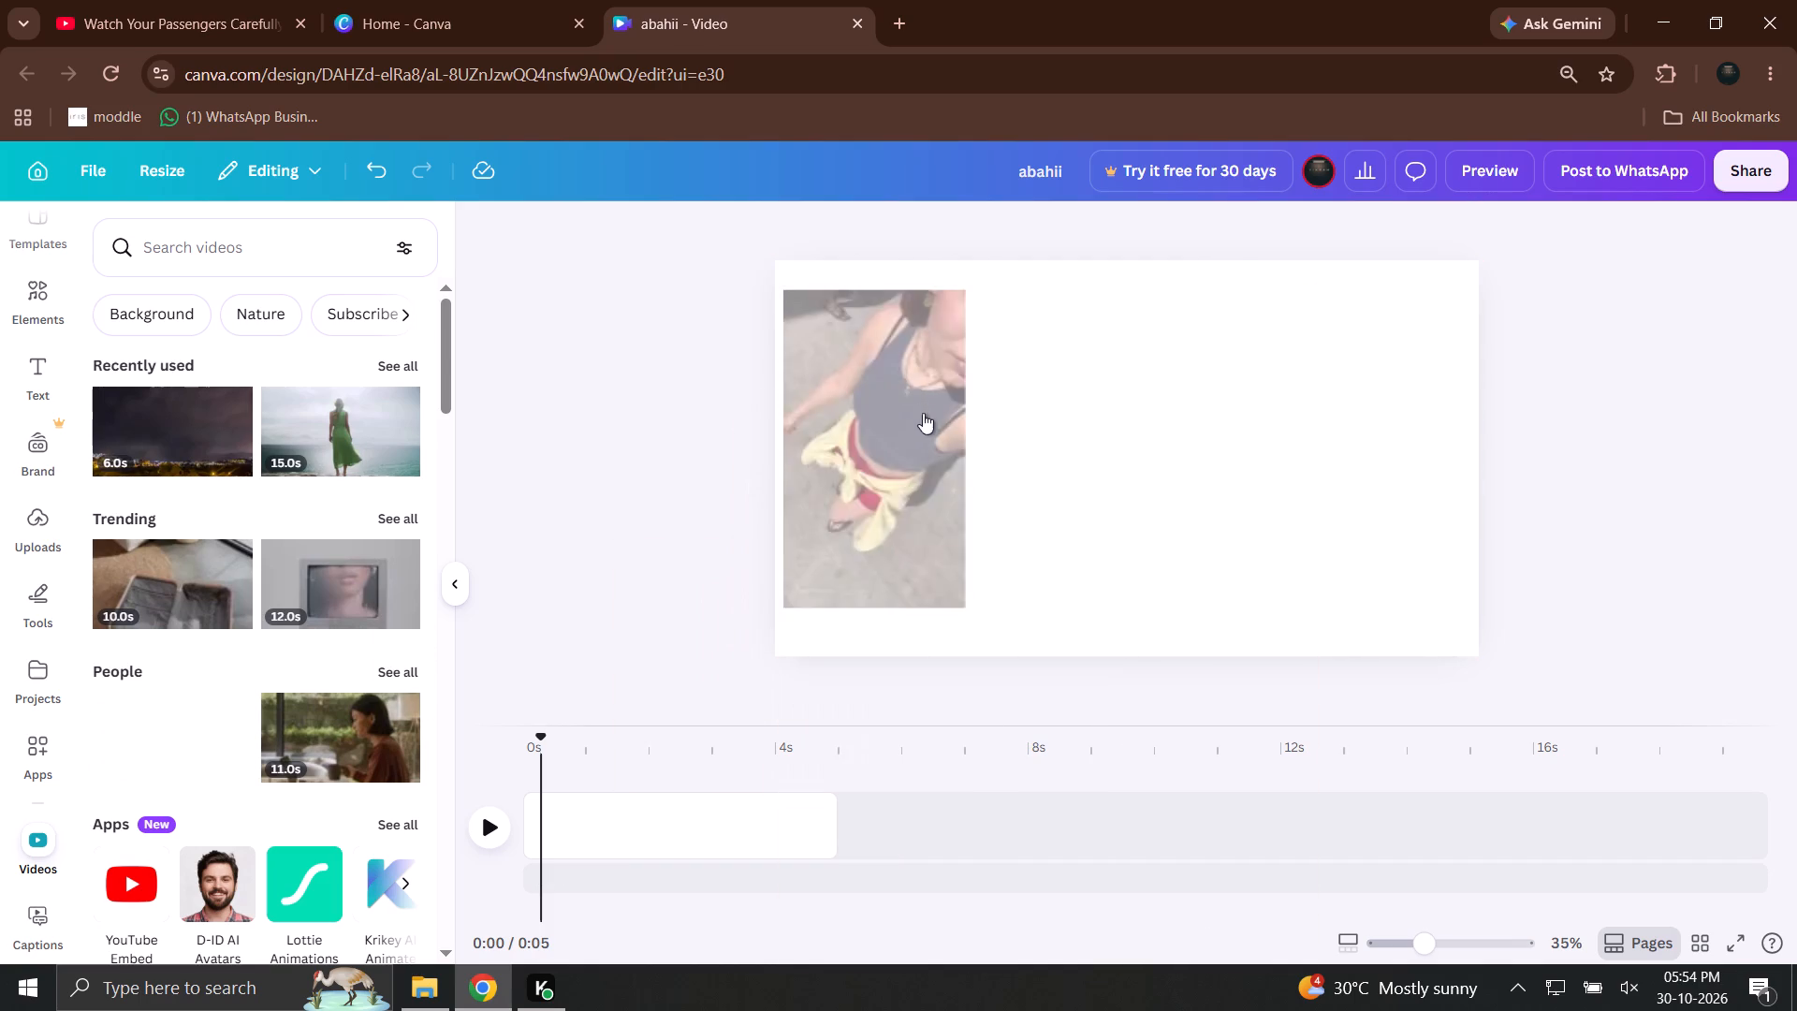
pyautogui.moveTo(1287, 793); pyautogui.dragTo(818, 823)
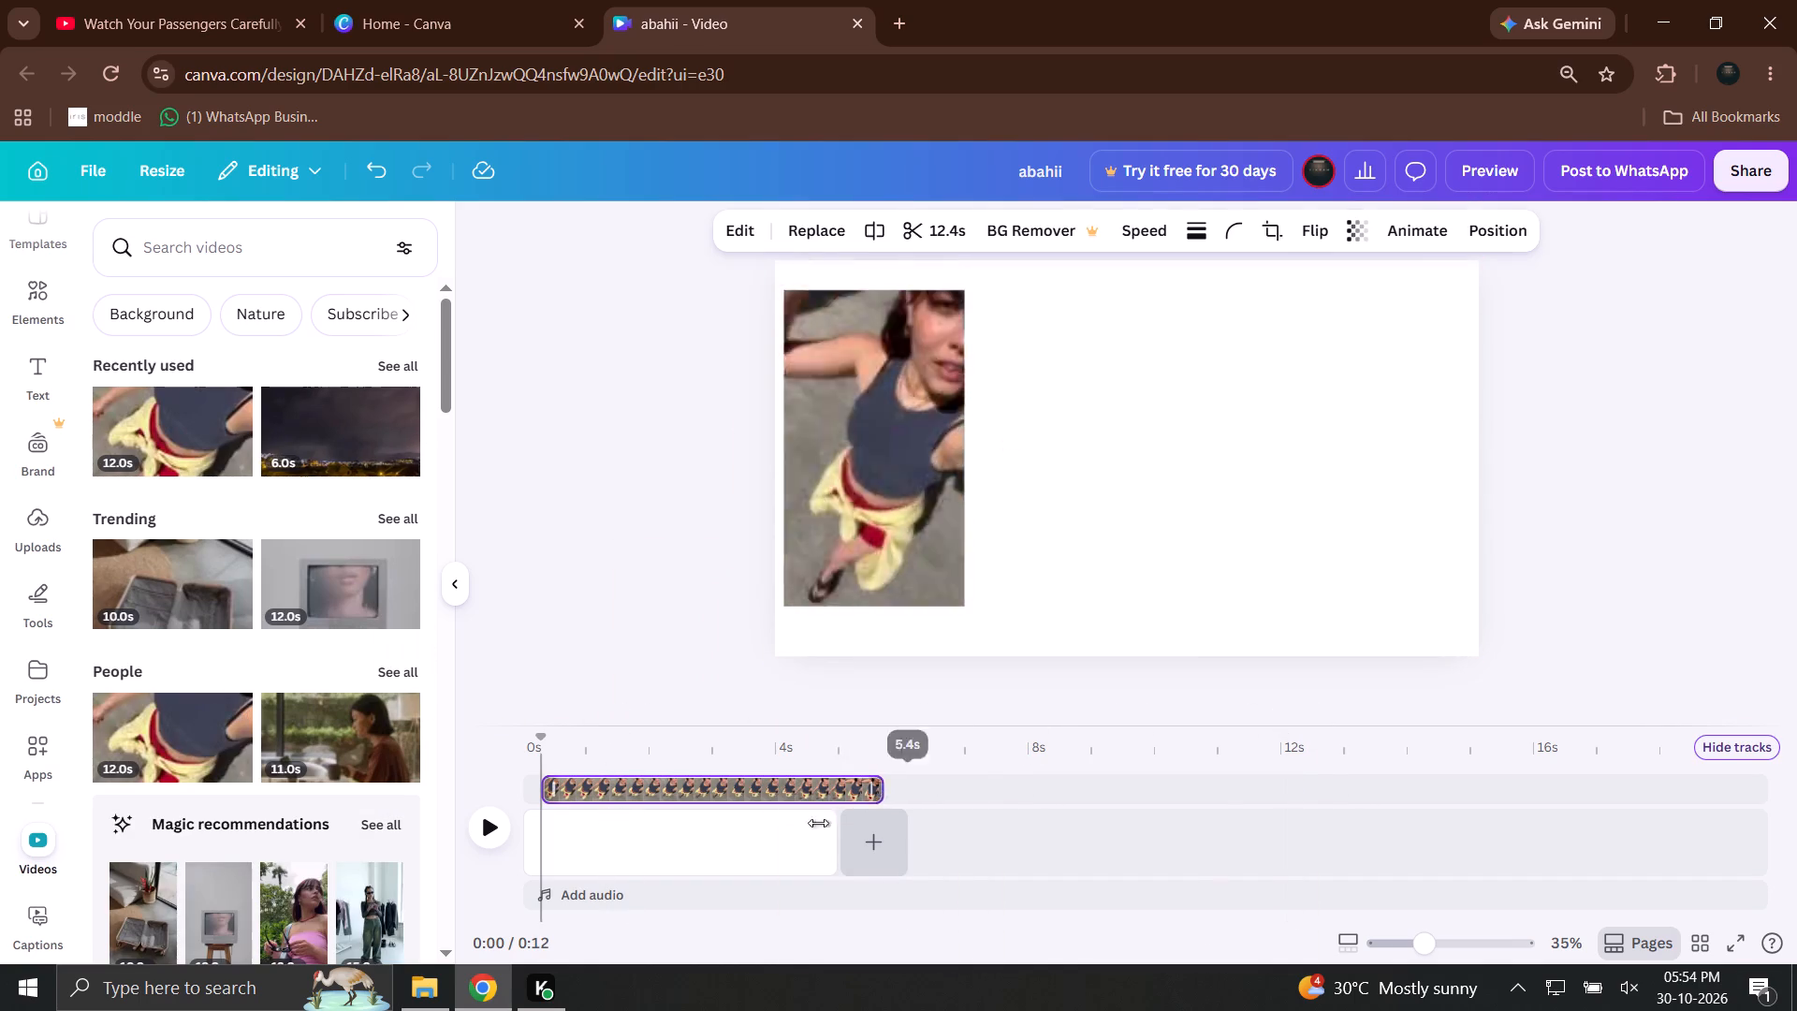
pyautogui.moveTo(818, 823); pyautogui.dragTo(626, 846)
pyautogui.click(495, 827)
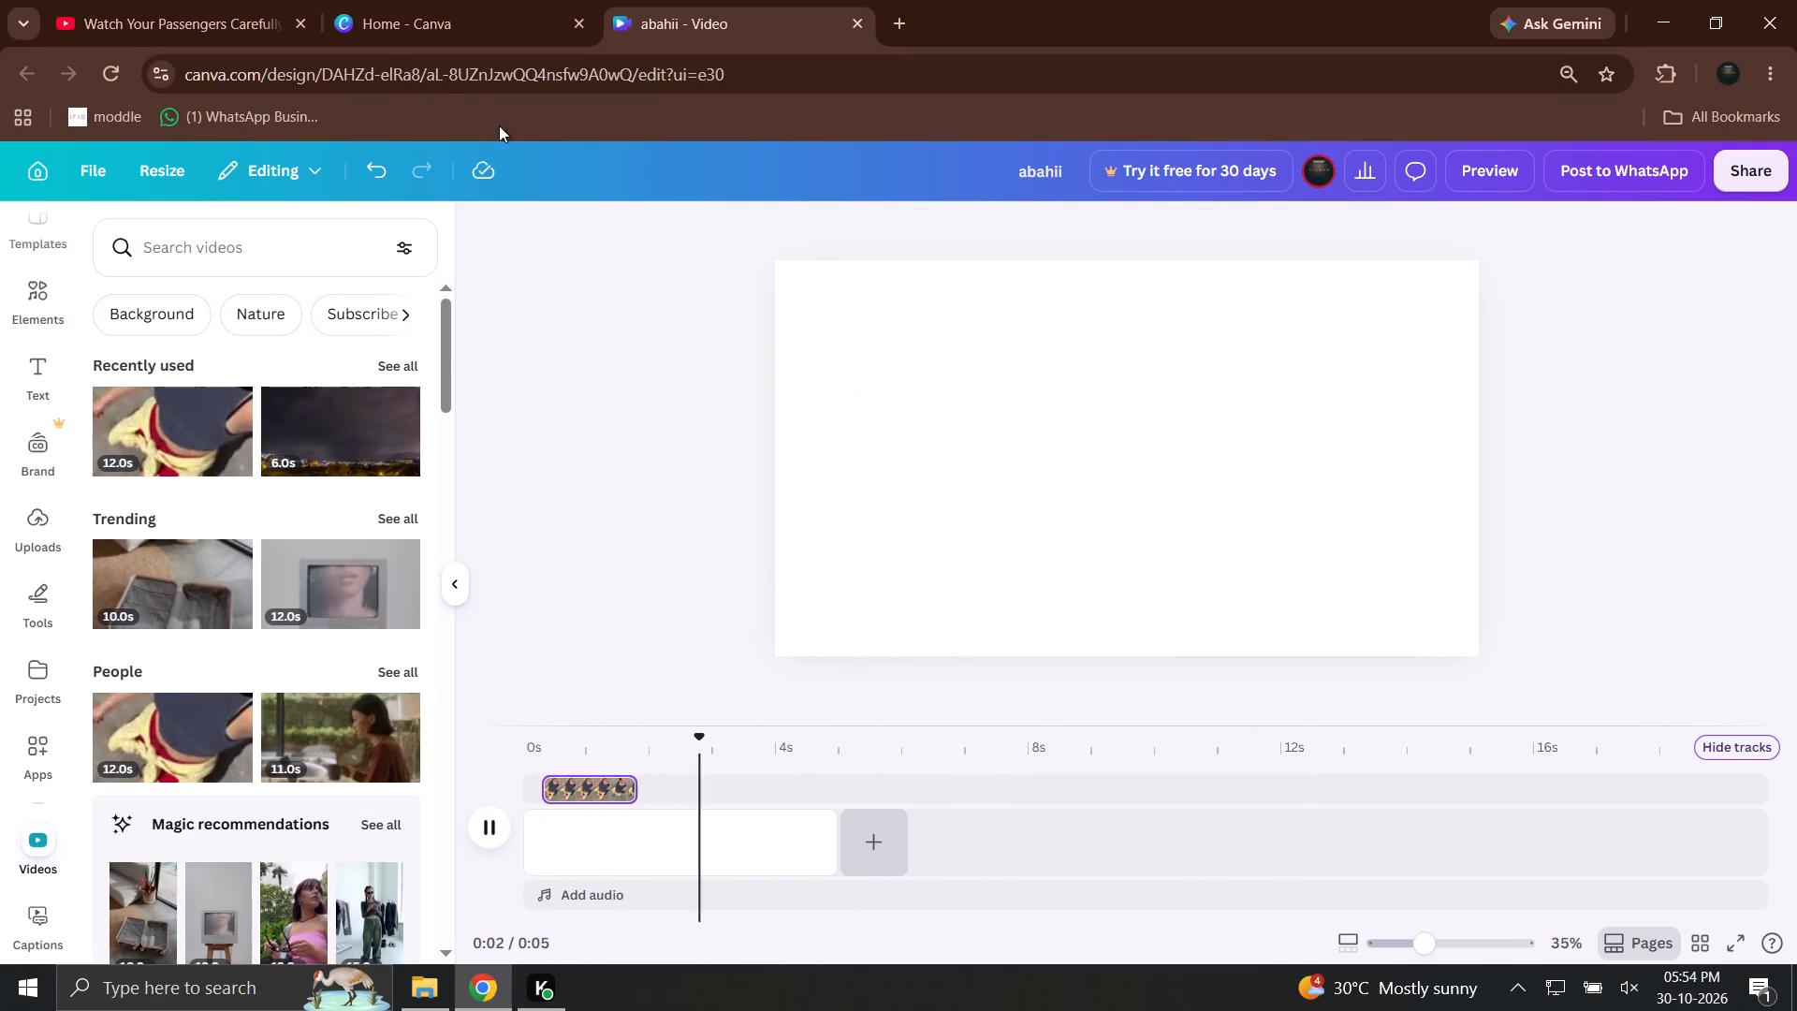
# Switch to the YouTube Backseat Horror video, look through its comments, and return to the abahii design.
pyautogui.click(272, 12)
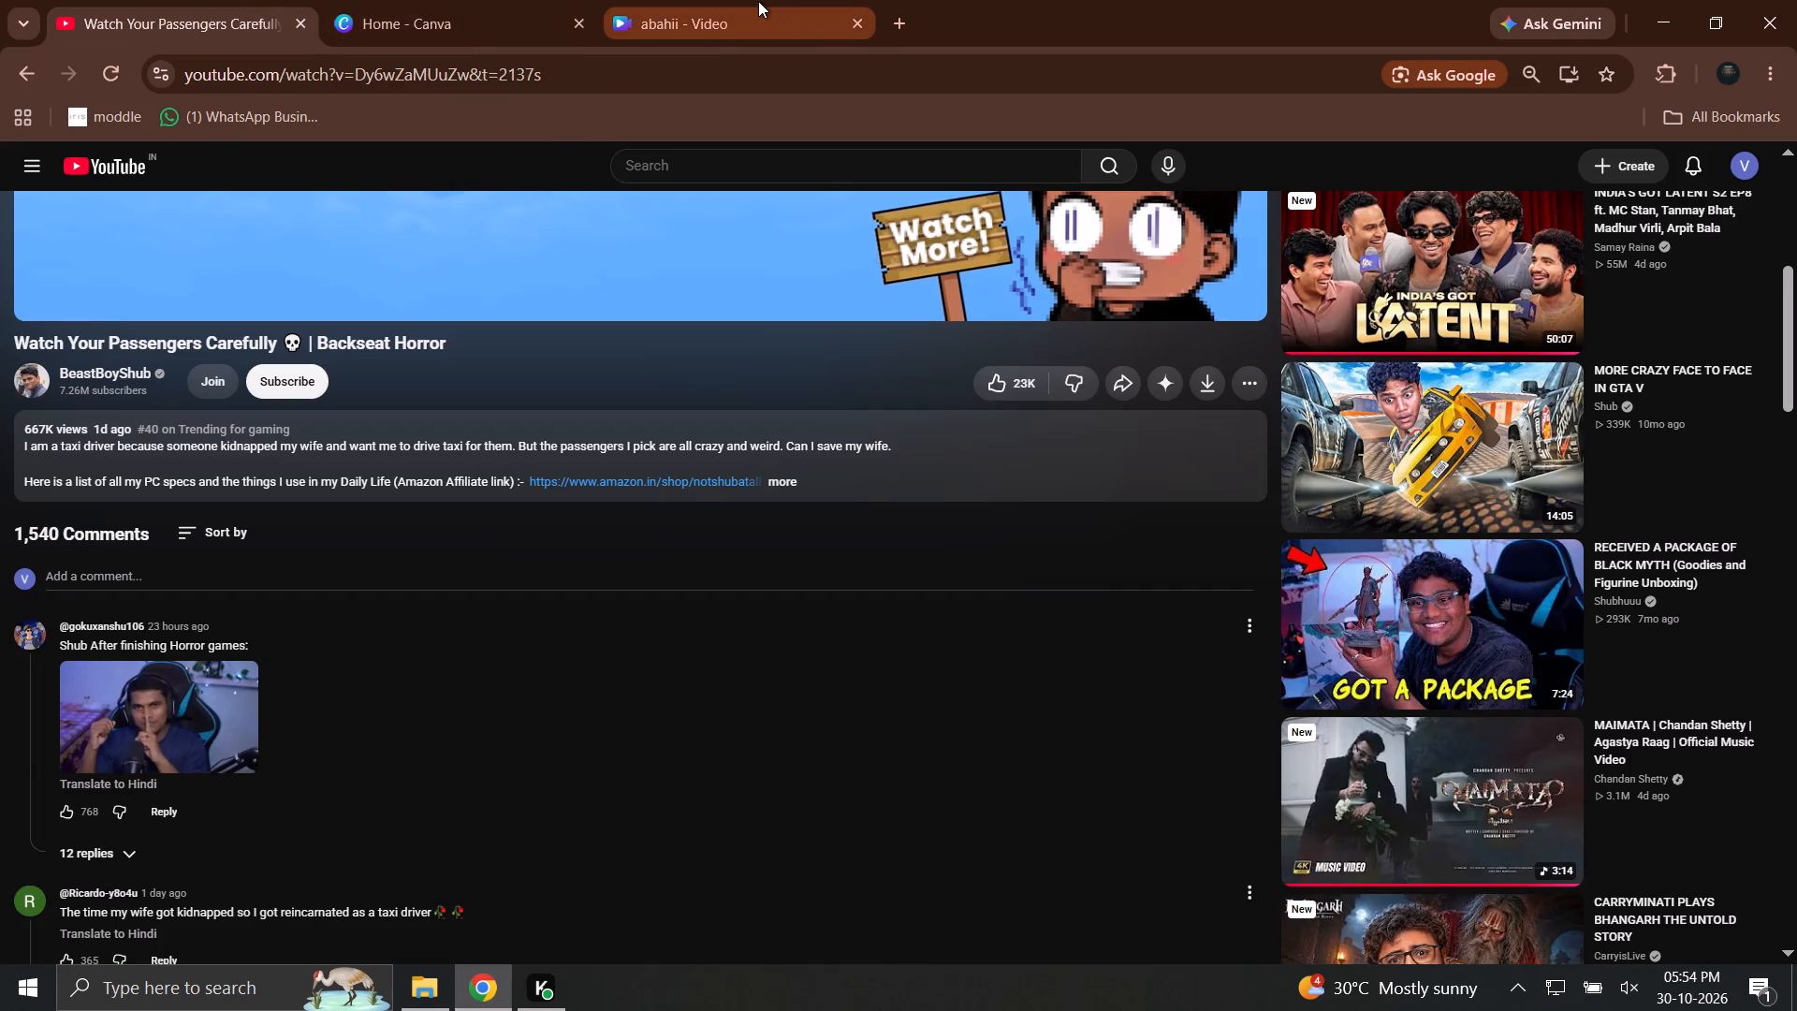
pyautogui.scroll(-3, 599, 680)
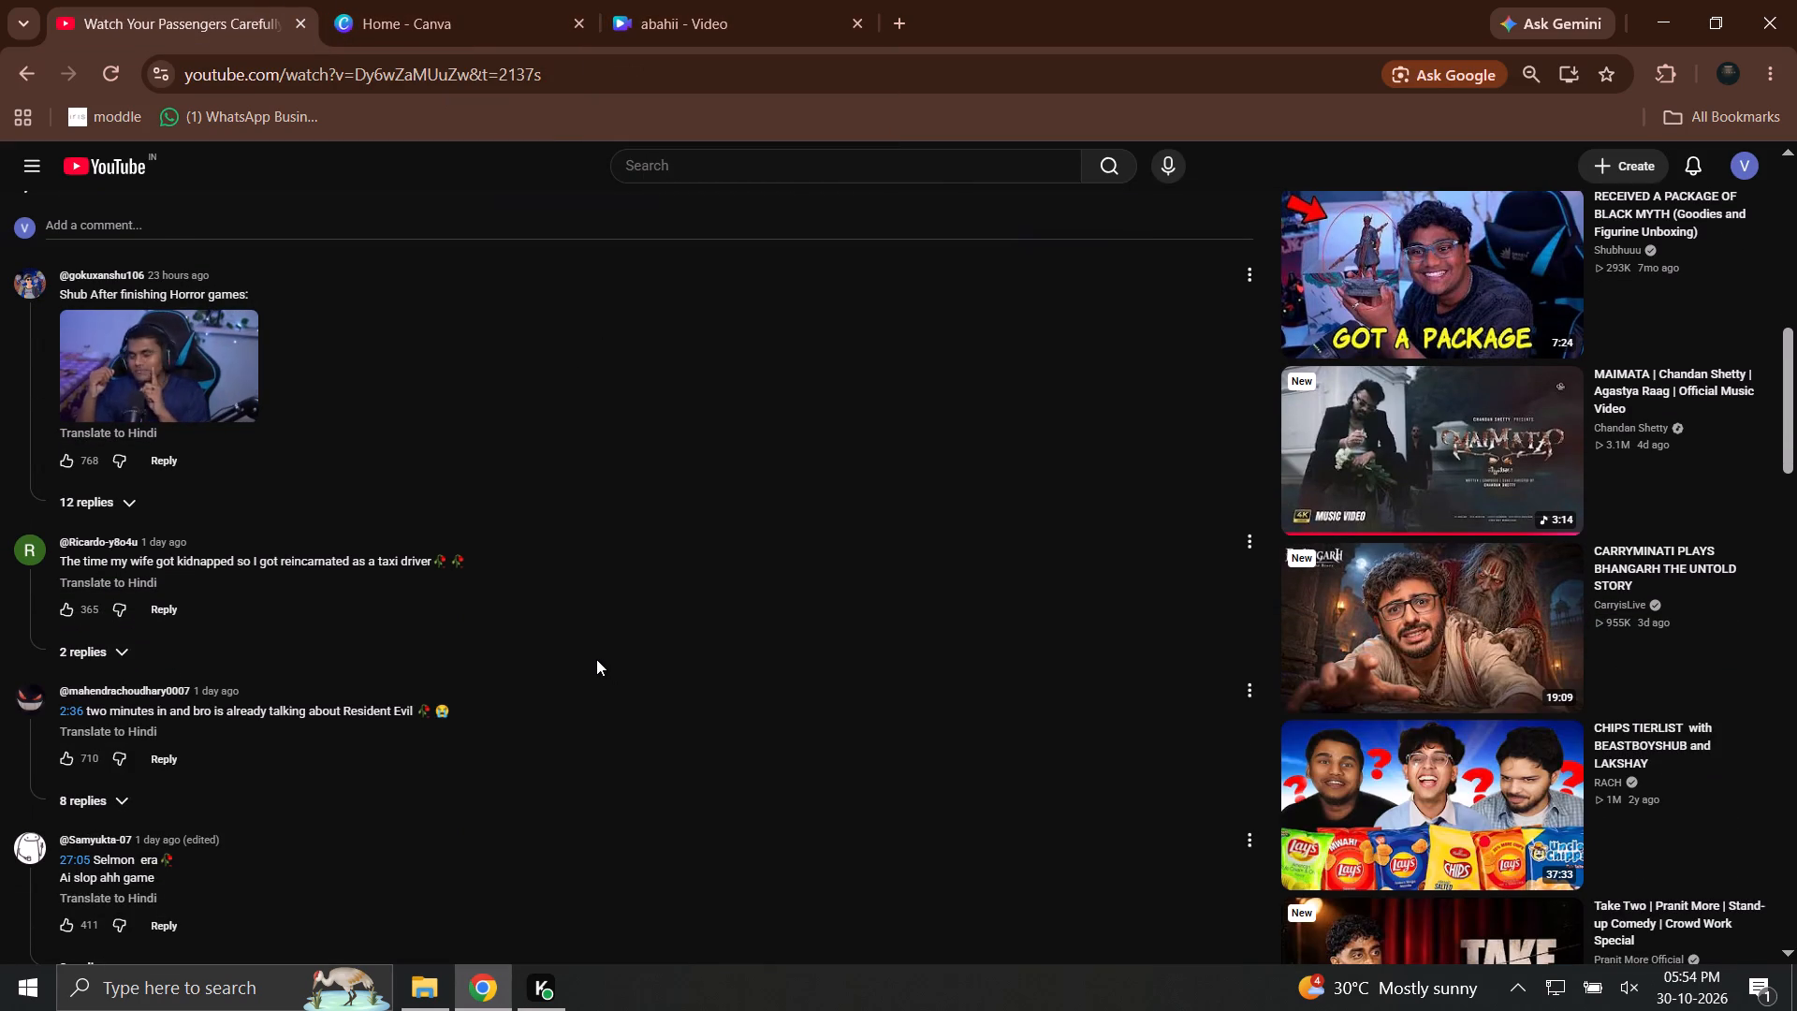
pyautogui.scroll(-9, 596, 711)
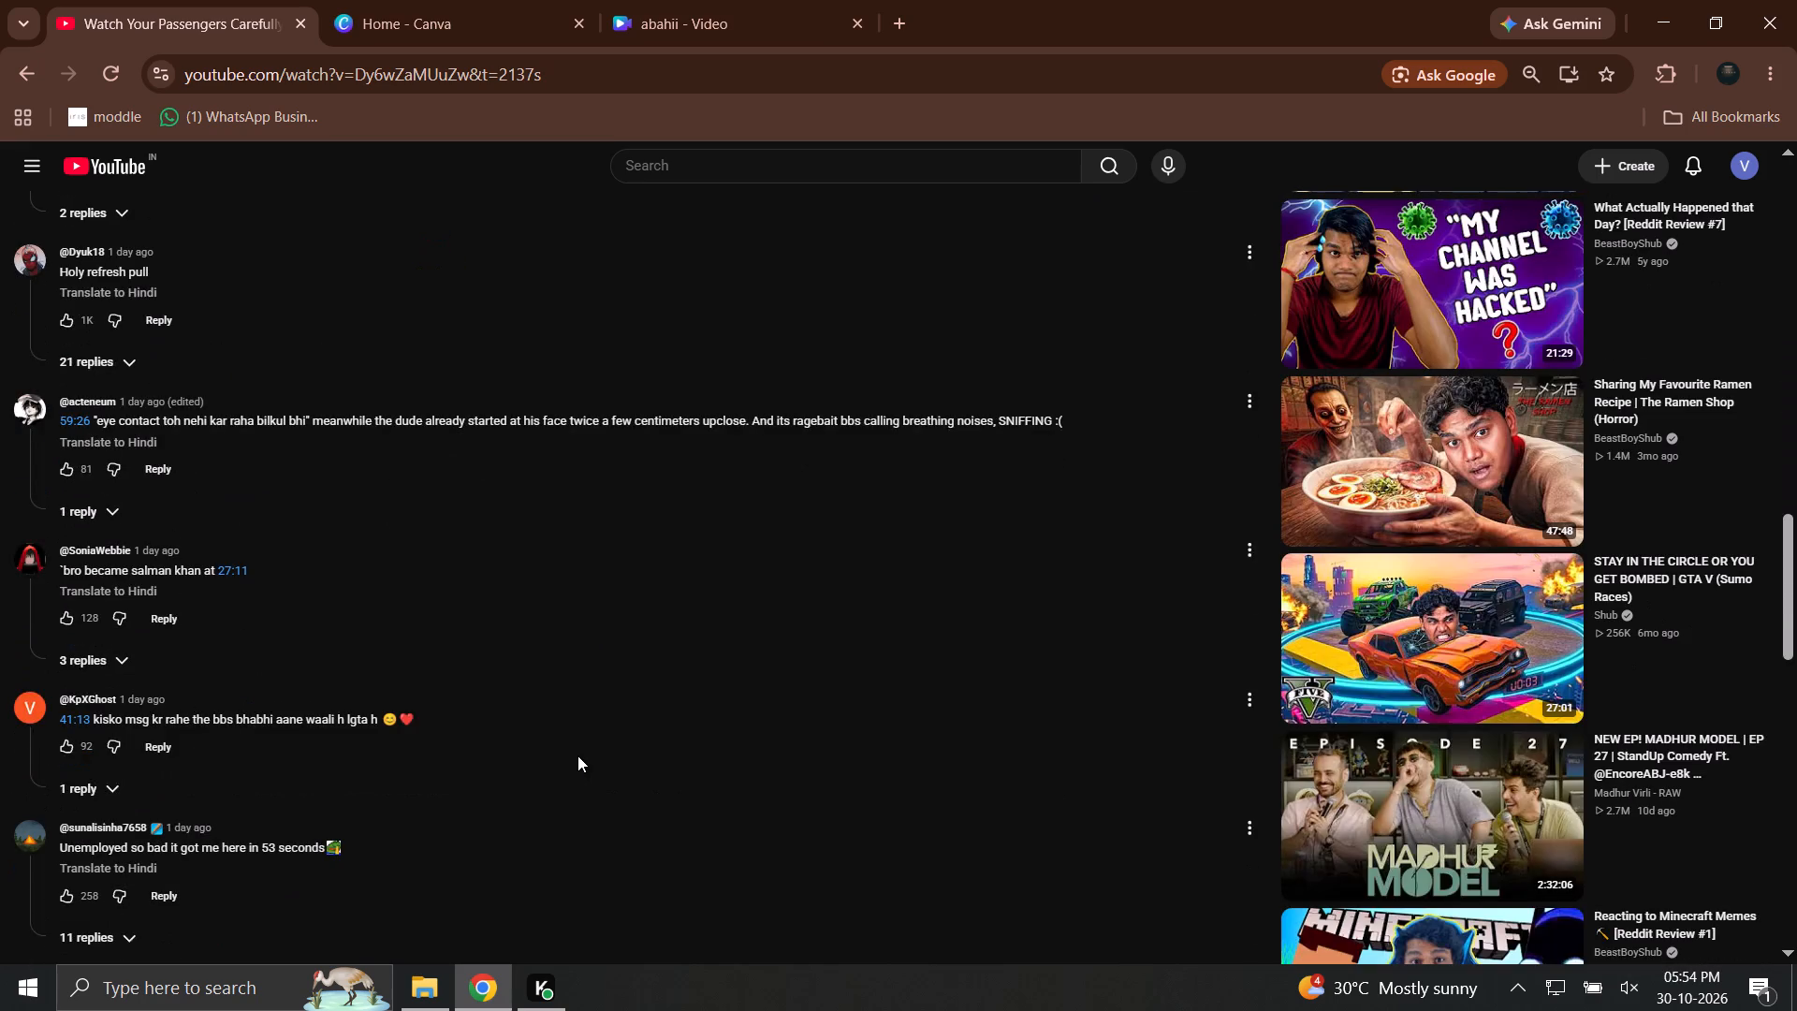
pyautogui.scroll(11, 576, 755)
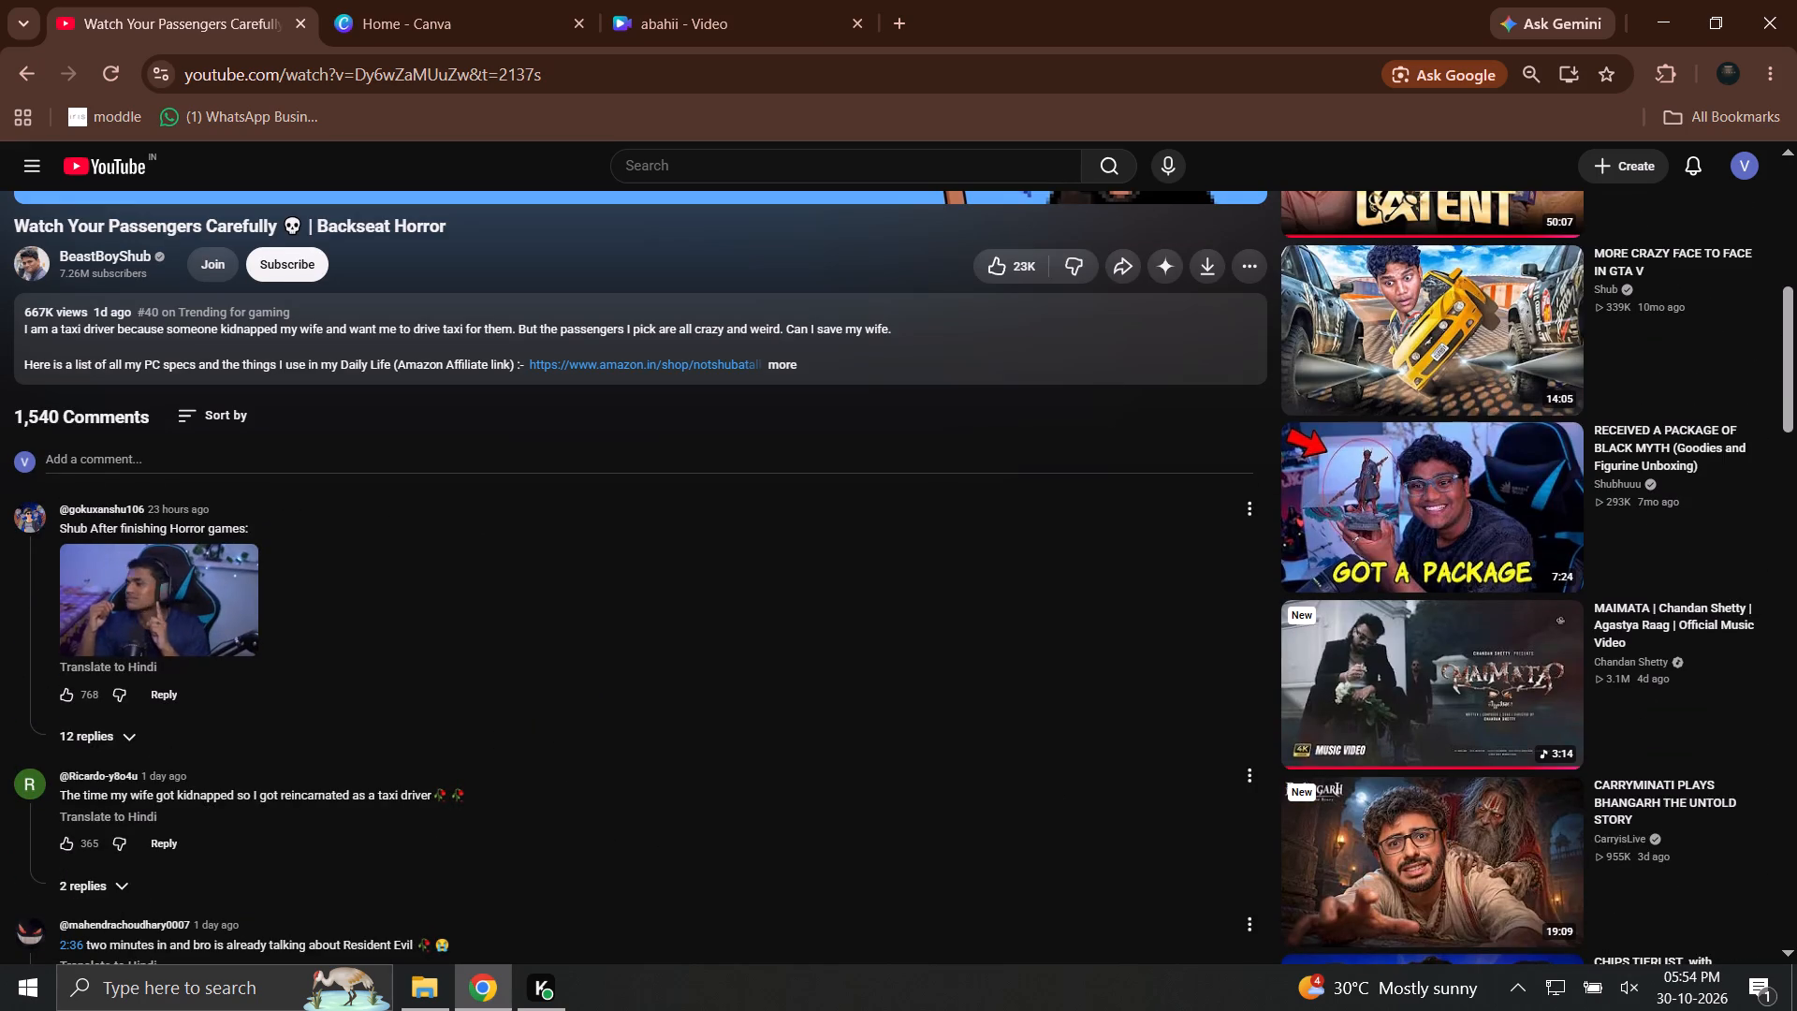
pyautogui.click(291, 467)
pyautogui.click(996, 0)
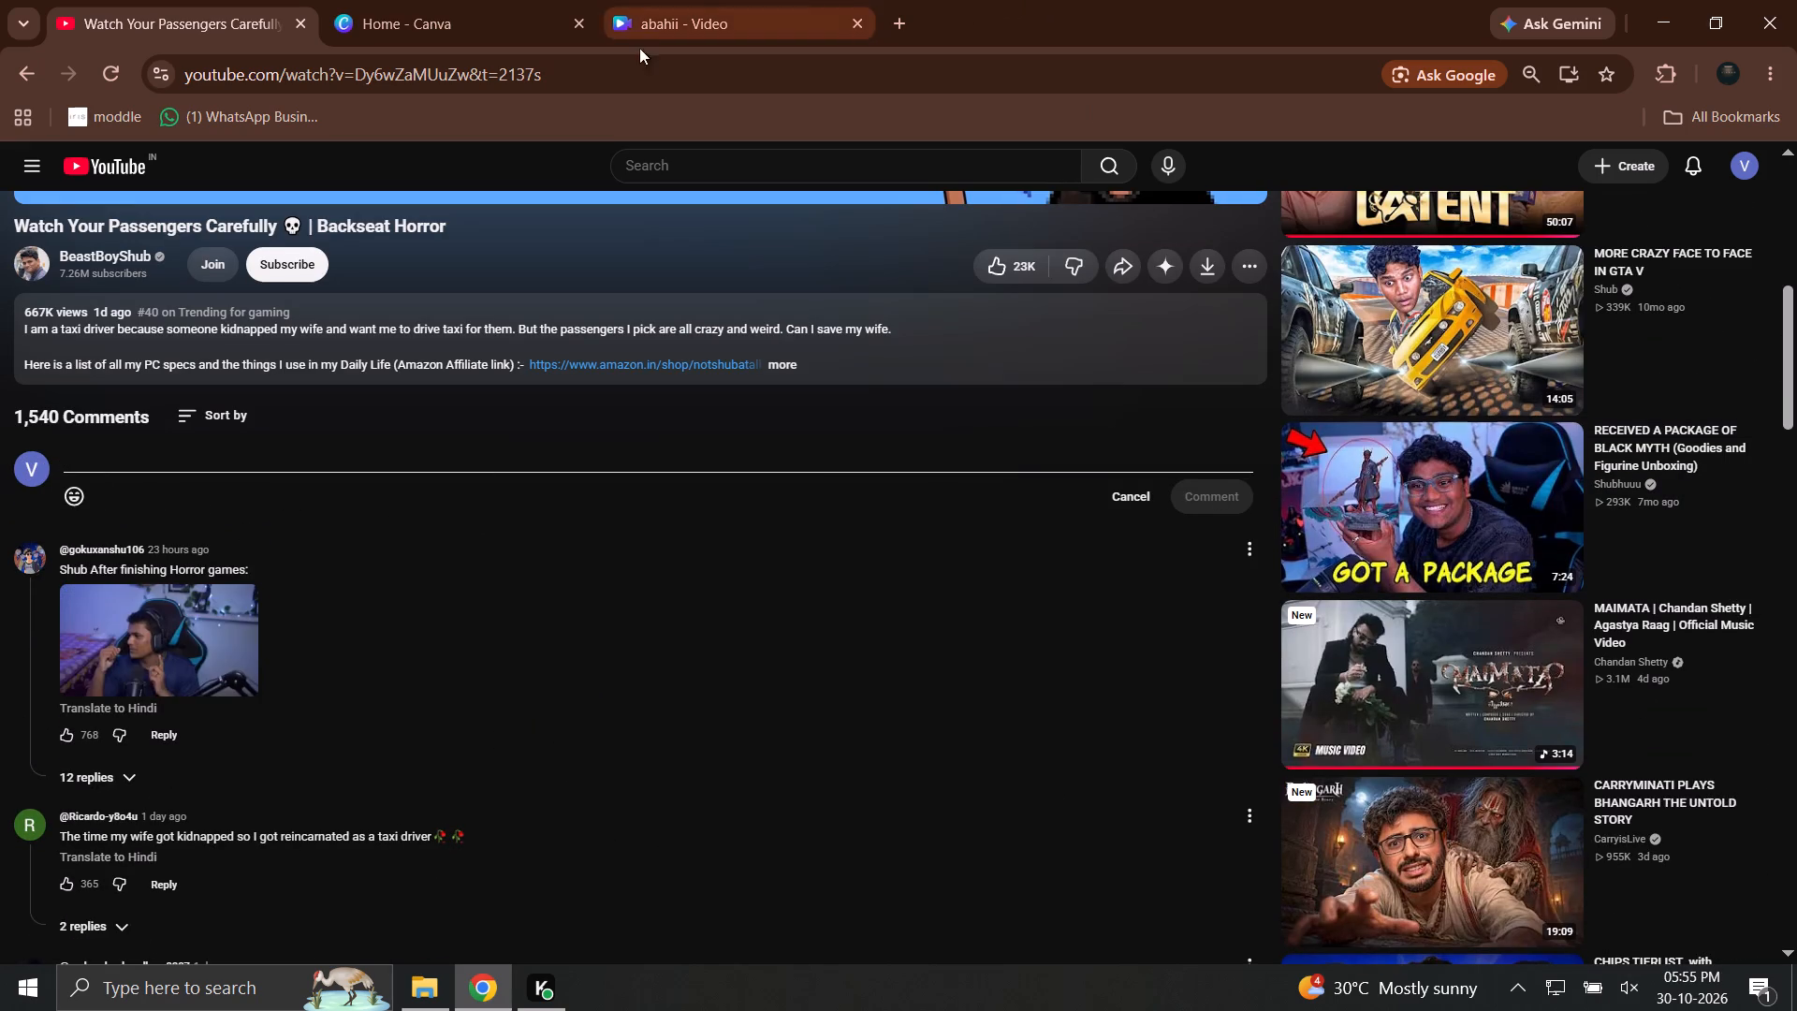
pyautogui.click(92, 480)
pyautogui.click(78, 494)
pyautogui.click(796, 30)
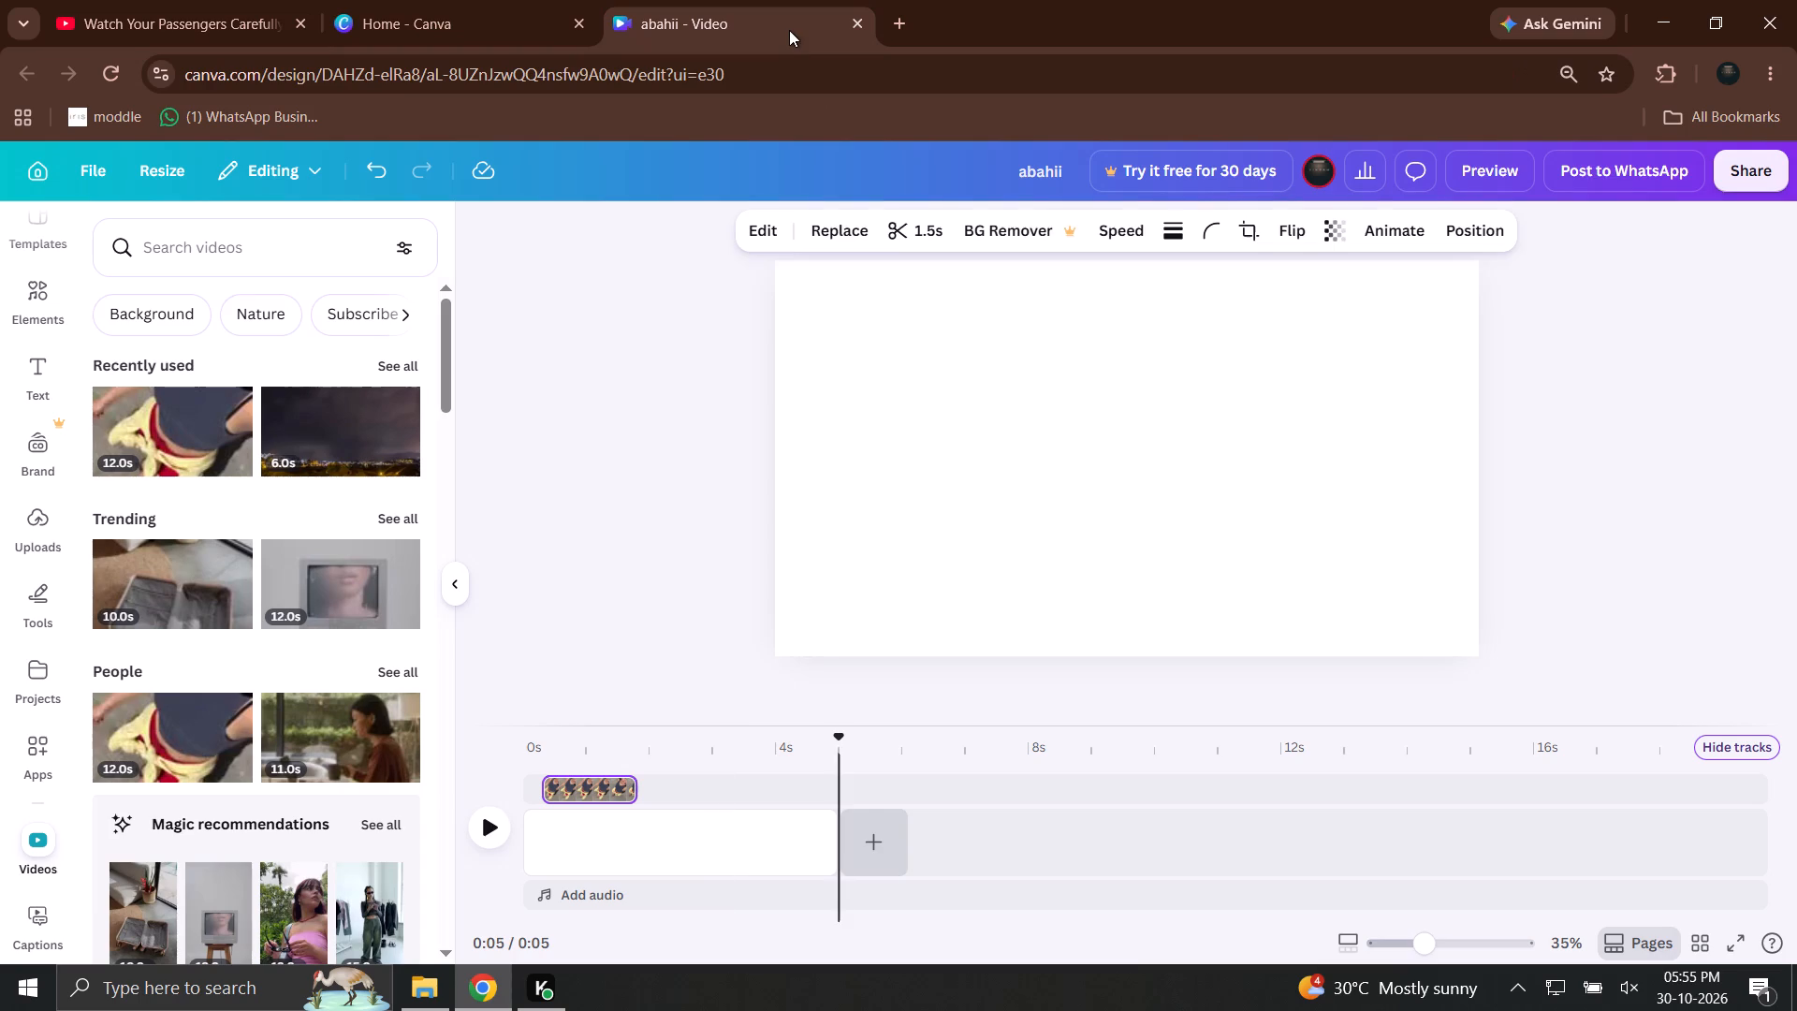
# Add the 11.0 s People video of the woman with a laptop as a new clip after the blank page.
pyautogui.moveTo(263, 700); pyautogui.dragTo(825, 811)
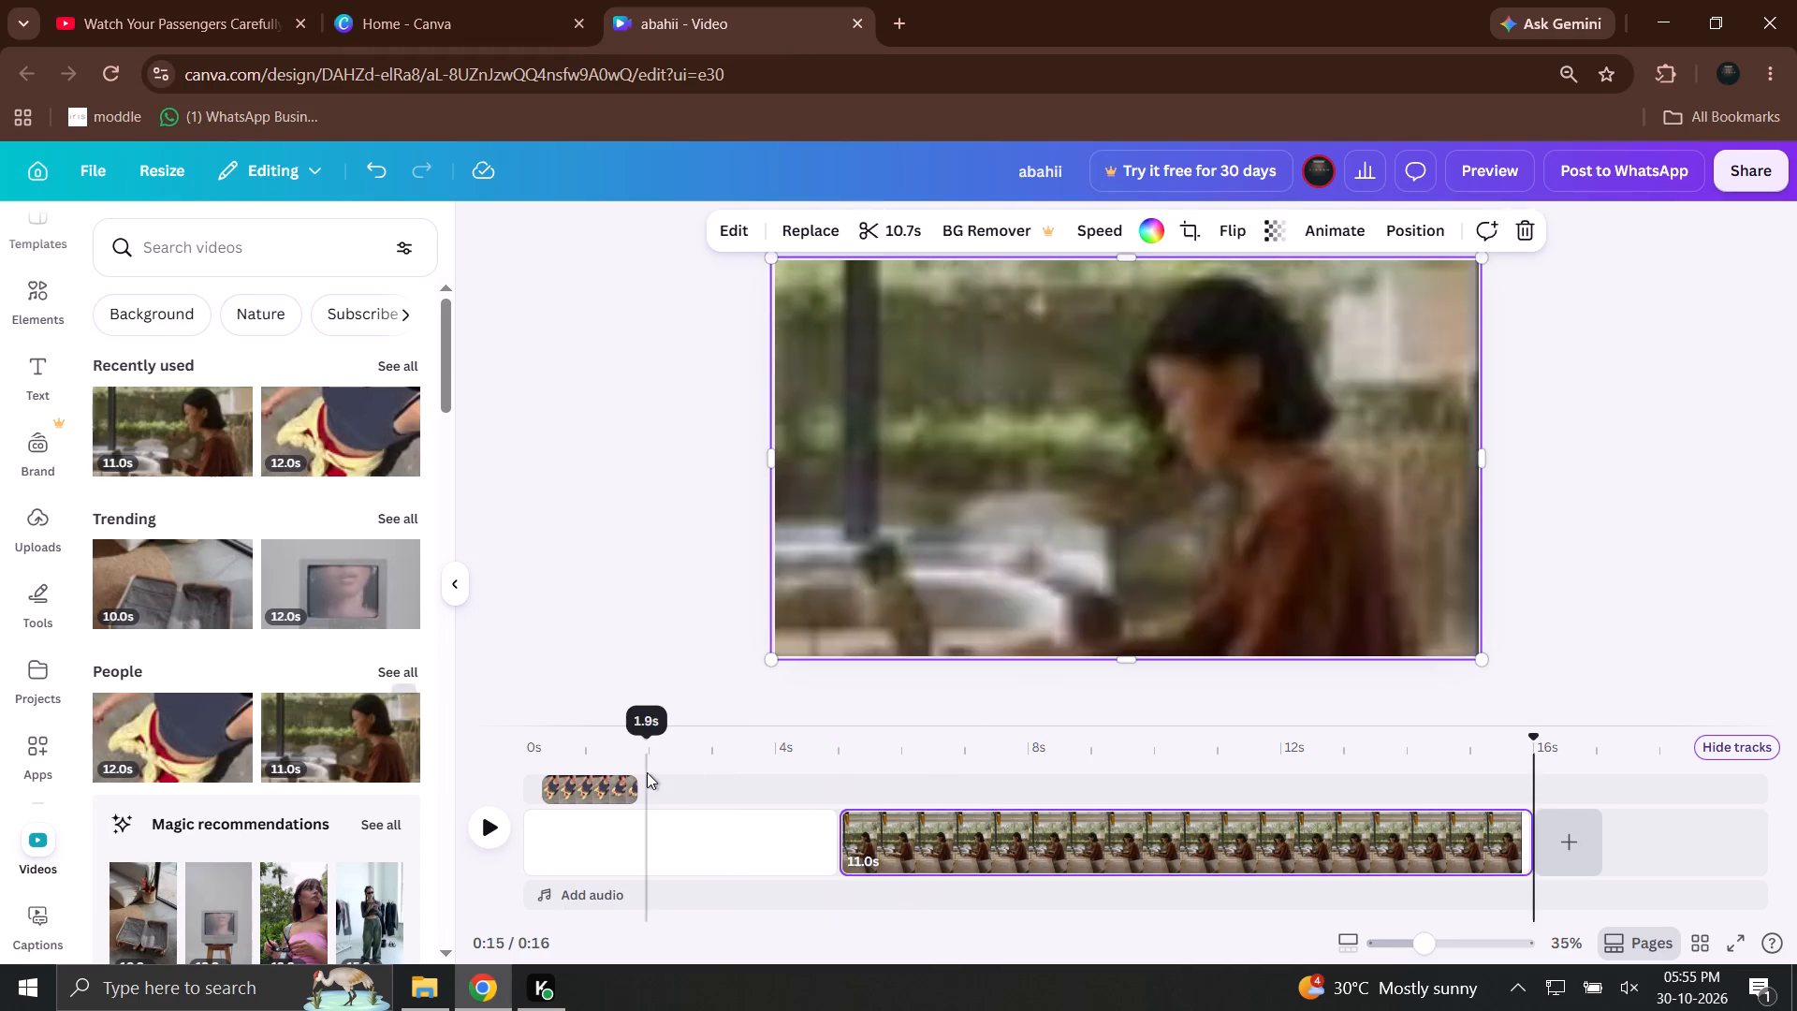
pyautogui.click(647, 769)
pyautogui.click(971, 831)
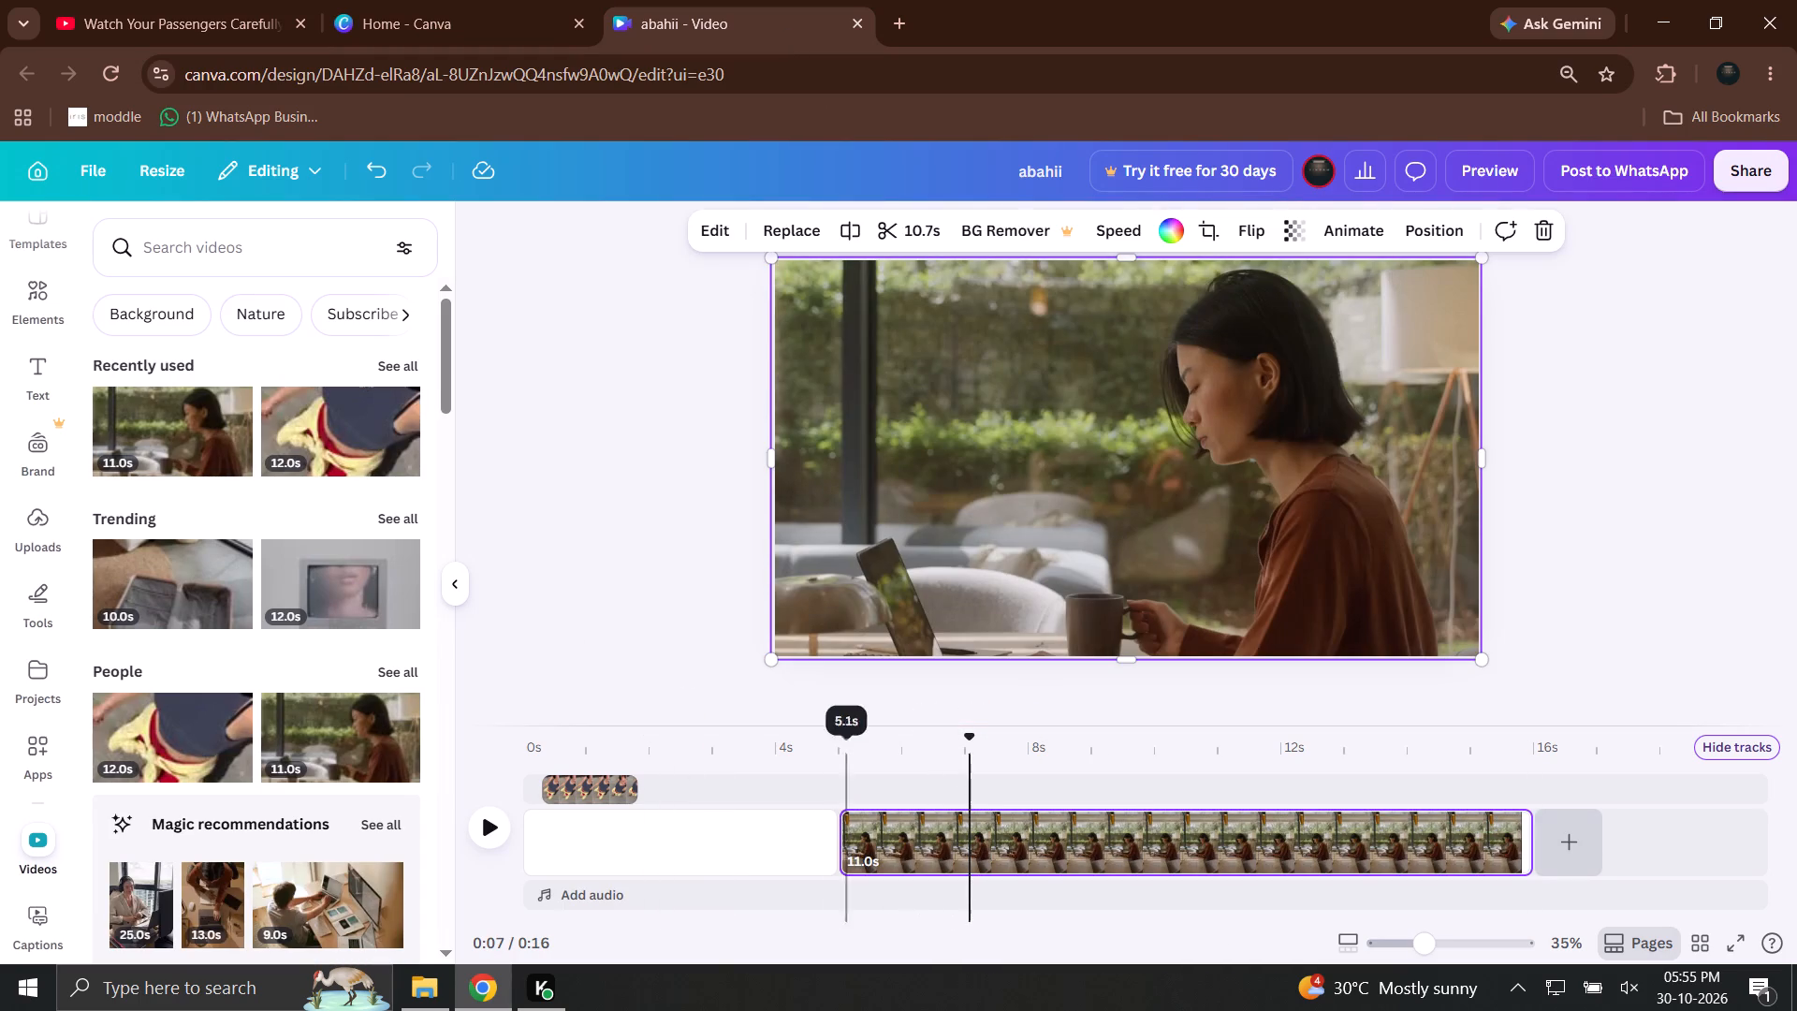
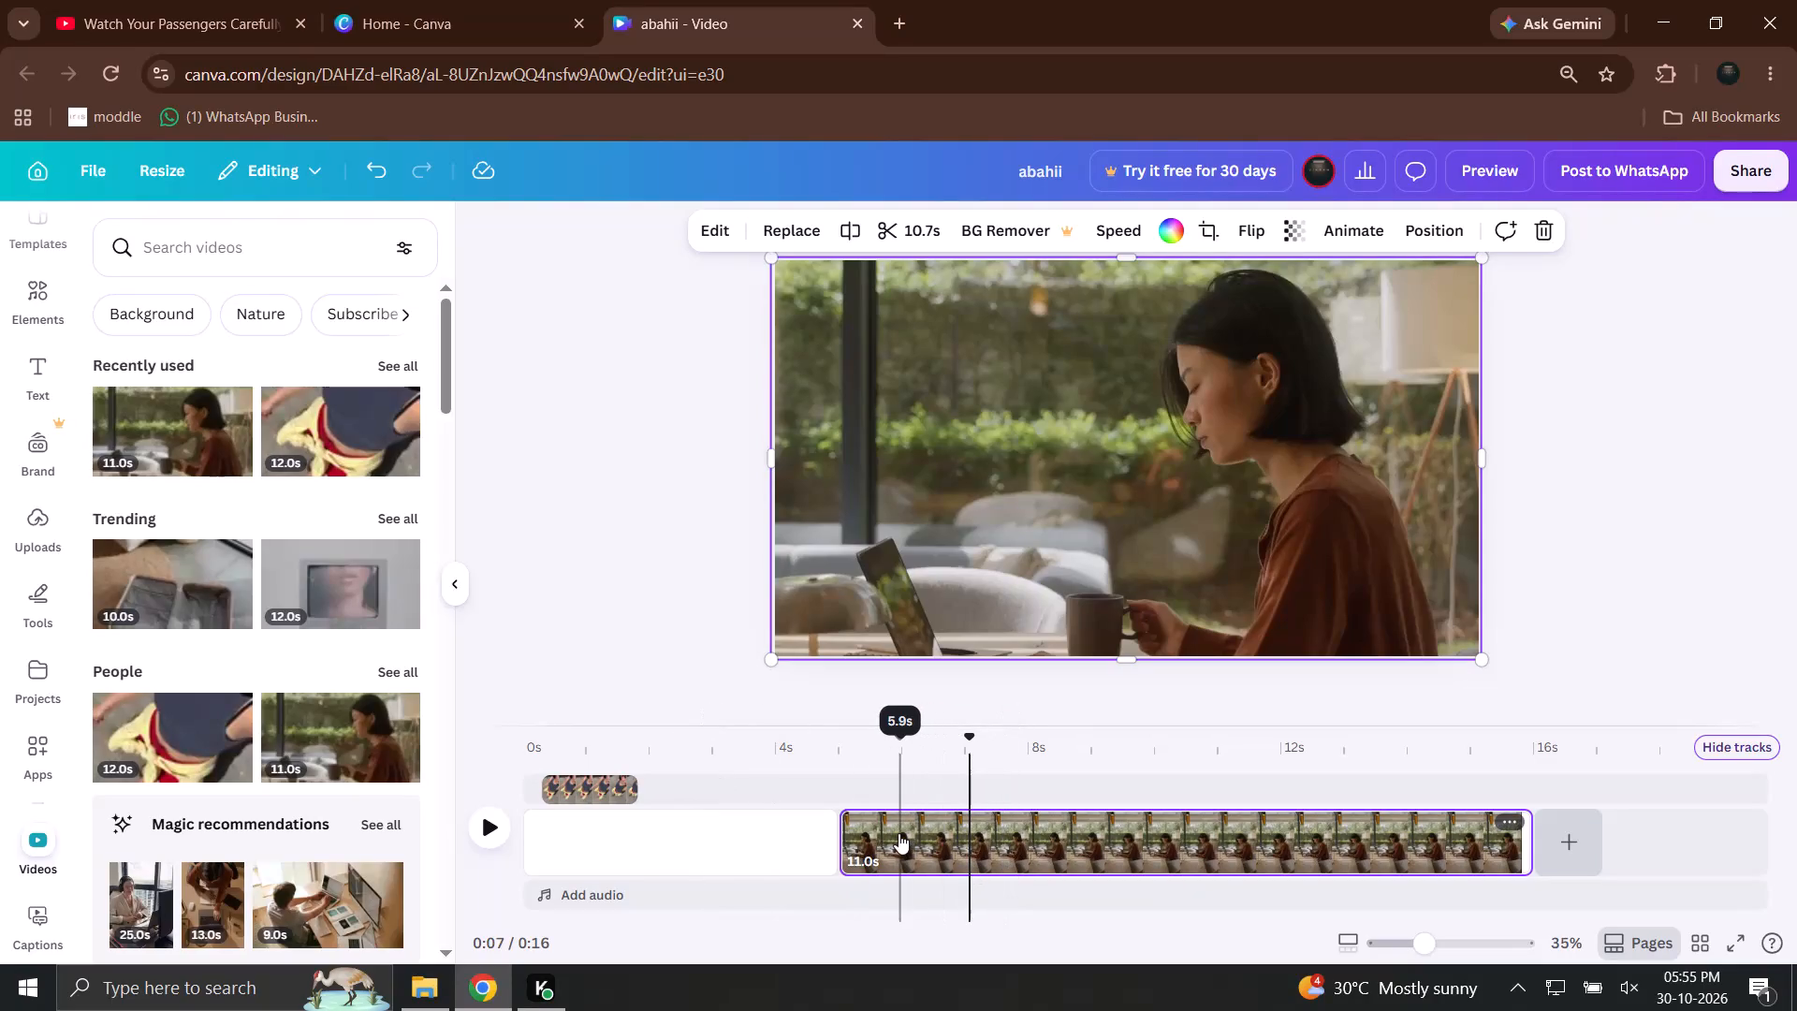
# Add a blank 5.0 s page after the clip of the woman with a laptop.
pyautogui.click(487, 830)
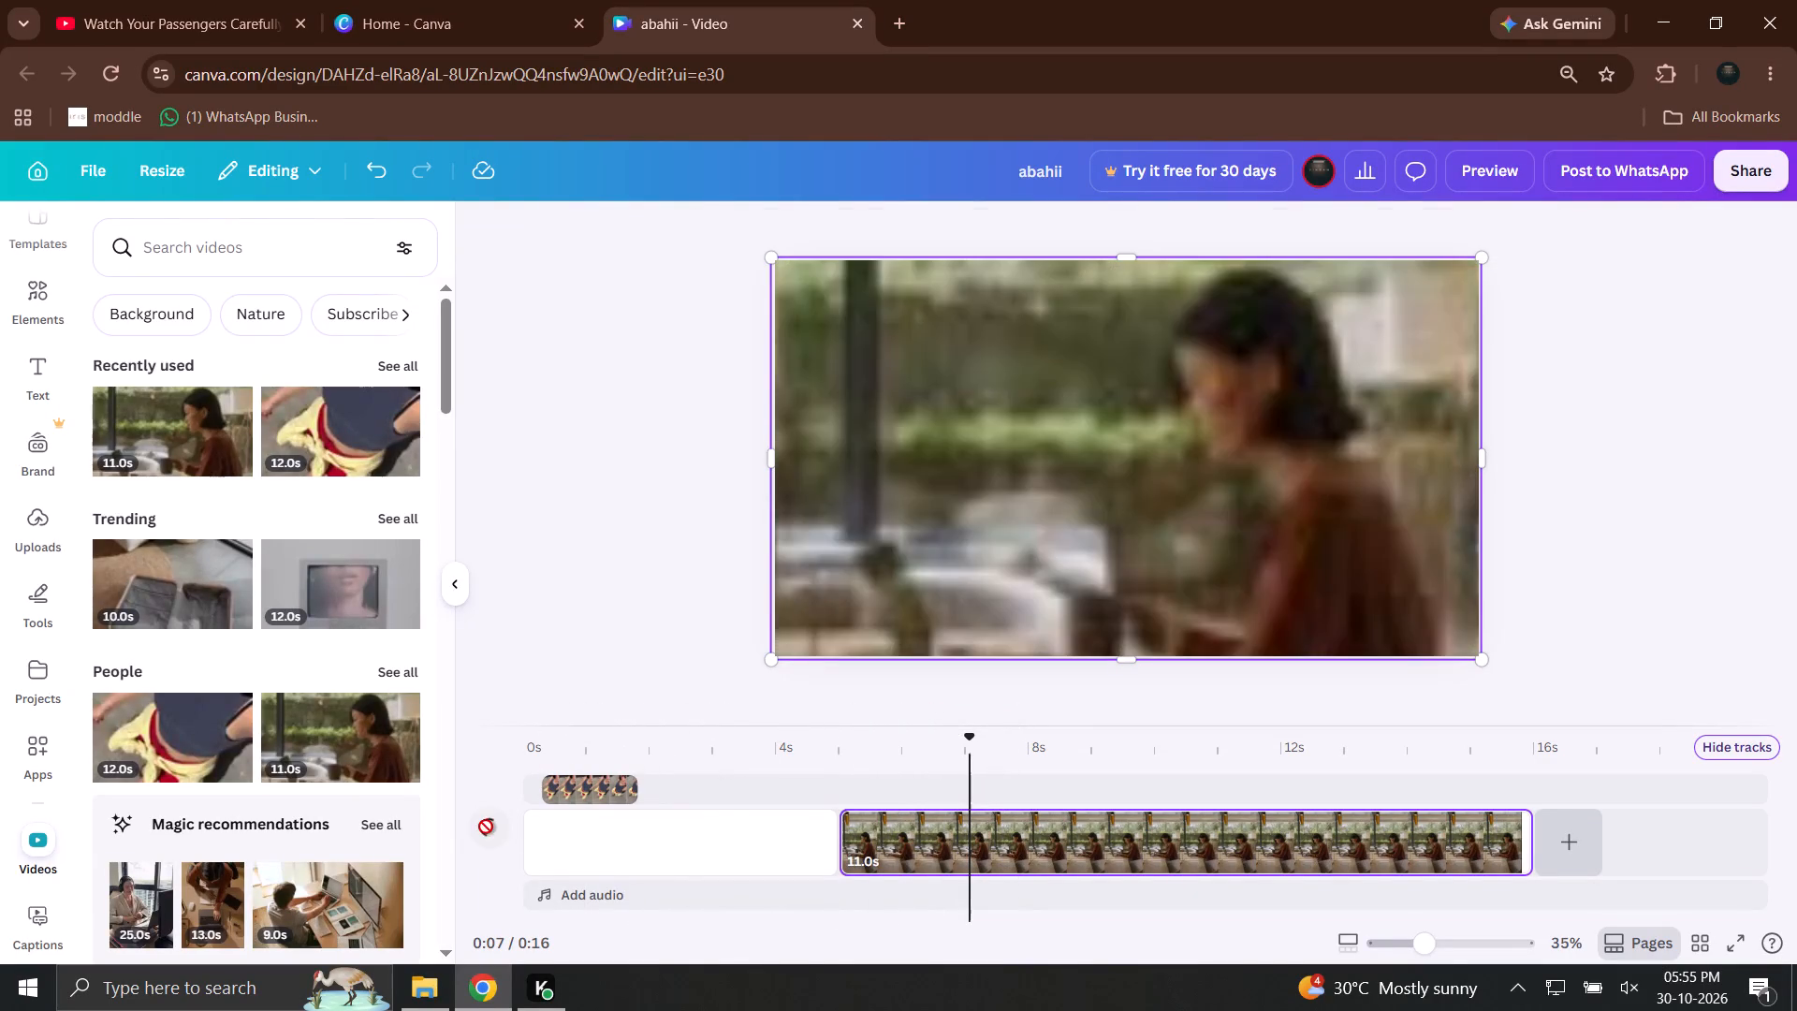
pyautogui.moveTo(528, 749); pyautogui.dragTo(1155, 838)
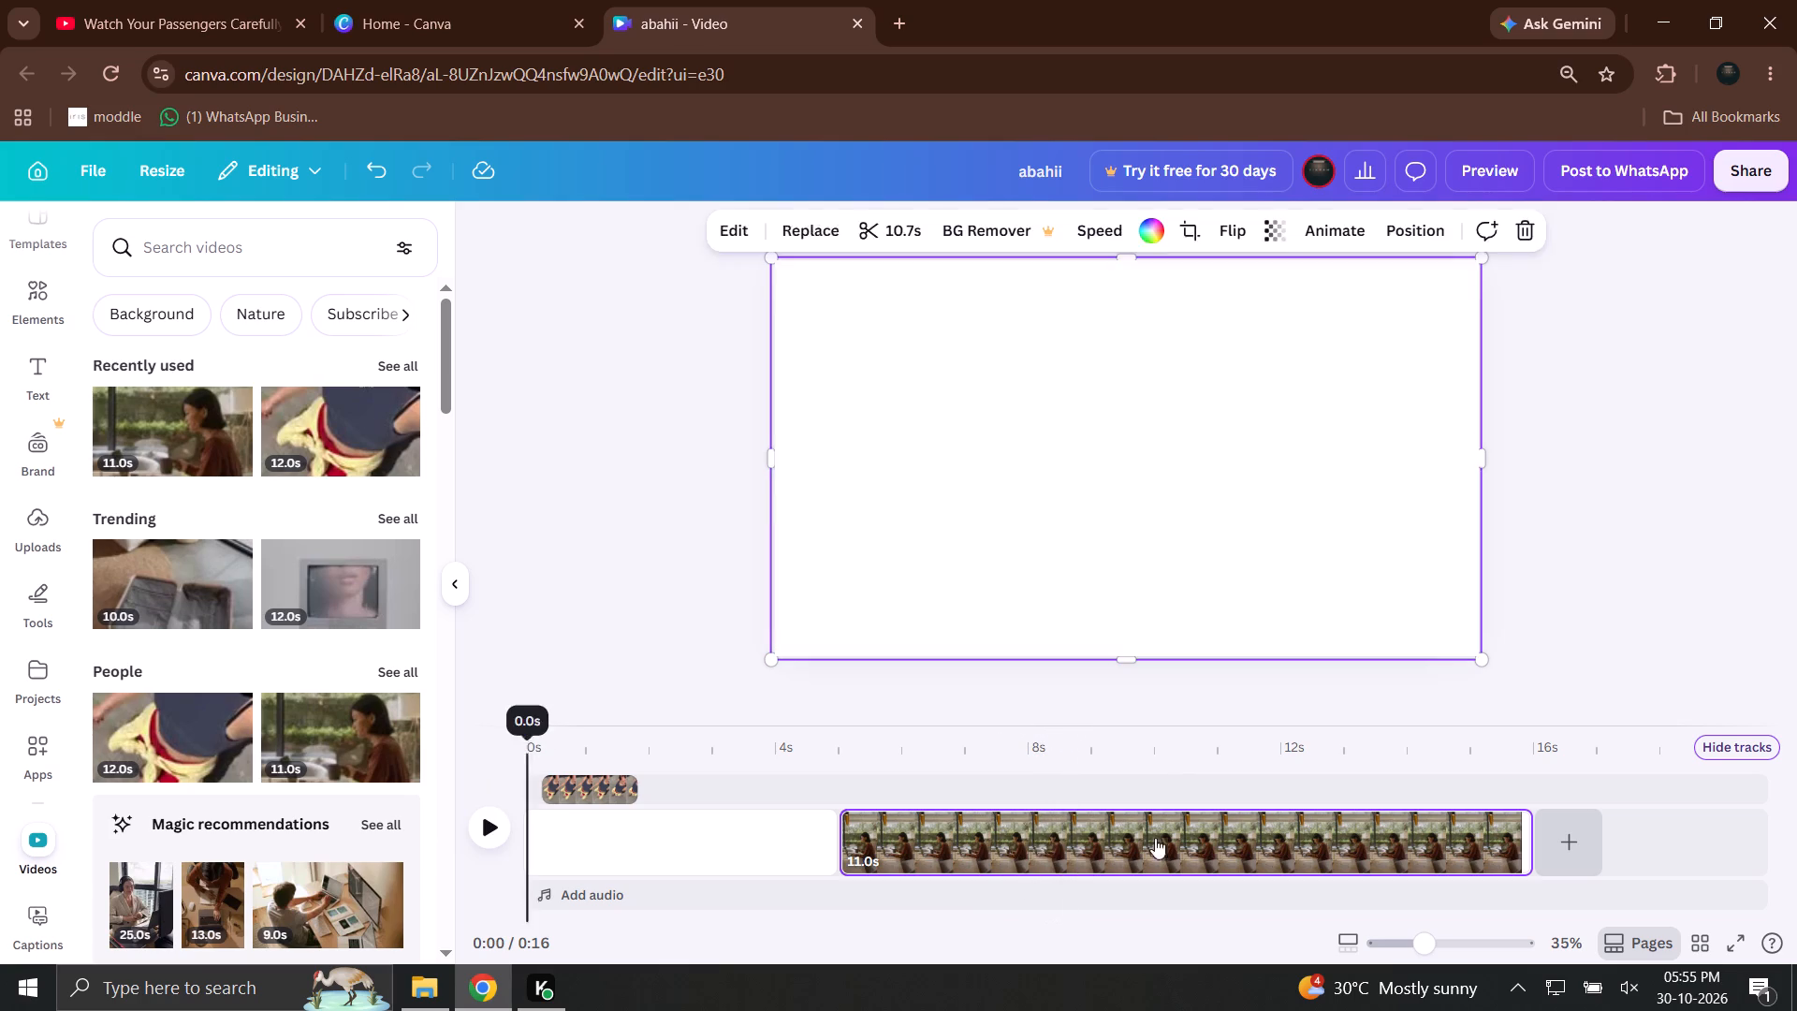
pyautogui.moveTo(1155, 838); pyautogui.dragTo(1648, 885)
pyautogui.click(1573, 856)
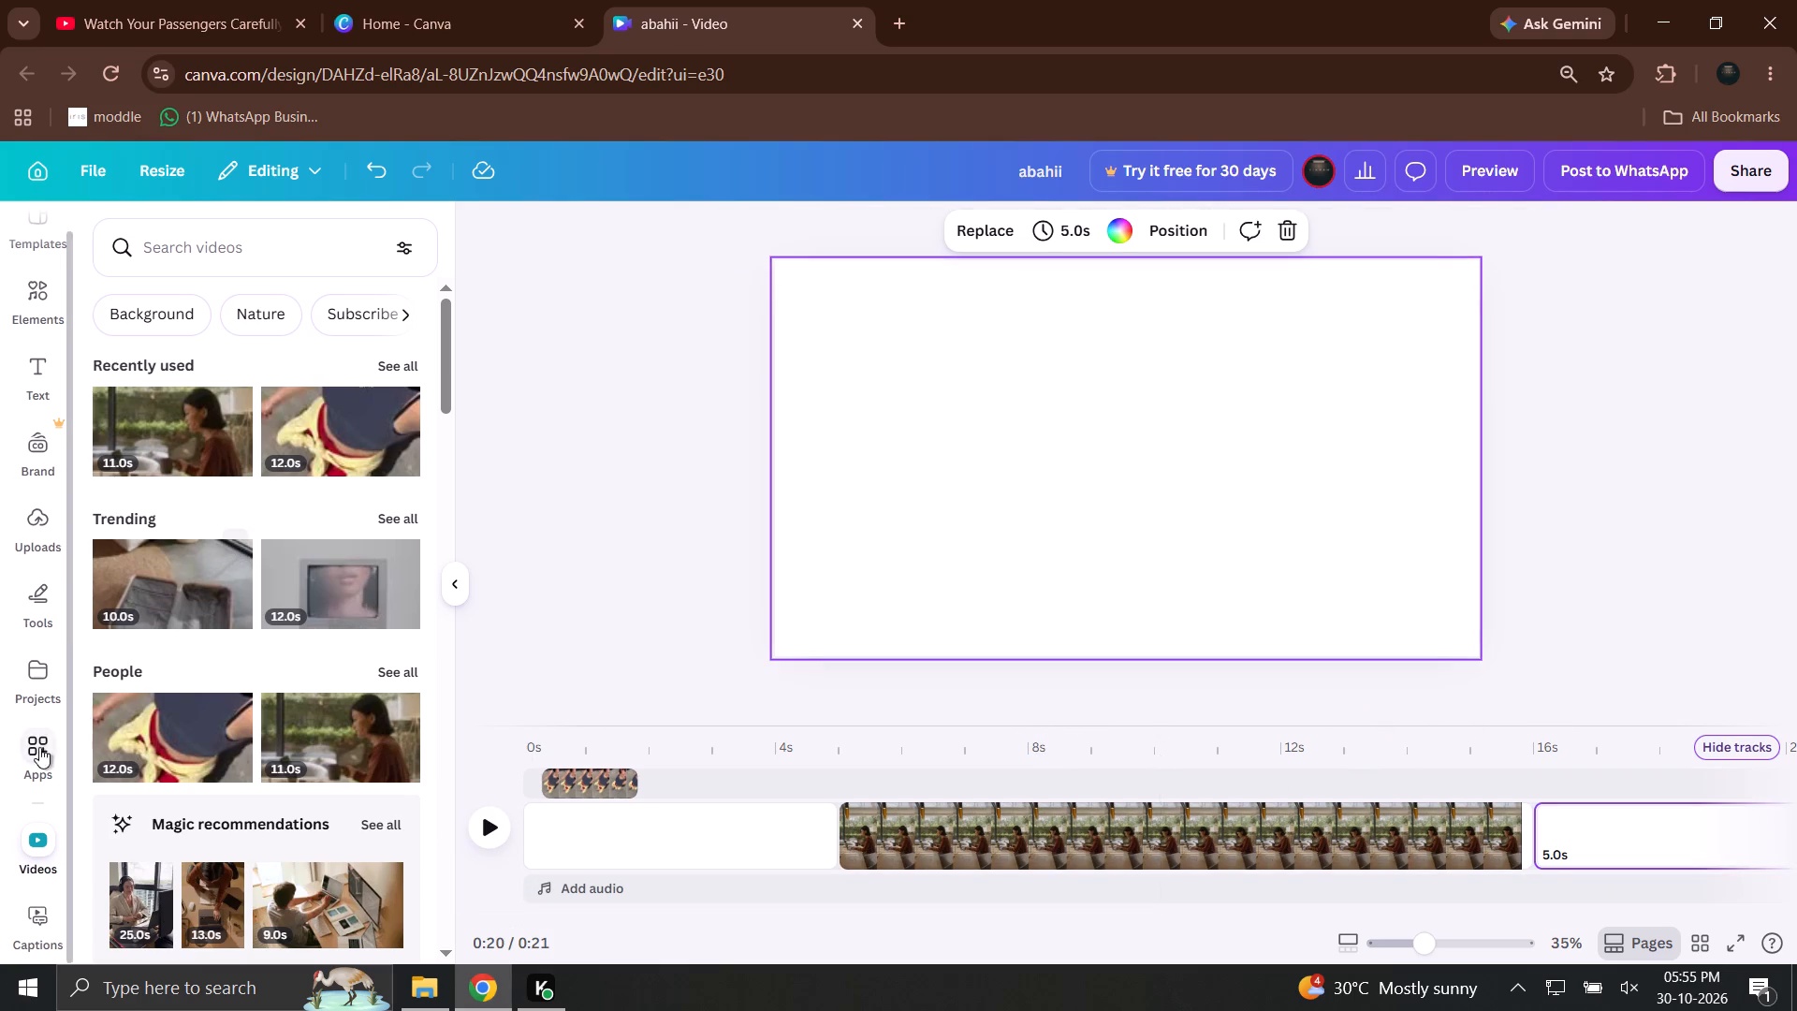
# Place the white and pink cherry blossom photo from the Magic recommendations elements on the new blank page.
pyautogui.click(43, 285)
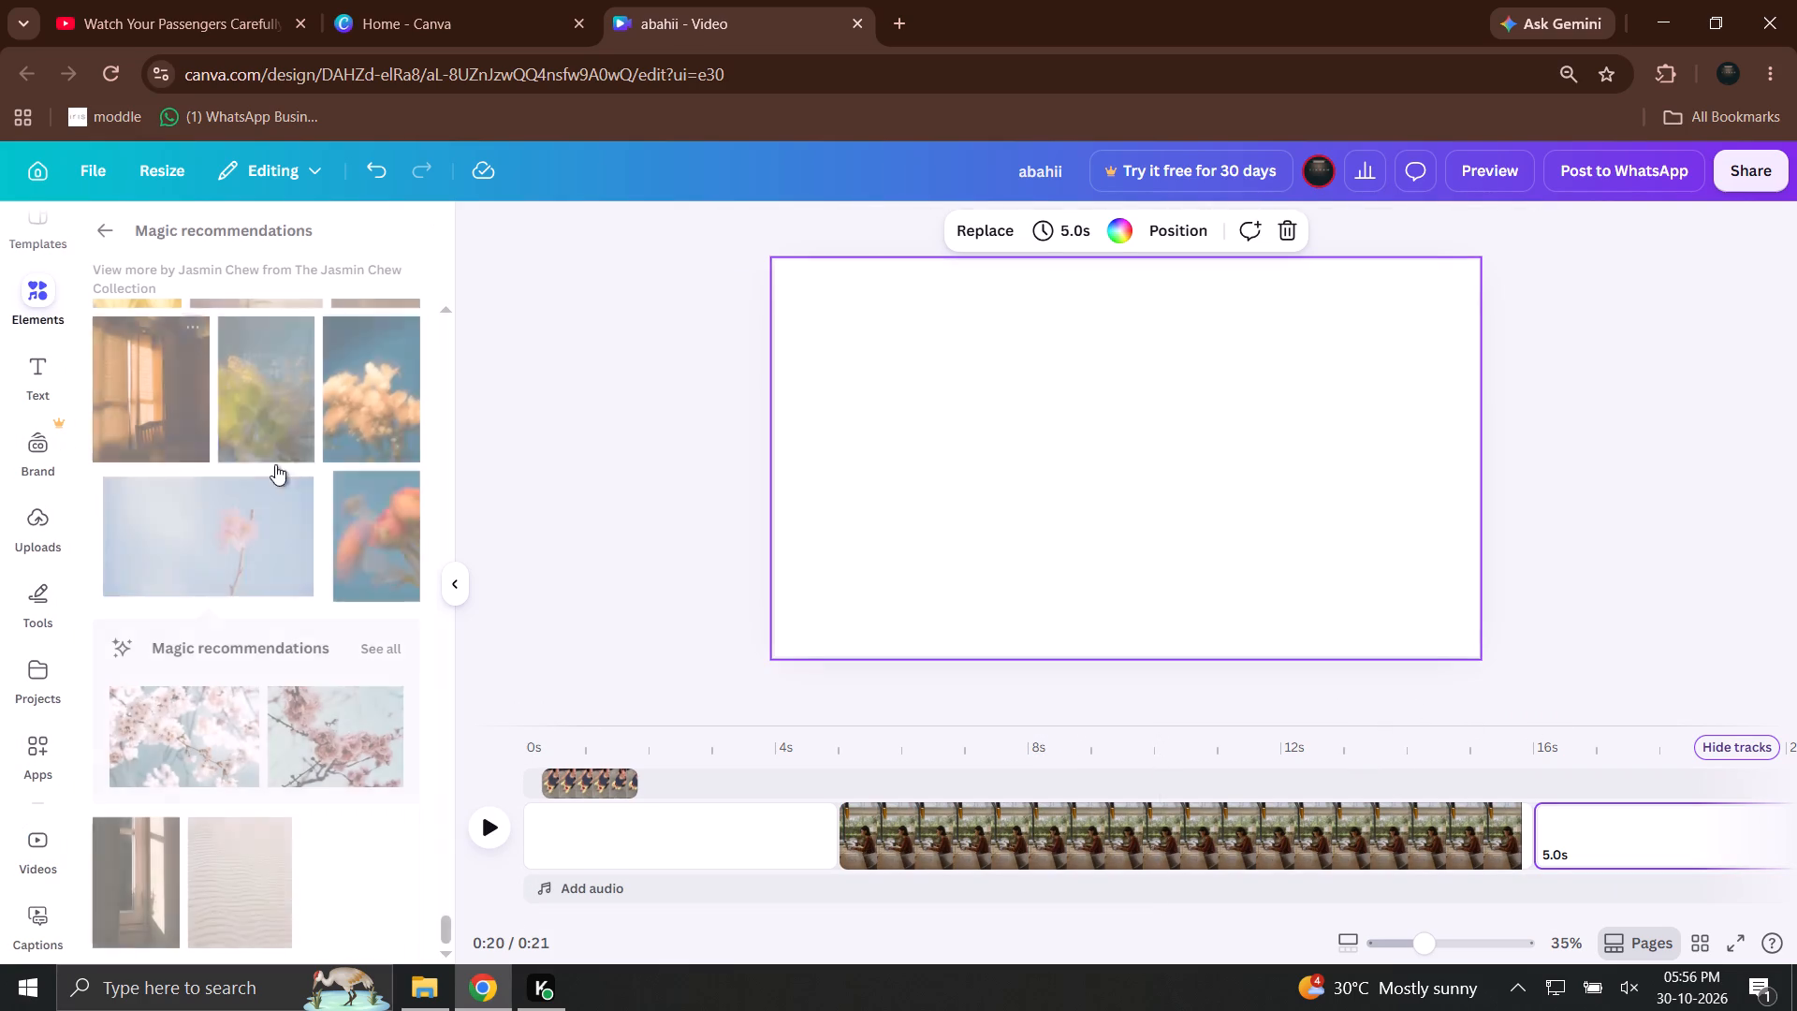
pyautogui.moveTo(223, 718); pyautogui.dragTo(902, 301)
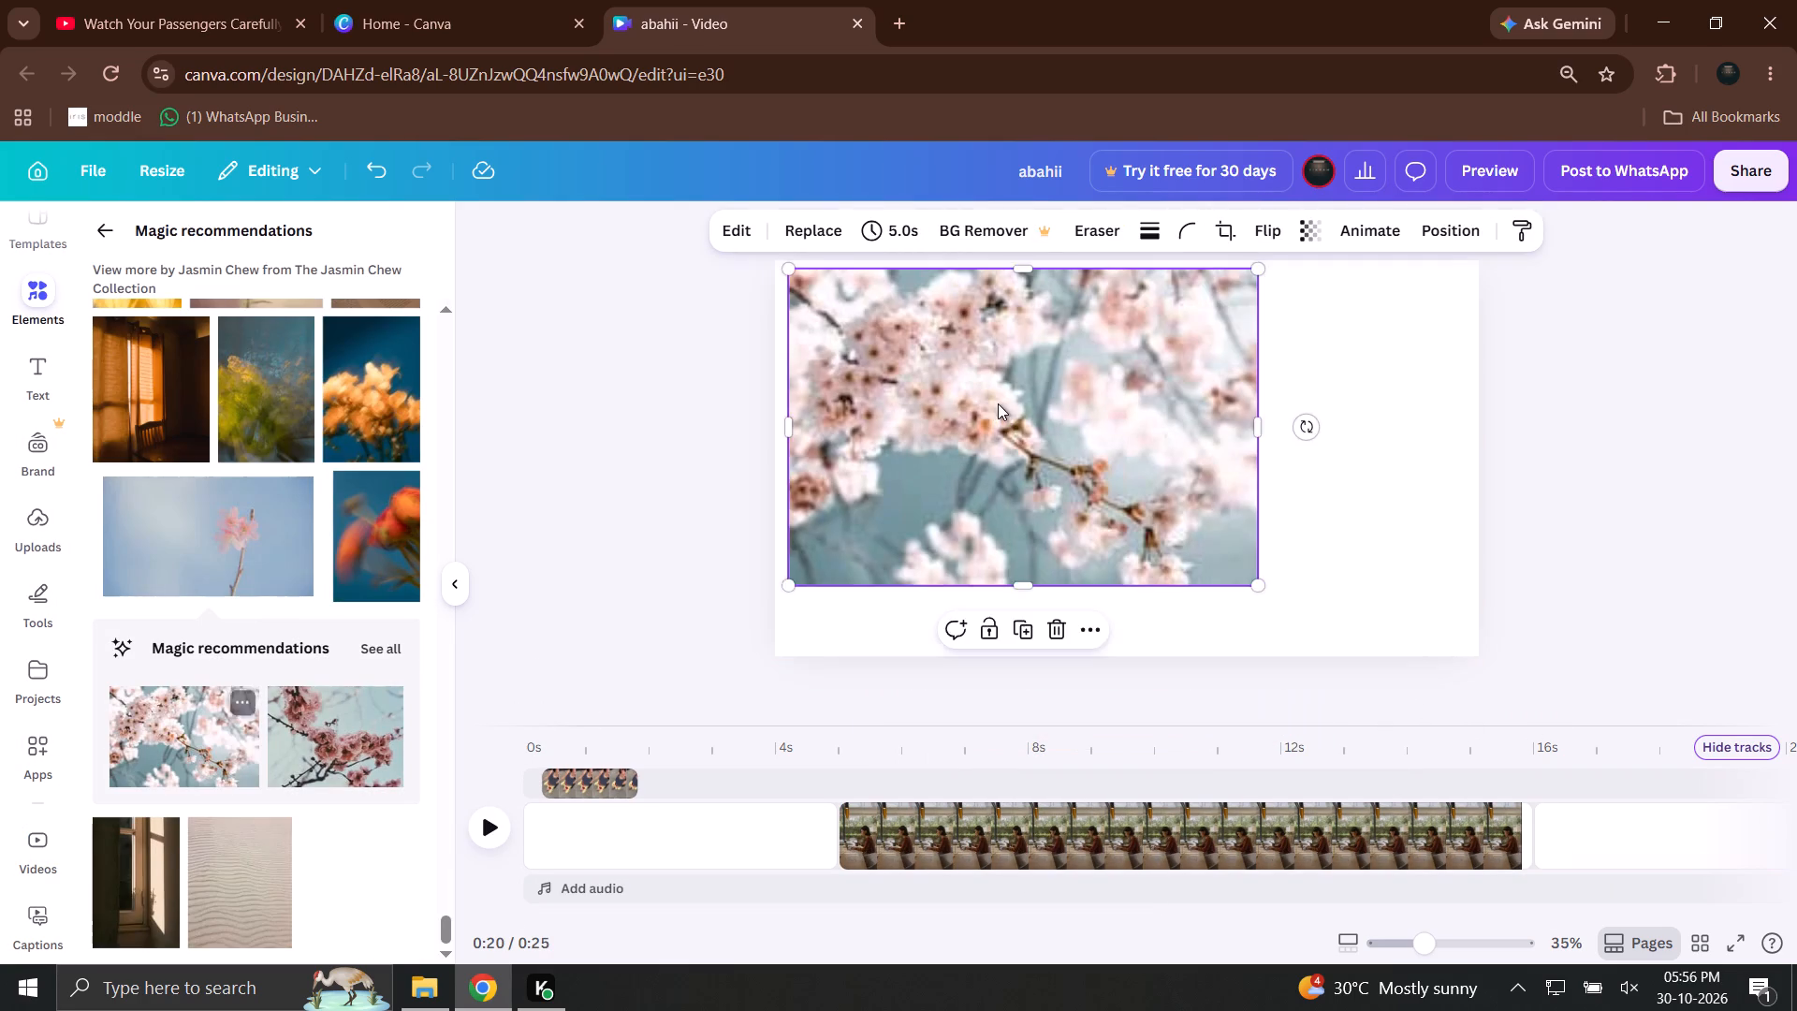
pyautogui.moveTo(998, 403); pyautogui.dragTo(983, 428)
# Add the photo of a pink blossom against a blue sky to the new page and play the video from about 5 s.
pyautogui.moveTo(302, 579); pyautogui.dragTo(1336, 531)
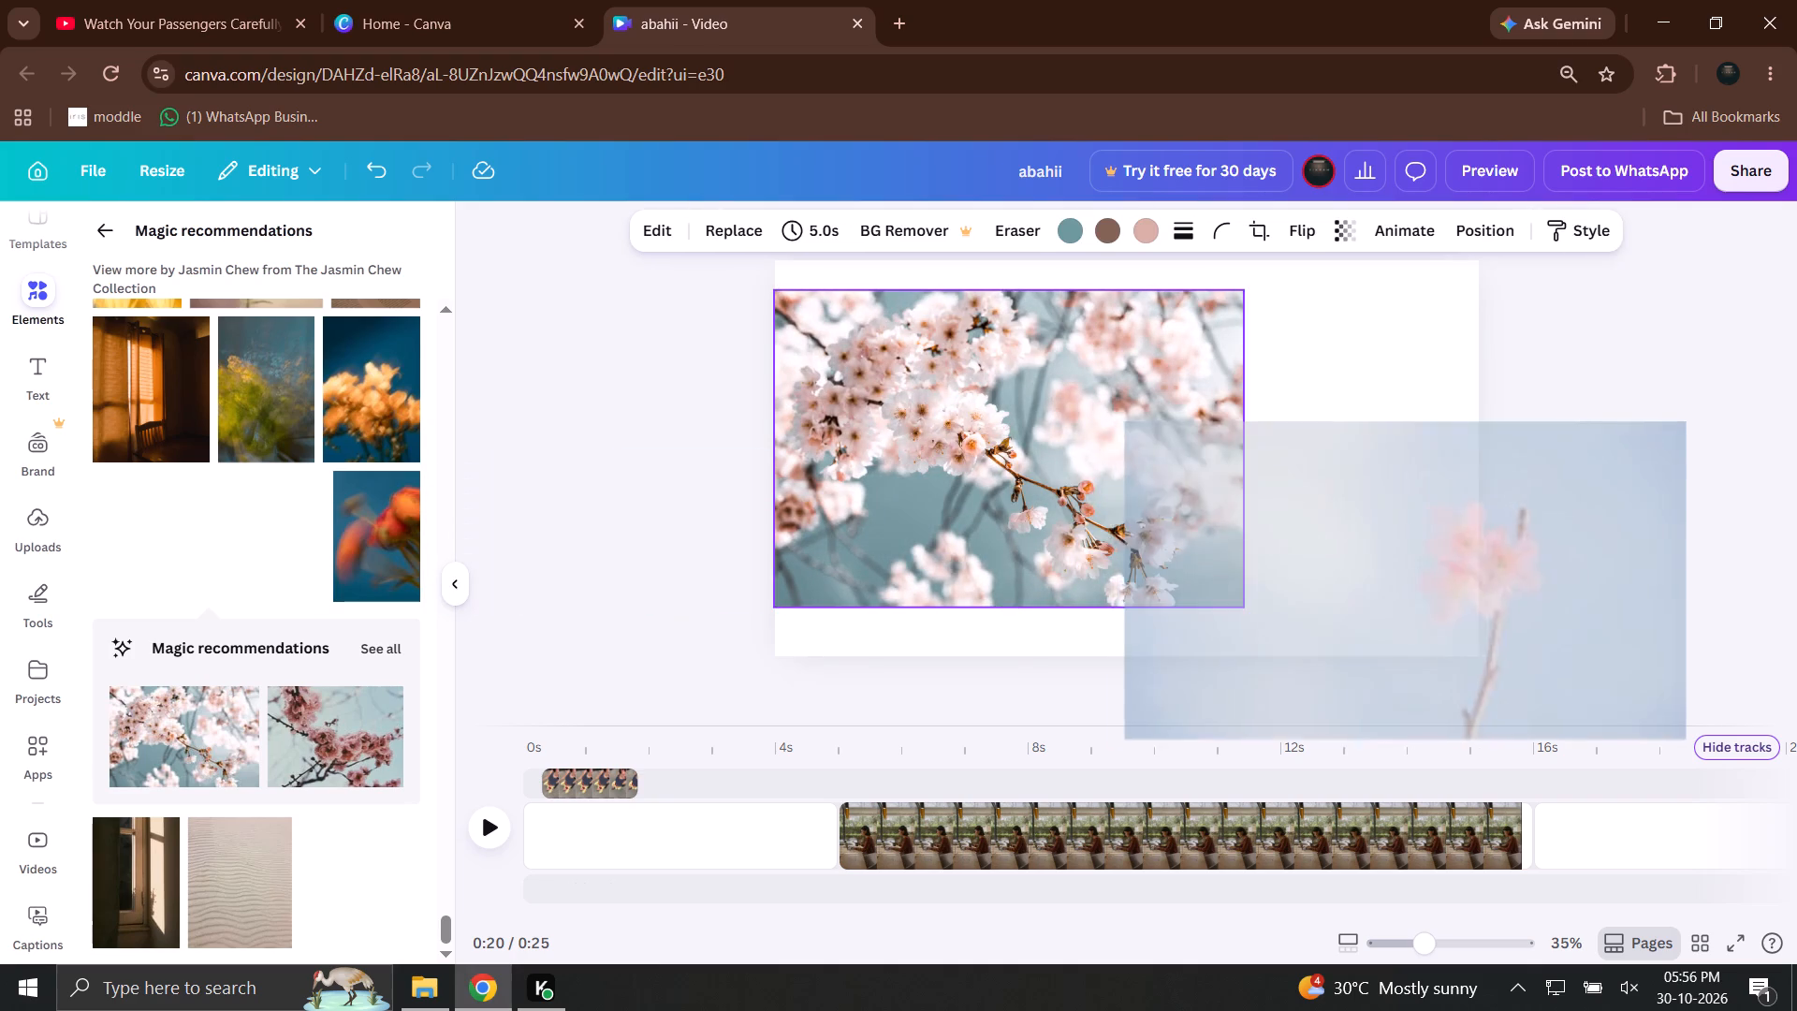
pyautogui.moveTo(1336, 531); pyautogui.dragTo(1264, 652)
pyautogui.moveTo(993, 736); pyautogui.dragTo(798, 716)
pyautogui.press('space')
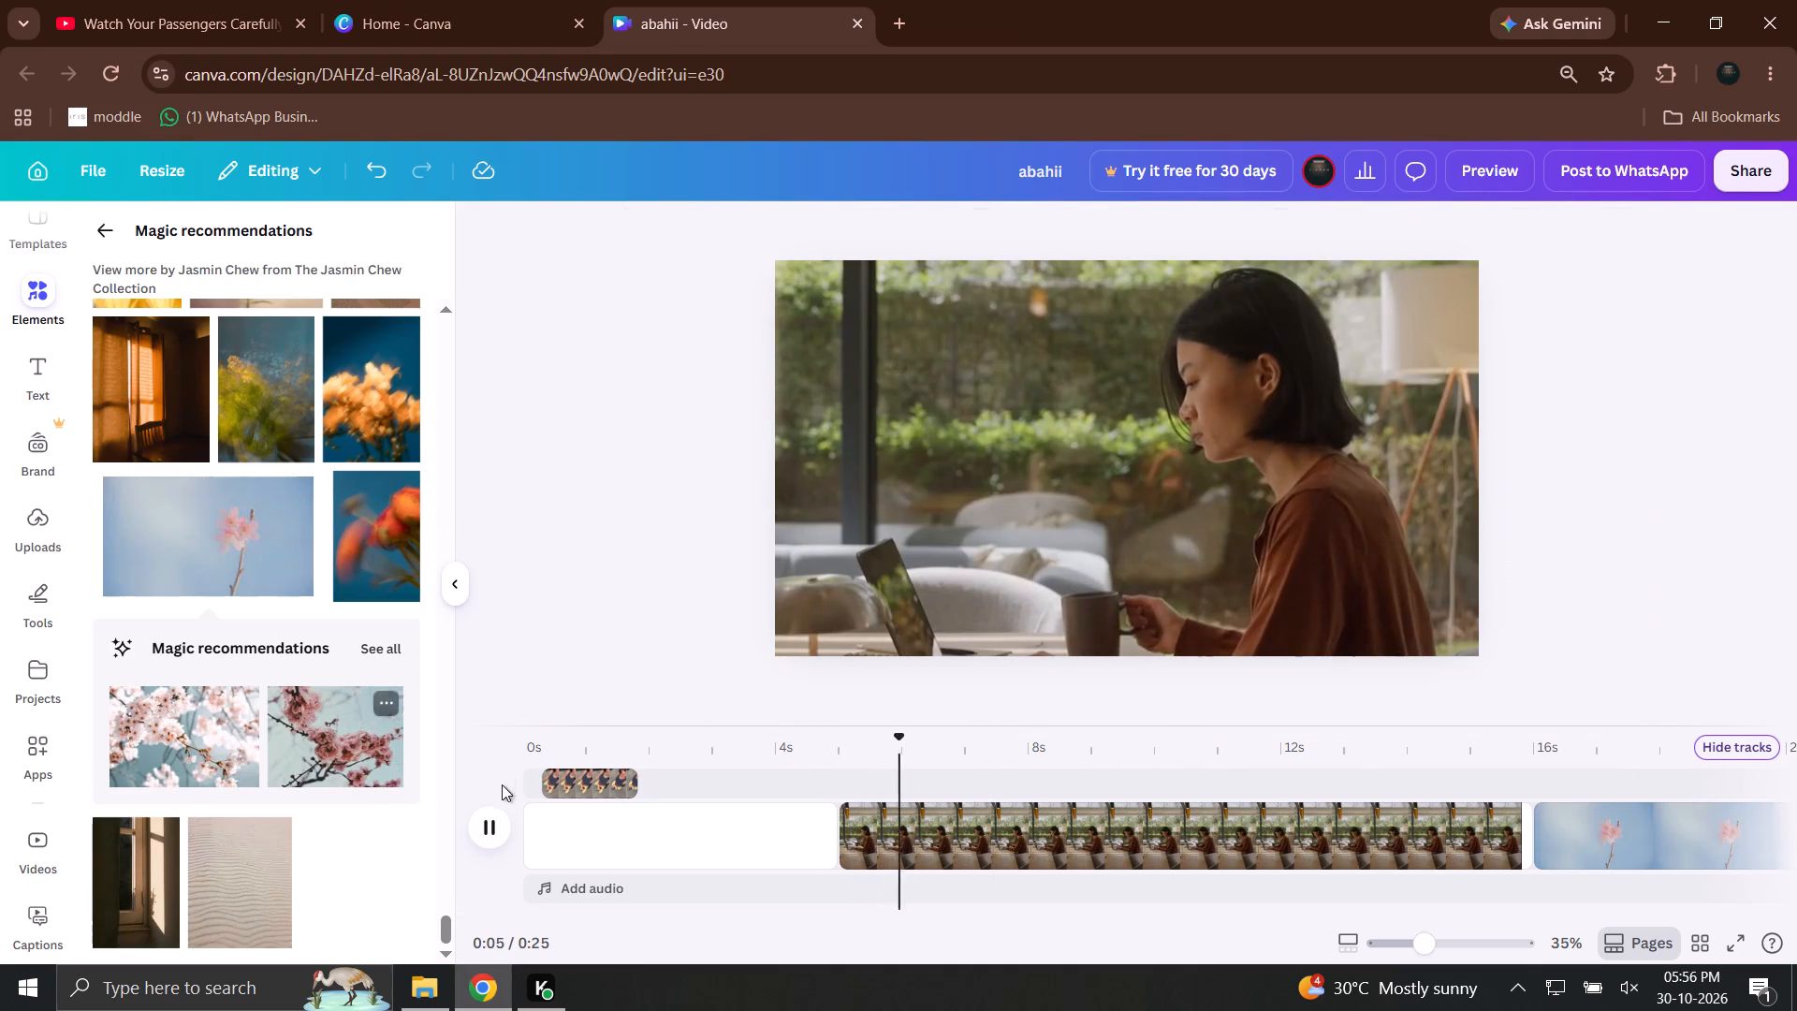
# Place the dark red flowers photo on the overlay track above the end of the laptop clip, starting at about 14.5 s.
pyautogui.scroll(3, 367, 384)
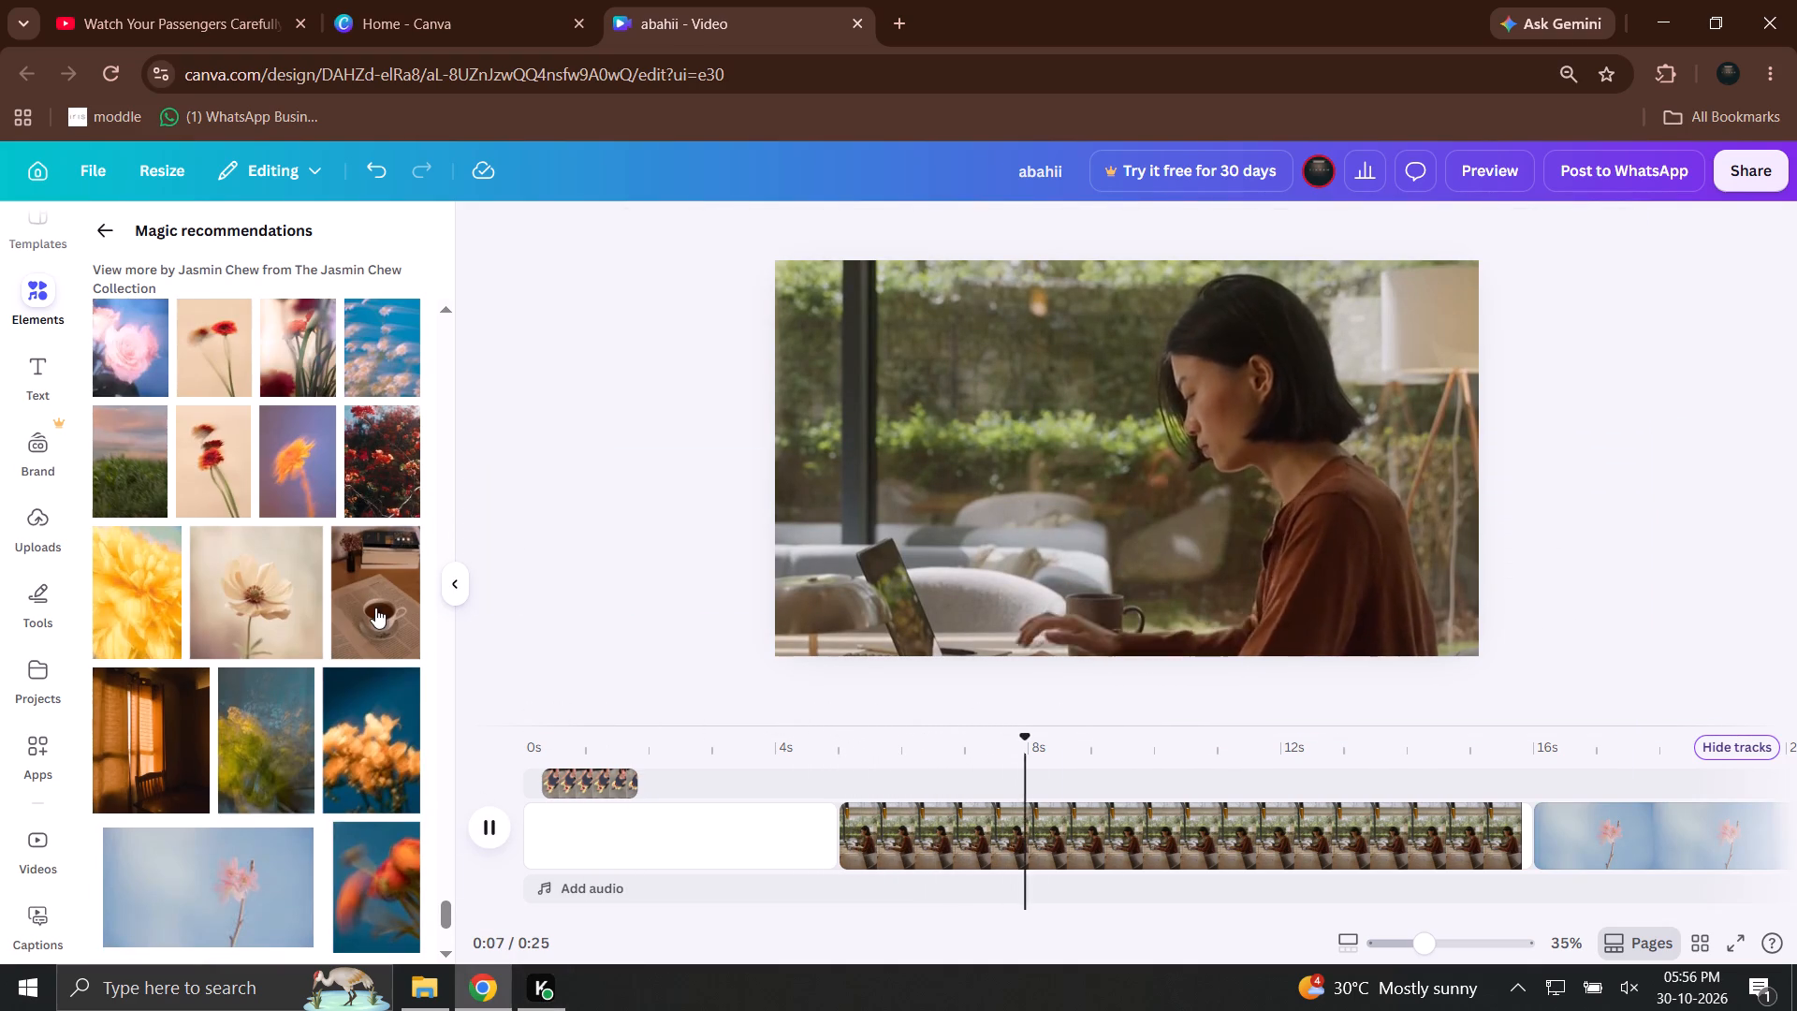
pyautogui.moveTo(396, 501); pyautogui.dragTo(1501, 782)
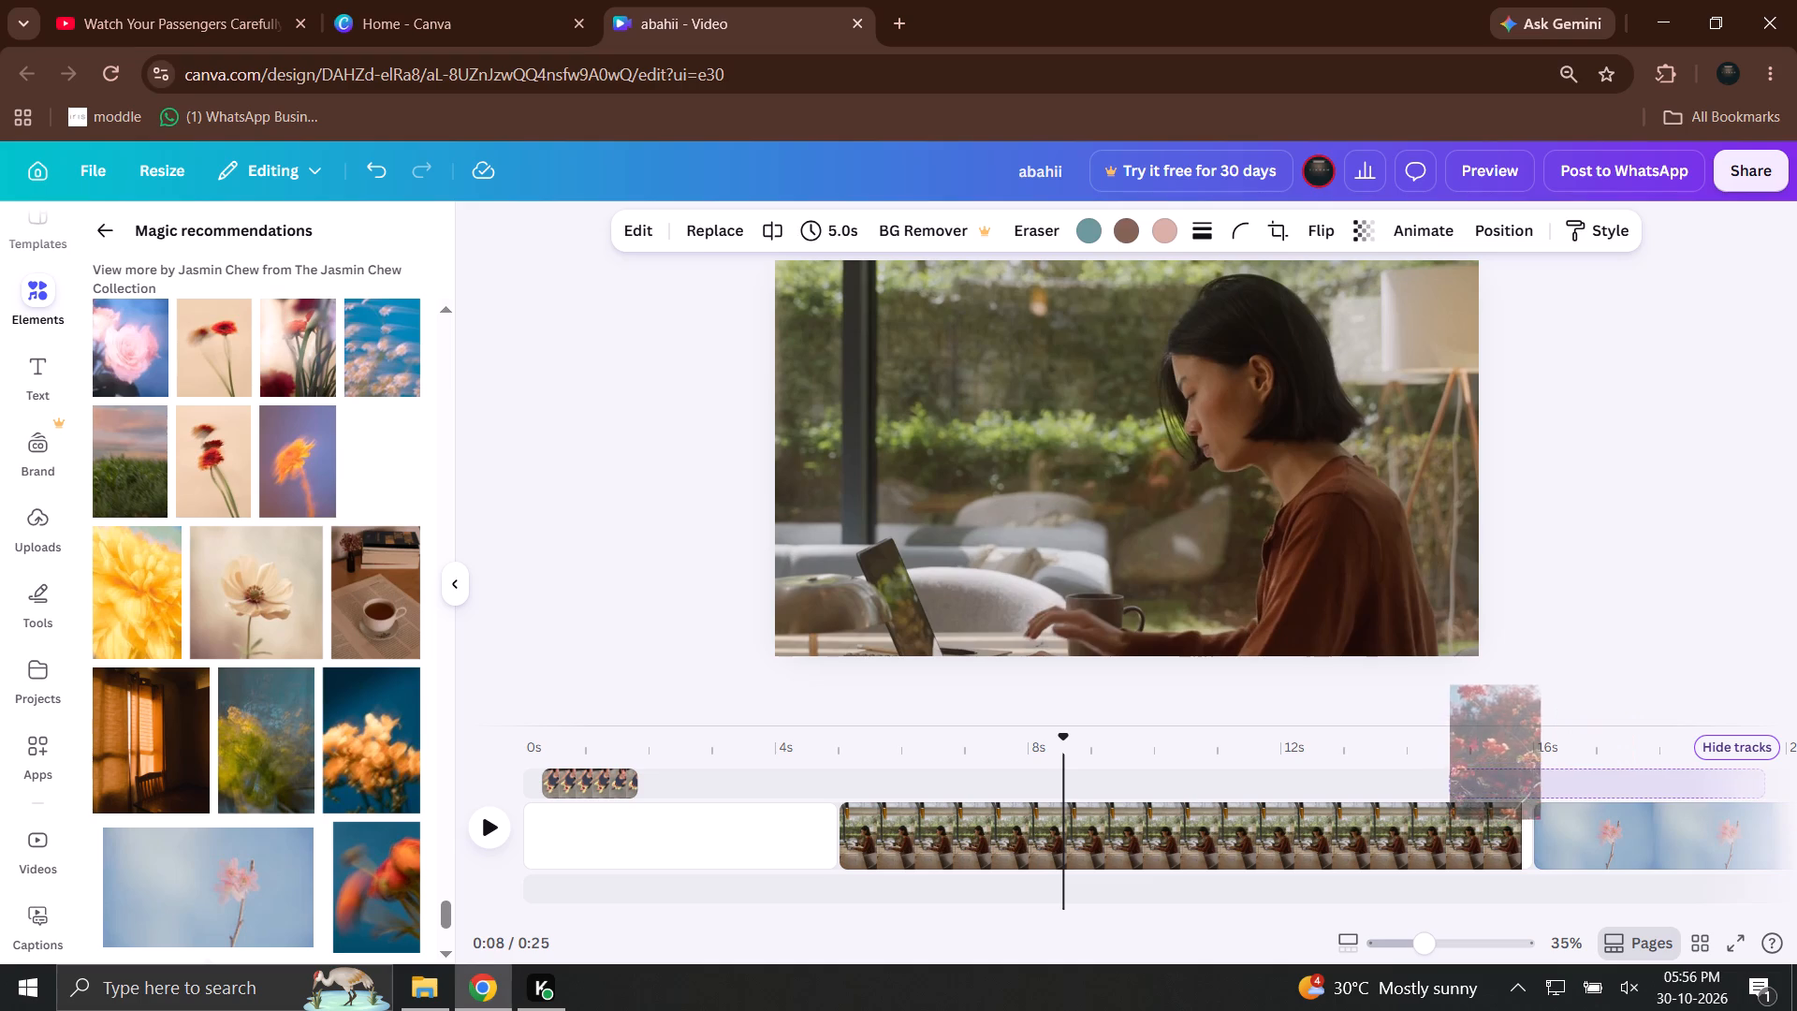
pyautogui.moveTo(1501, 782); pyautogui.dragTo(1500, 783)
# Switch to File Explorer, look through the This PC locations, and return to the abahii design.
pyautogui.hotkey('alt', 'Tab')
pyautogui.hotkey('alt', 'Tab')
pyautogui.click(528, 527)
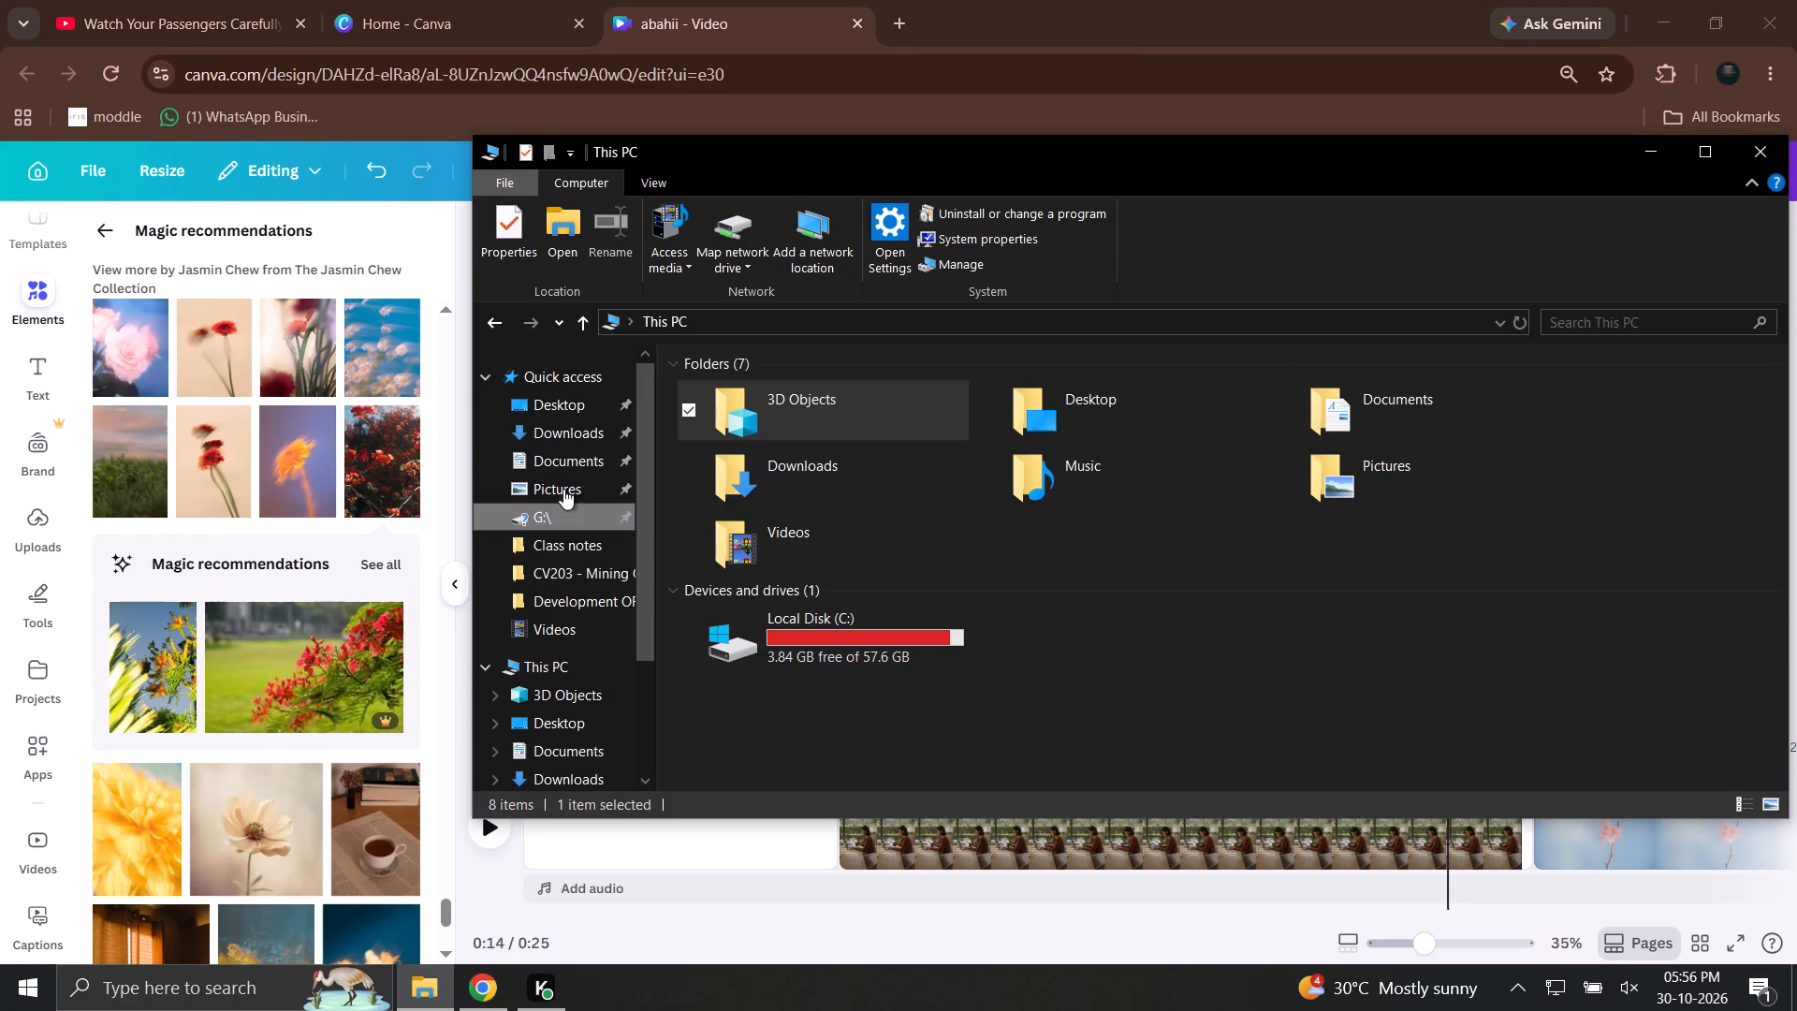
pyautogui.click(571, 439)
pyautogui.click(568, 706)
pyautogui.click(571, 680)
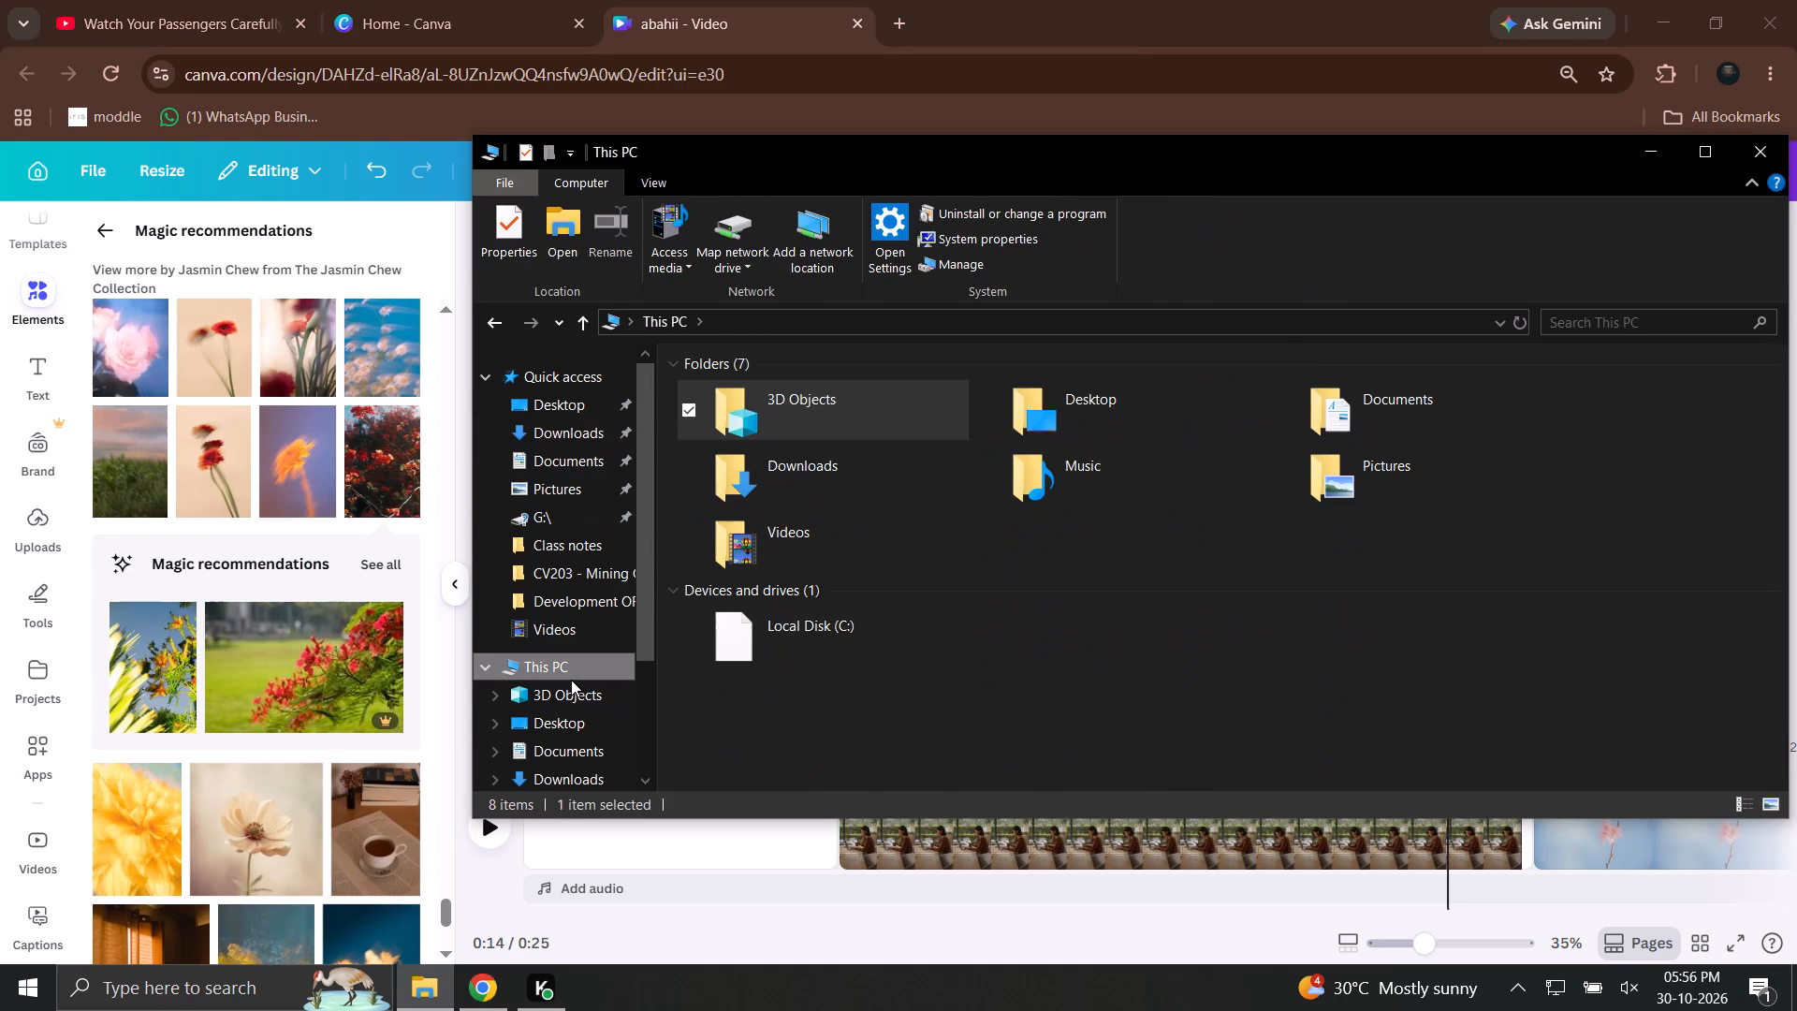
pyautogui.hotkey('alt', 'Tab')
# Move the dark red flowers photo to the left edge of the frame and stretch it to the full frame height.
pyautogui.press('space')
pyautogui.click(1120, 545)
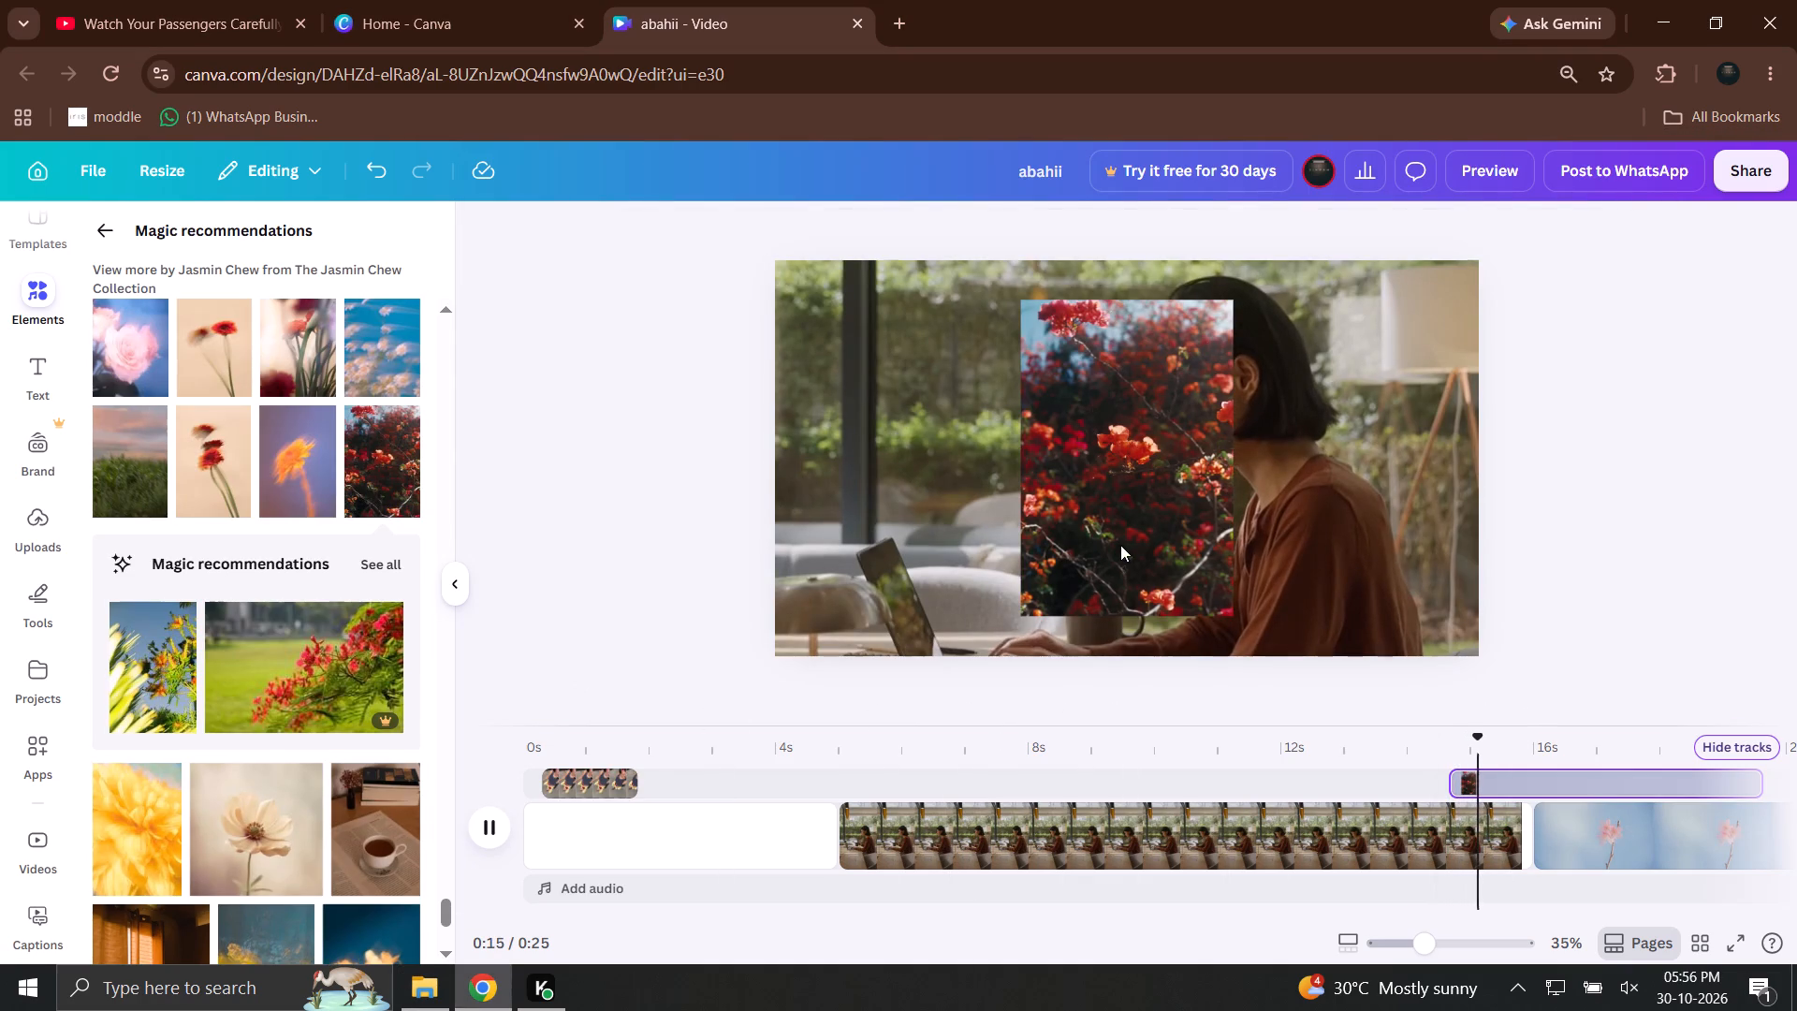
pyautogui.moveTo(1170, 562); pyautogui.dragTo(925, 522)
pyautogui.moveTo(901, 579); pyautogui.dragTo(907, 648)
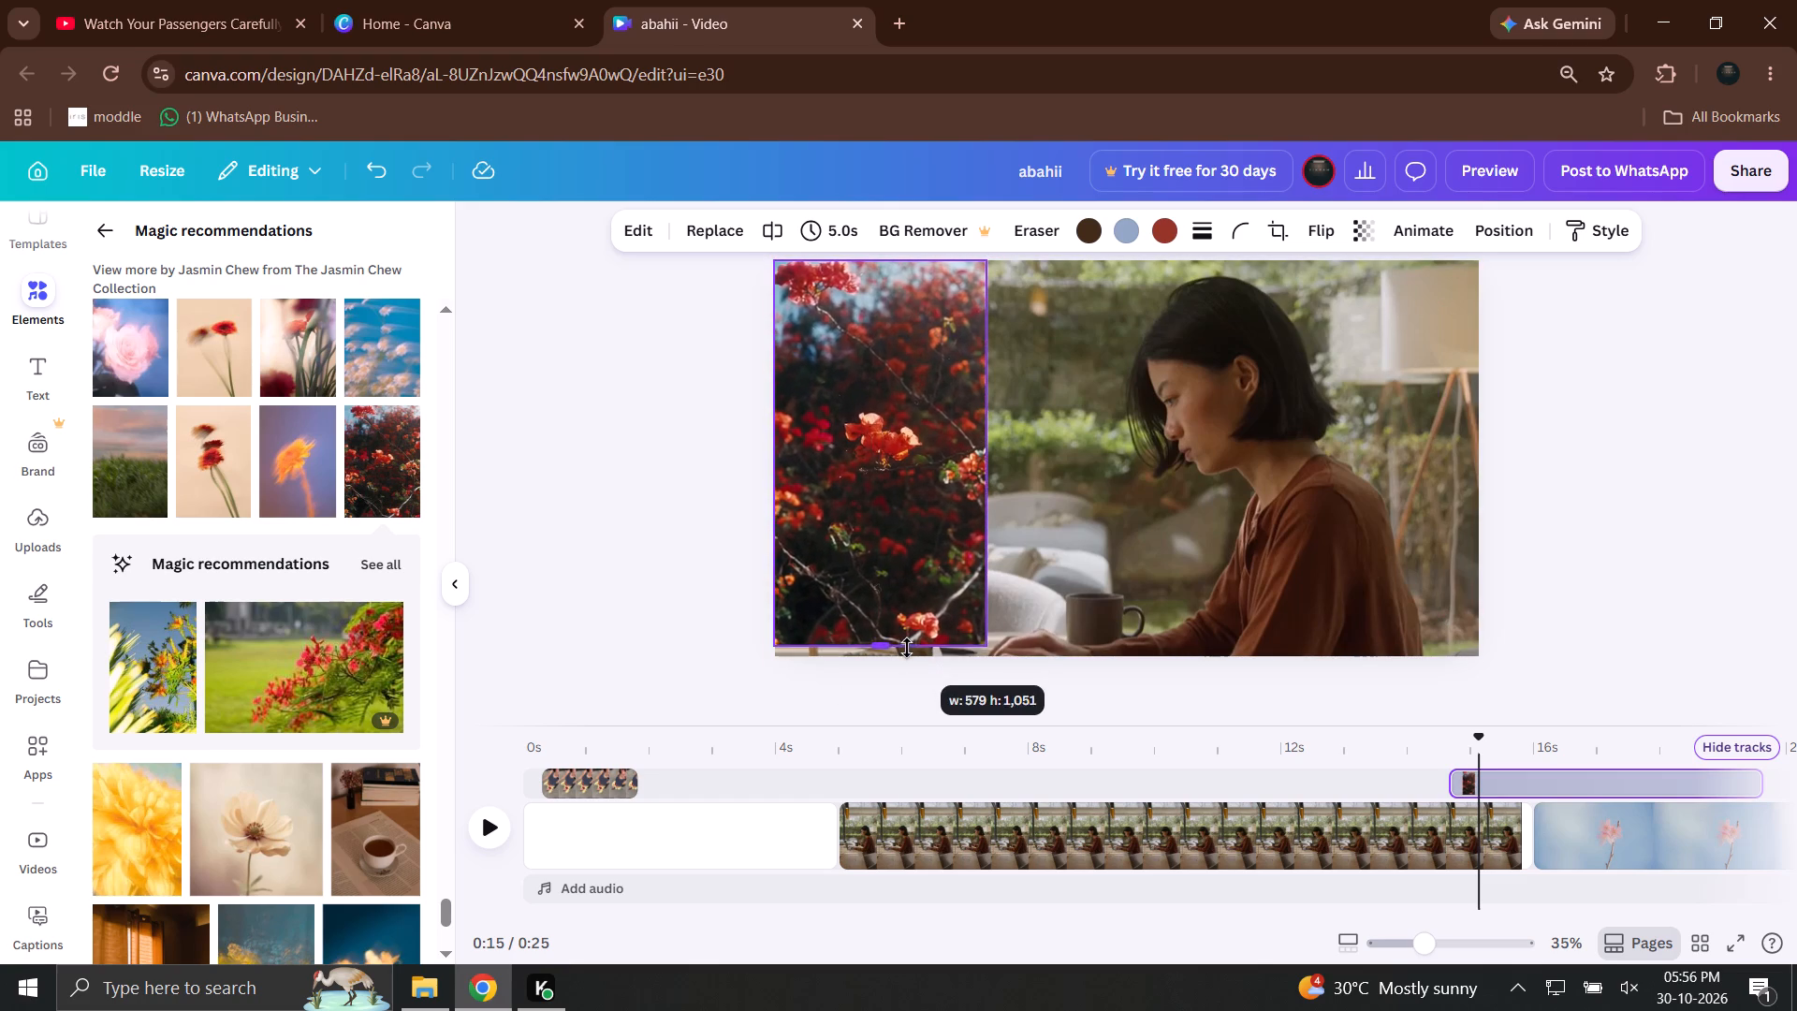
pyautogui.moveTo(907, 648); pyautogui.dragTo(902, 654)
pyautogui.click(901, 536)
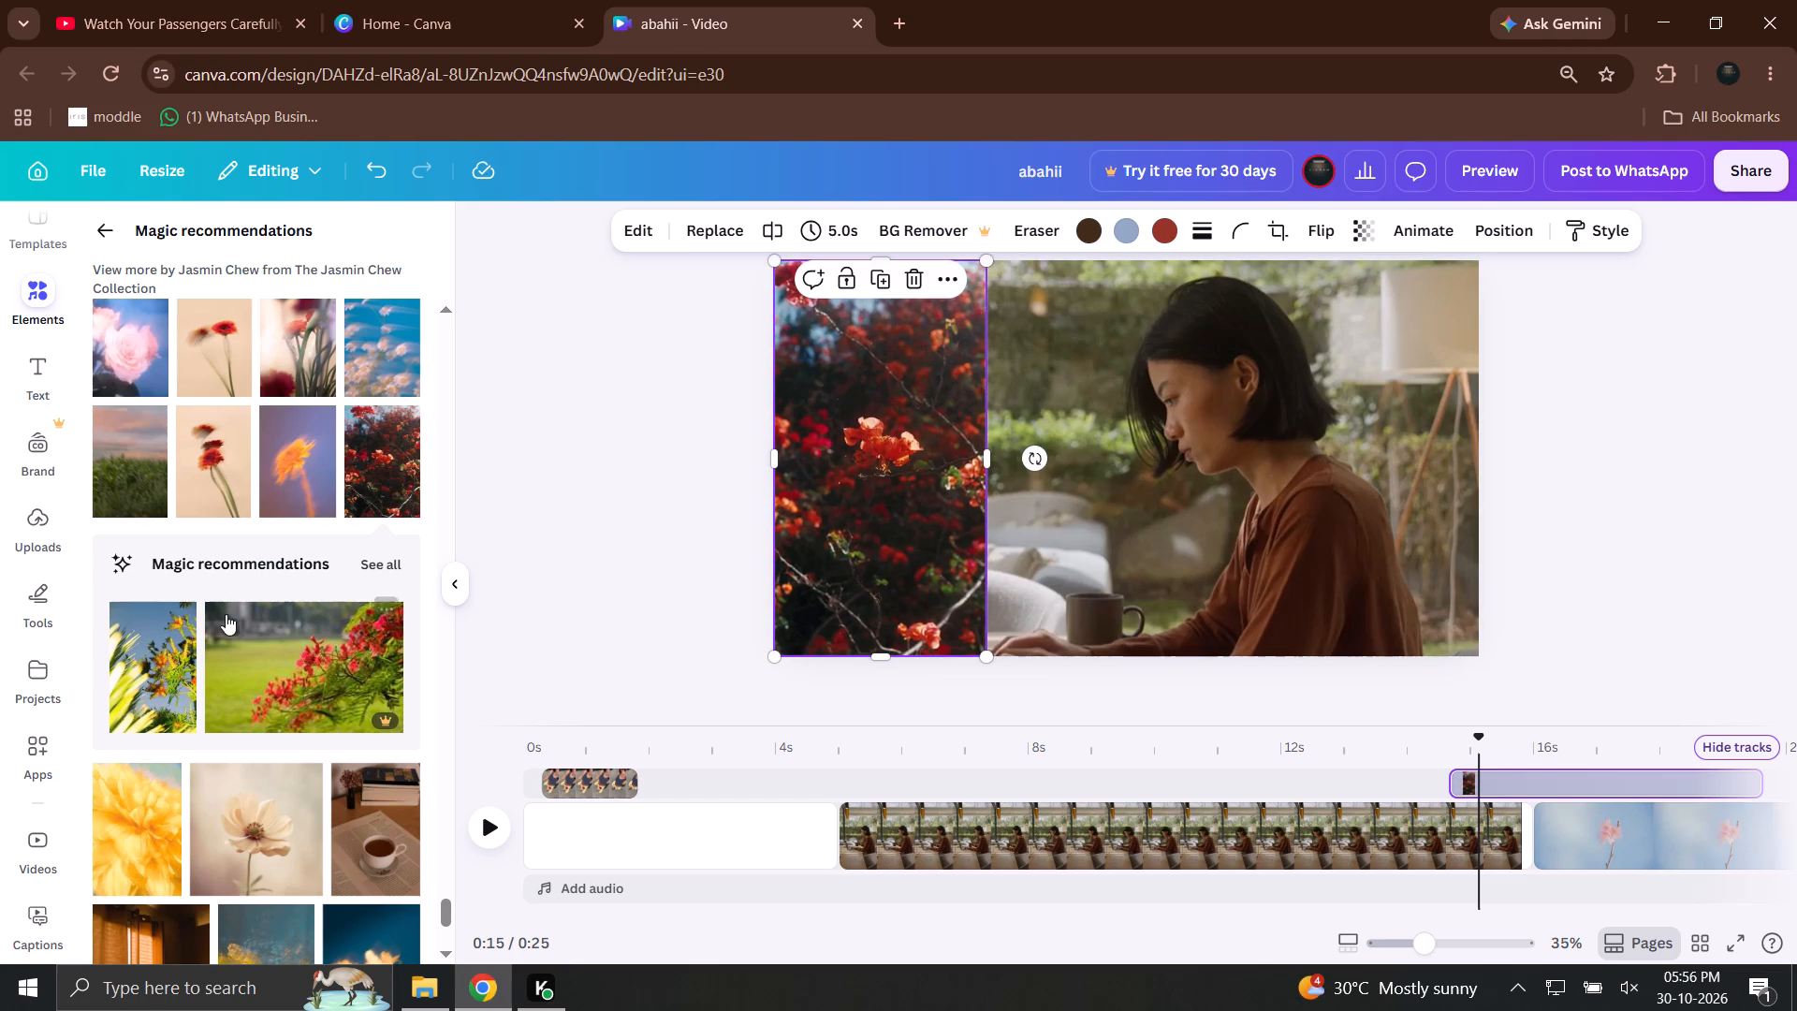
# Overlay the photo of red flowers on a green lawn on the laptop clip from about 8 s and play from the start.
pyautogui.moveTo(261, 669); pyautogui.dragTo(1095, 768)
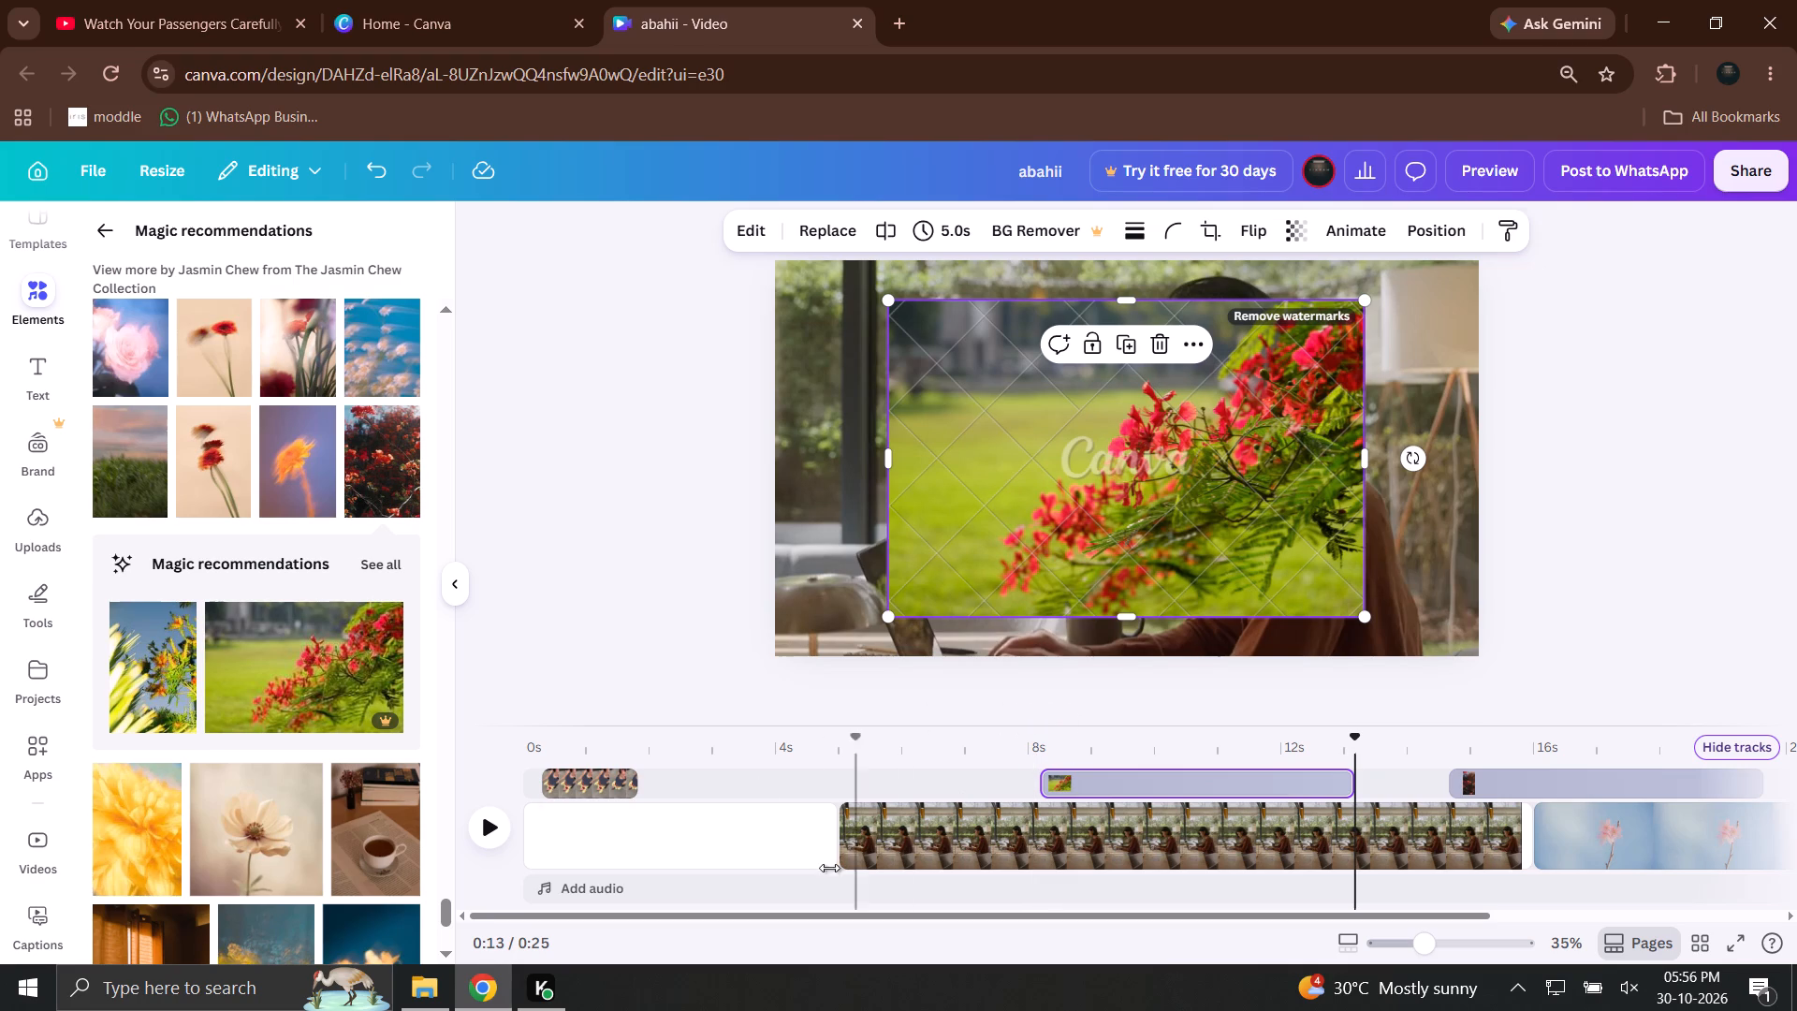
pyautogui.moveTo(574, 752); pyautogui.dragTo(538, 753)
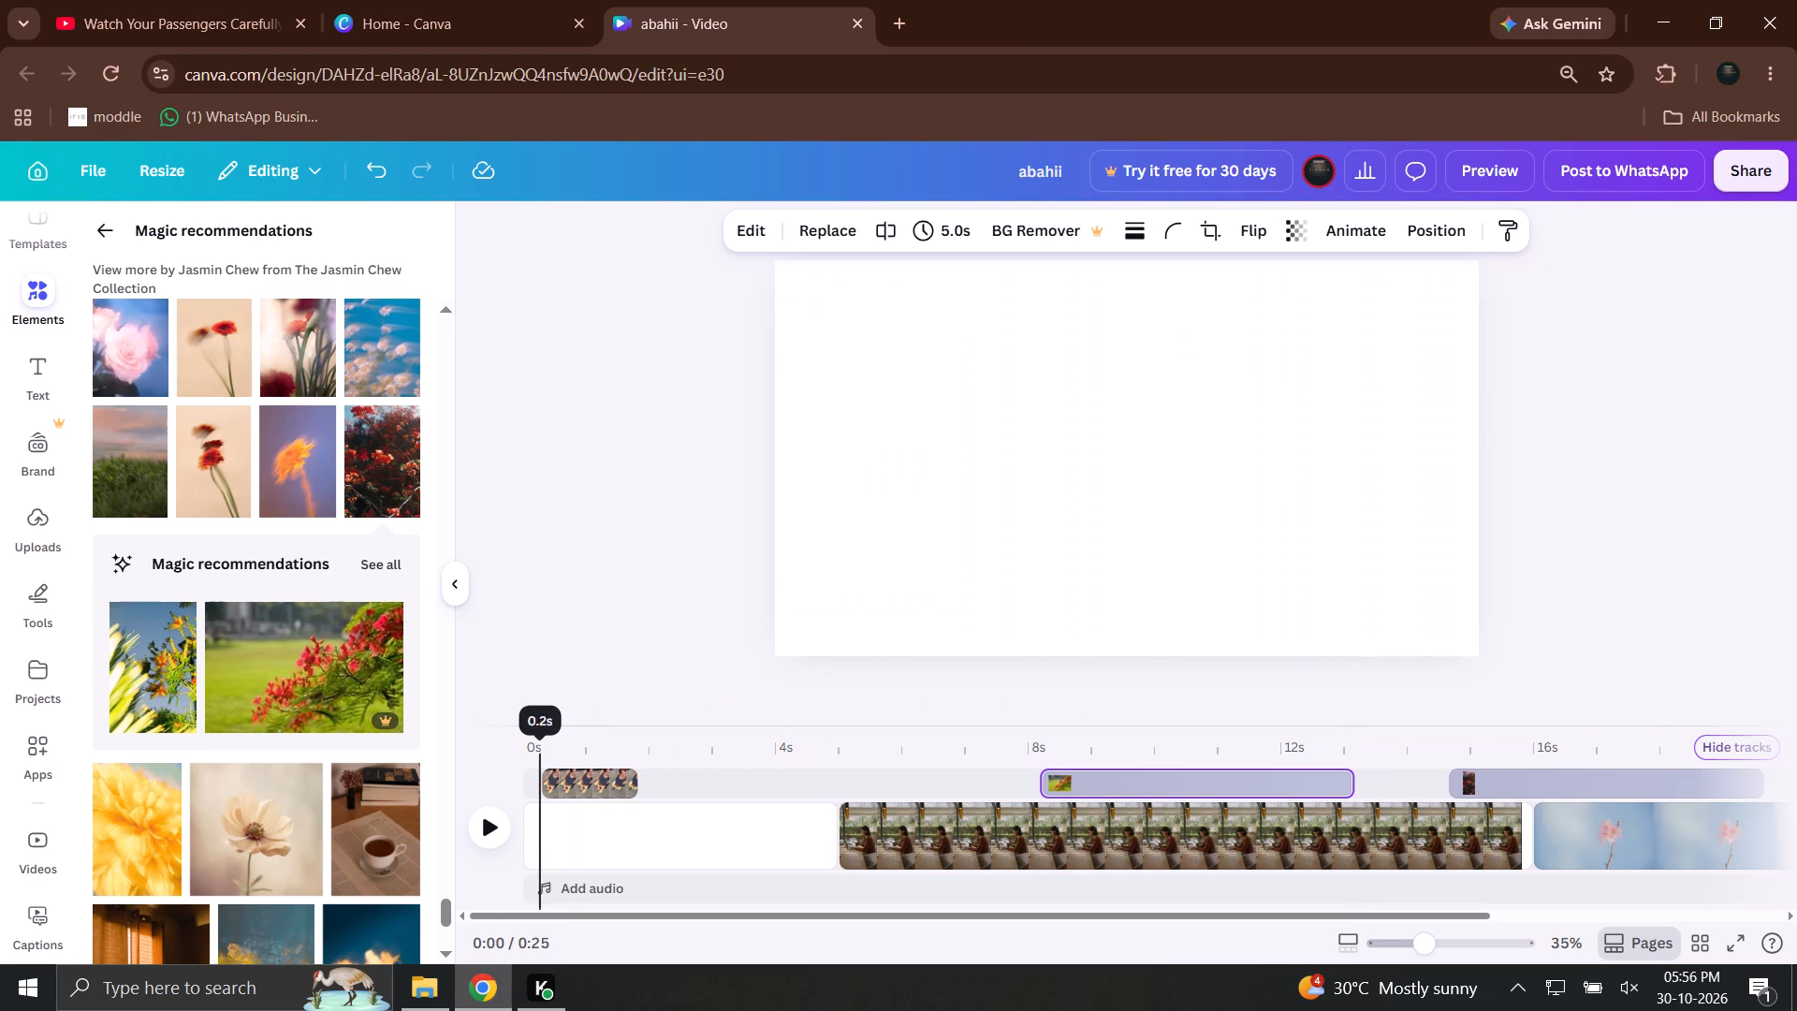
pyautogui.moveTo(538, 753); pyautogui.dragTo(537, 753)
pyautogui.press('space')
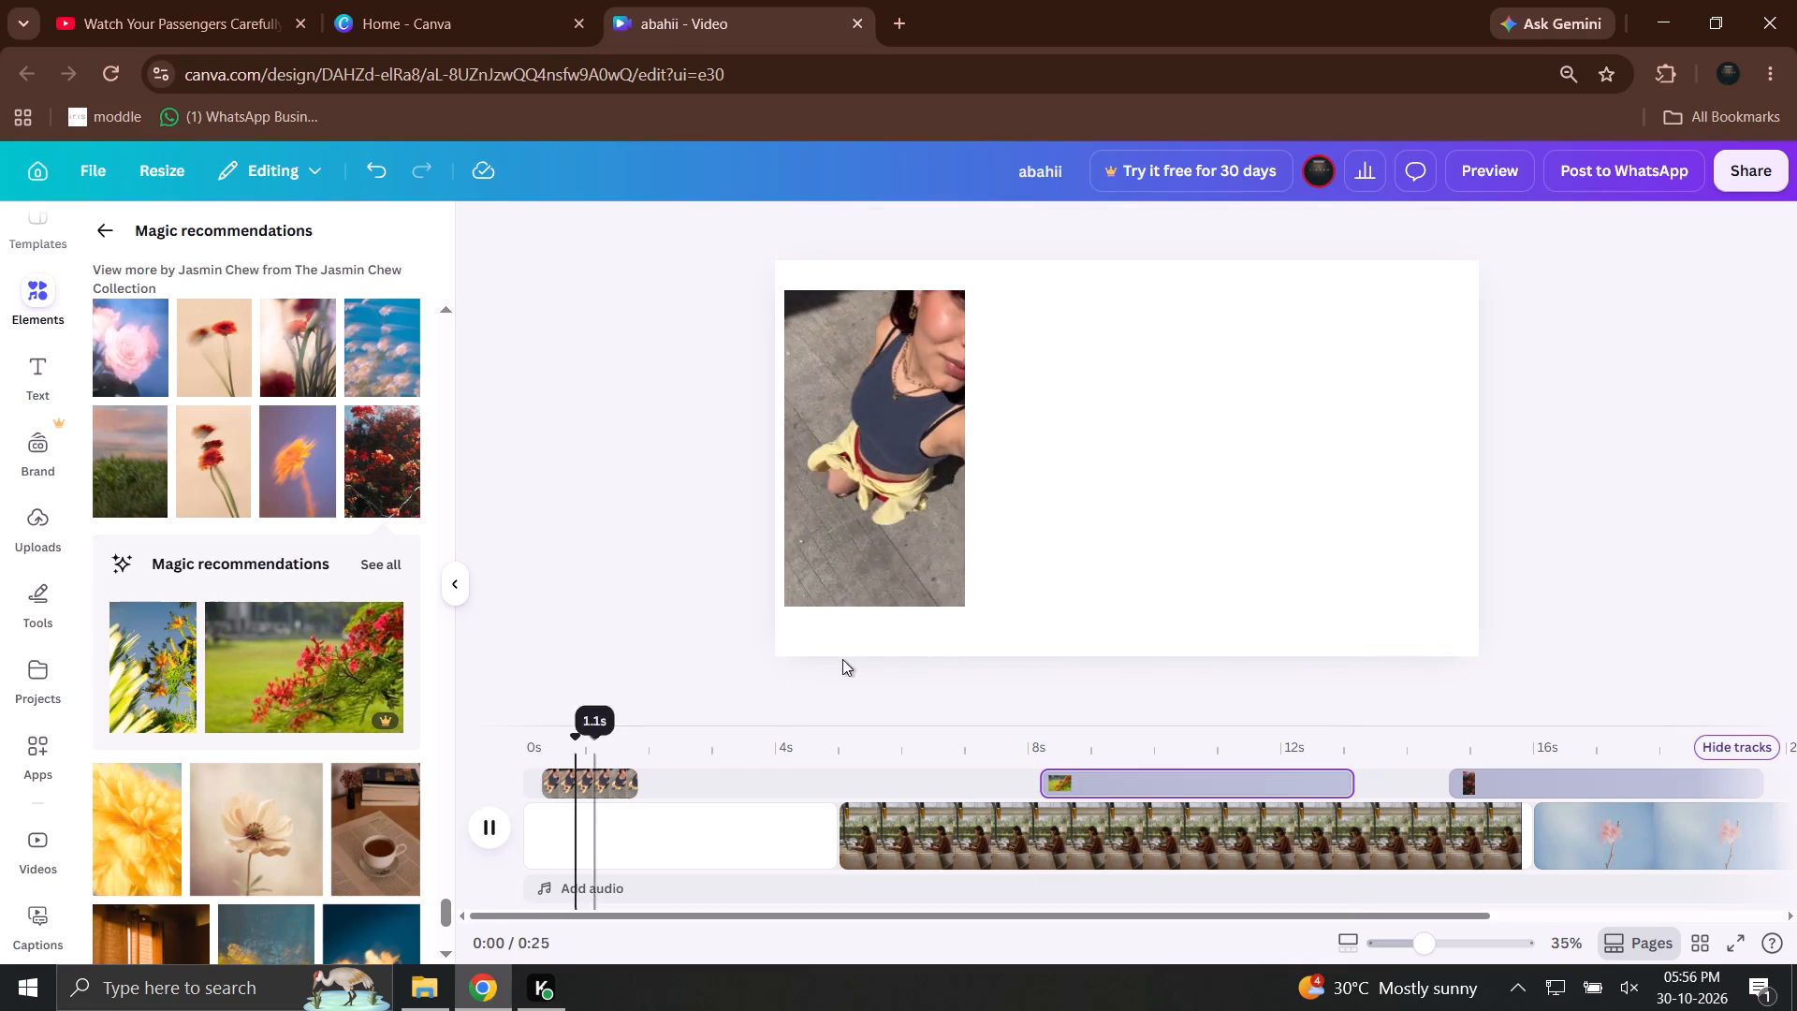
# Add a text box reading "Happy Nation" on the first blank page at about 2 s.
pyautogui.click(61, 373)
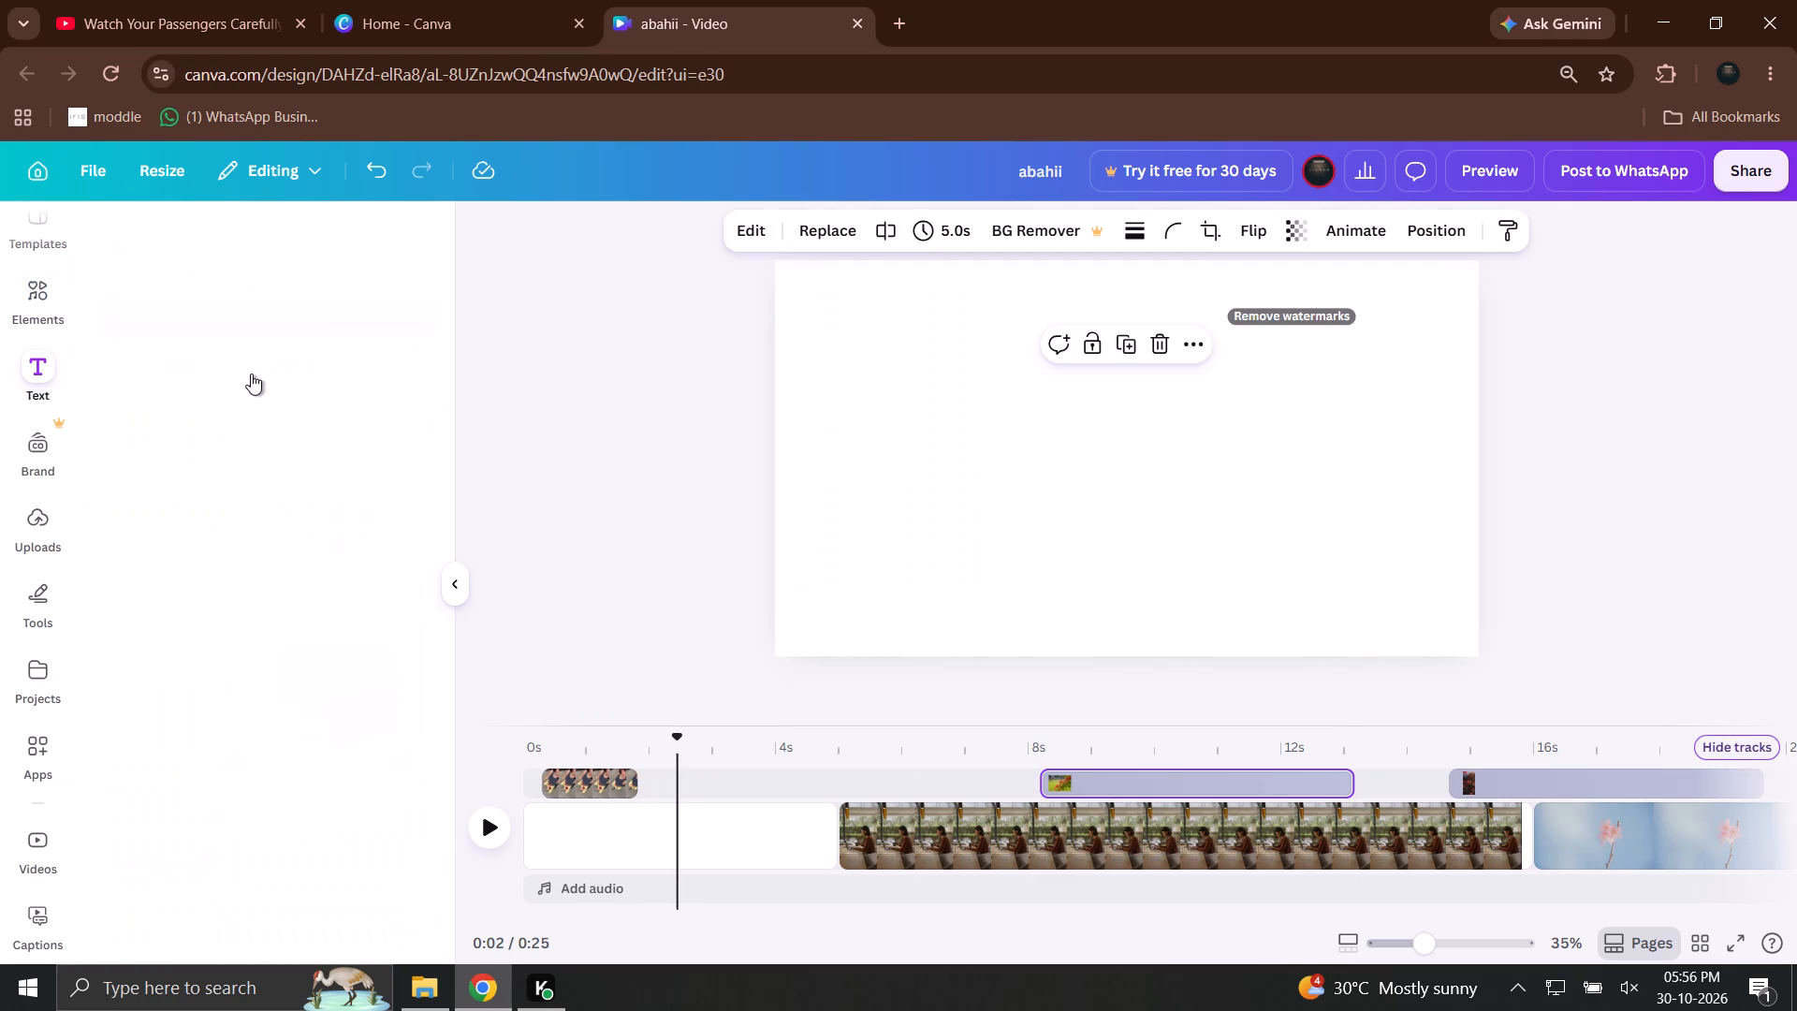
pyautogui.click(285, 311)
pyautogui.write('Happy')
pyautogui.press('space')
pyautogui.write('Nation')
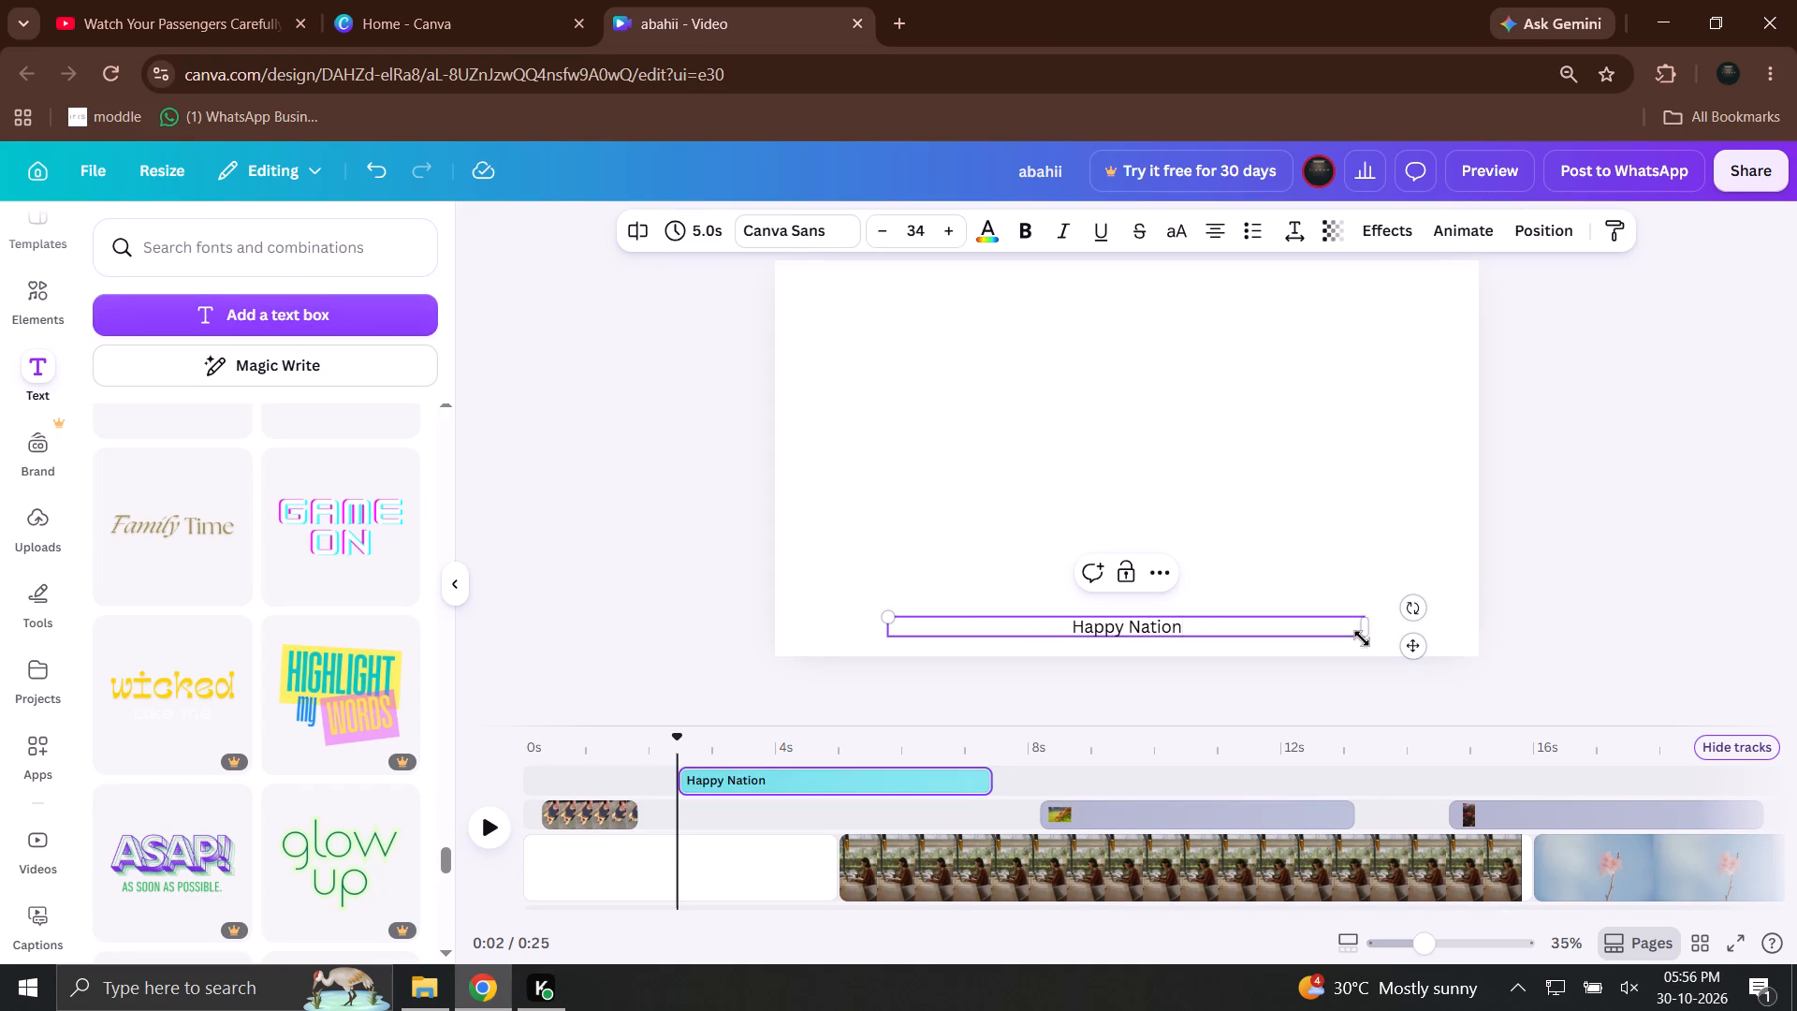
# Narrow the "Happy Nation" text box, enlarge it to font size 67.7 and move it to the middle of the page.
pyautogui.moveTo(1368, 629); pyautogui.dragTo(1082, 621)
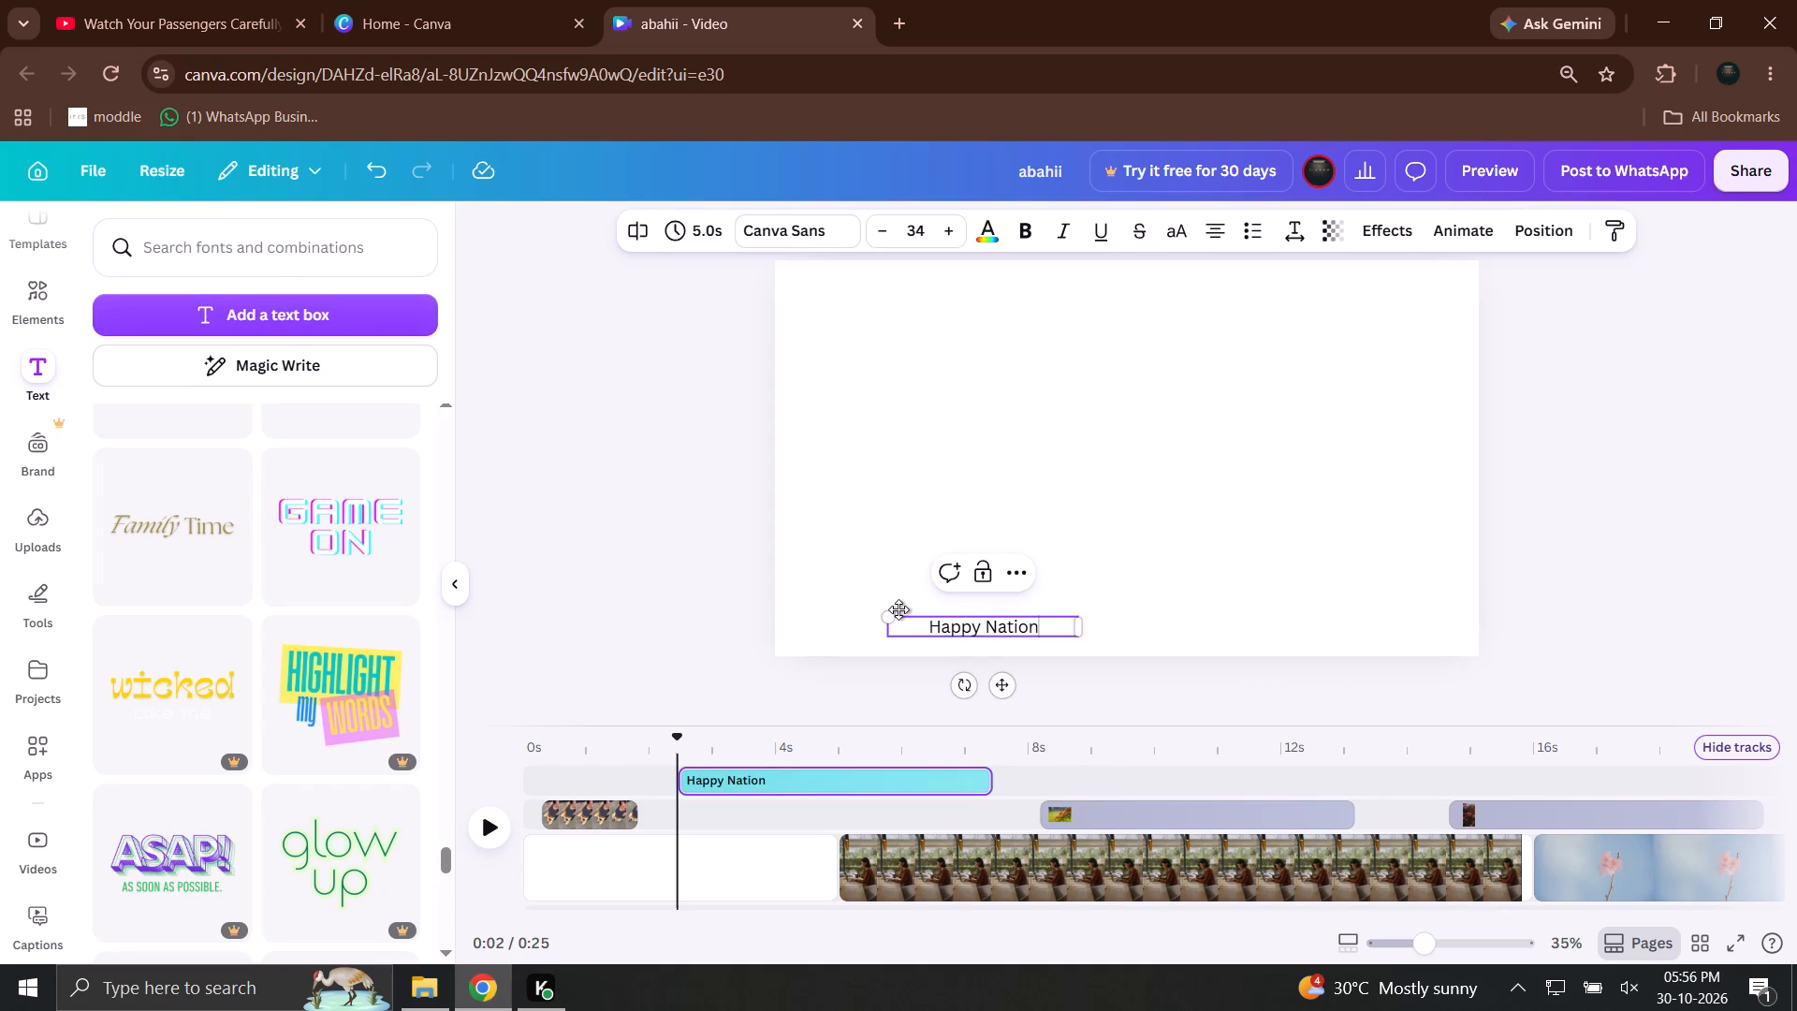
pyautogui.moveTo(923, 611); pyautogui.dragTo(972, 367)
pyautogui.moveTo(940, 376); pyautogui.dragTo(761, 266)
pyautogui.moveTo(959, 450); pyautogui.dragTo(1141, 535)
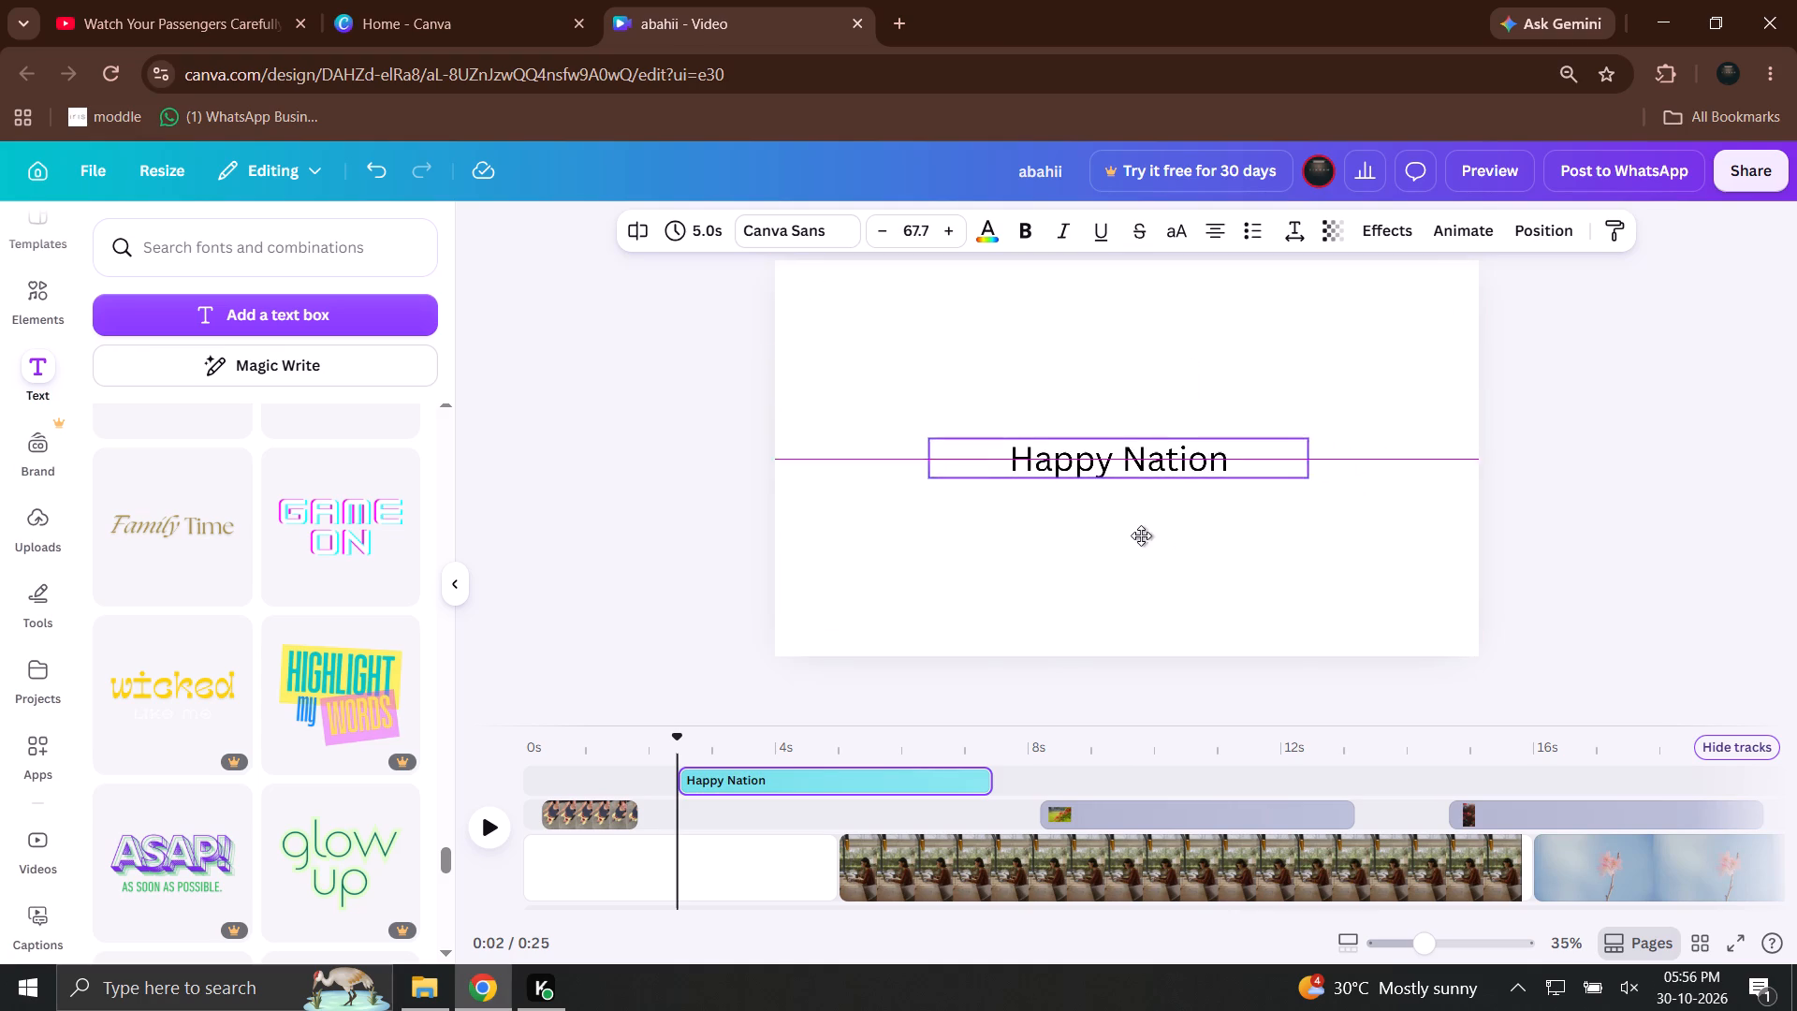
pyautogui.moveTo(1141, 535); pyautogui.dragTo(1141, 540)
# Append "..!!" to the "Happy Nation" text.
pyautogui.click(1215, 447)
pyautogui.click(1256, 468)
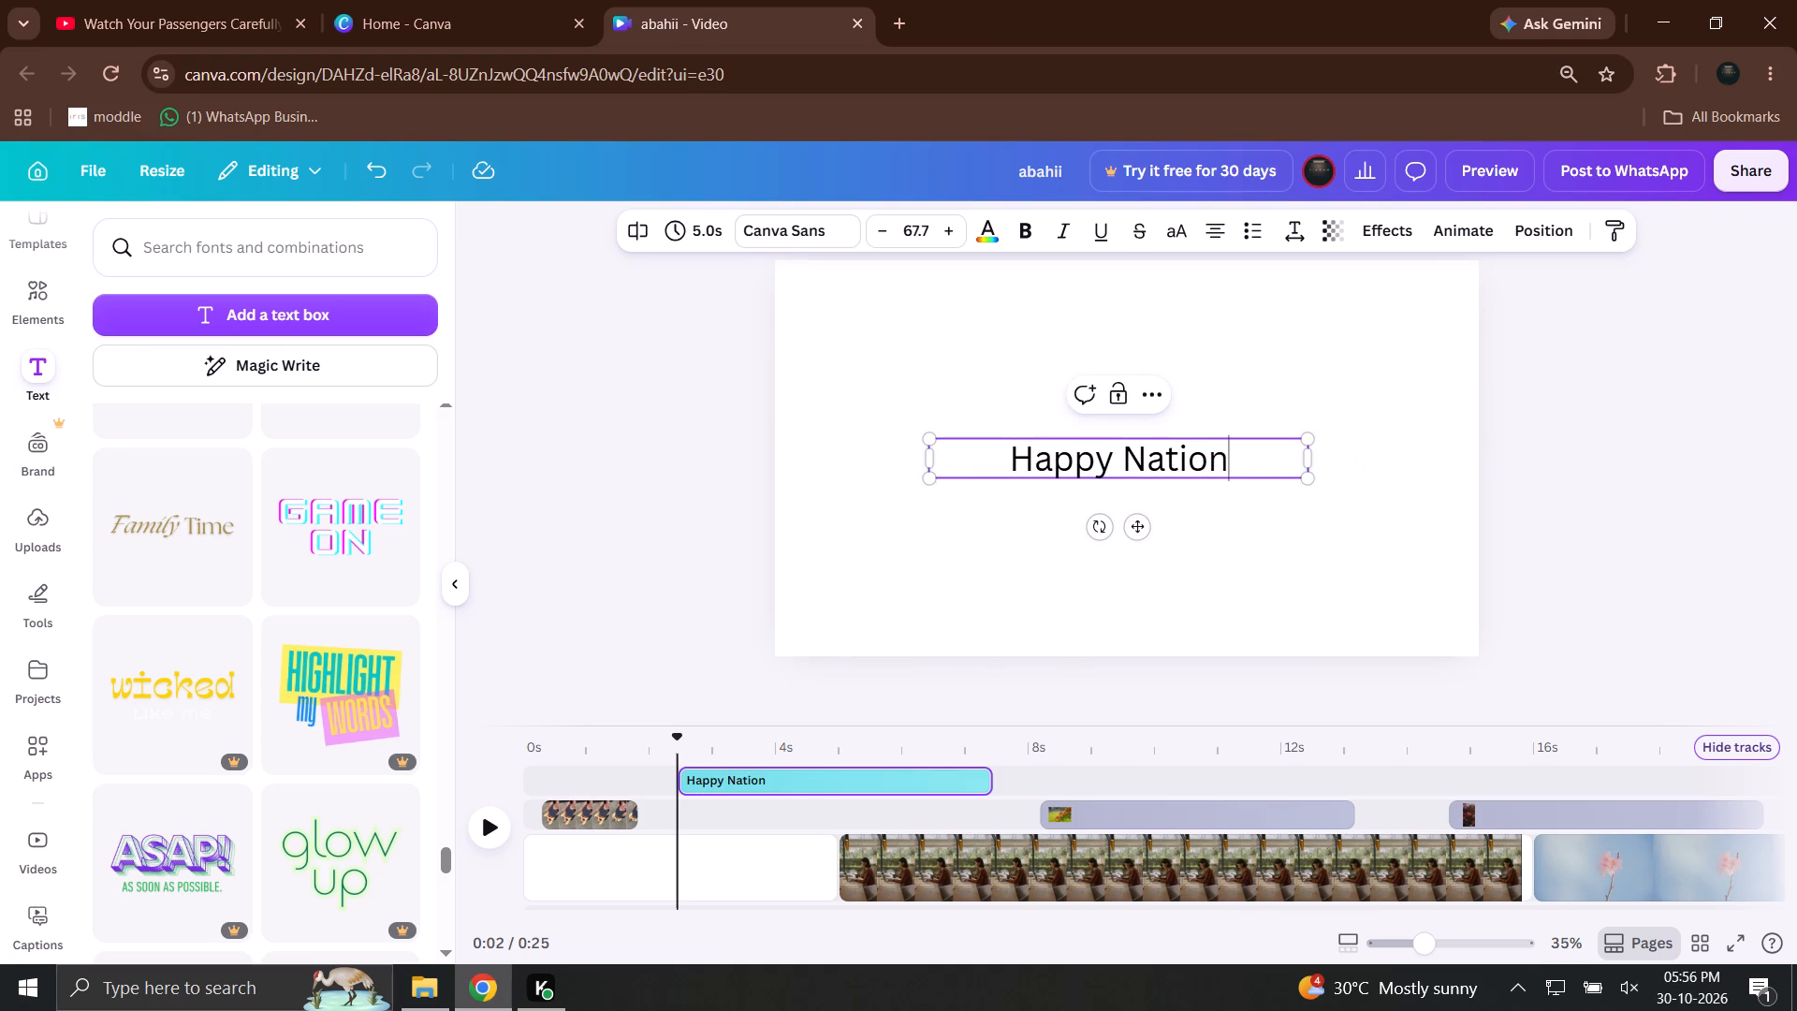
pyautogui.press('.')
pyautogui.press('.')
pyautogui.write('!!')
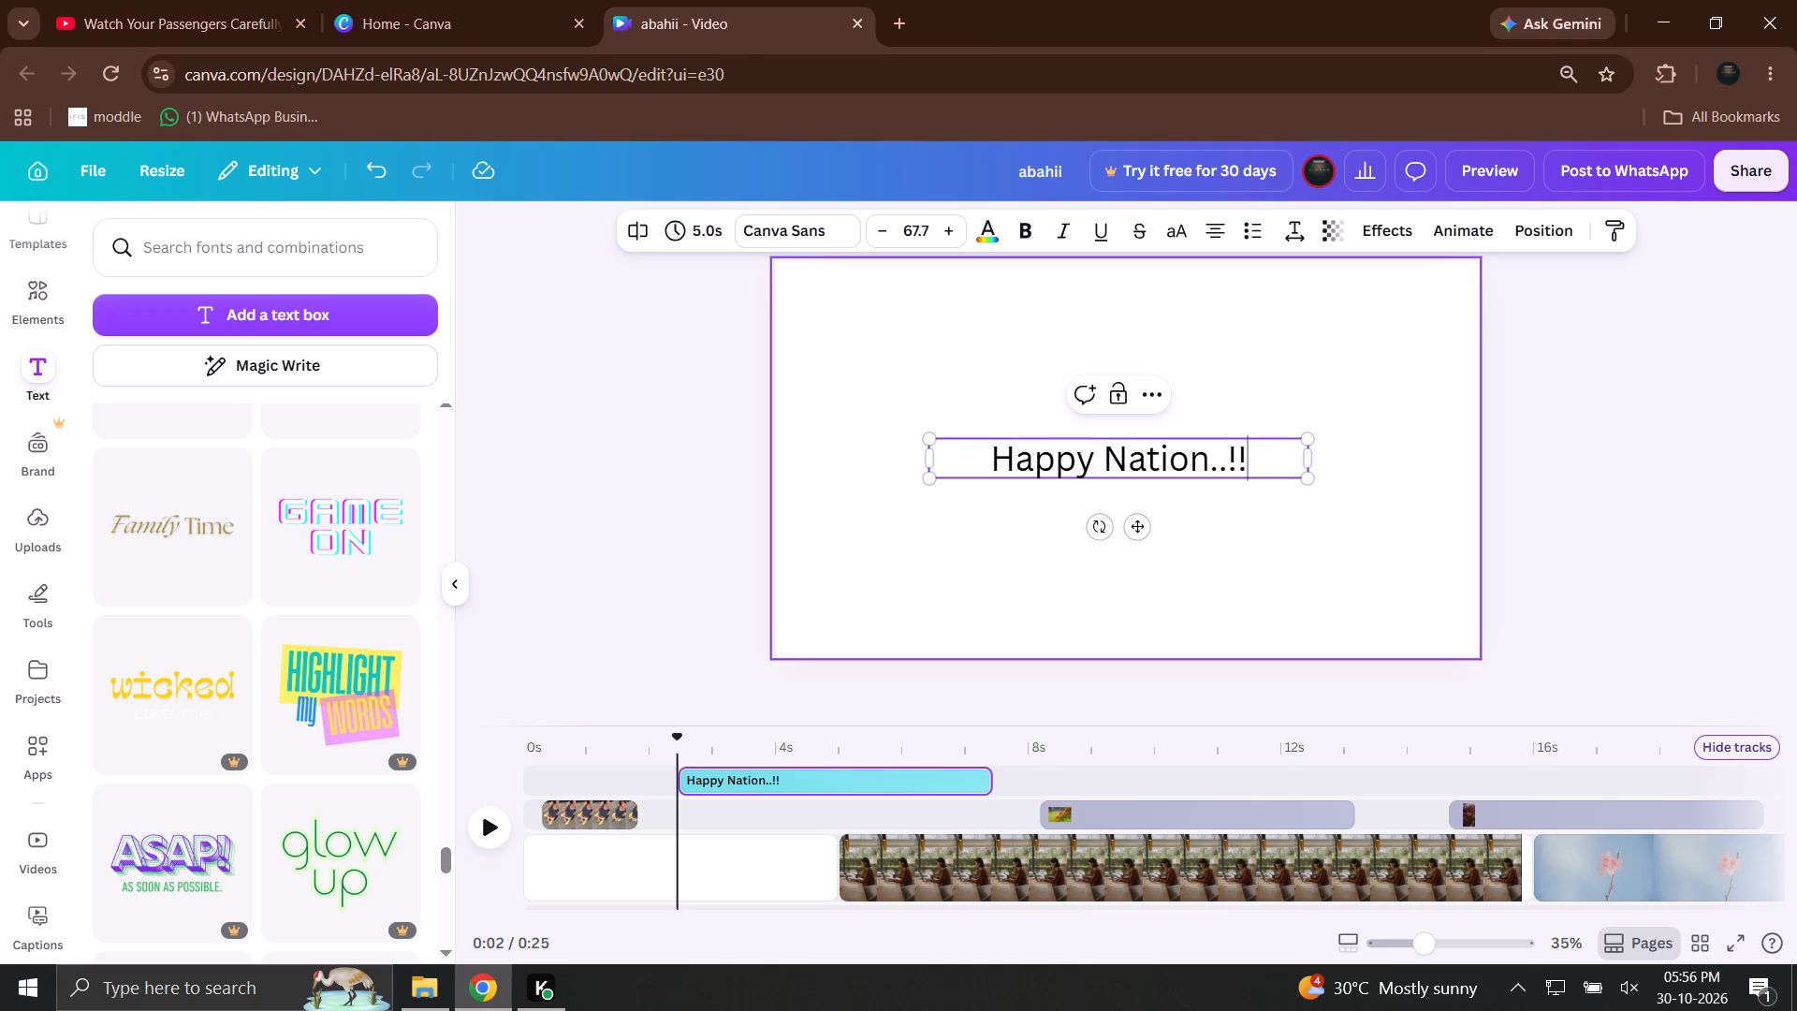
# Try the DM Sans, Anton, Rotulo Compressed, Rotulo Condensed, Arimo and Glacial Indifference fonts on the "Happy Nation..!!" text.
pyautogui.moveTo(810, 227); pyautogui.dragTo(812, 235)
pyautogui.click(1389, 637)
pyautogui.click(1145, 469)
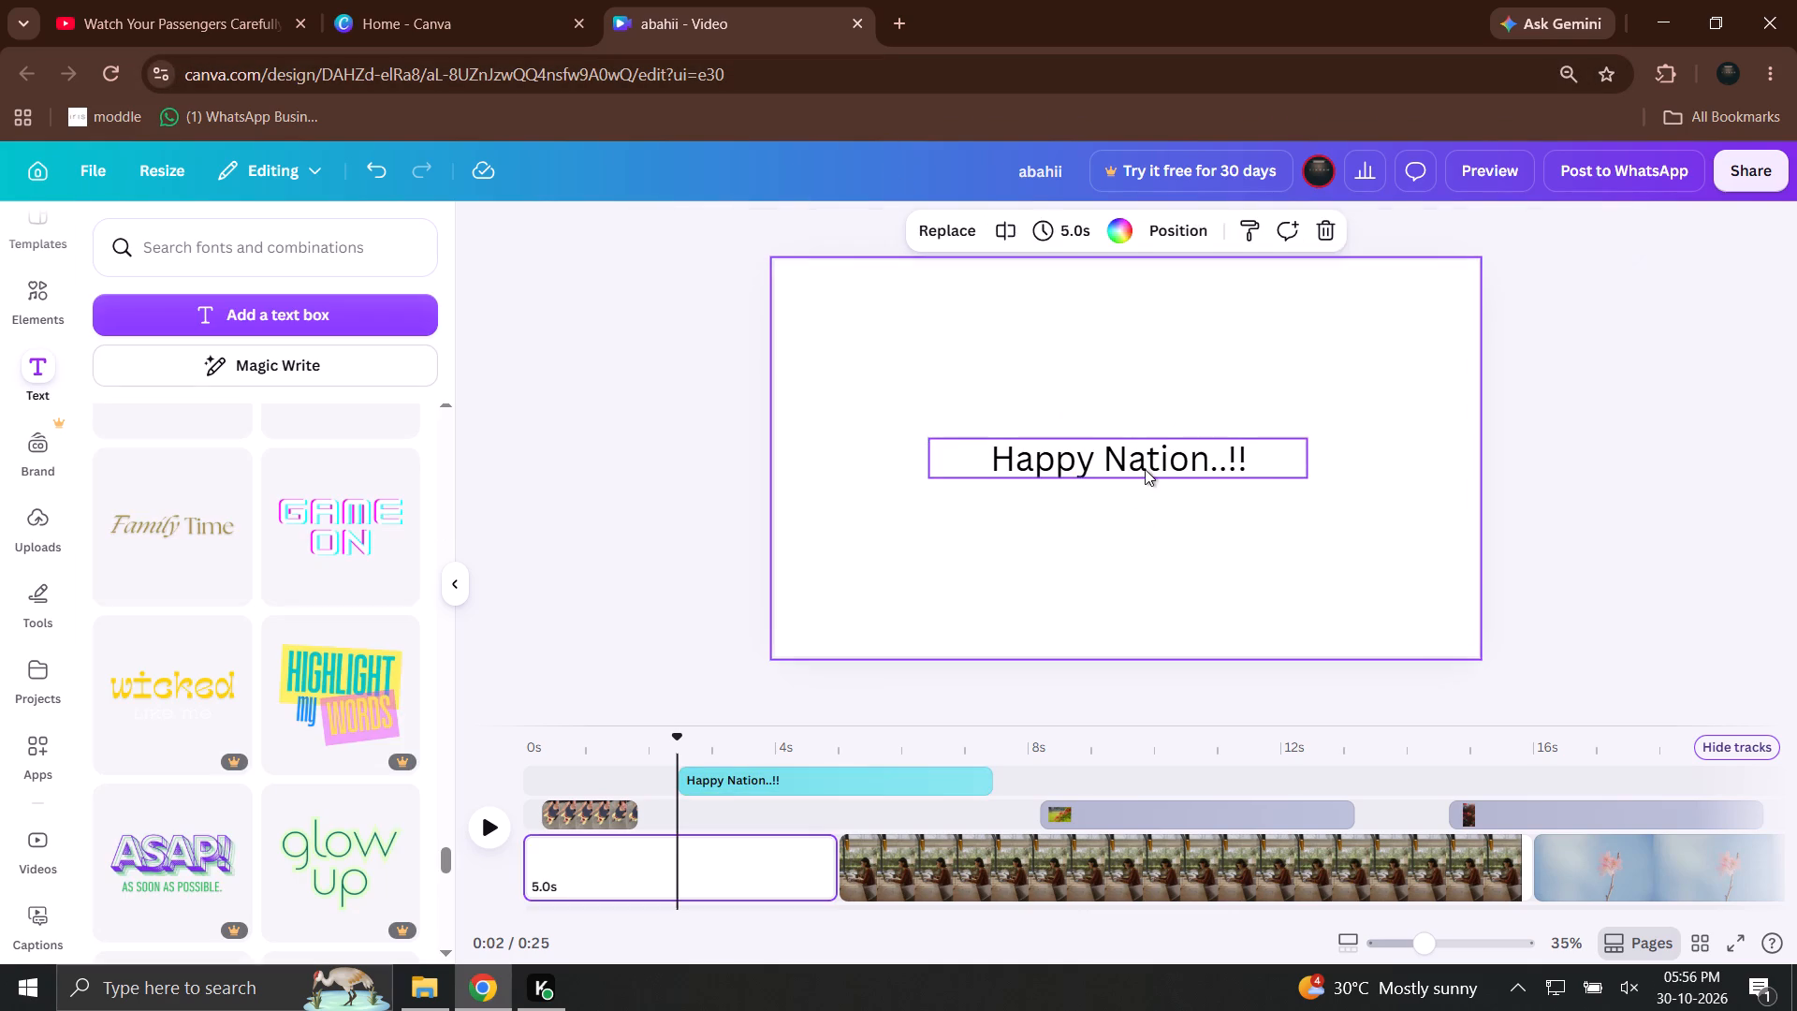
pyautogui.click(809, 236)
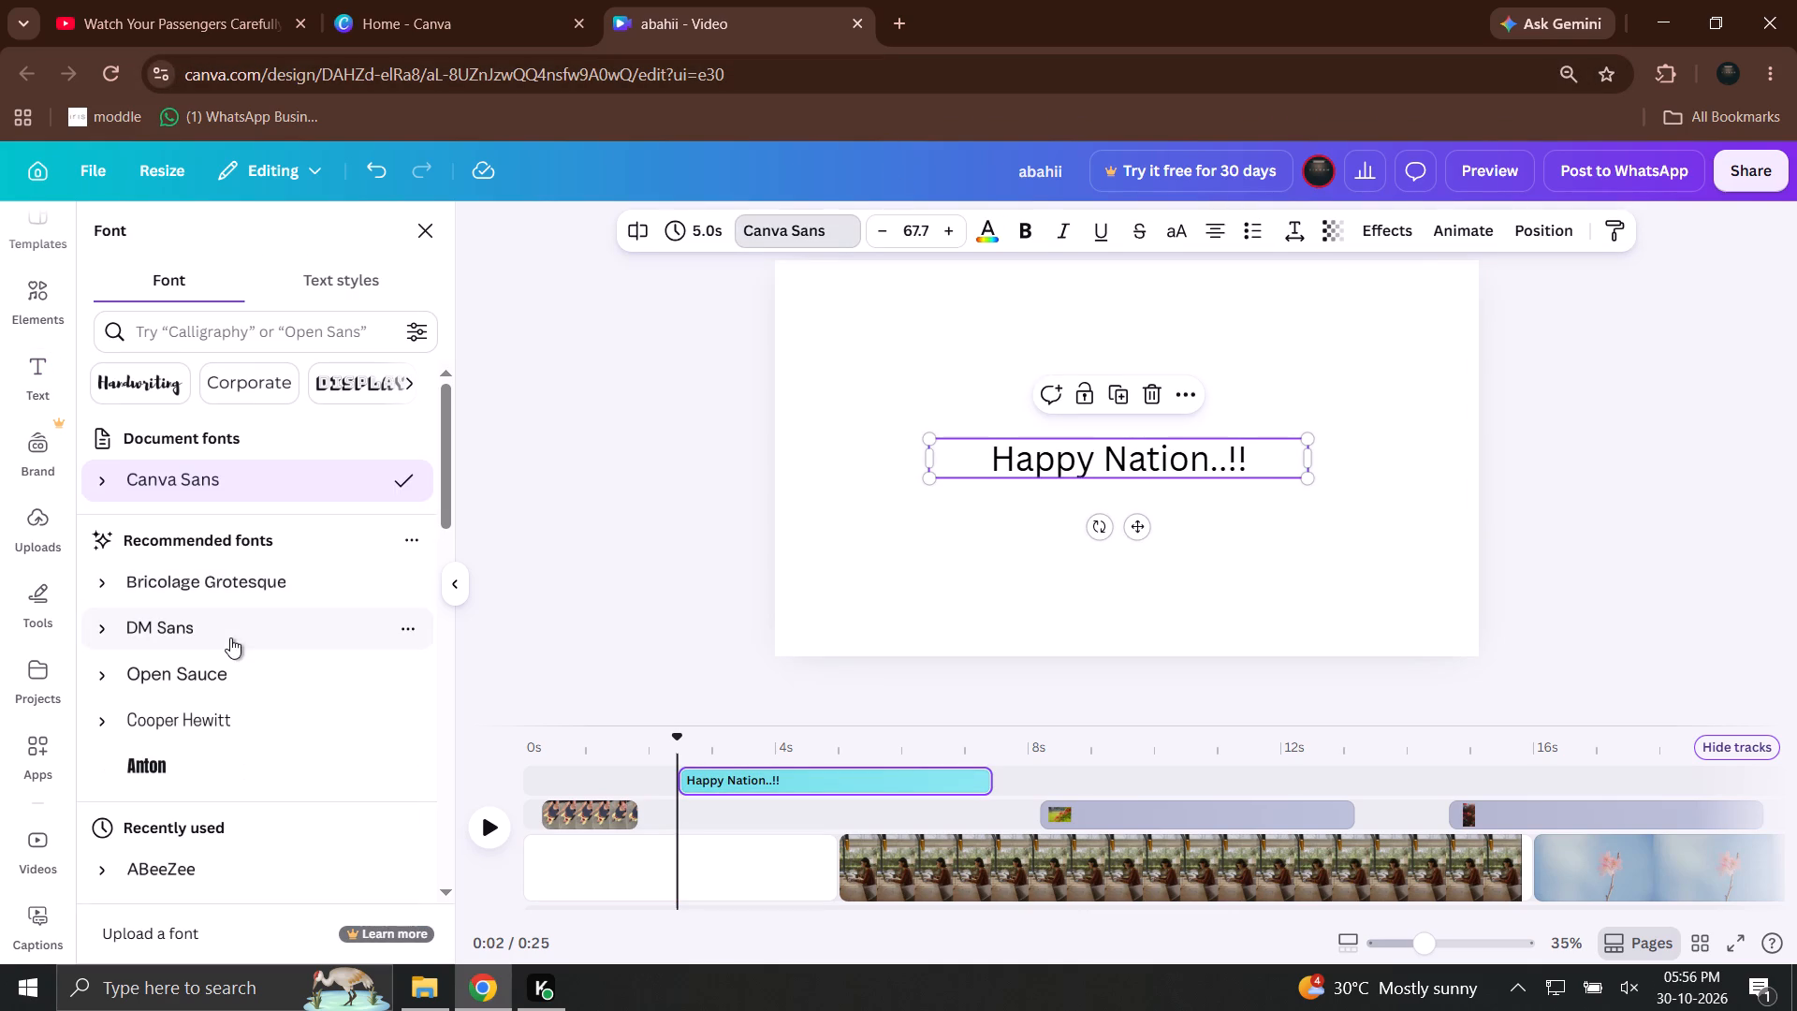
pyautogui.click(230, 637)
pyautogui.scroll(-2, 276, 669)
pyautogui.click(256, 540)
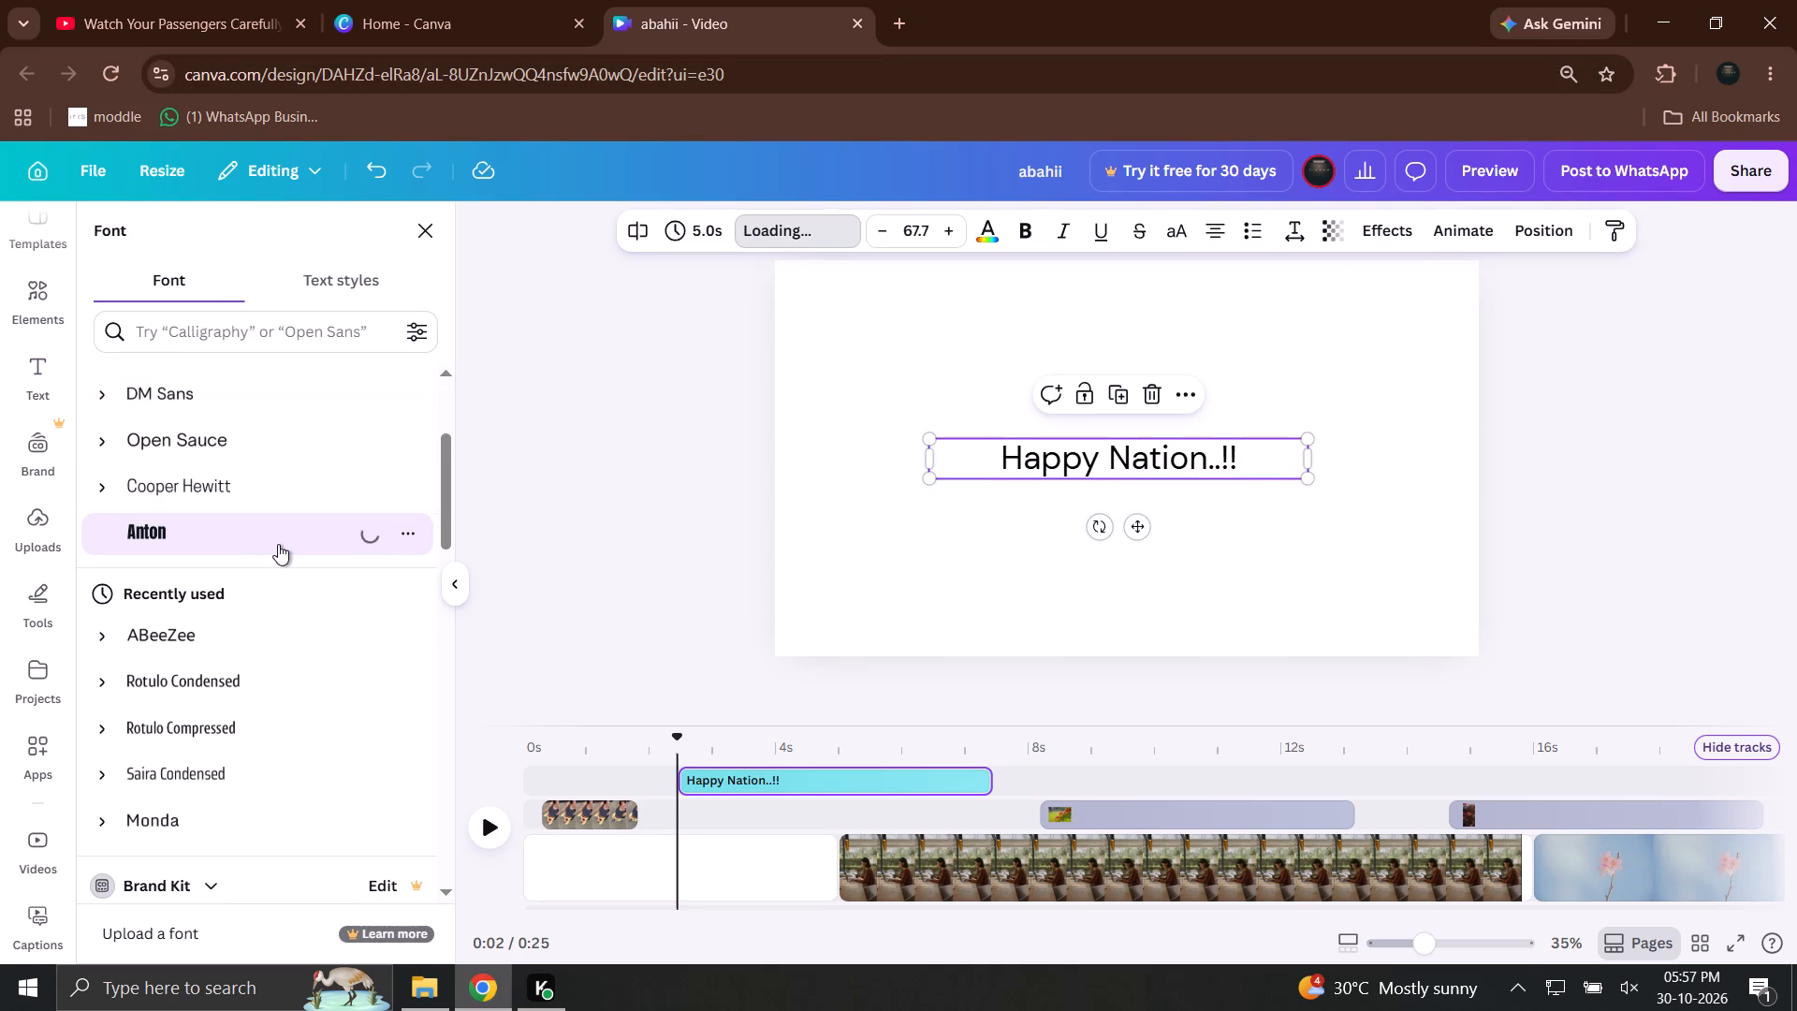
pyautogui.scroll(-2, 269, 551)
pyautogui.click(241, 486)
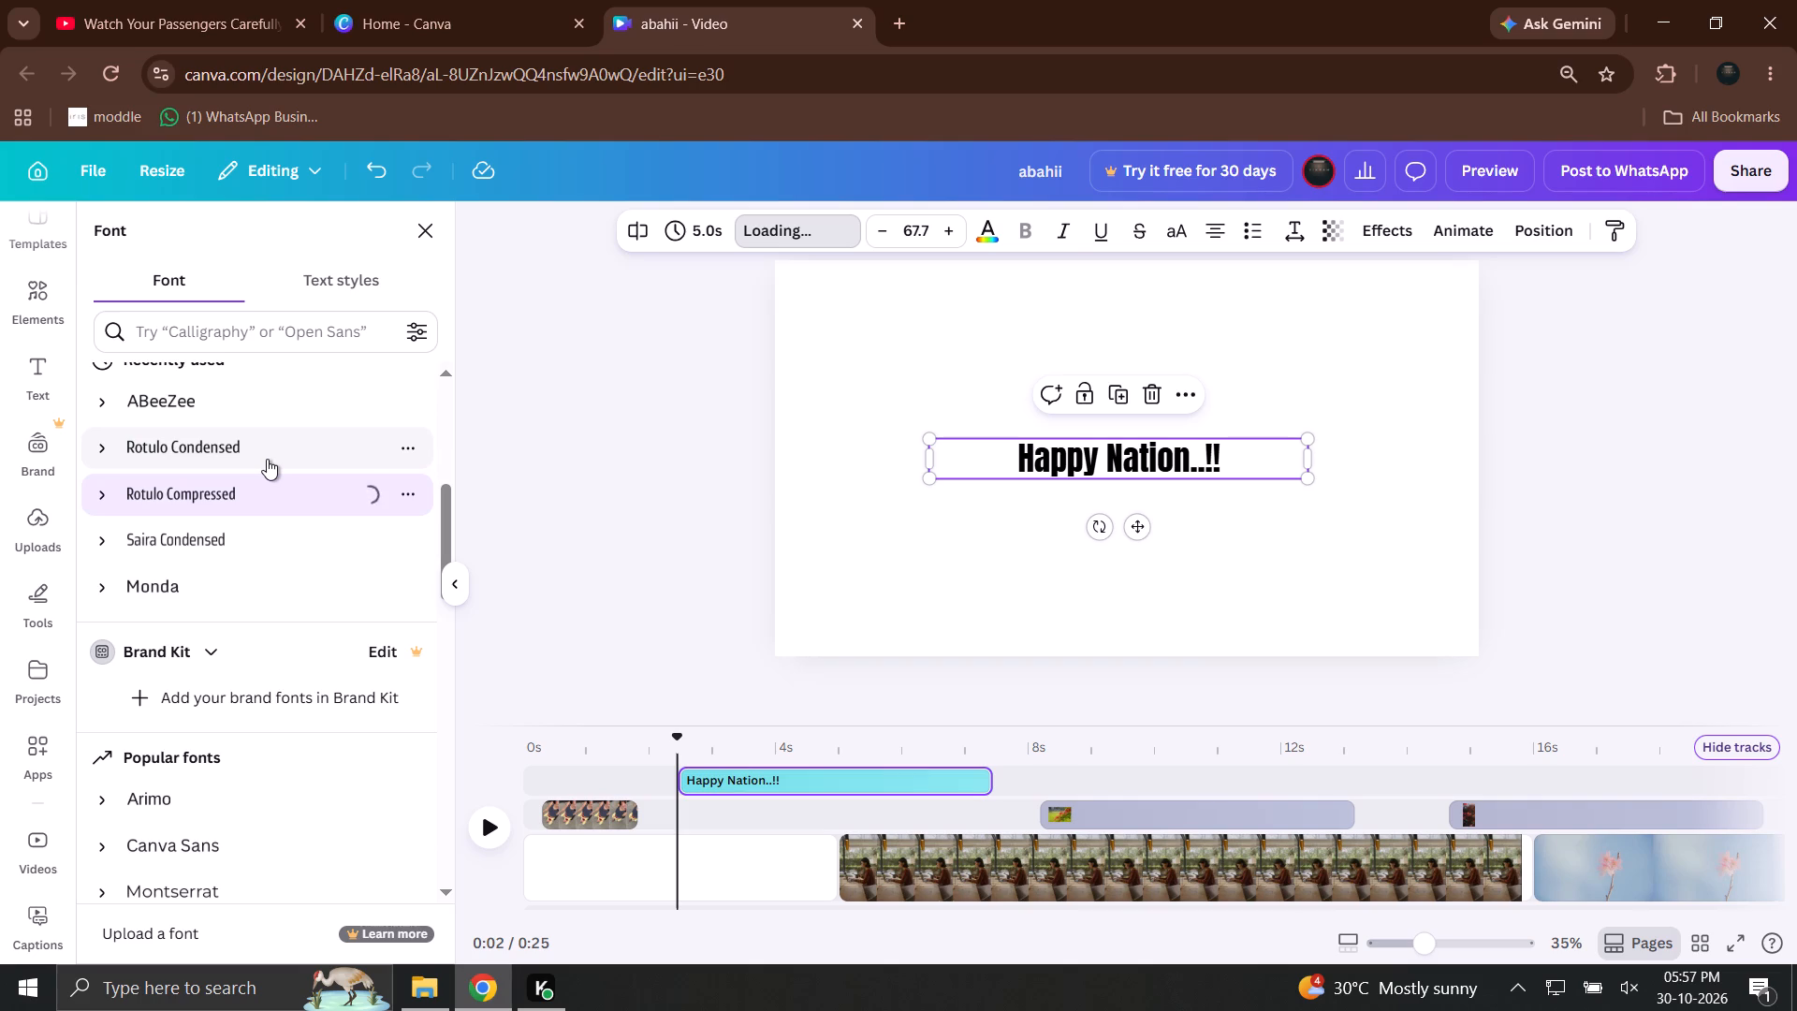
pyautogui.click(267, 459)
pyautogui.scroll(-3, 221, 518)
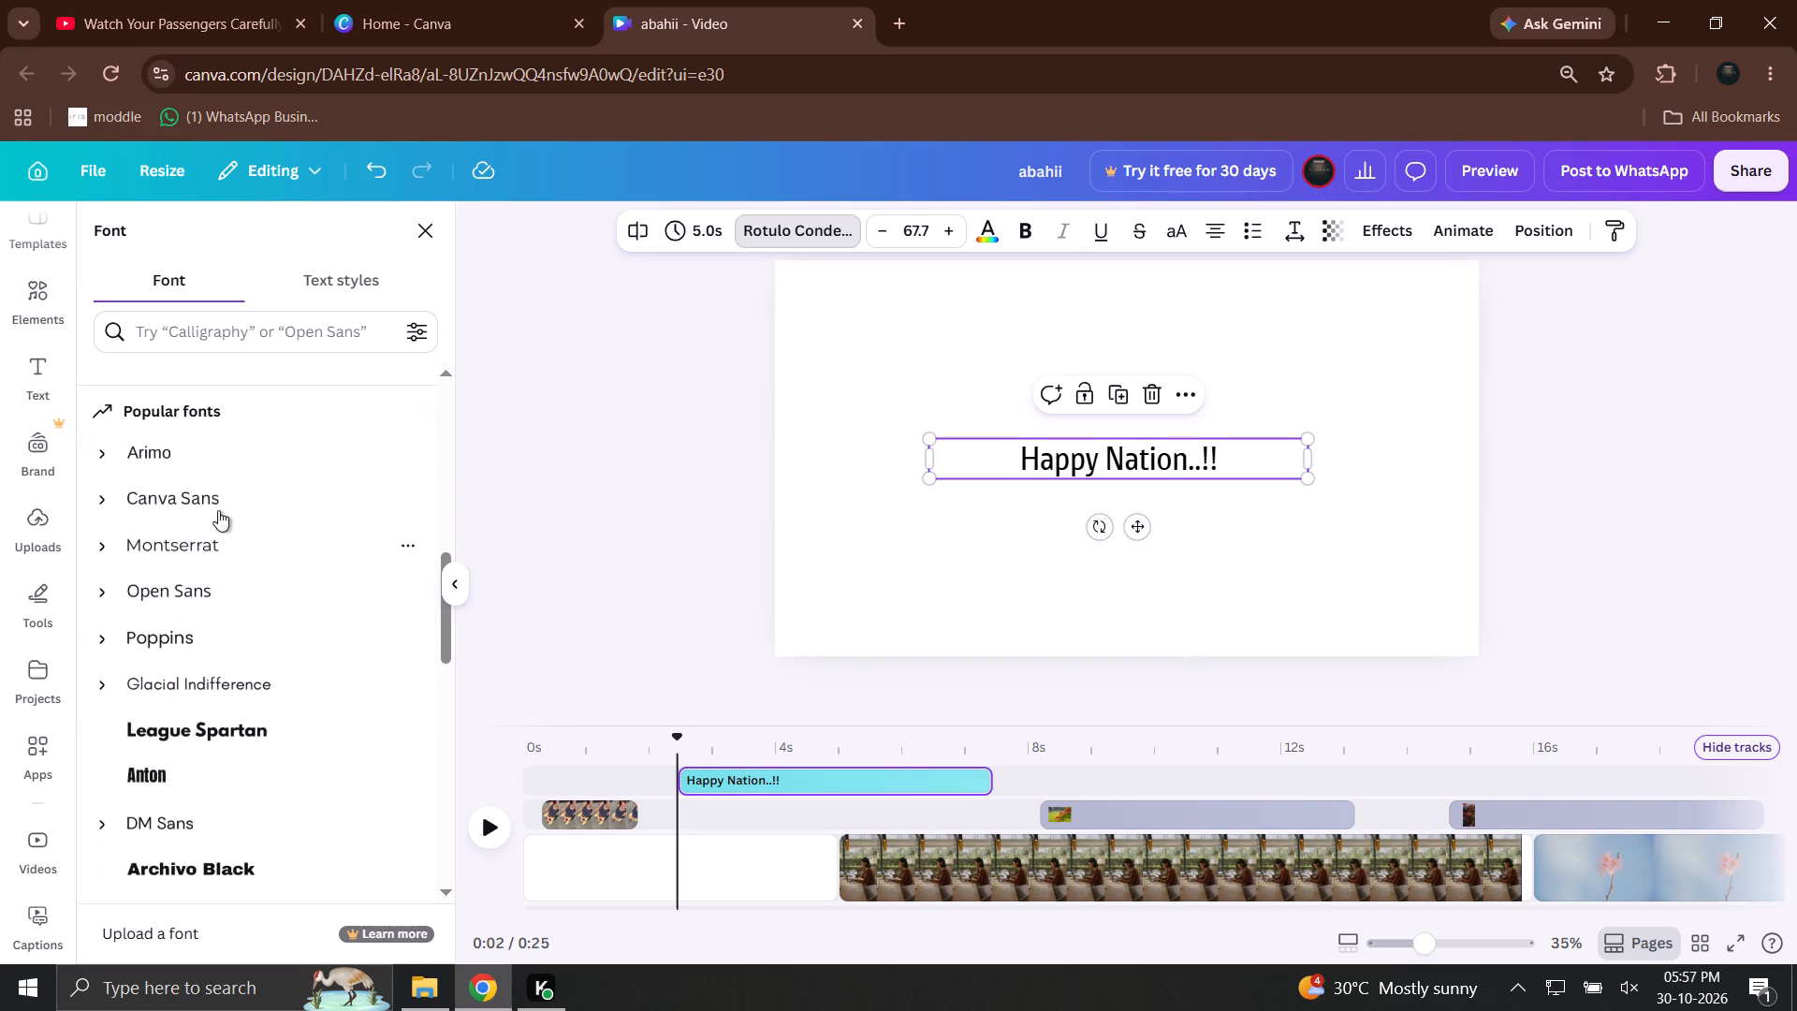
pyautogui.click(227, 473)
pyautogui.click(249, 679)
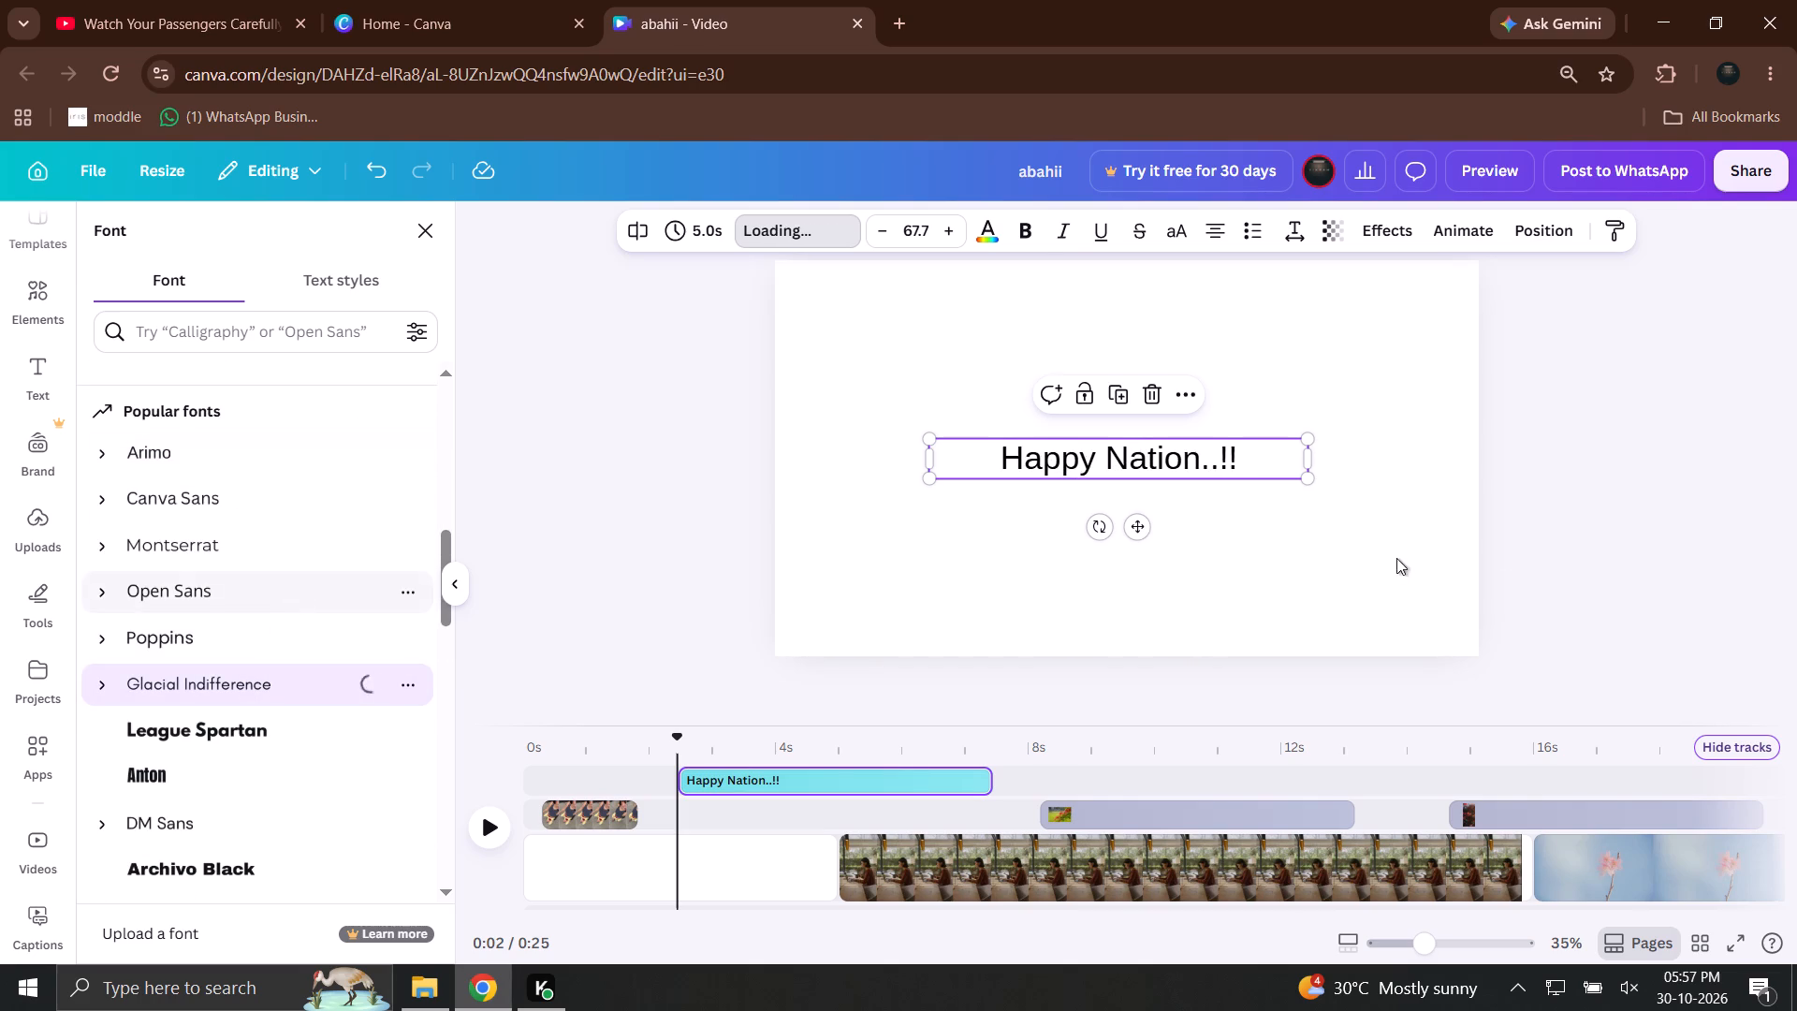
# Enlarge the "Happy Nation..!!" text to font size 106 and move it near the top of the page.
pyautogui.moveTo(1305, 477); pyautogui.dragTo(1505, 645)
pyautogui.moveTo(1414, 482); pyautogui.dragTo(1366, 440)
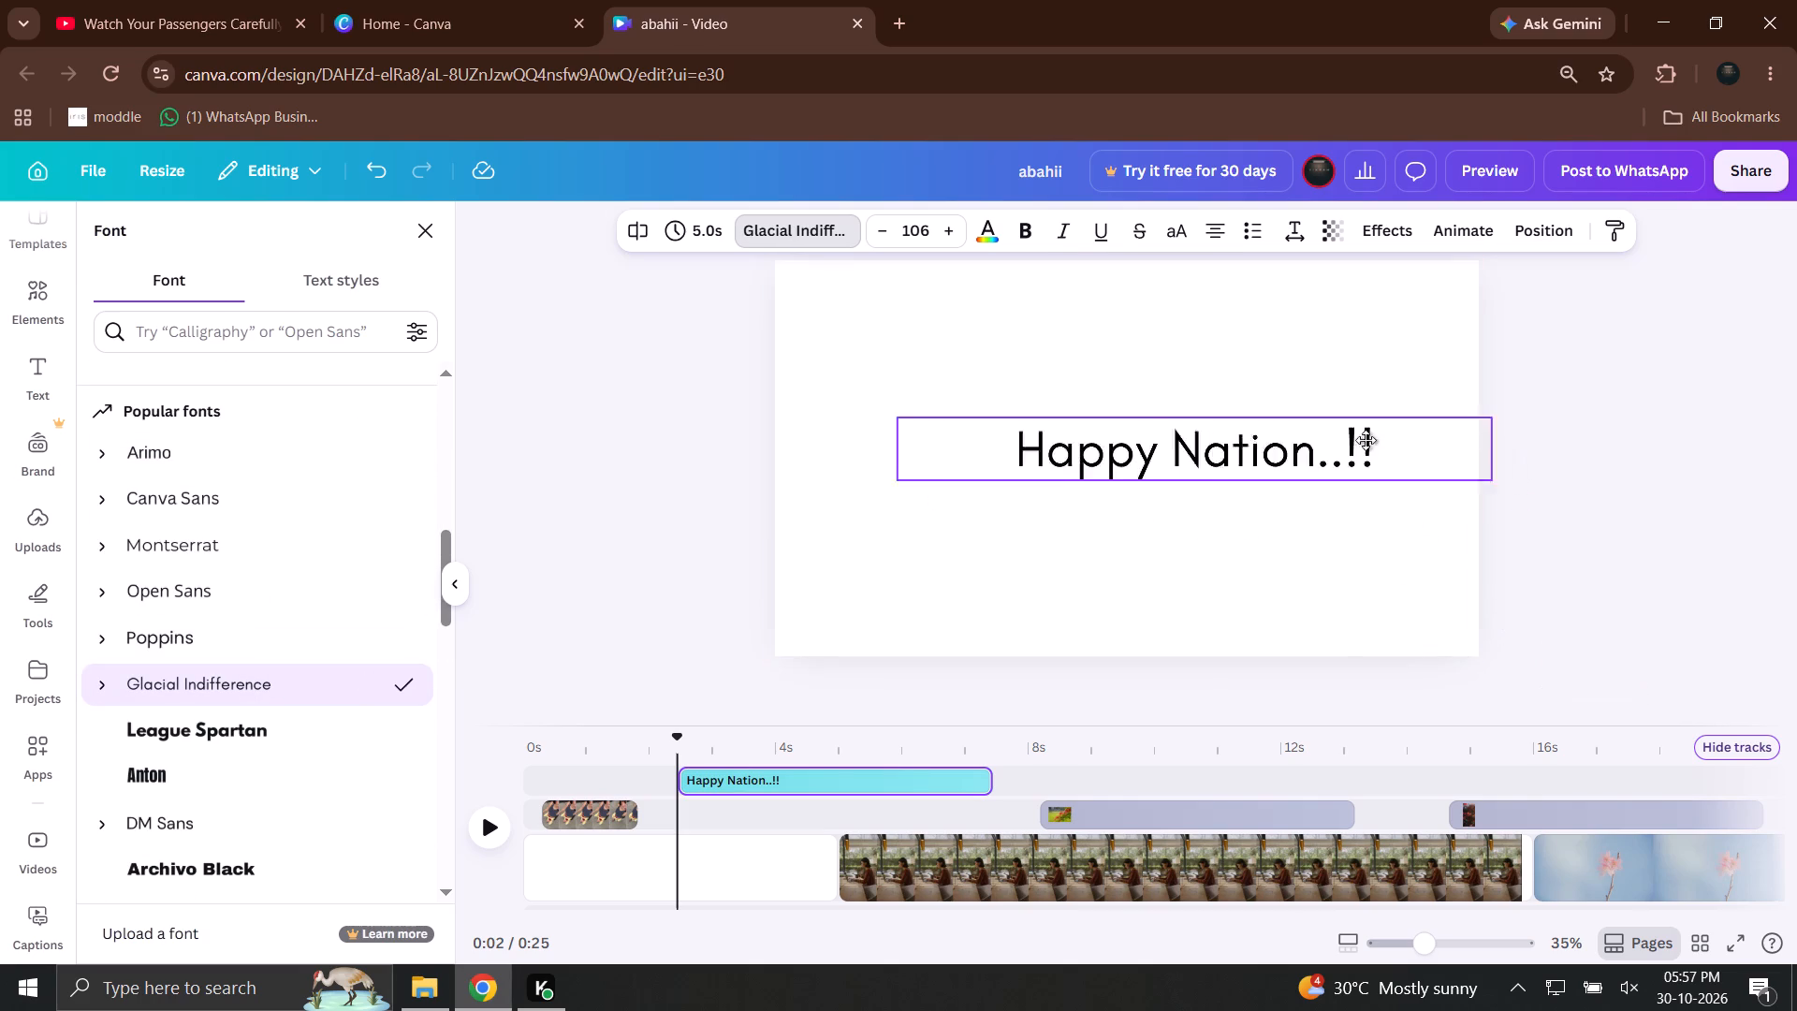
pyautogui.moveTo(1366, 440); pyautogui.dragTo(1327, 365)
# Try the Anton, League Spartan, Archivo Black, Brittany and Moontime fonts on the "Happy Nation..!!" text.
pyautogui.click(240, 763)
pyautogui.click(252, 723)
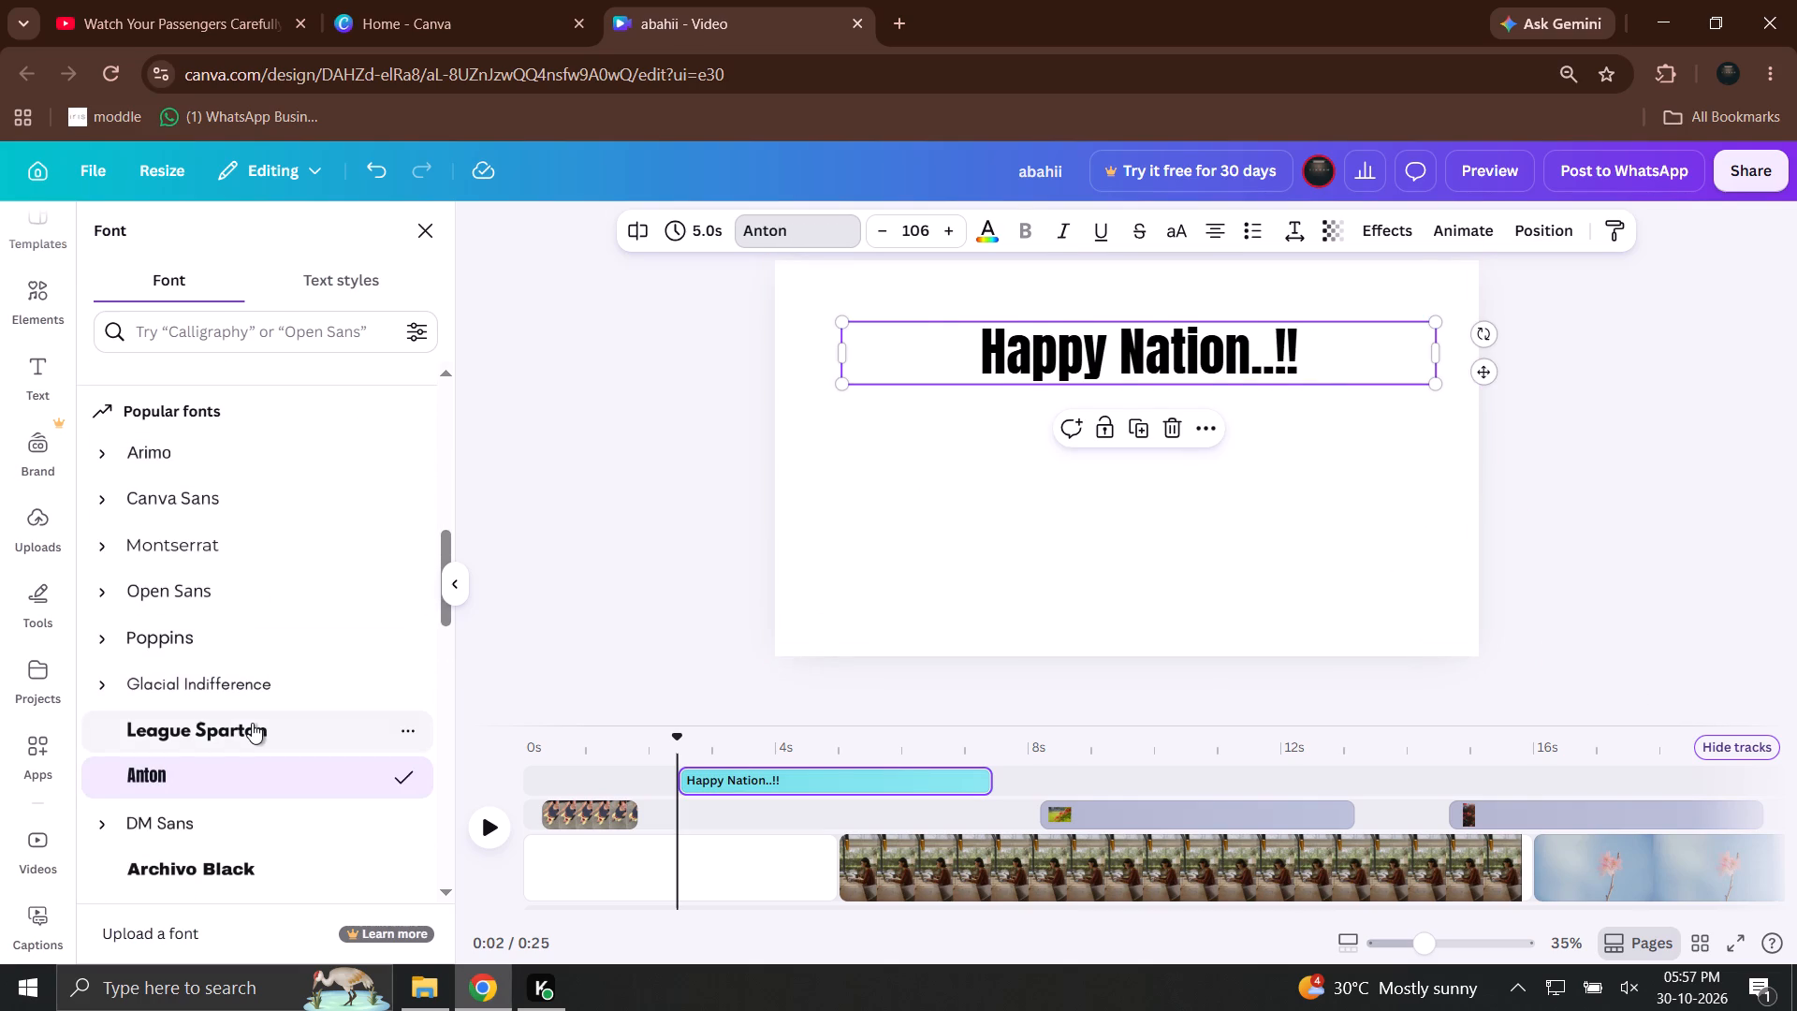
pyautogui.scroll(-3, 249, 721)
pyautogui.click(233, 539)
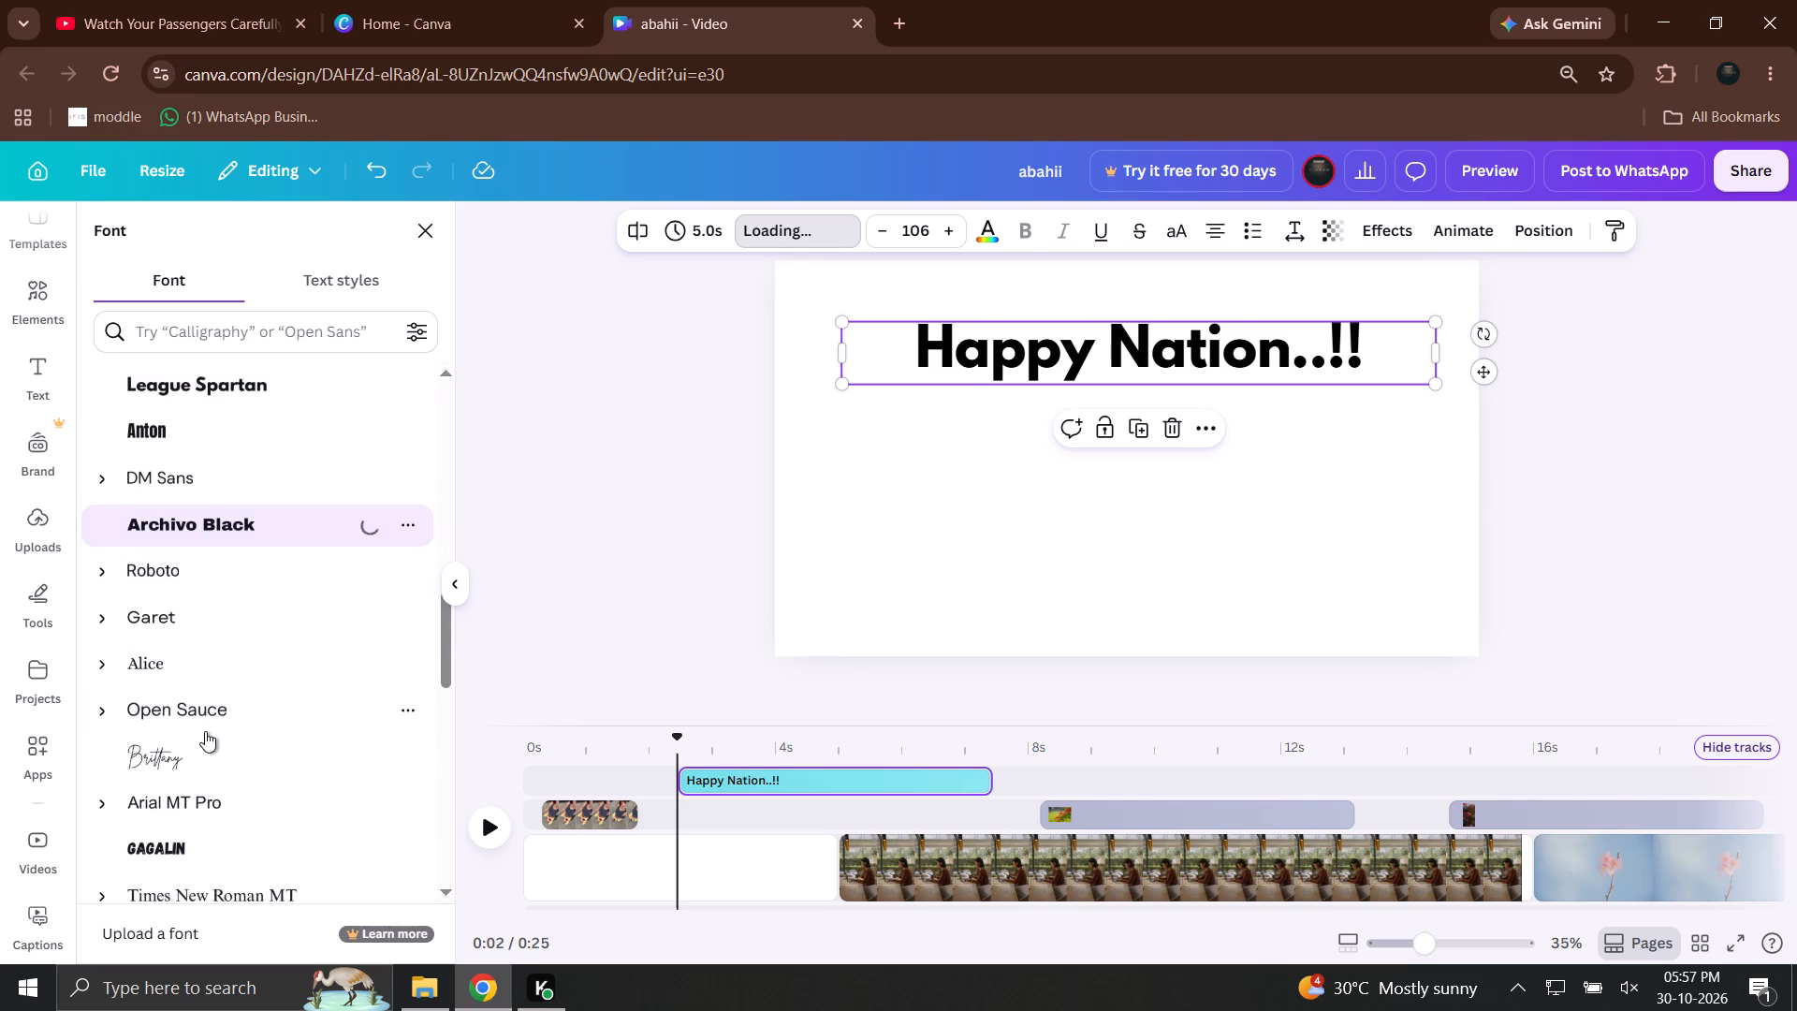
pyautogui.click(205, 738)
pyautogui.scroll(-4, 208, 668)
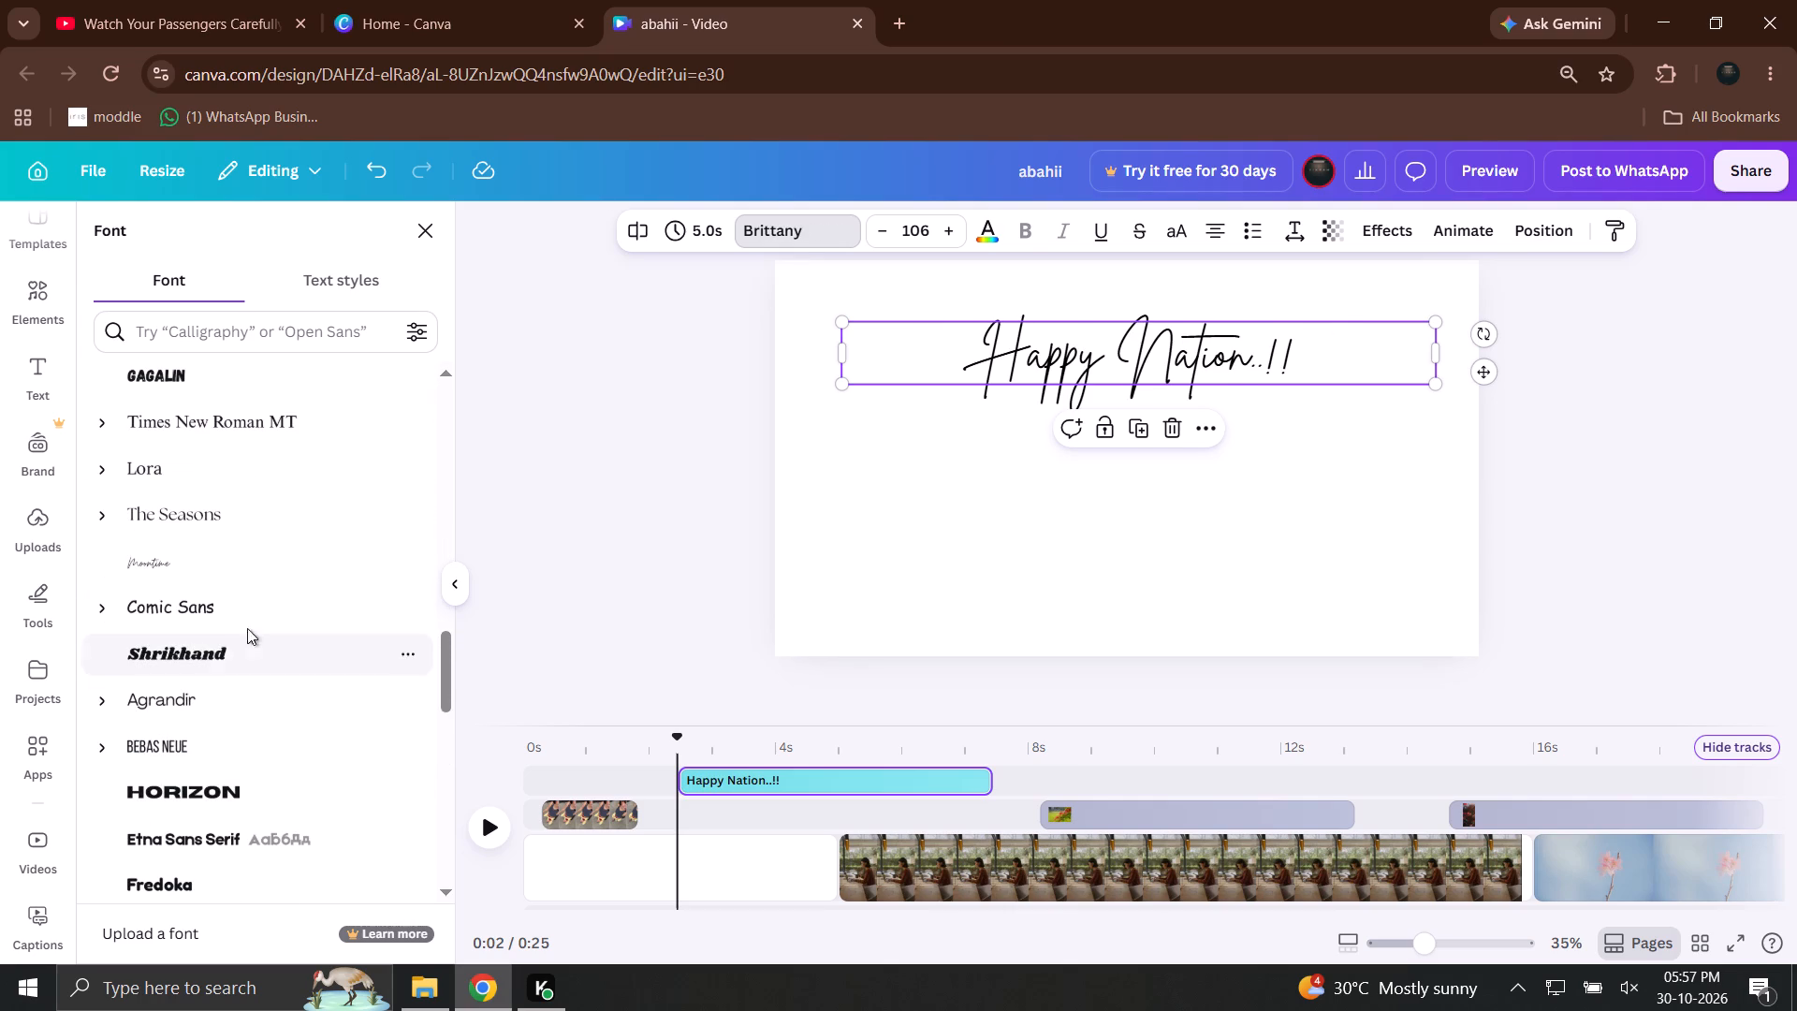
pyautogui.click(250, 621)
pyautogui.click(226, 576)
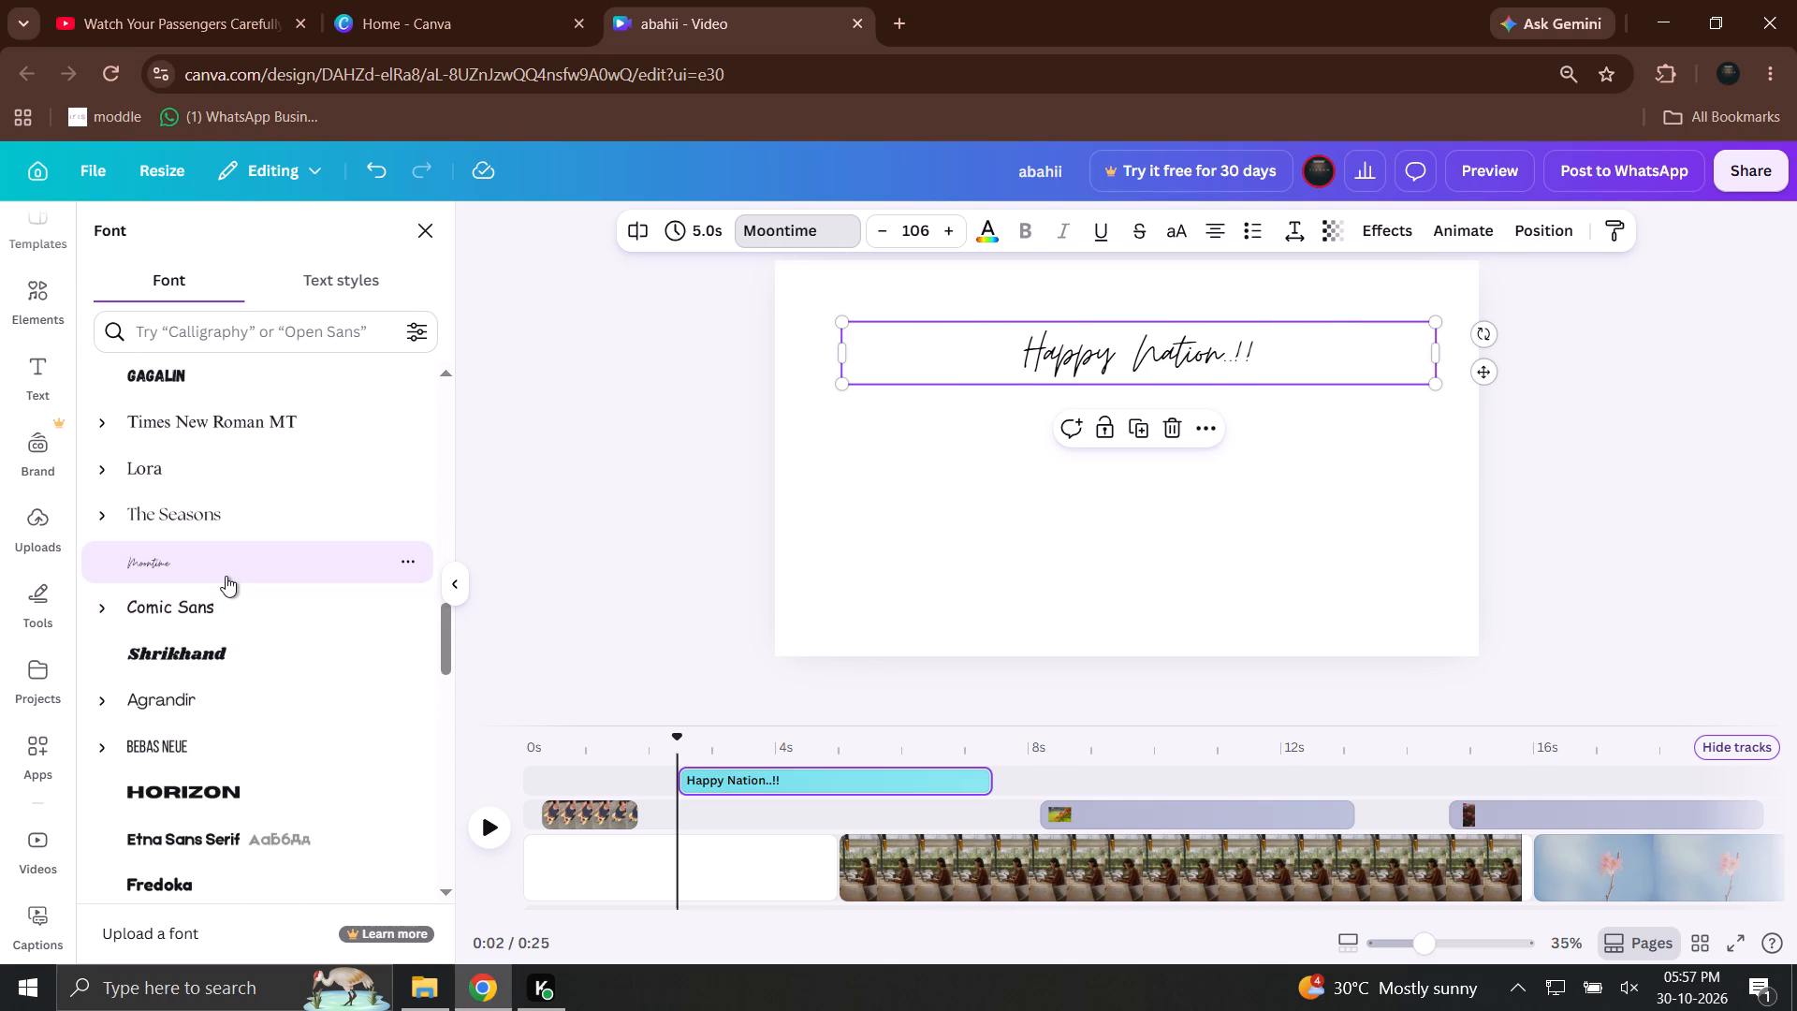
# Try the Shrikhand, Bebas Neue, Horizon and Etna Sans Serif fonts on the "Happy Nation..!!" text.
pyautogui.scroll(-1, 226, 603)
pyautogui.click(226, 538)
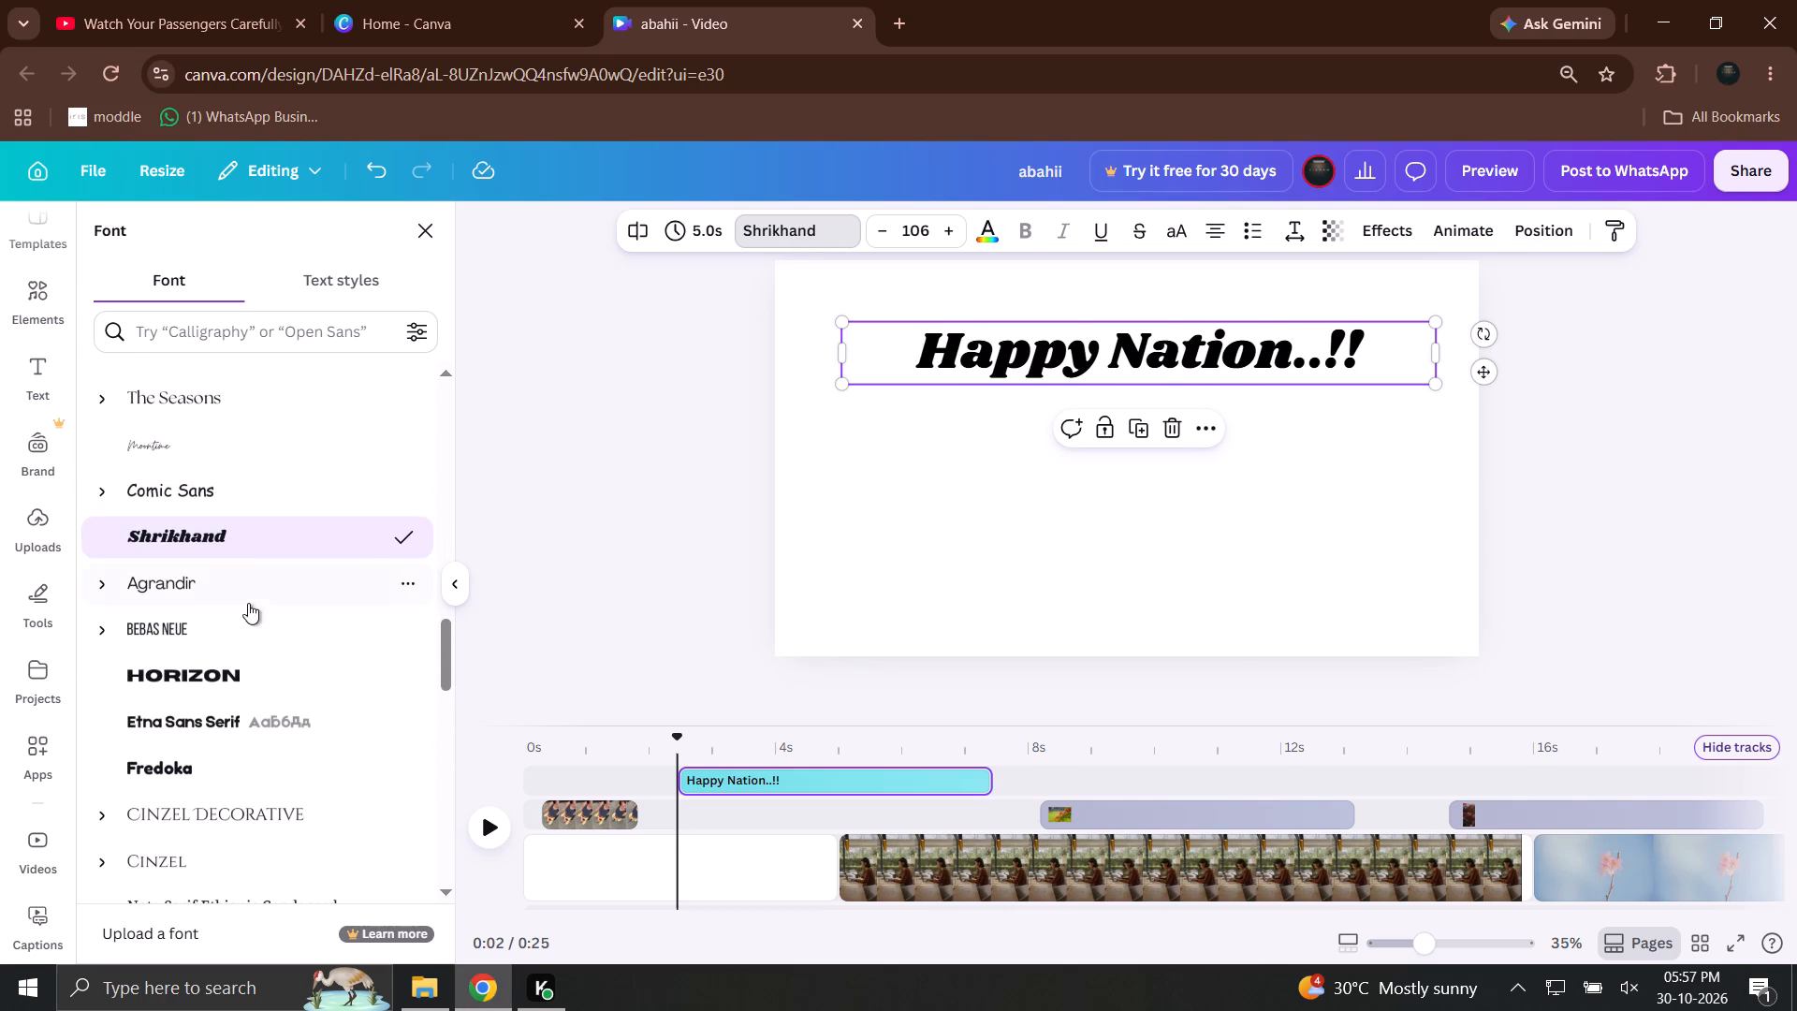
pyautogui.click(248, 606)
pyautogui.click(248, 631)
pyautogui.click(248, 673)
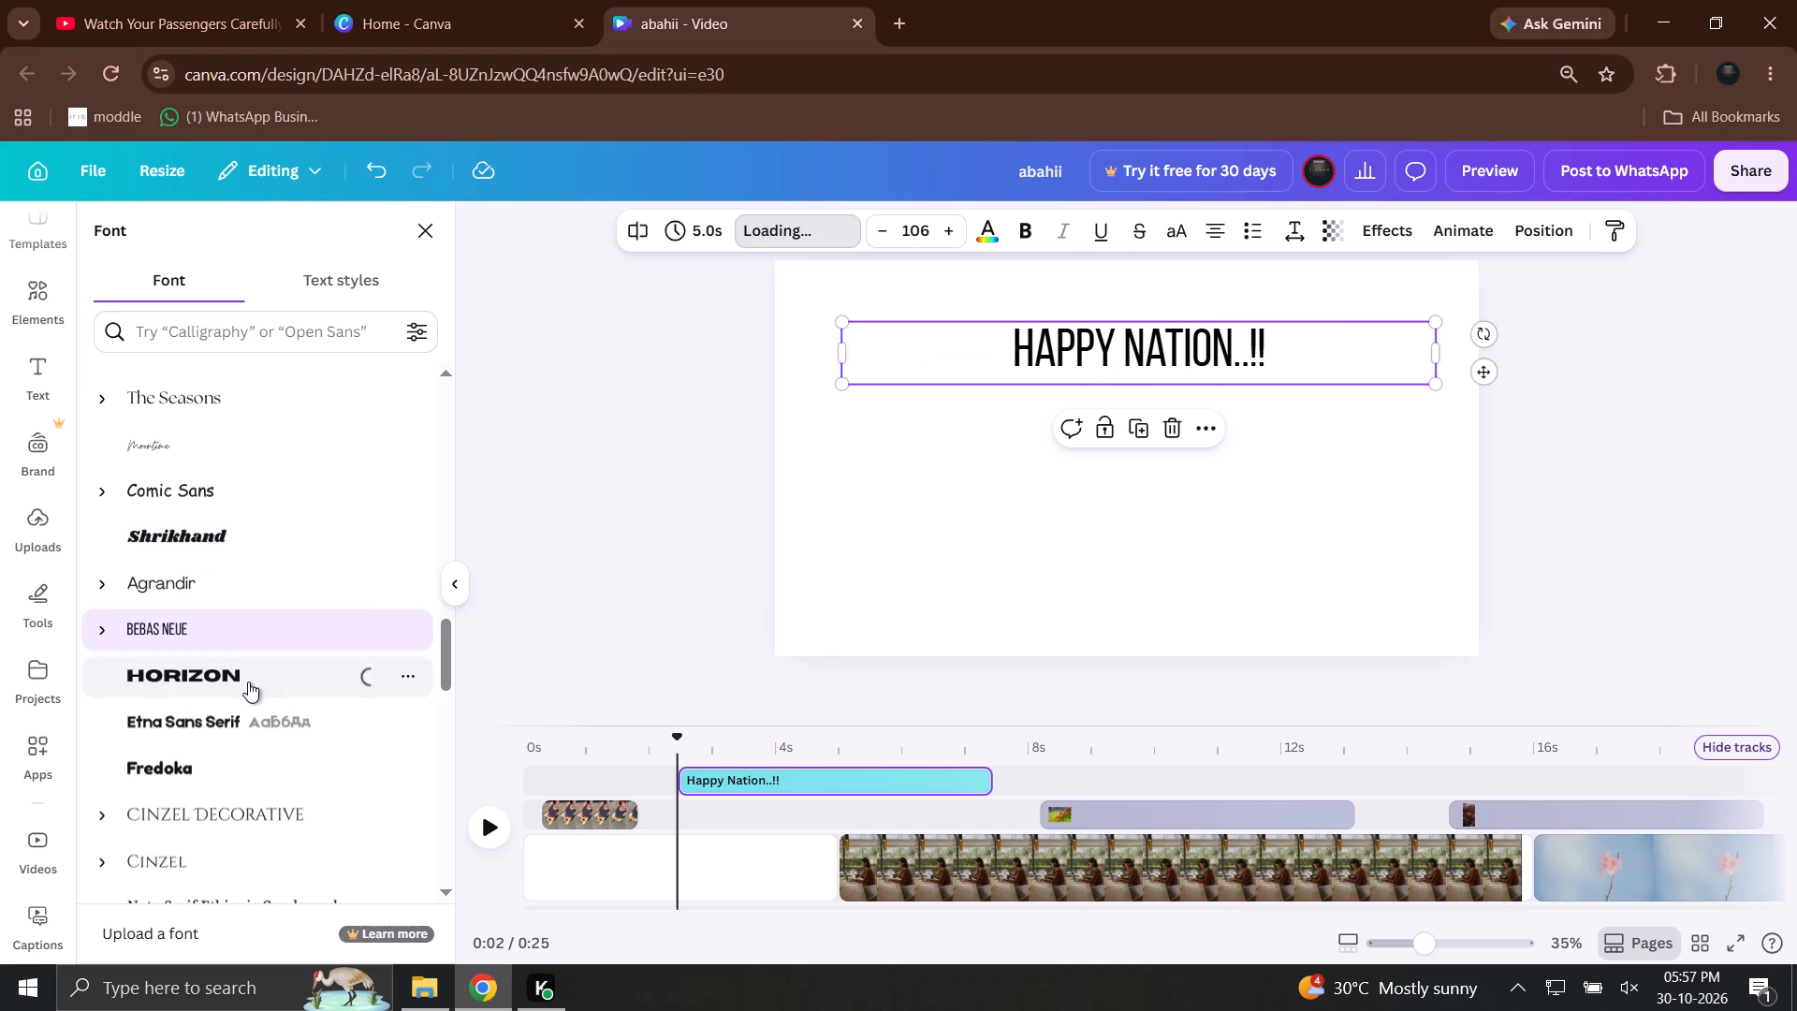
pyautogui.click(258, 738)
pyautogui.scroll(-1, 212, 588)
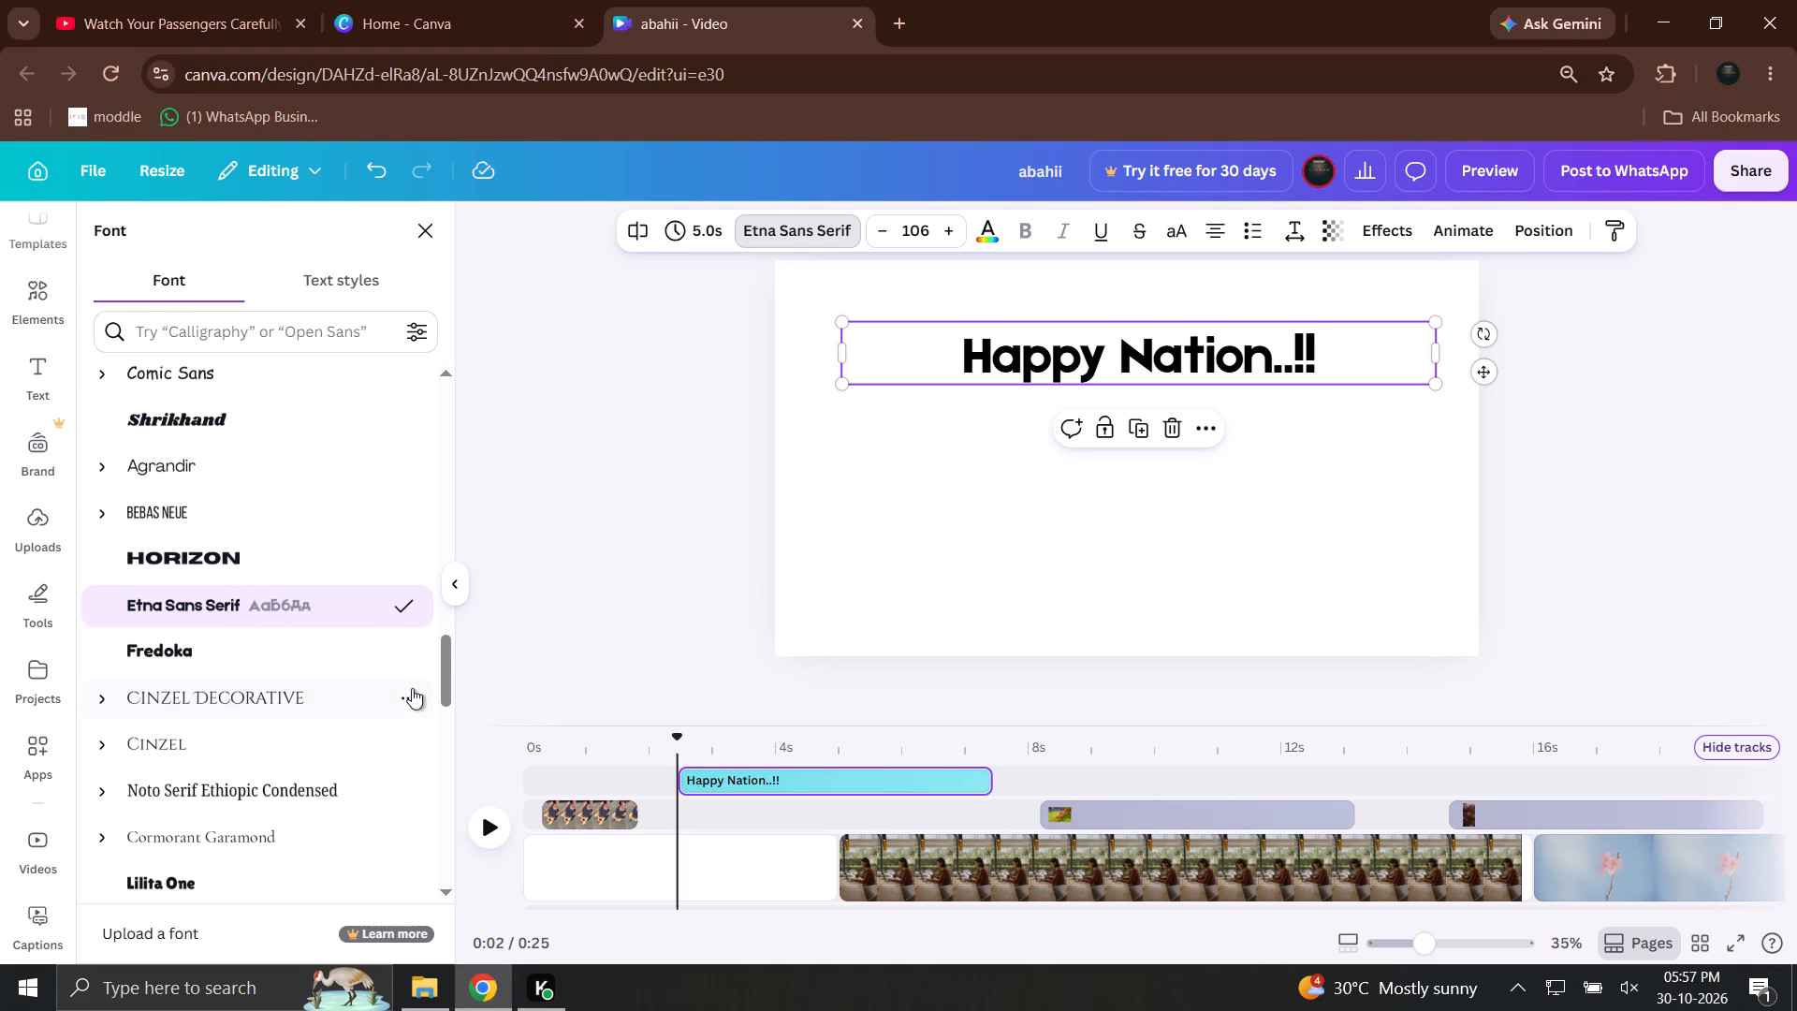
# Compare Cinzel Decorative with Cinzel on the "Happy Nation..!!" text and settle on Cinzel Decorative.
pyautogui.click(320, 680)
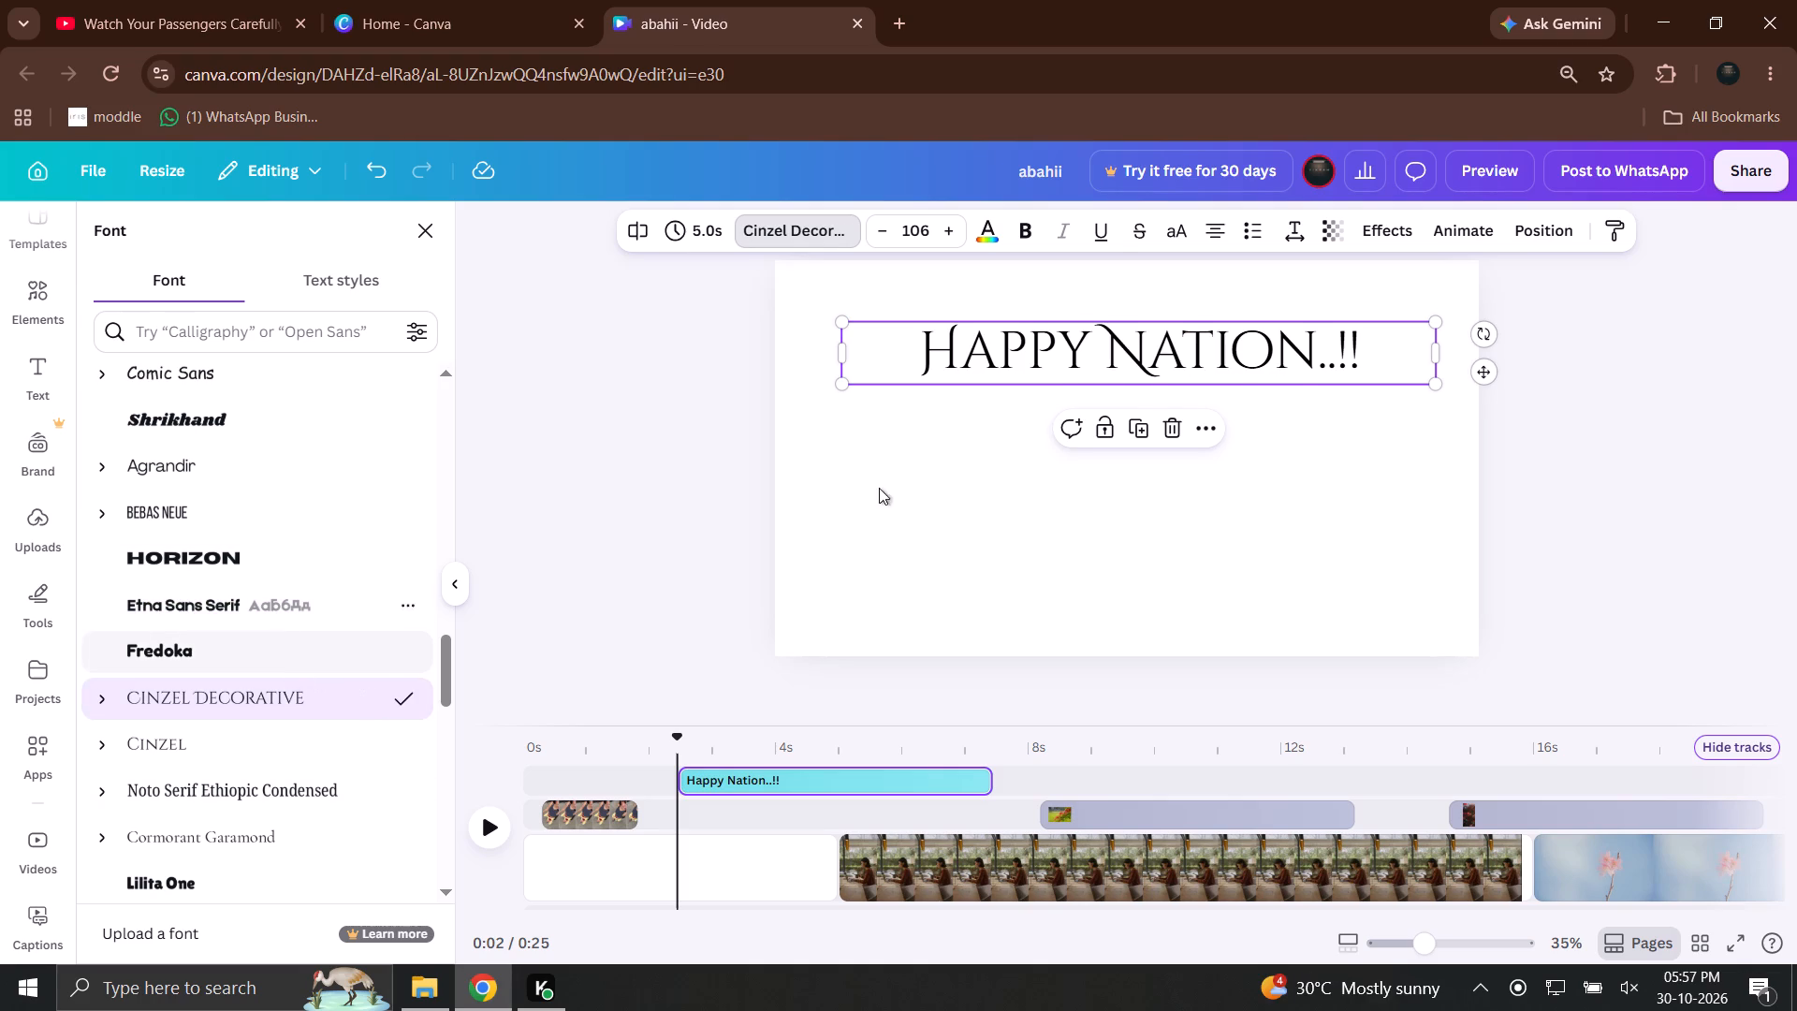
pyautogui.click(328, 756)
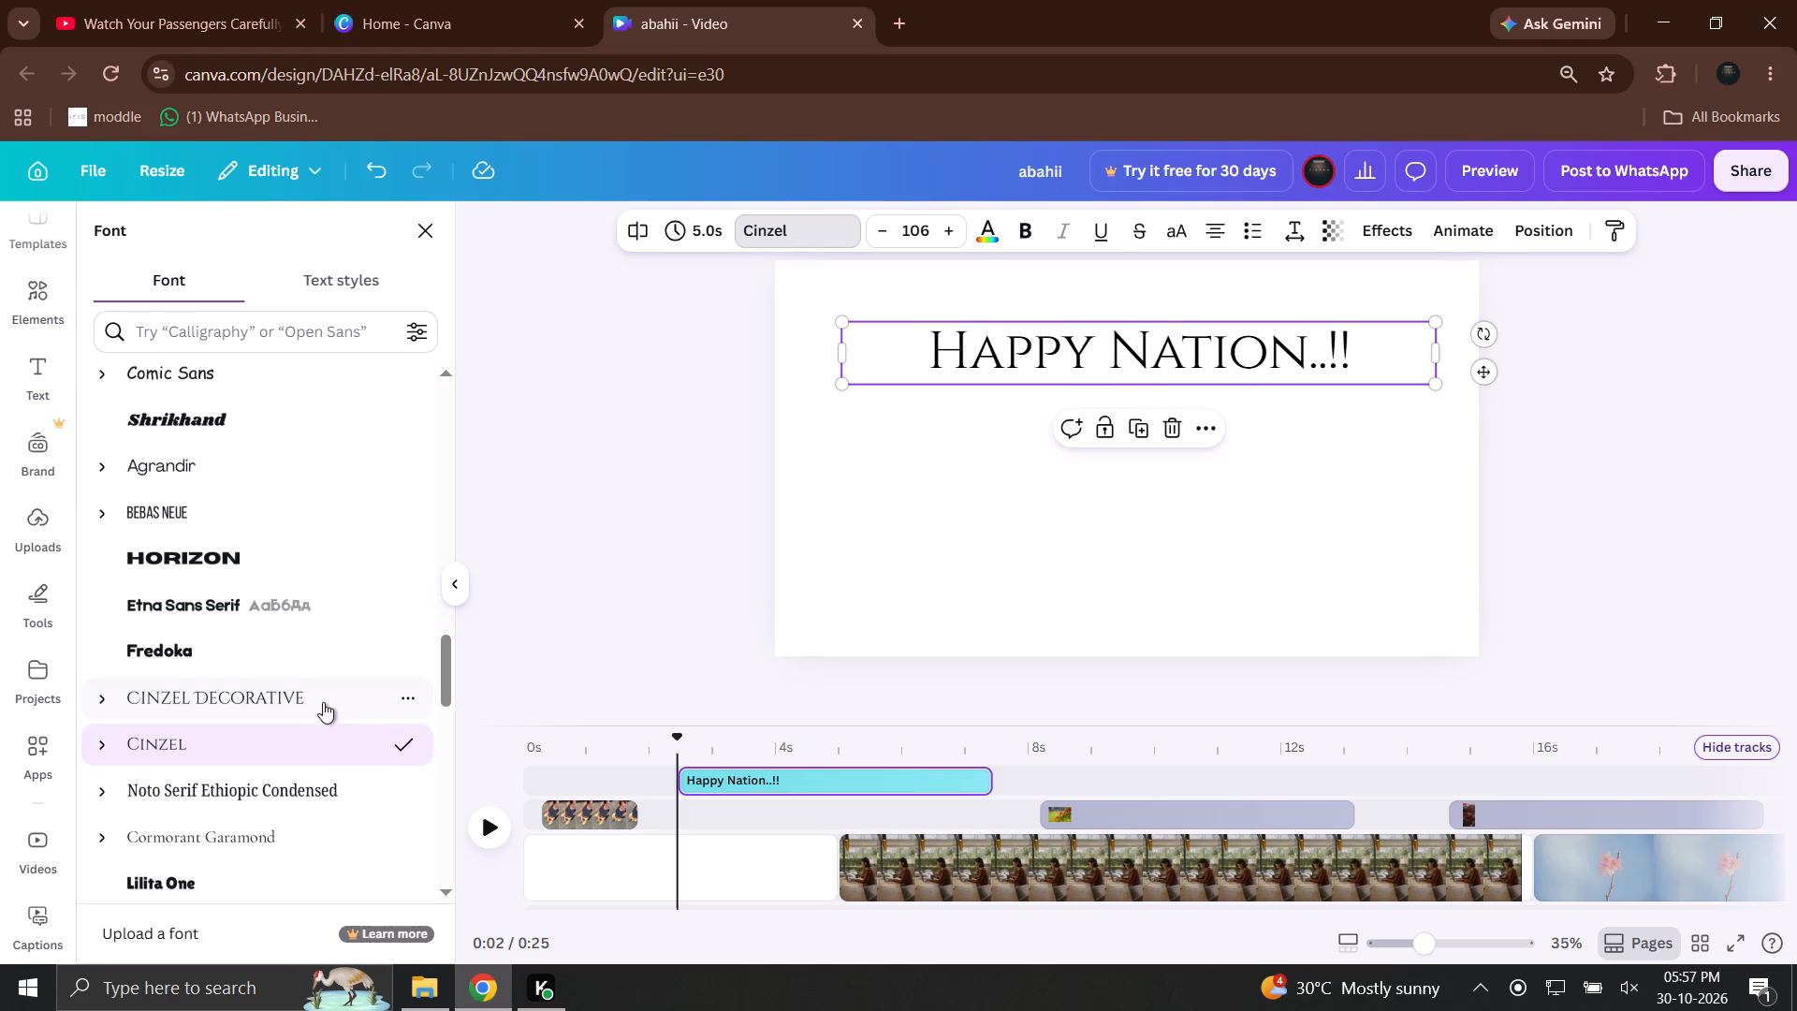
pyautogui.click(323, 701)
pyautogui.click(1201, 585)
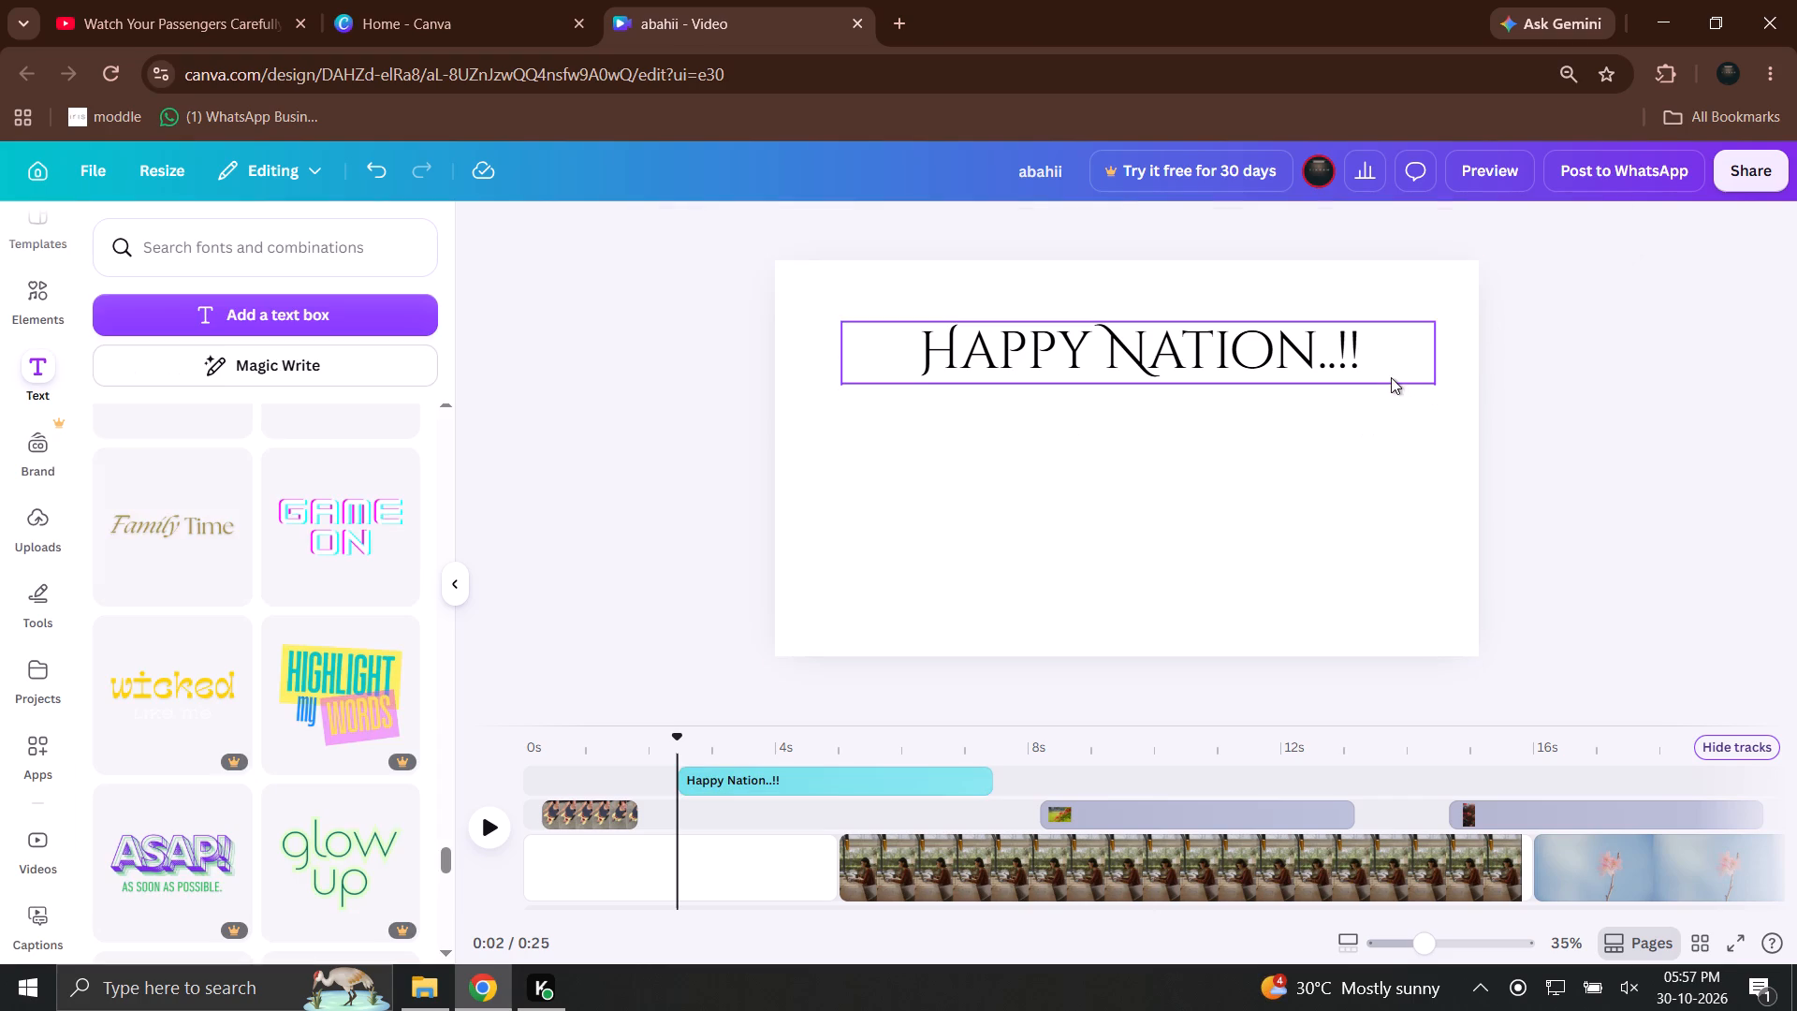
pyautogui.click(1385, 378)
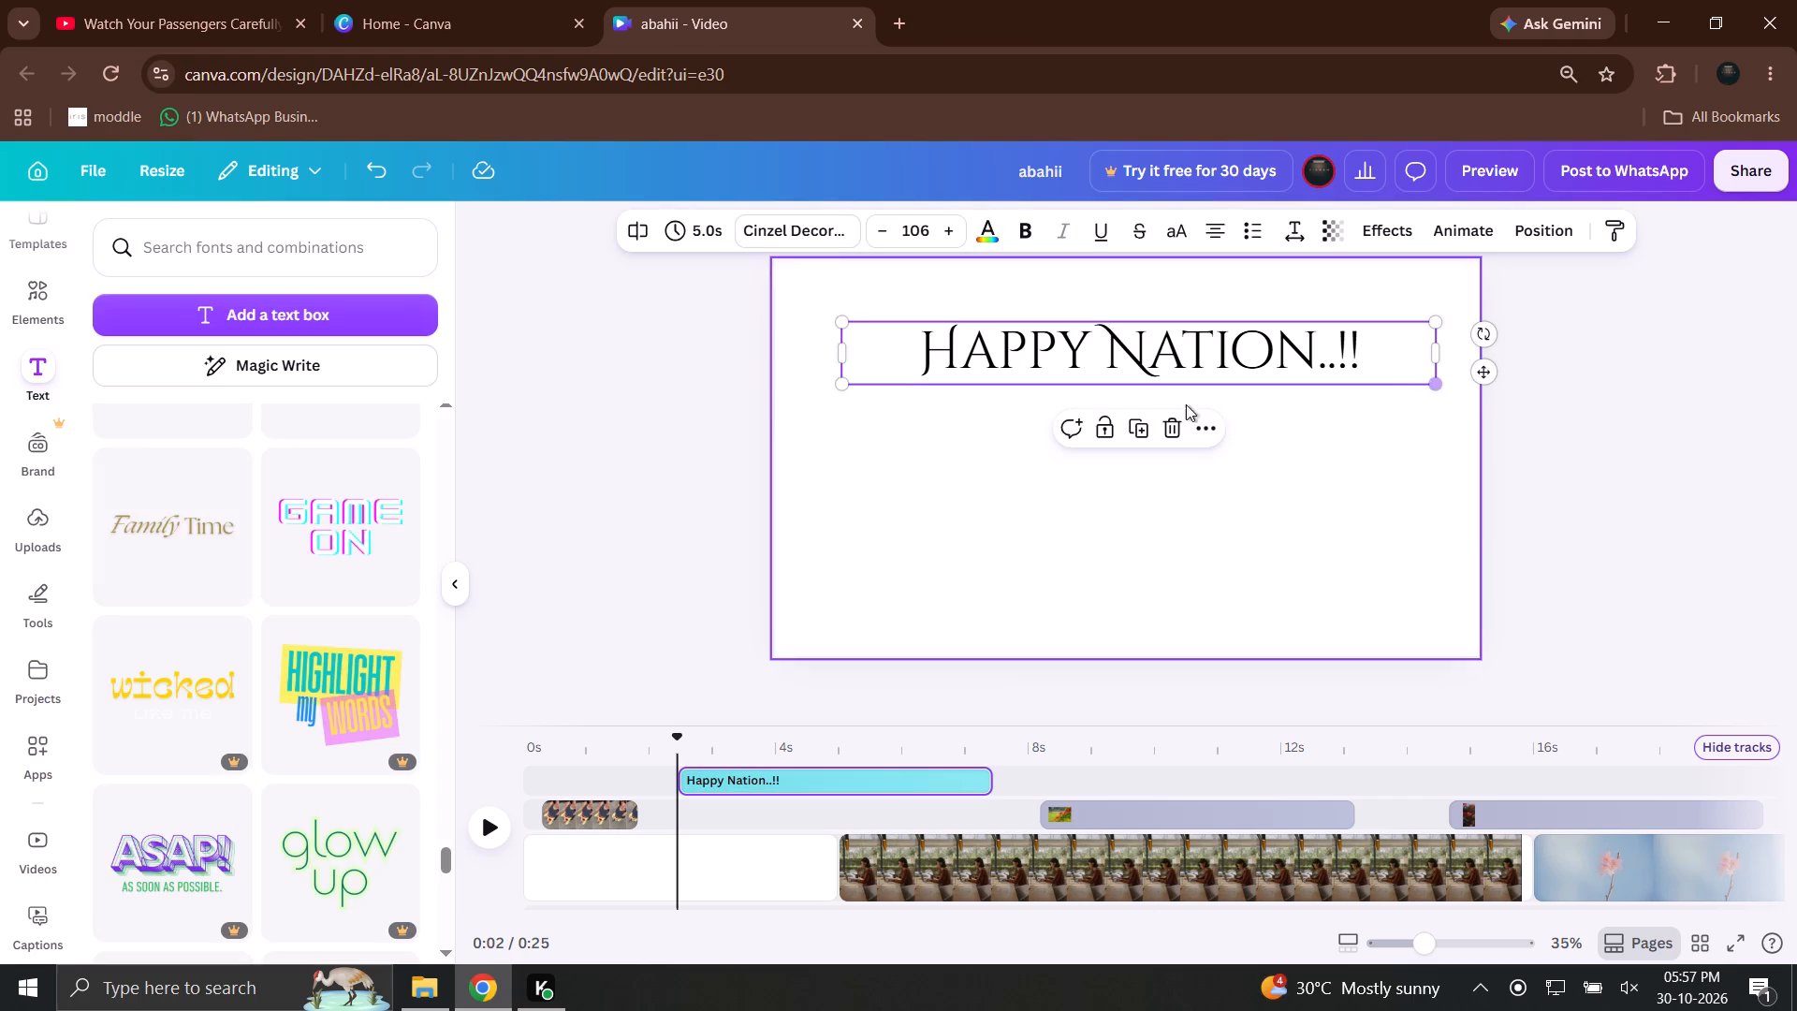
# Try to replace the blank opening page's background with the black textured stock background.
pyautogui.click(987, 601)
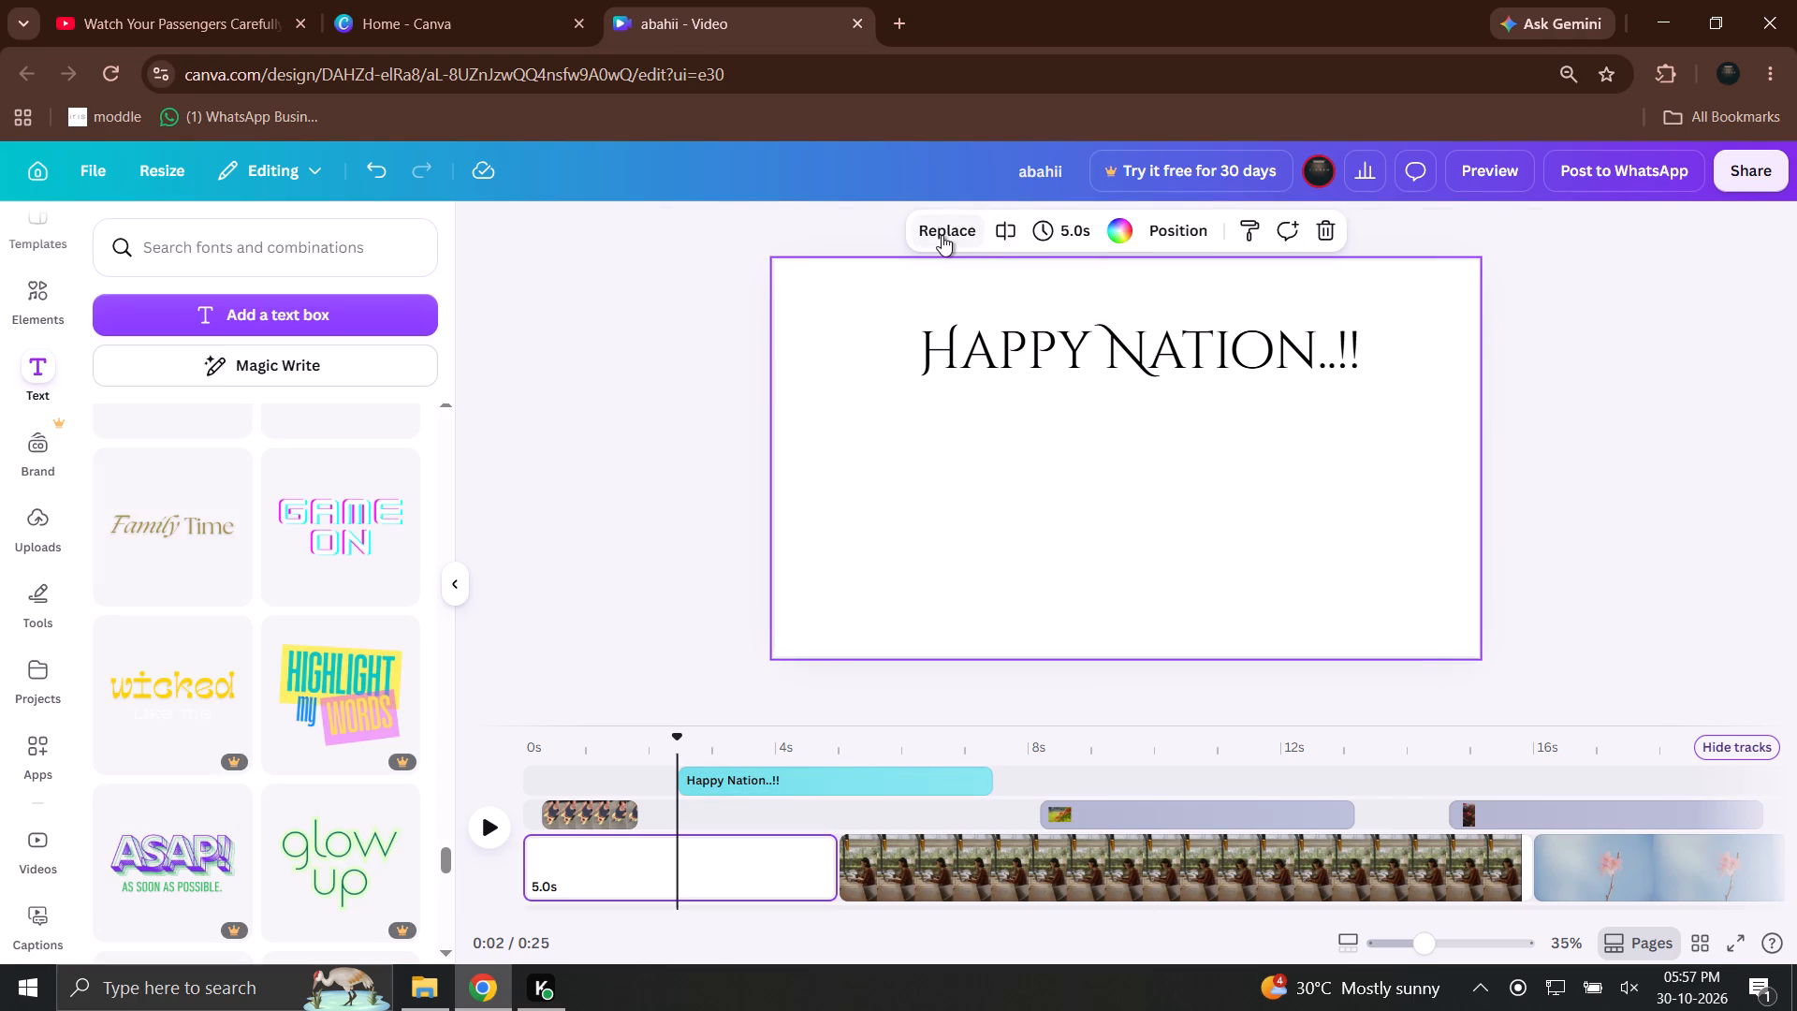
pyautogui.click(942, 235)
pyautogui.scroll(-12, 292, 610)
pyautogui.click(58, 486)
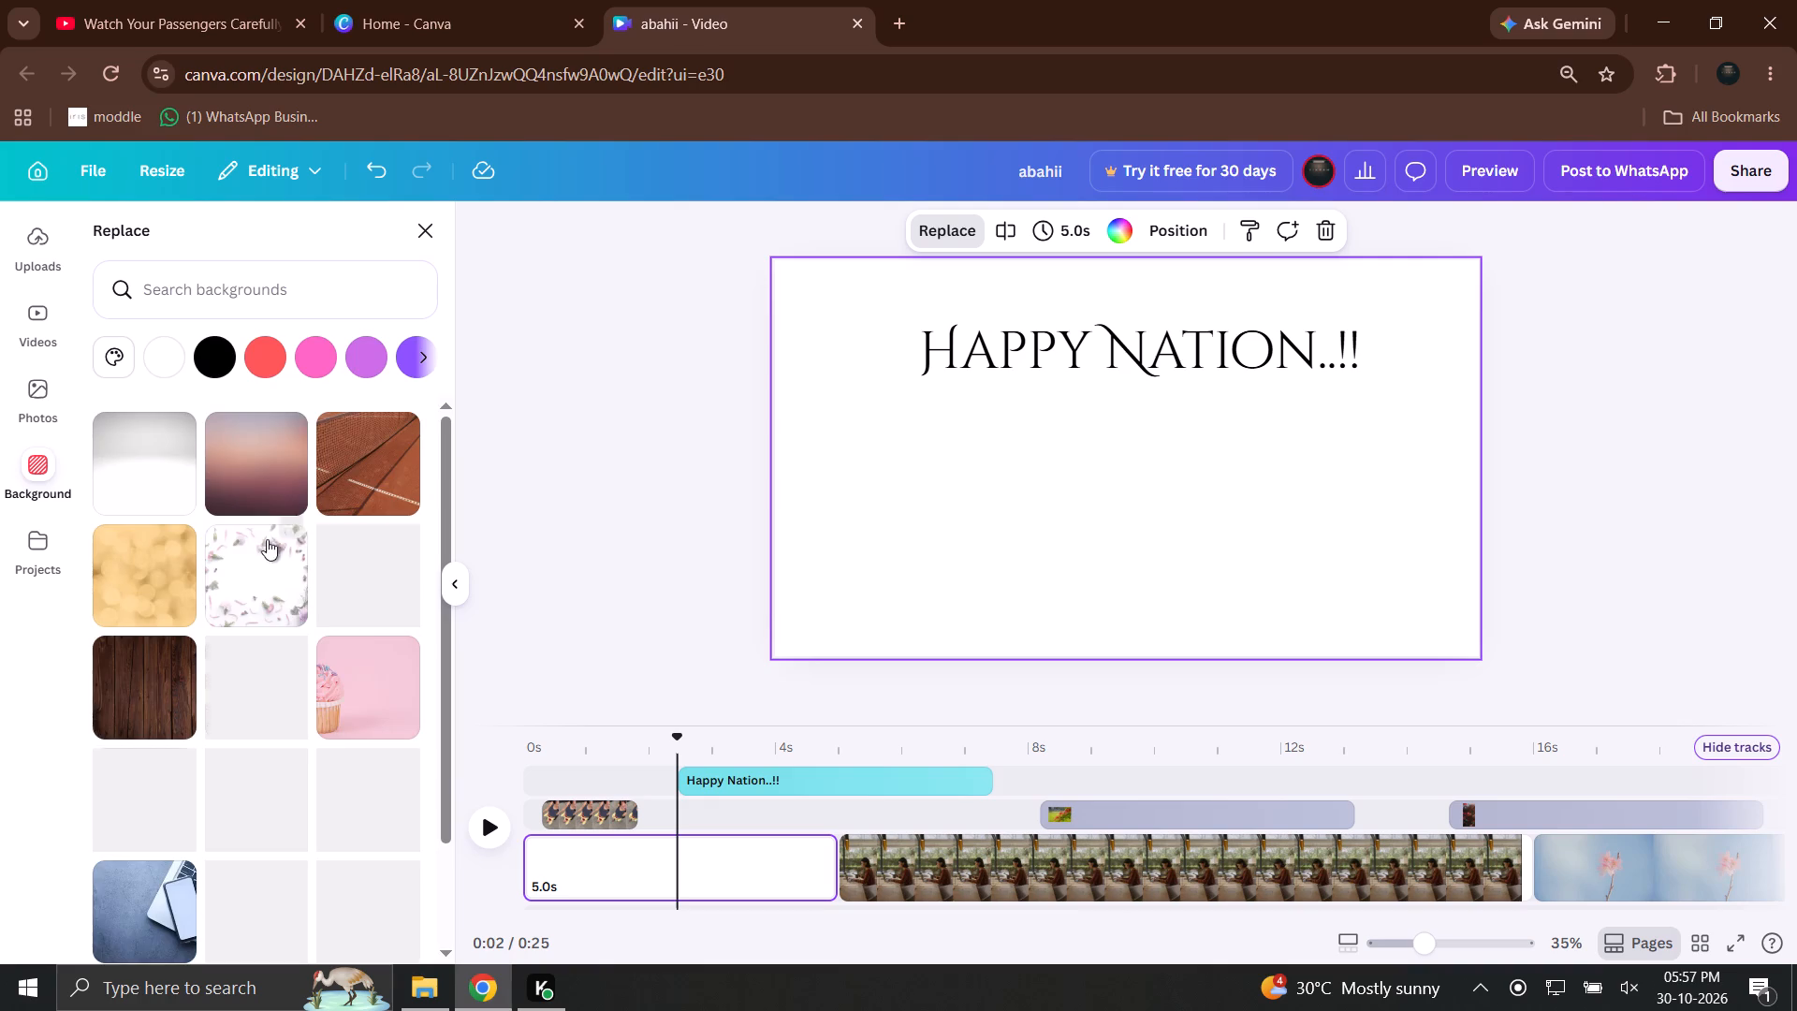
pyautogui.scroll(-3, 269, 539)
pyautogui.click(385, 681)
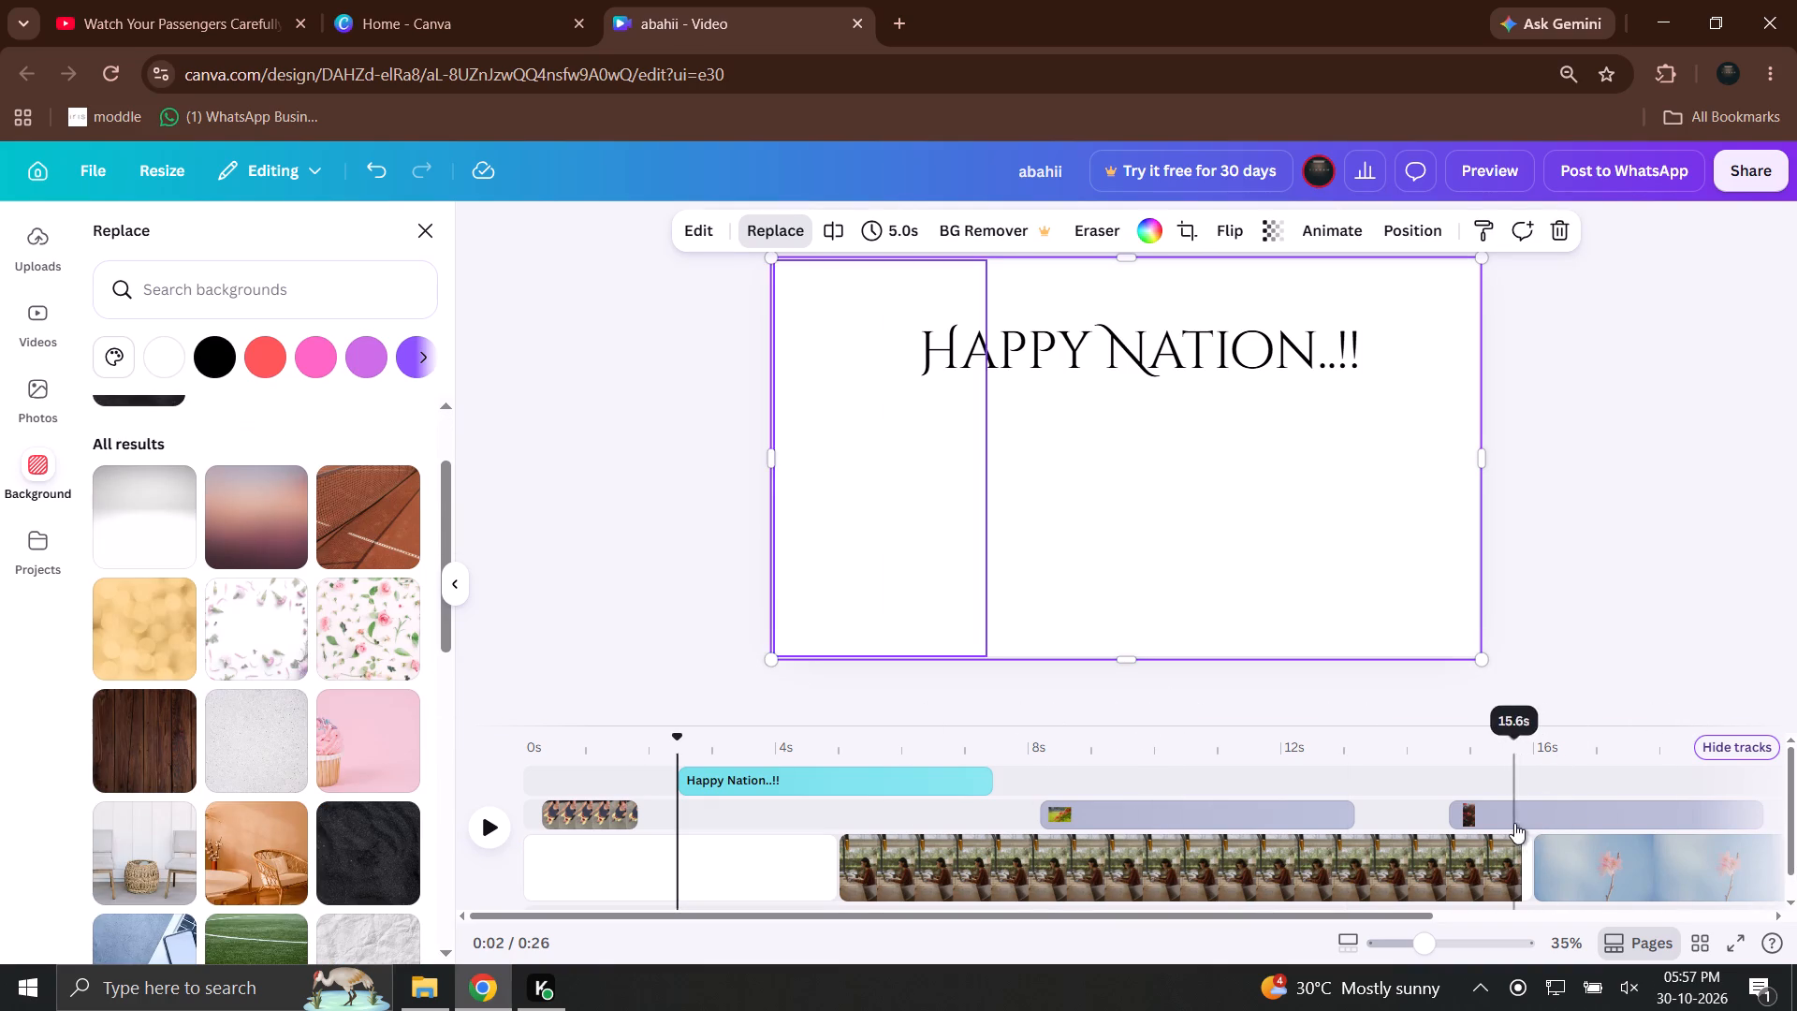
pyautogui.click(1194, 649)
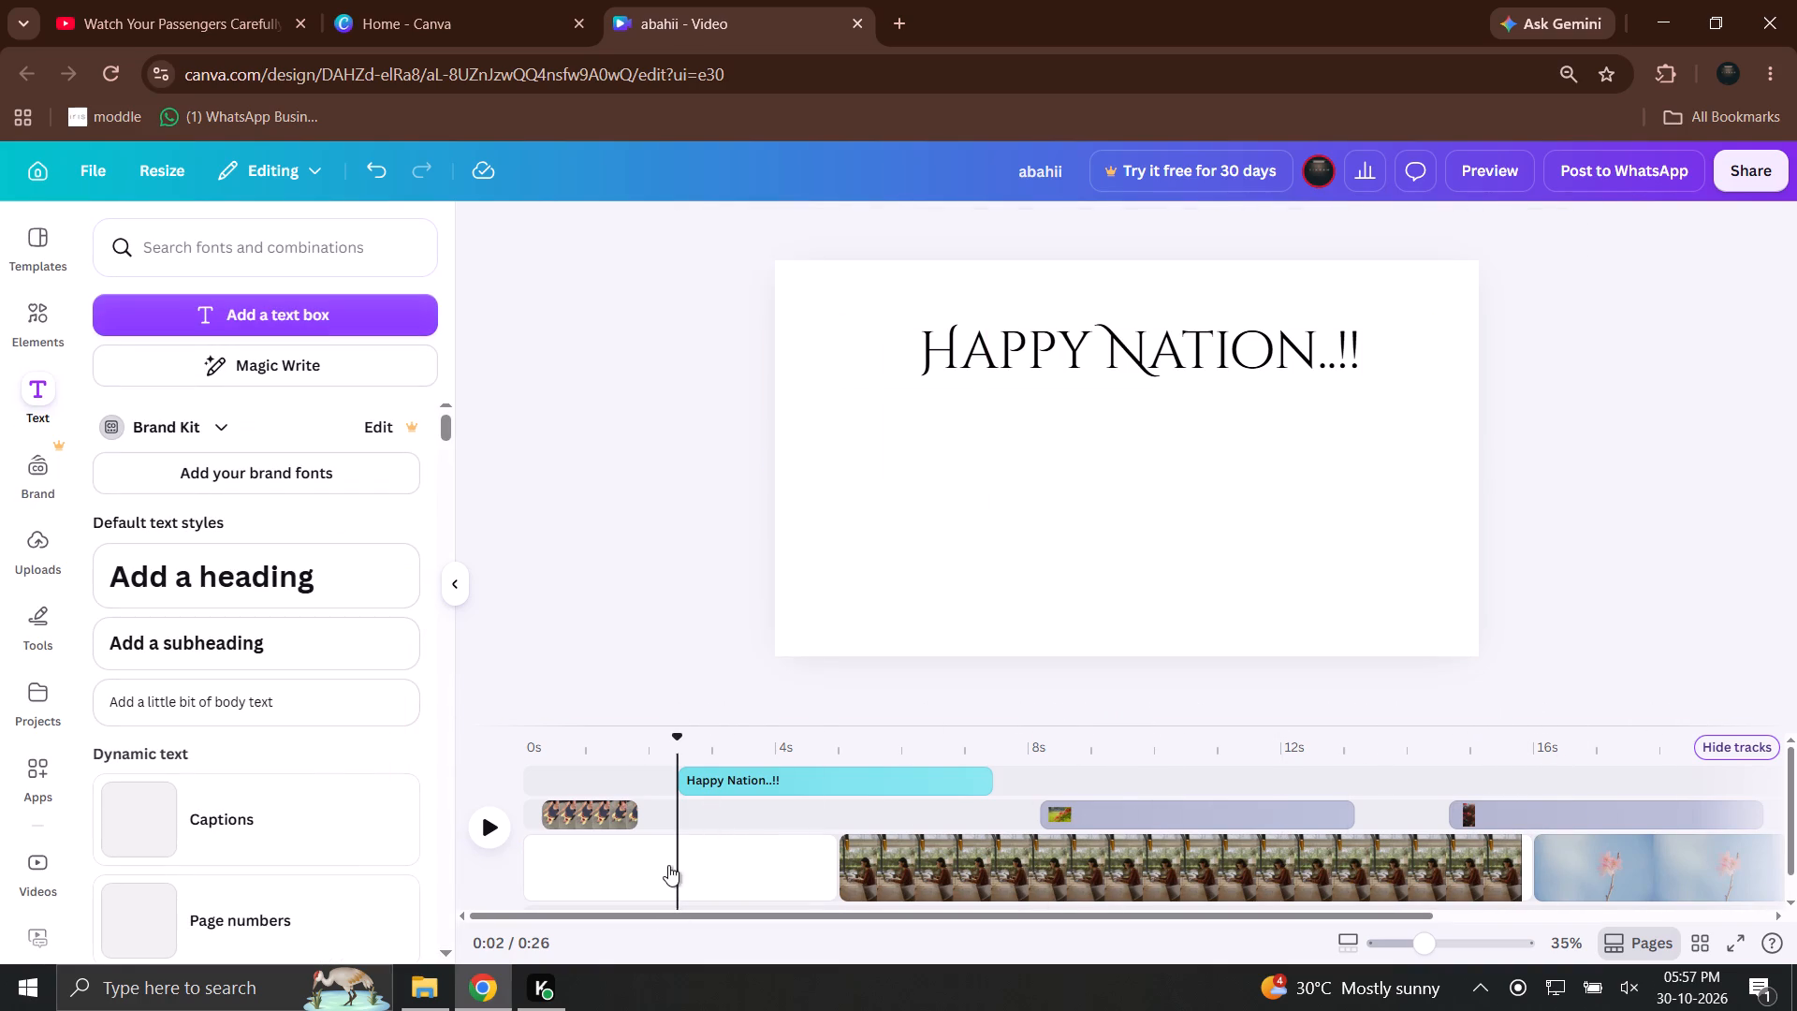
# Try to replace the blank opening page's background with the purple-lit keyboard and mouse image.
pyautogui.click(668, 865)
pyautogui.click(942, 231)
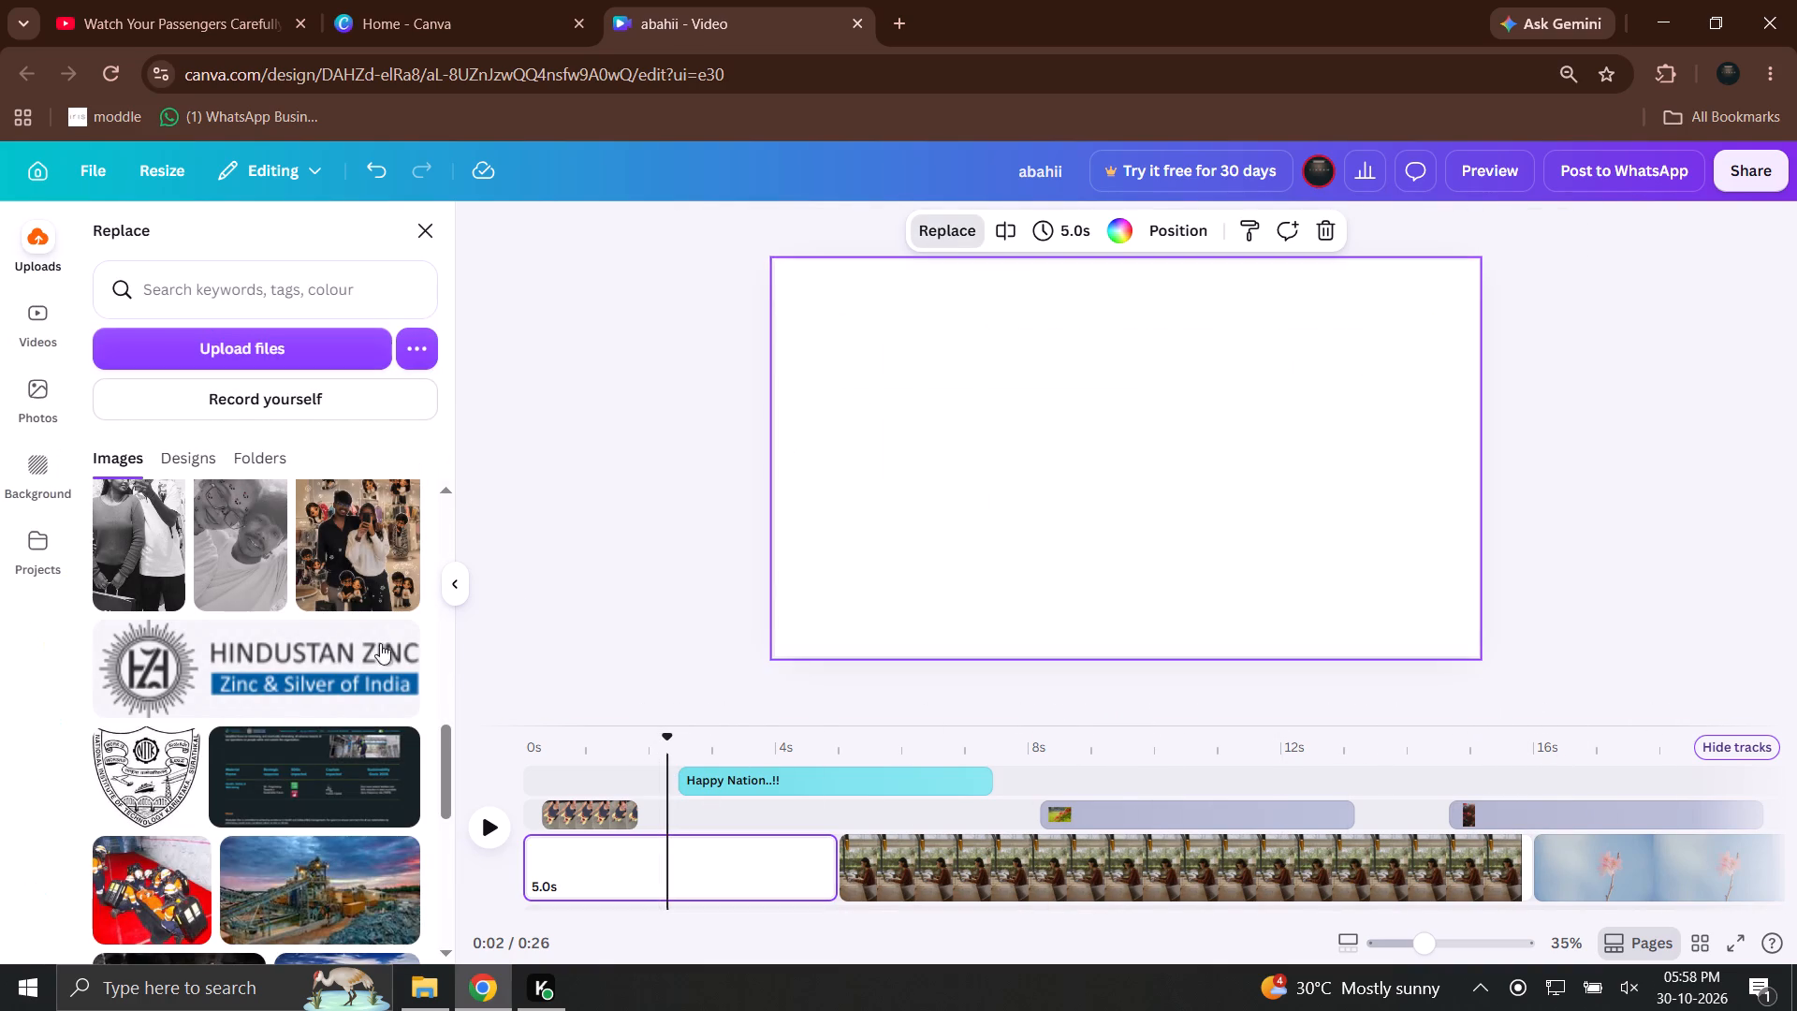
pyautogui.click(43, 488)
pyautogui.scroll(-7, 262, 658)
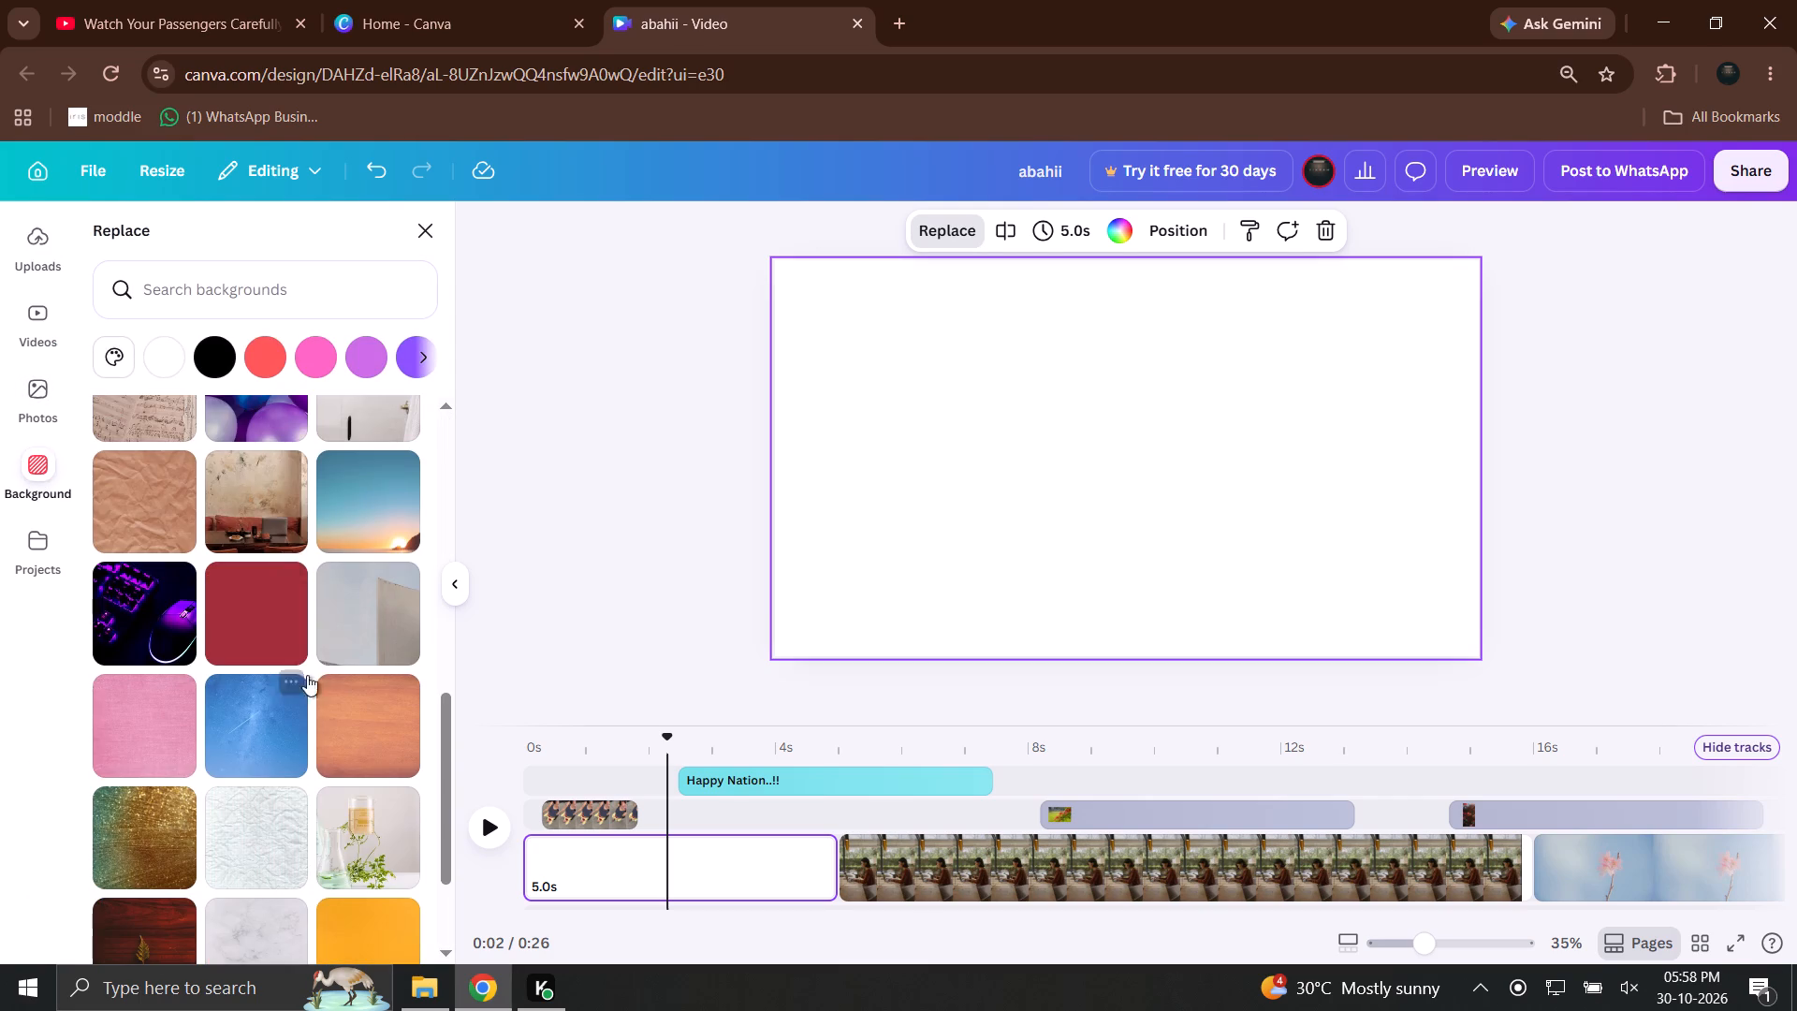
pyautogui.click(183, 640)
pyautogui.scroll(2, 300, 581)
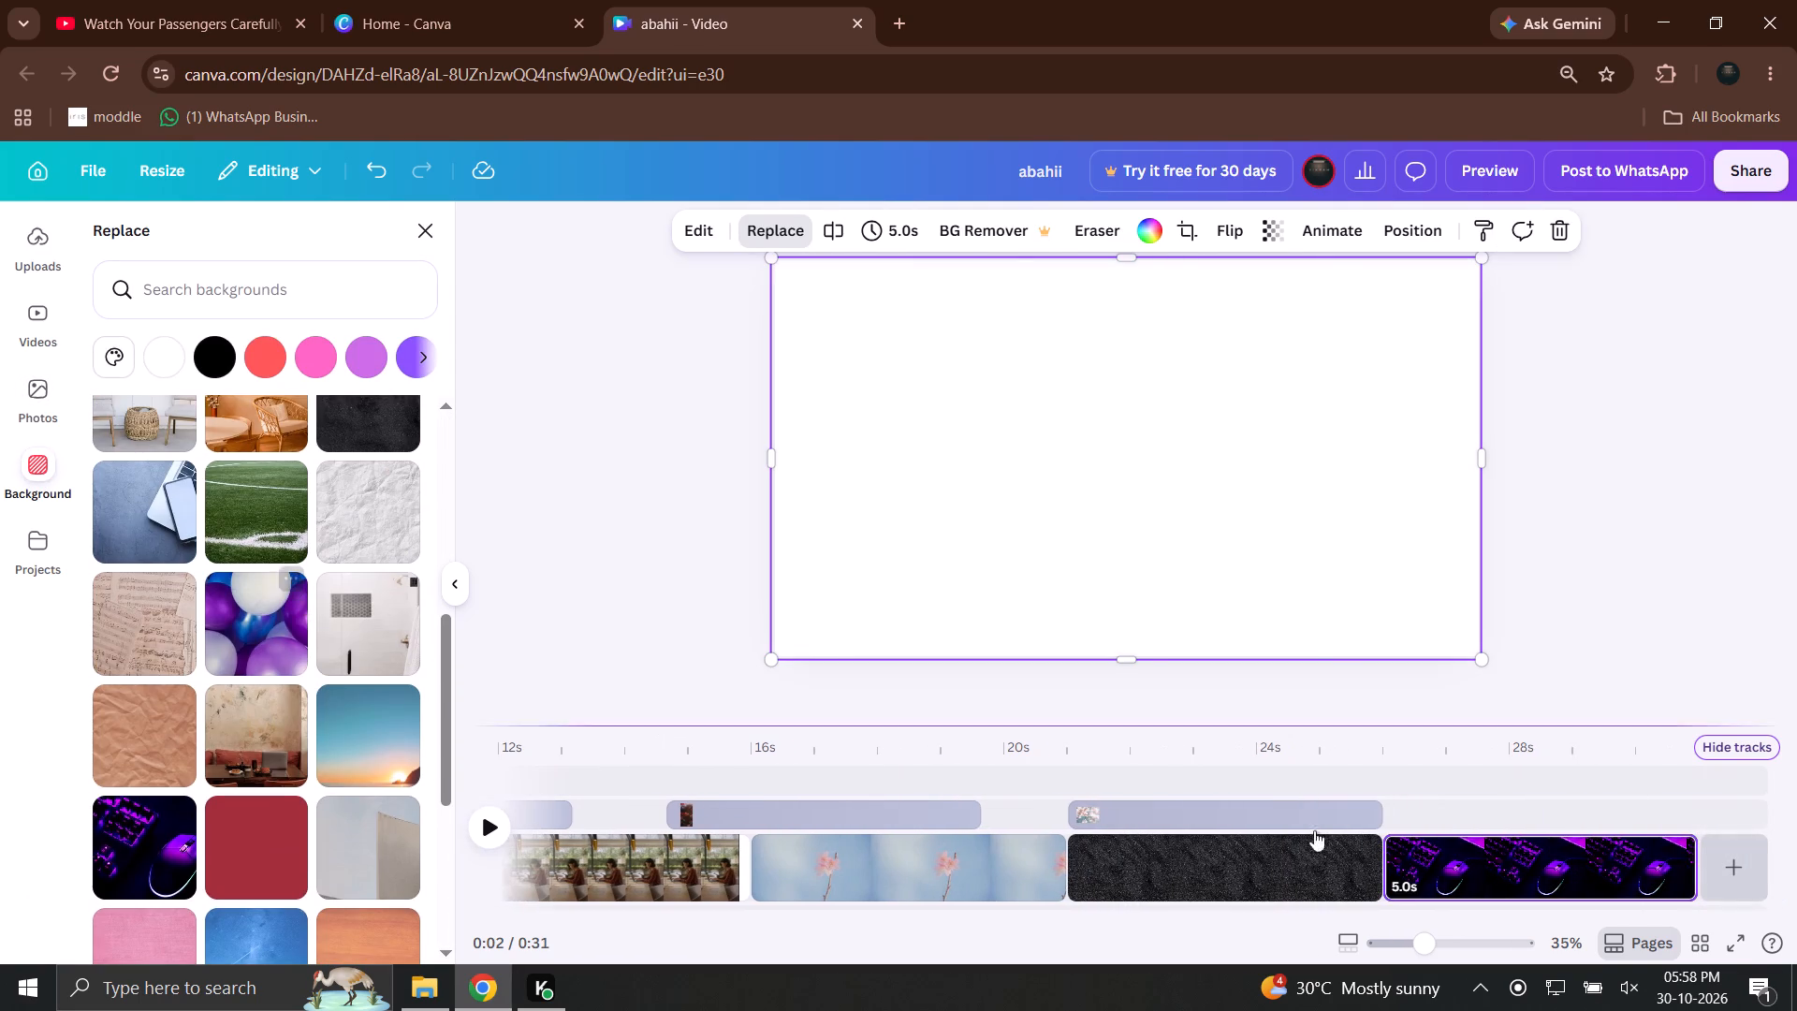
# Delete the 1.5-second video clip overlaid on the opening page.
pyautogui.moveTo(1057, 760); pyautogui.dragTo(505, 763)
pyautogui.click(732, 884)
pyautogui.click(633, 814)
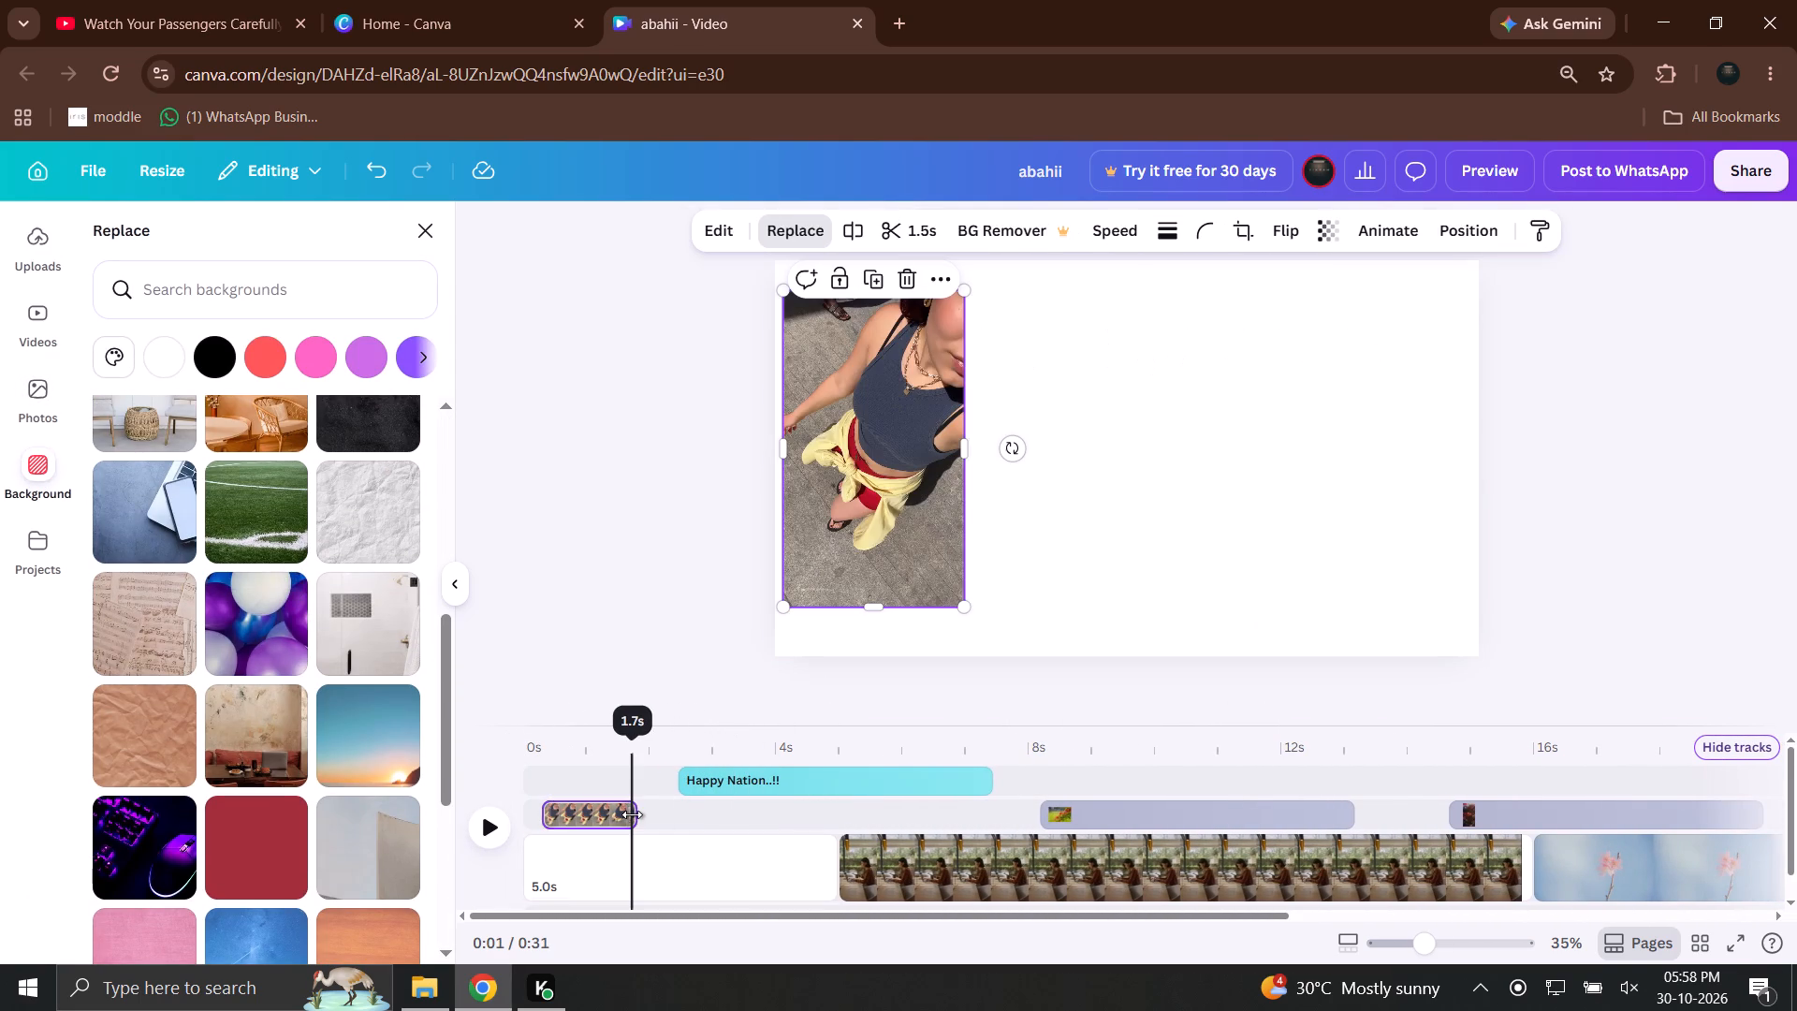
pyautogui.press('BackSpace')
# Move the "Happy Nation..!!" text track to start at 0s, above the opening page.
pyautogui.moveTo(721, 779); pyautogui.dragTo(589, 777)
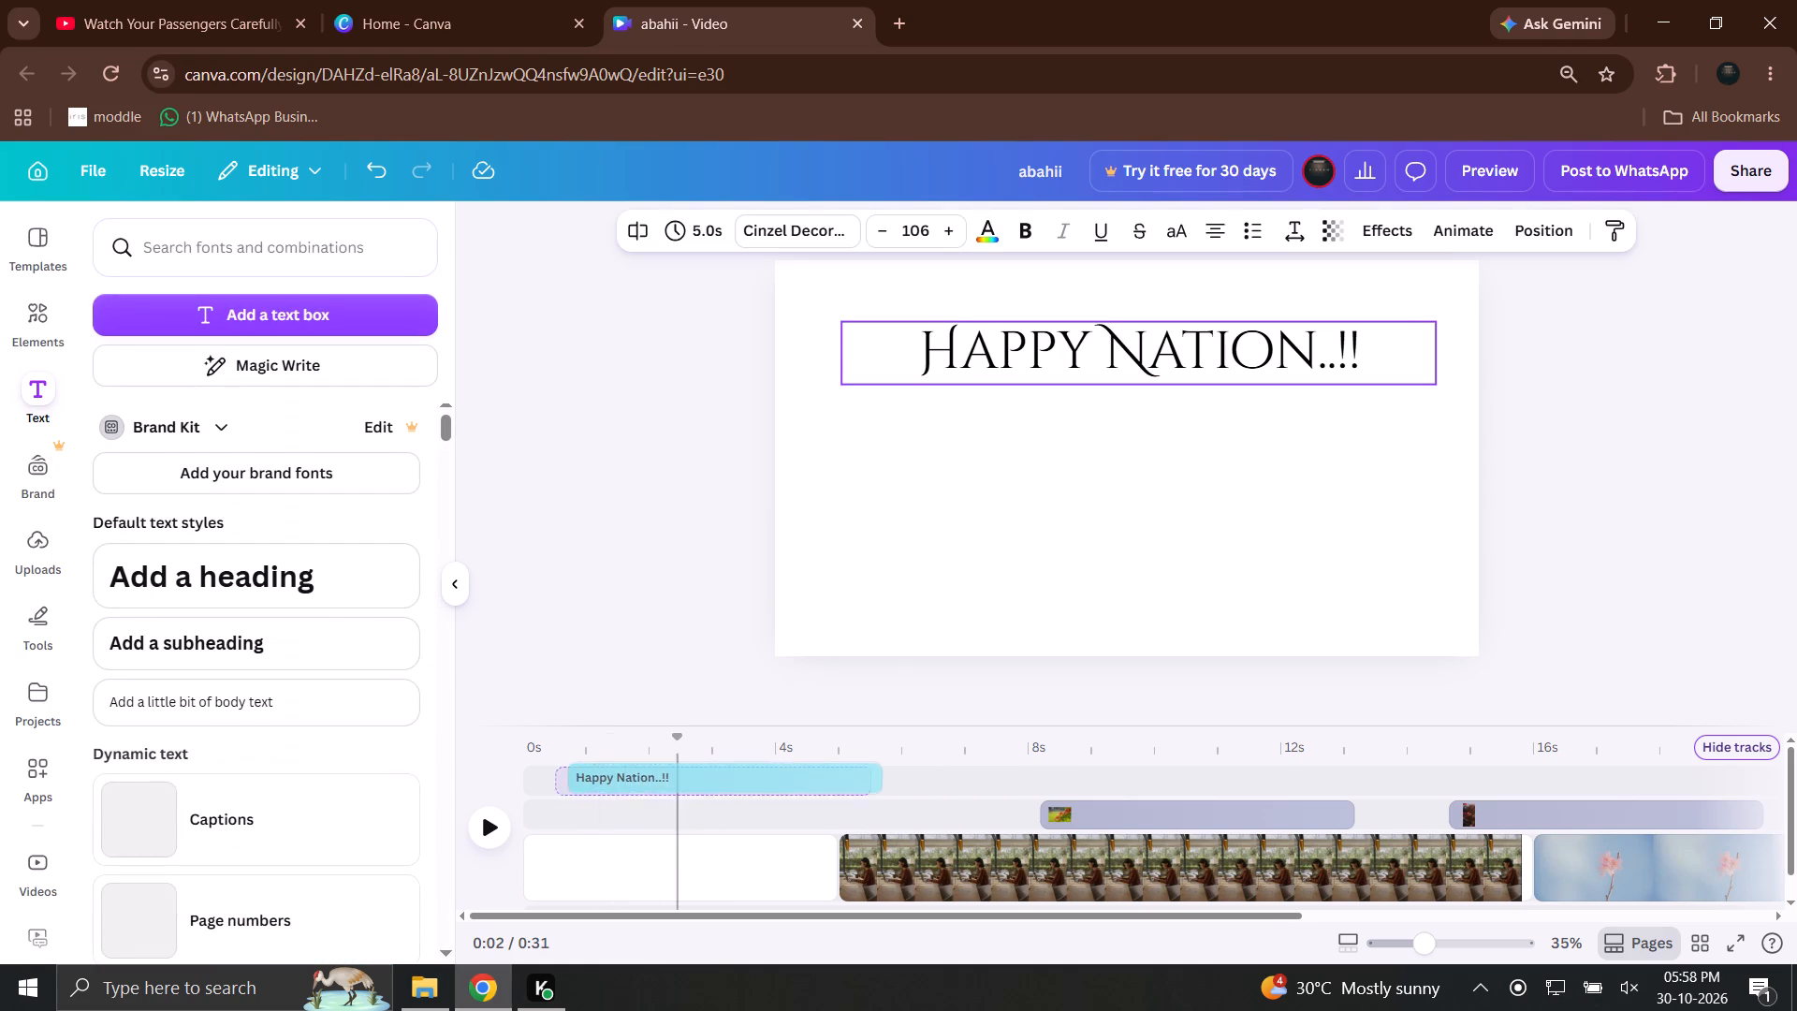
pyautogui.moveTo(589, 777); pyautogui.dragTo(565, 777)
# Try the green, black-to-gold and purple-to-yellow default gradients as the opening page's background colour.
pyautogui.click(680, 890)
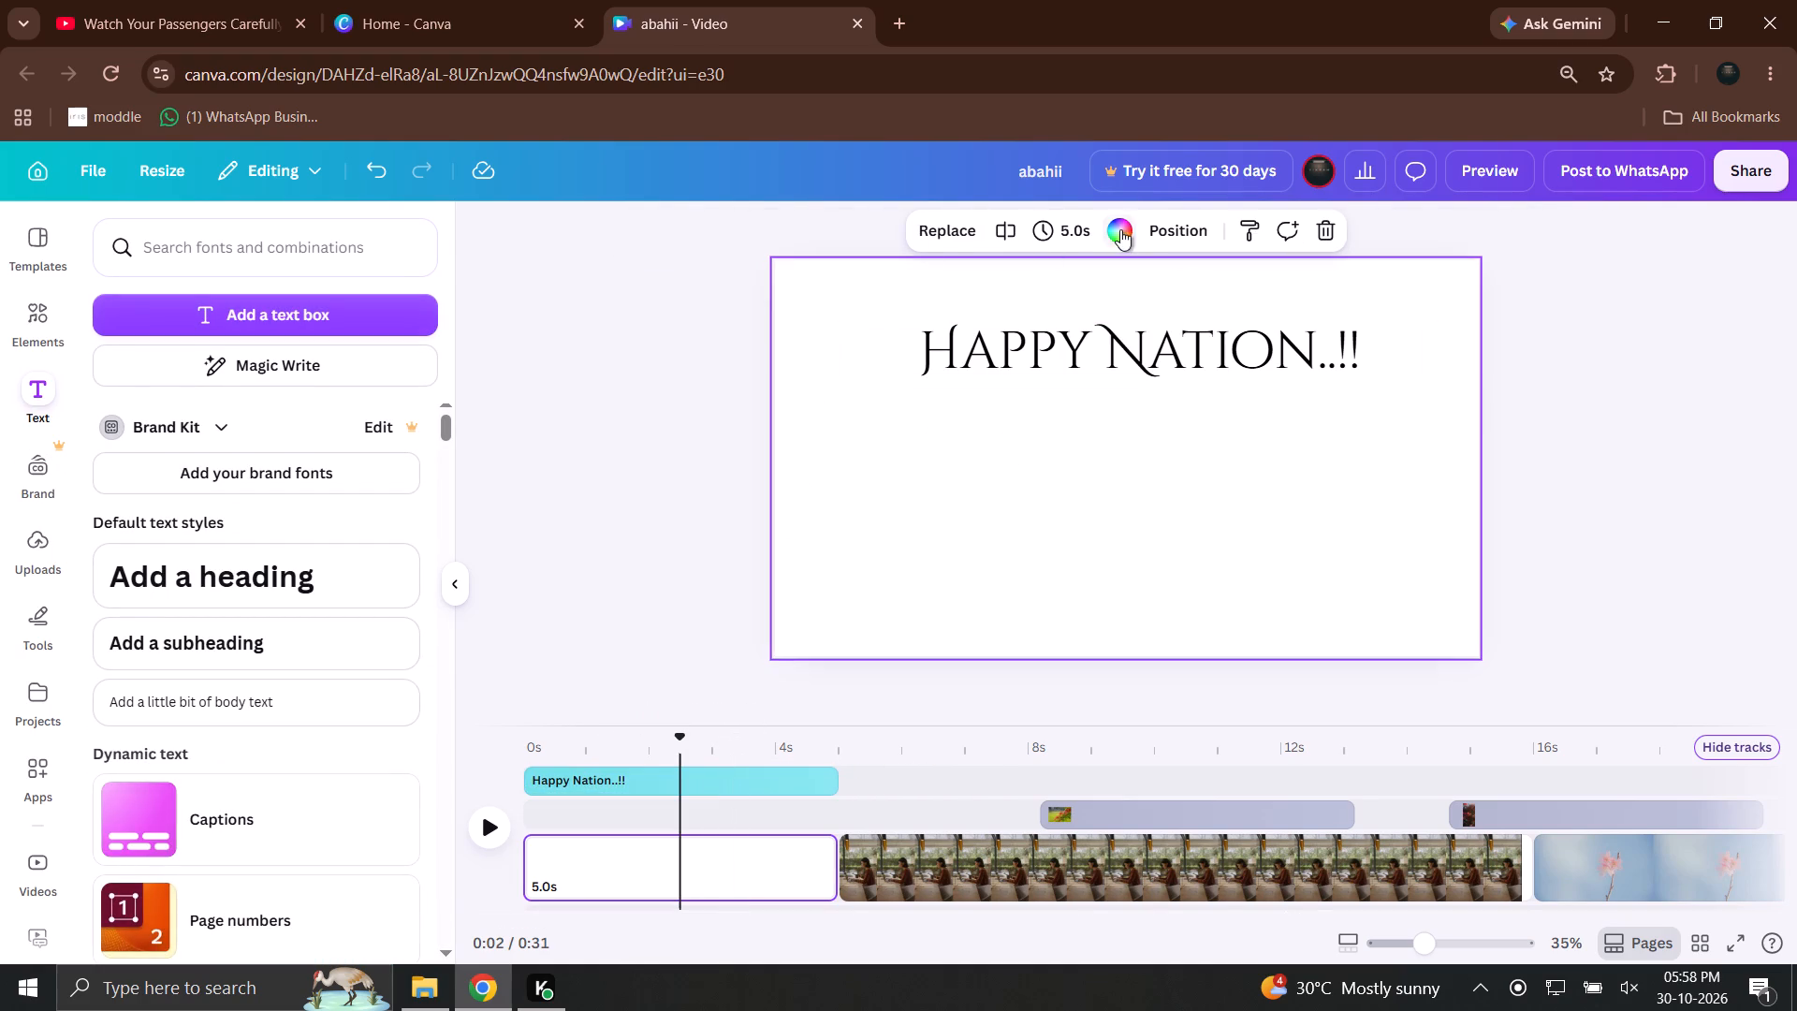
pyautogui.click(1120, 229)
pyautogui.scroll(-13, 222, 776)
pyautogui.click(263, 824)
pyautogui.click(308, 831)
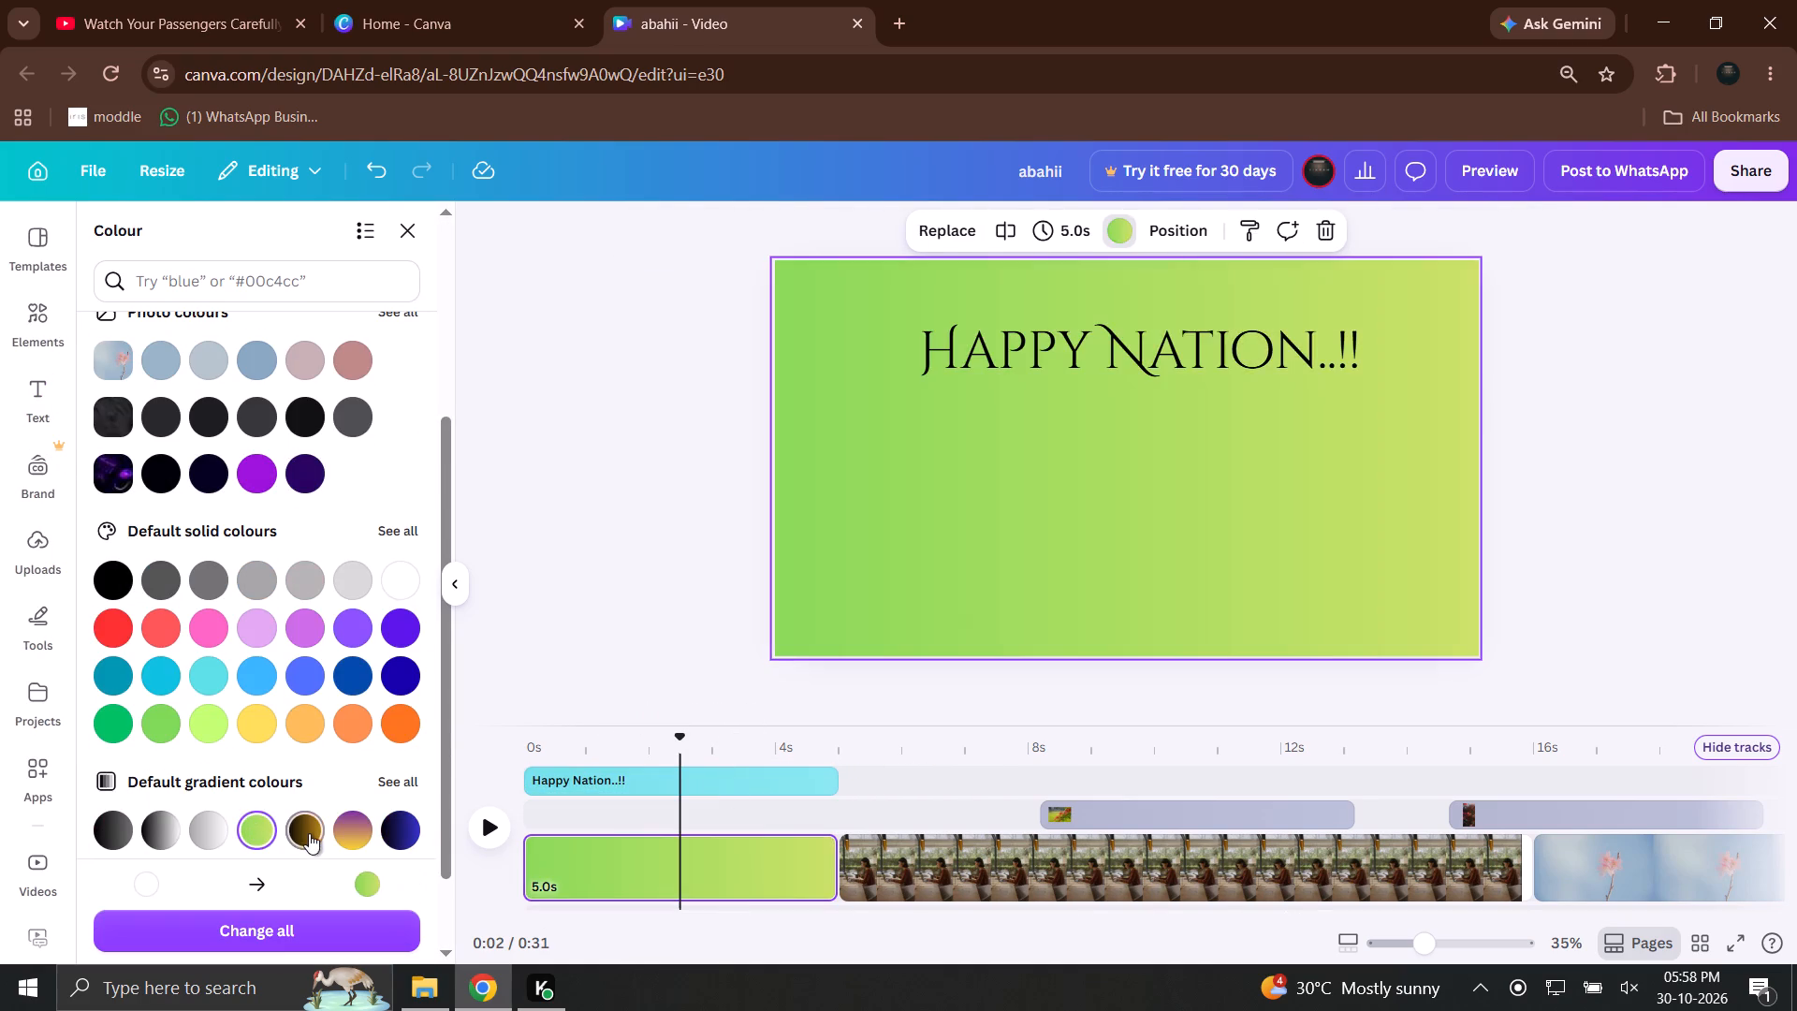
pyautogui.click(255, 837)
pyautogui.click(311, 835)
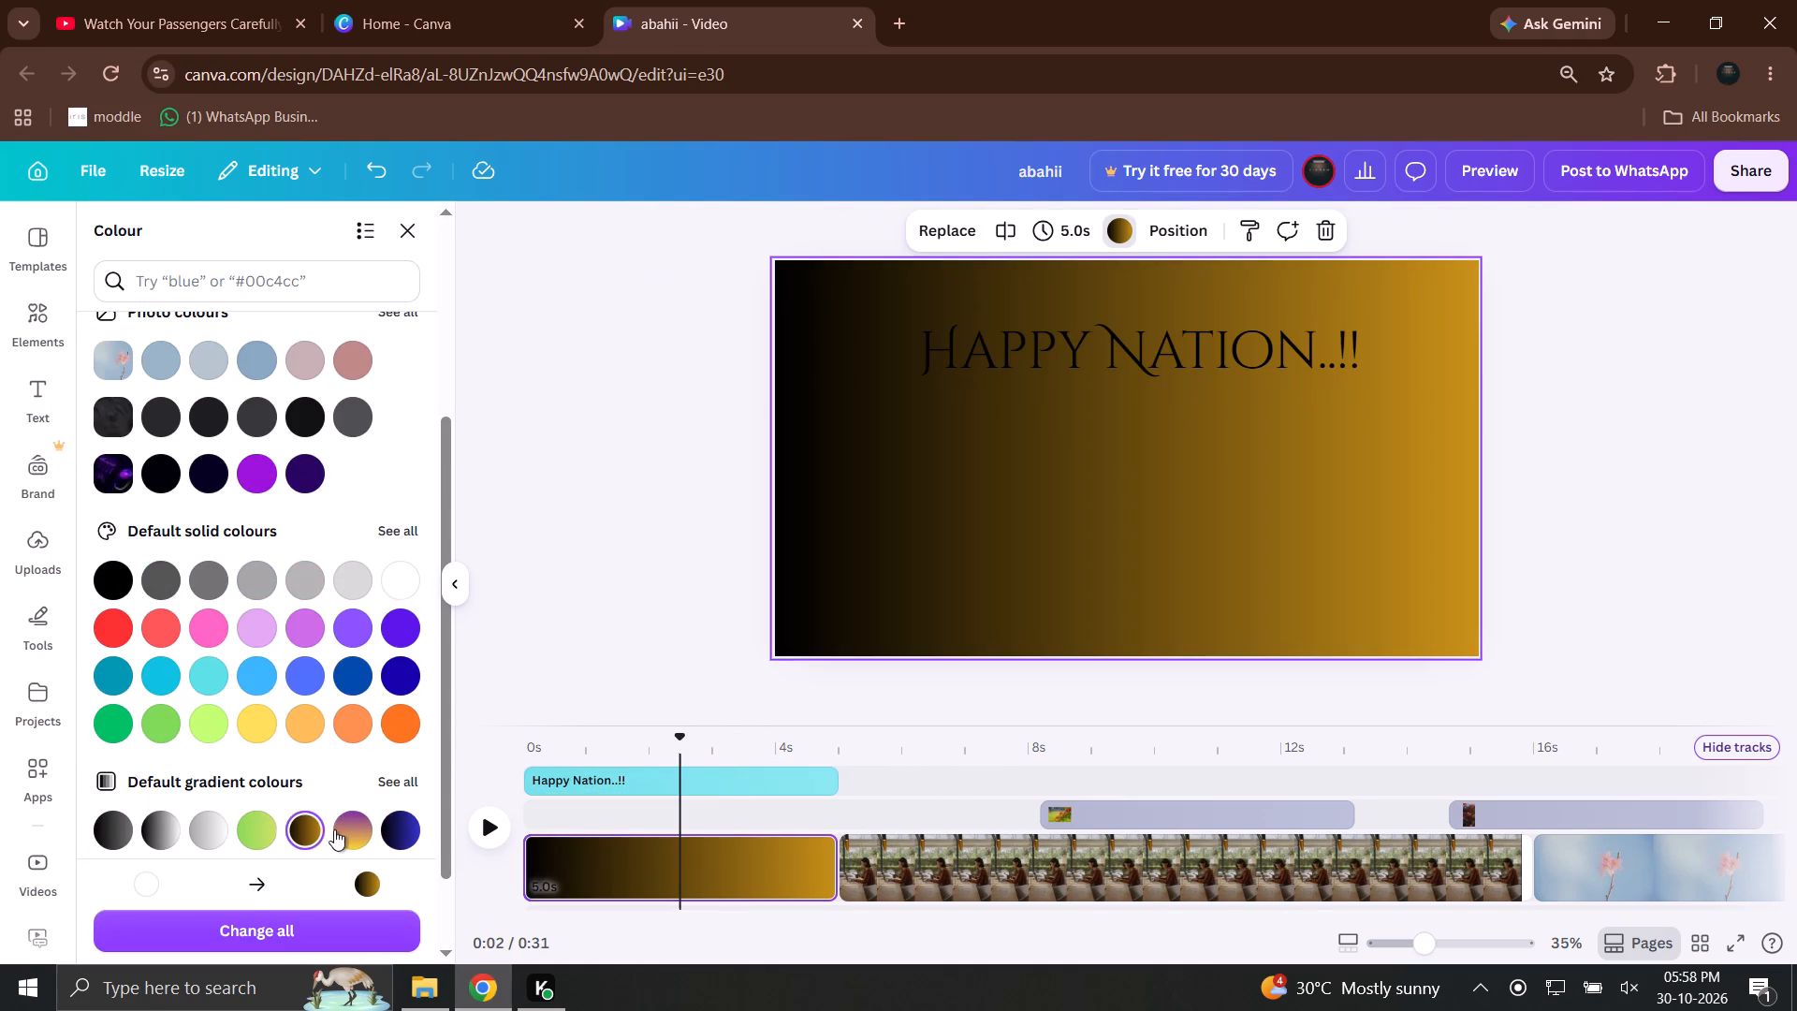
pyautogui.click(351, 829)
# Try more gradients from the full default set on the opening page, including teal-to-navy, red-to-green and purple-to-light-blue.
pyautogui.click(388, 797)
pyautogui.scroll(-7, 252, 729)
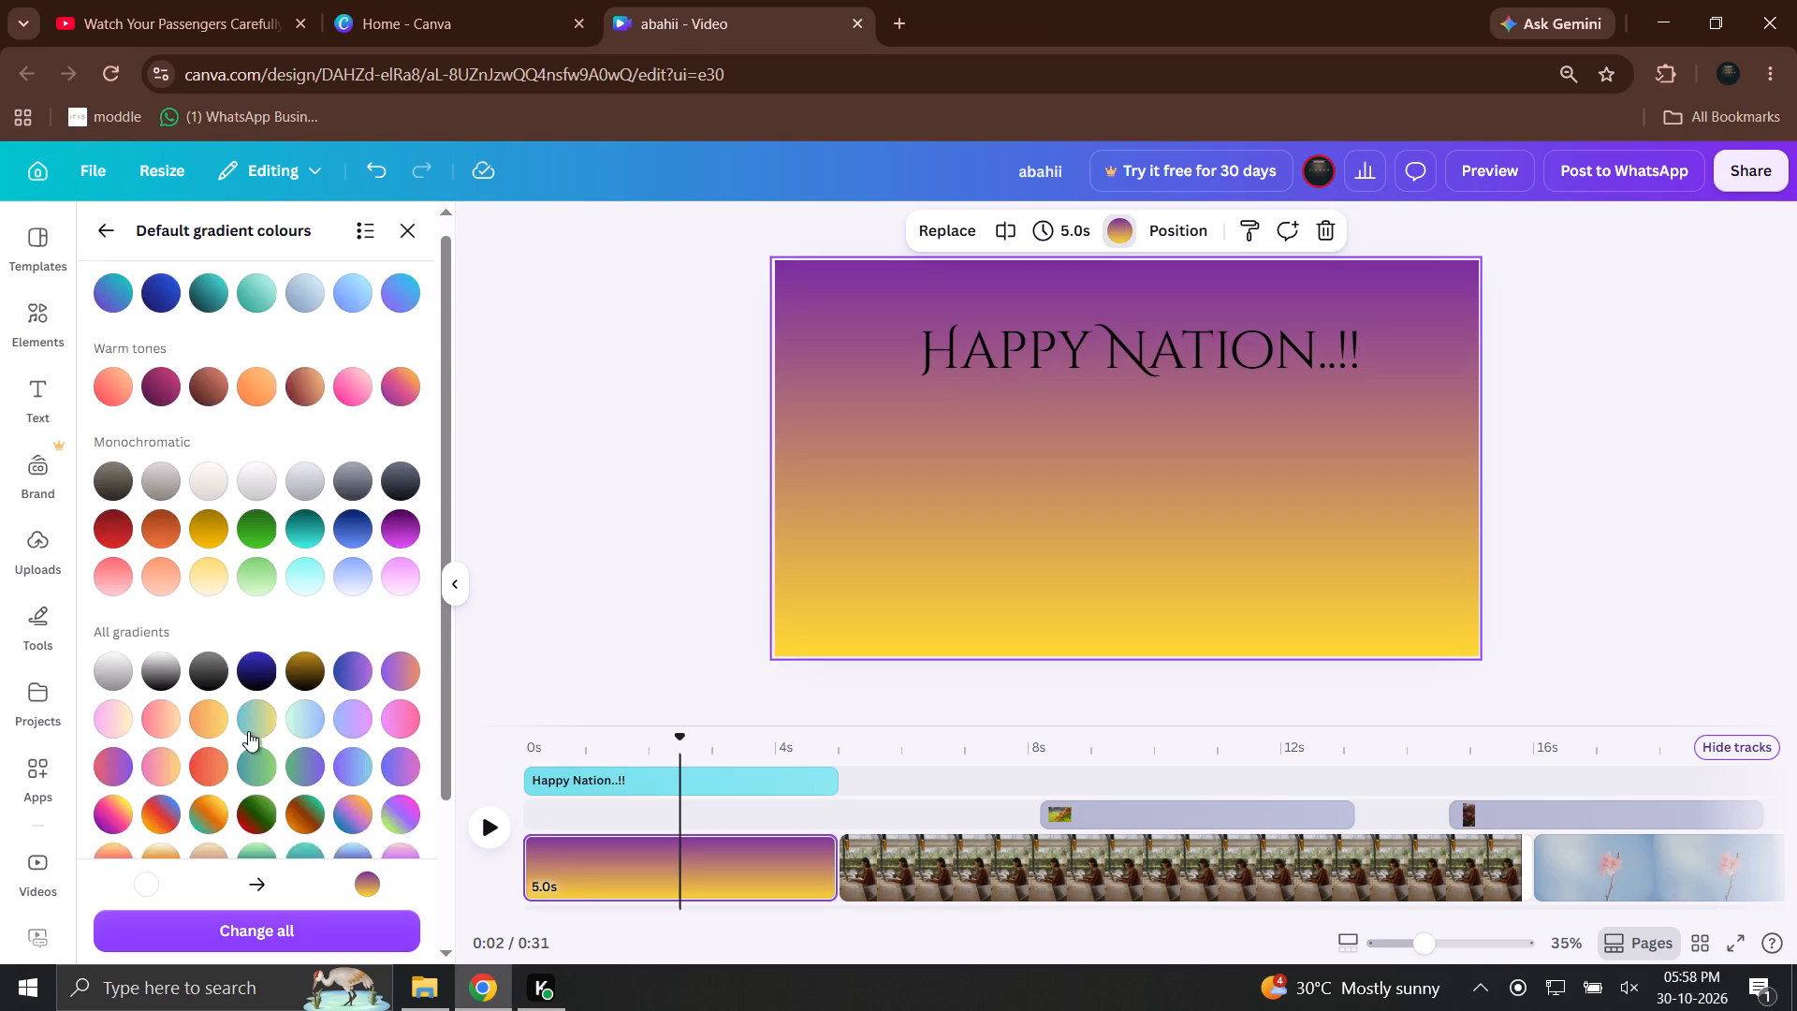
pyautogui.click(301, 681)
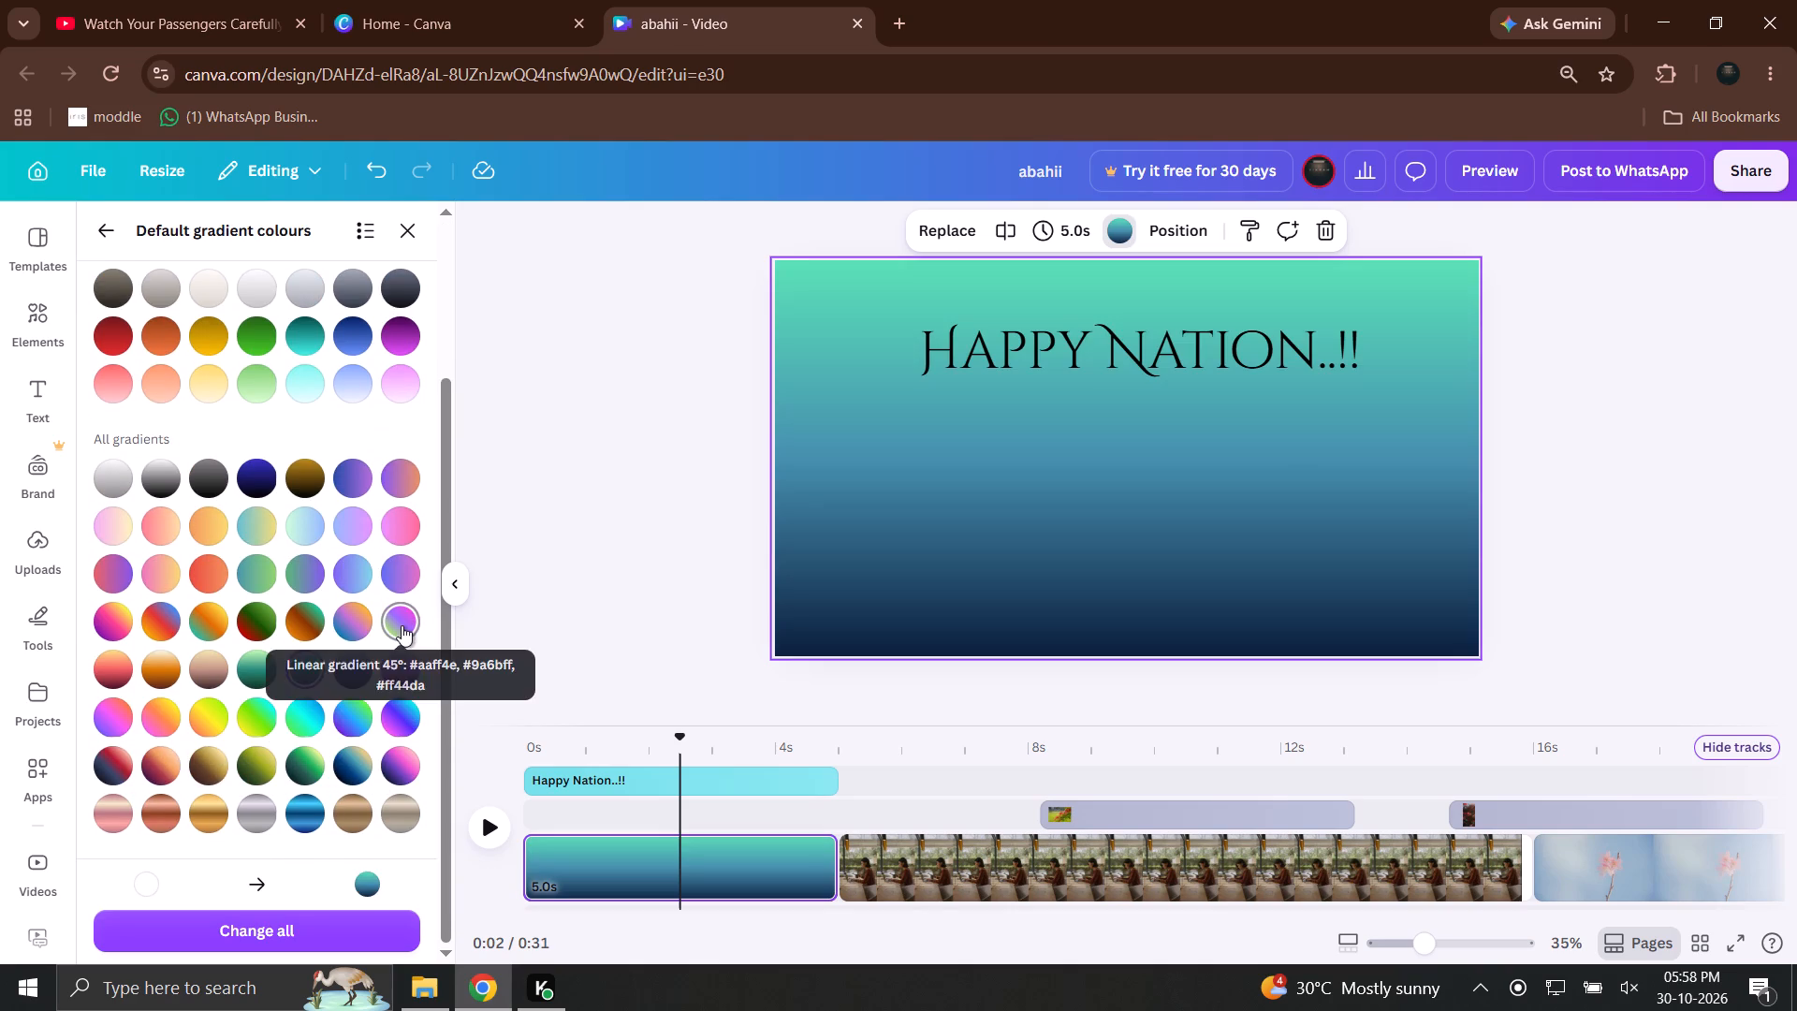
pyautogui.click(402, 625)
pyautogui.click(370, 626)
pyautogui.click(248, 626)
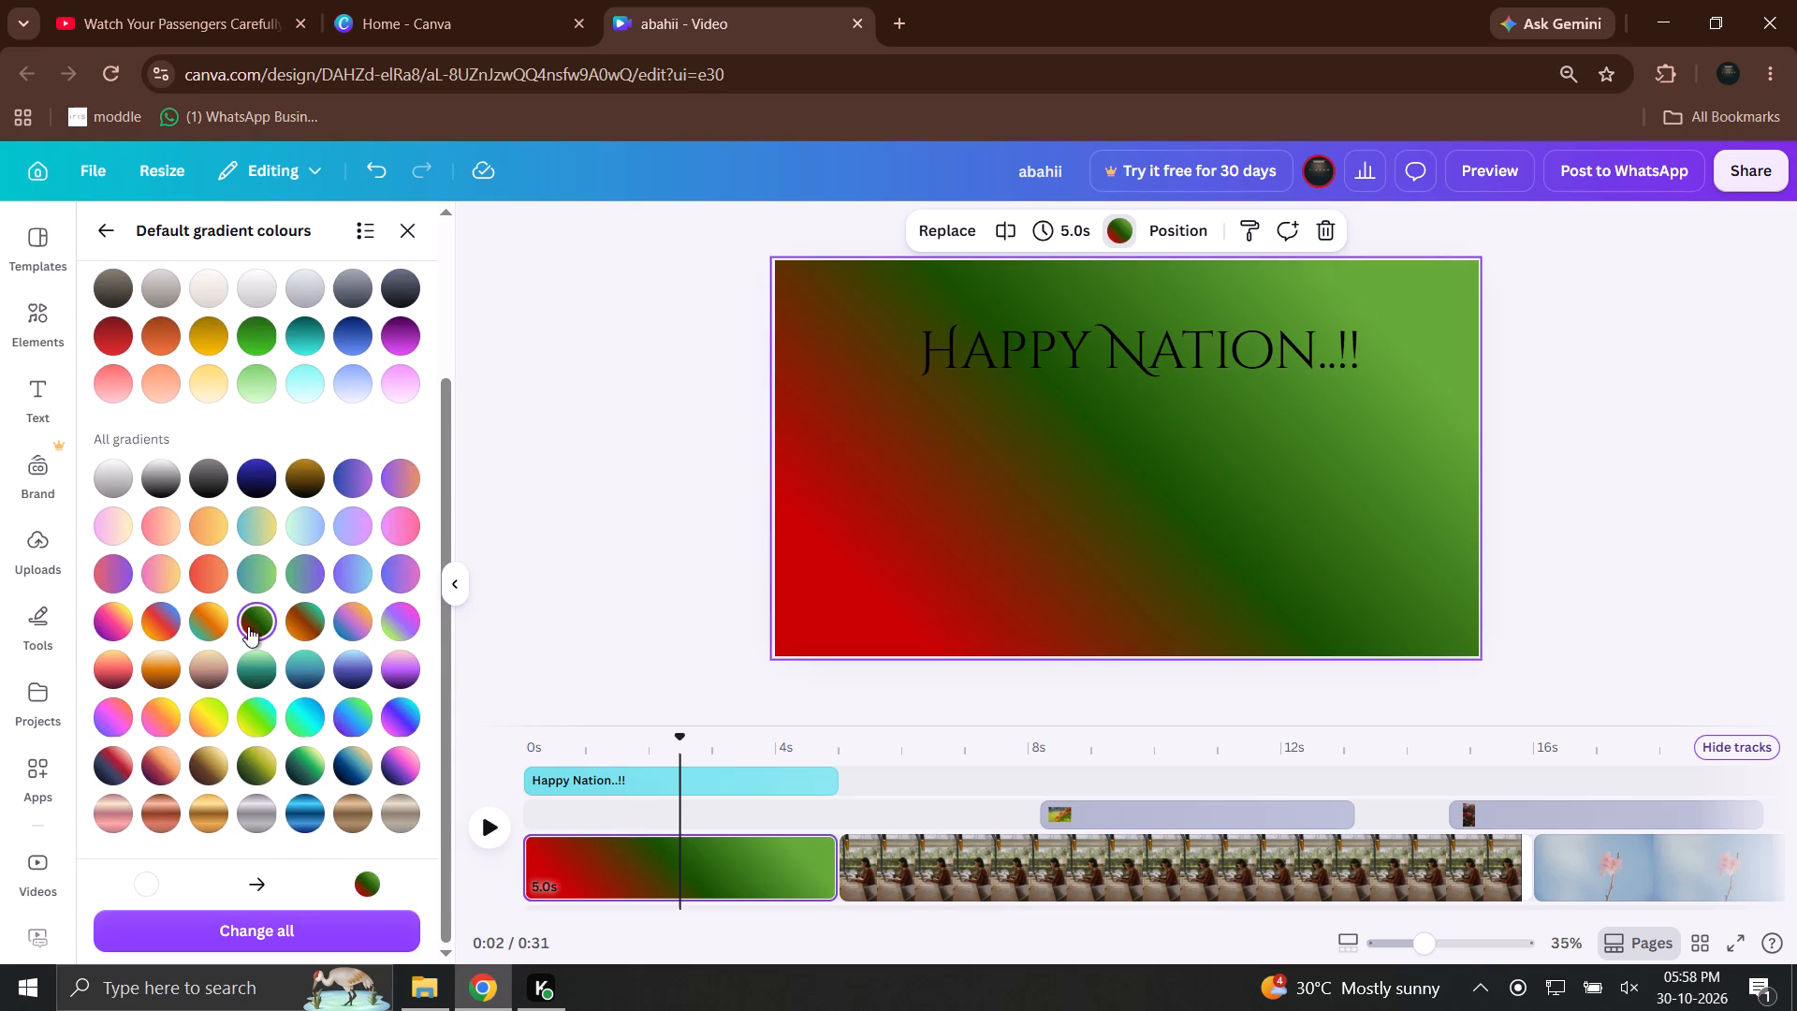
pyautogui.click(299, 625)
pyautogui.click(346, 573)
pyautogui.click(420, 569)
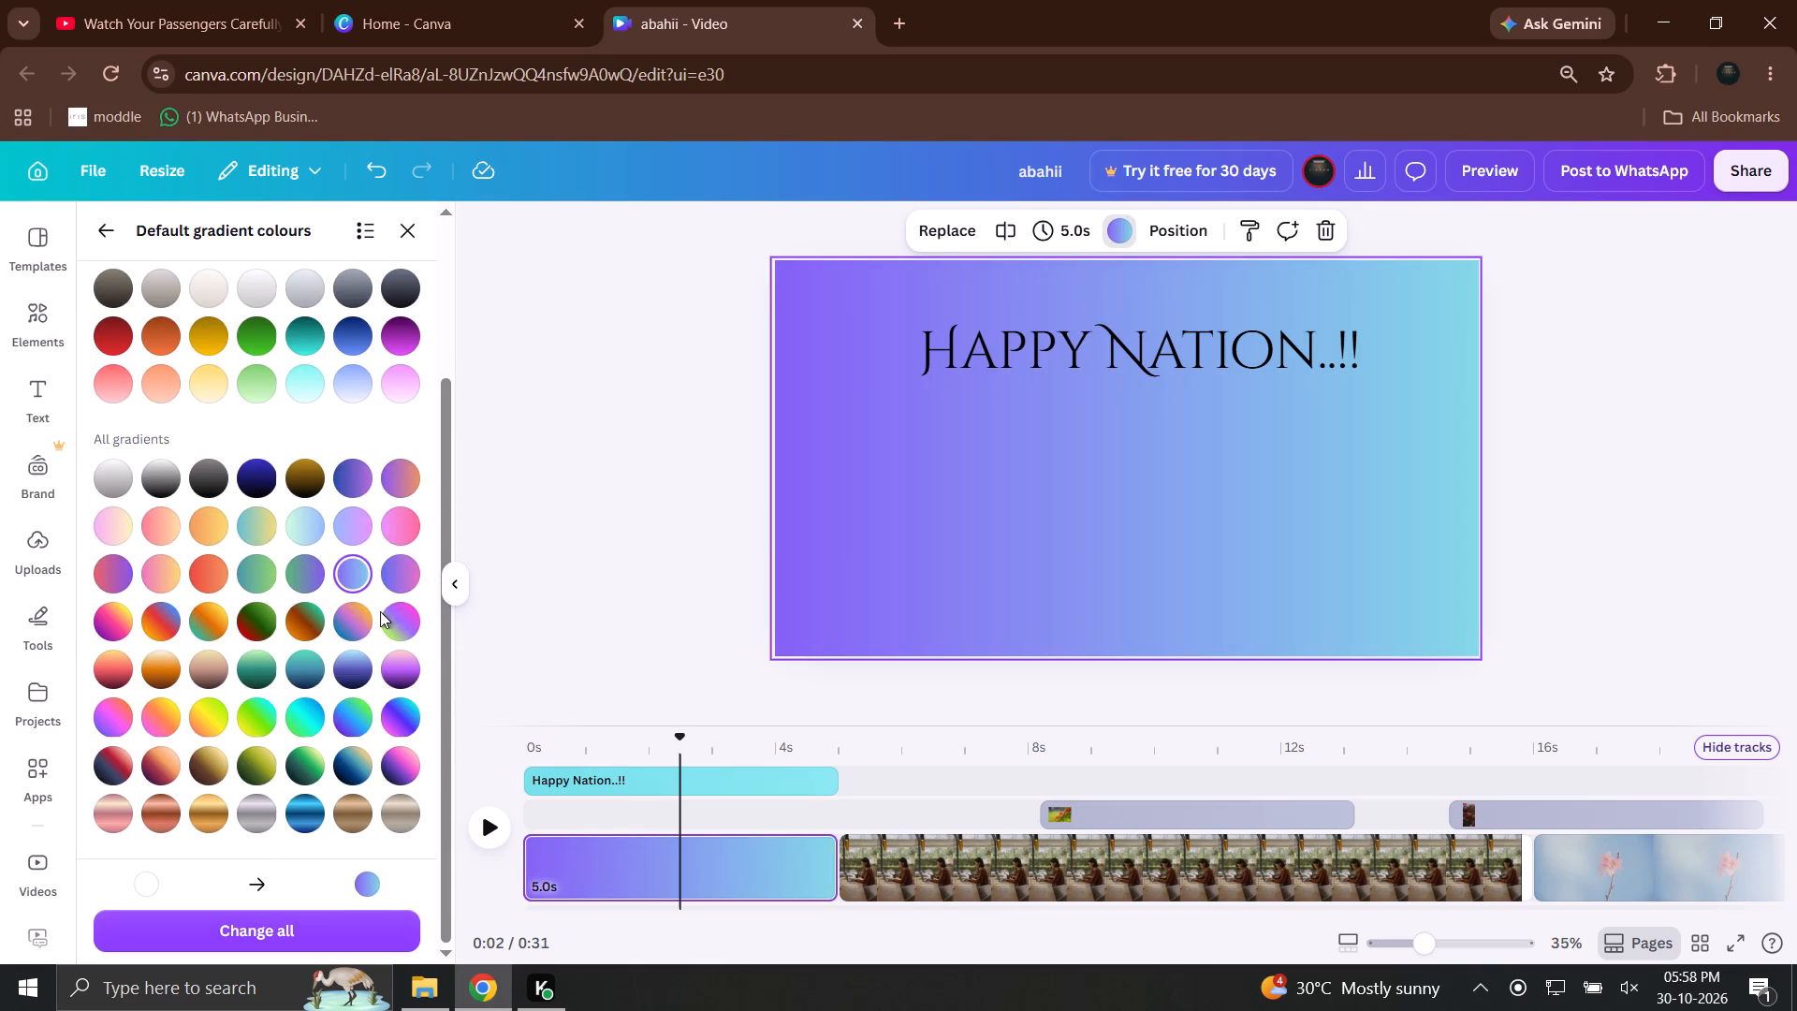
# Set the opening page's background to the diagonal dark purple, red, orange and peach gradient after trying a few others.
pyautogui.click(270, 692)
pyautogui.click(226, 715)
pyautogui.click(206, 673)
pyautogui.click(125, 735)
pyautogui.click(138, 792)
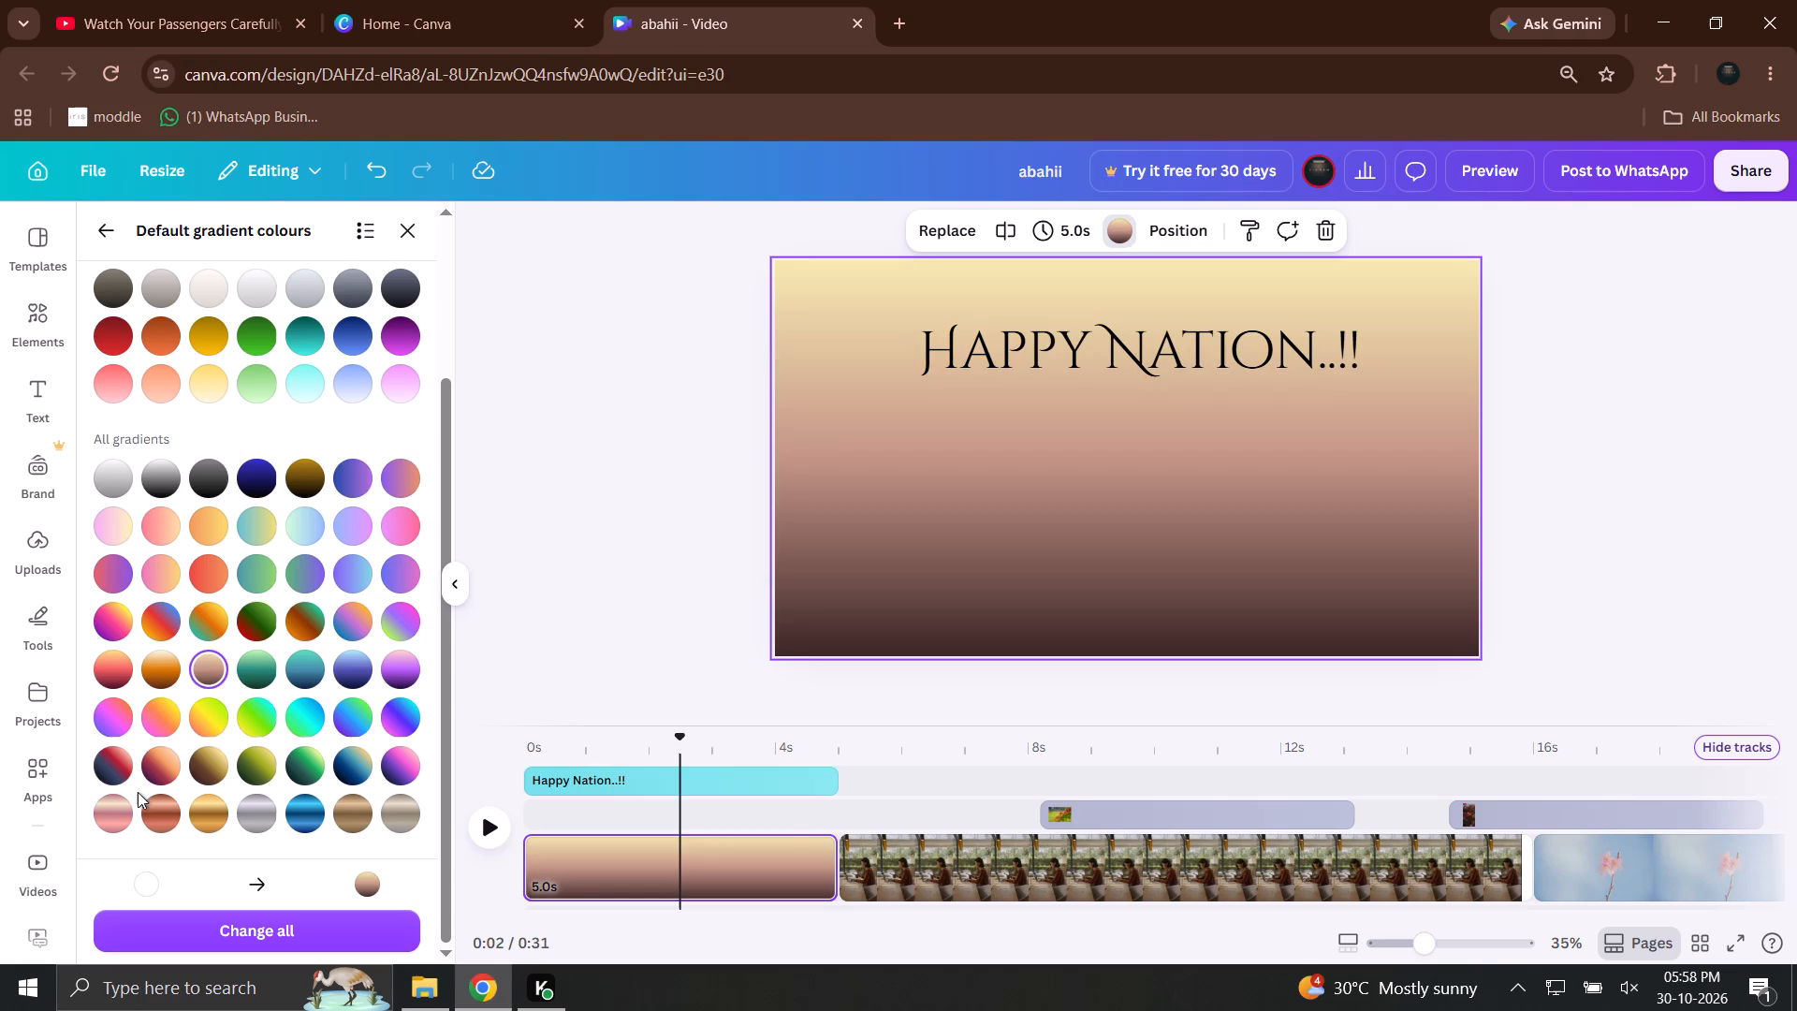
pyautogui.click(149, 770)
# Enlarge the "Happy Nation..!!" text to font size 152 and centre it across the top of the page.
pyautogui.click(1139, 388)
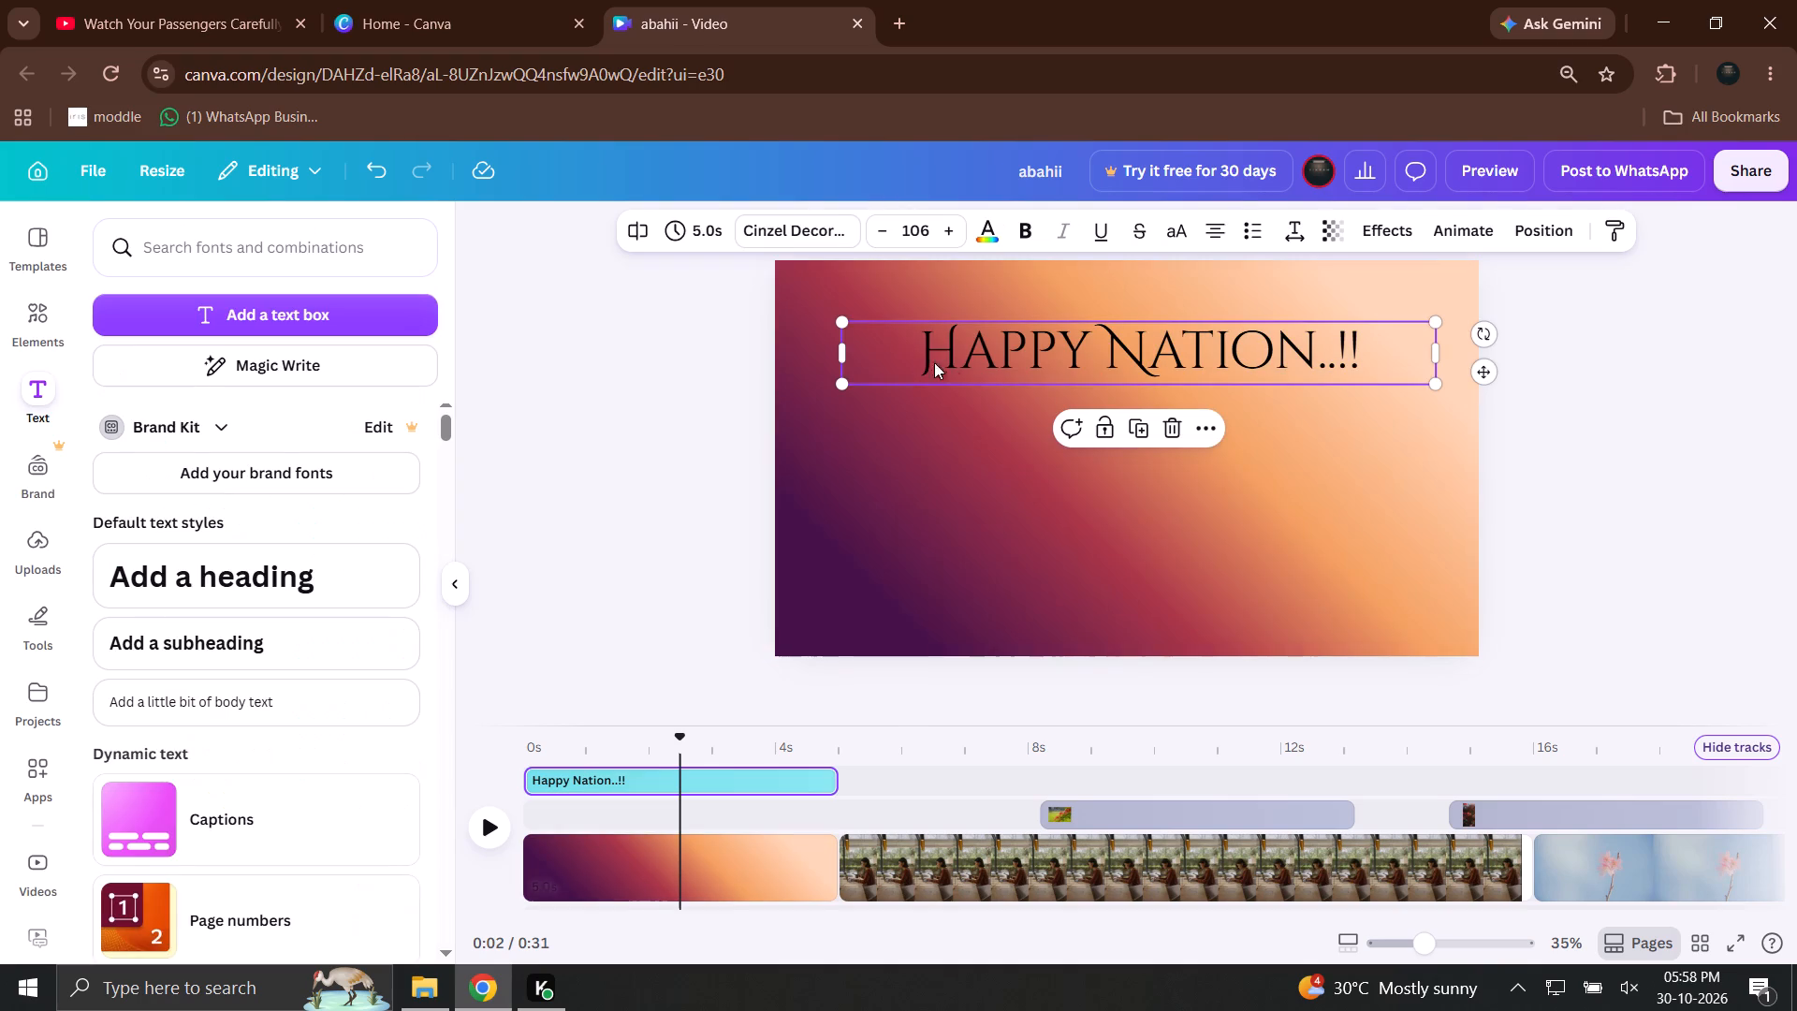
pyautogui.moveTo(845, 323); pyautogui.dragTo(584, 330)
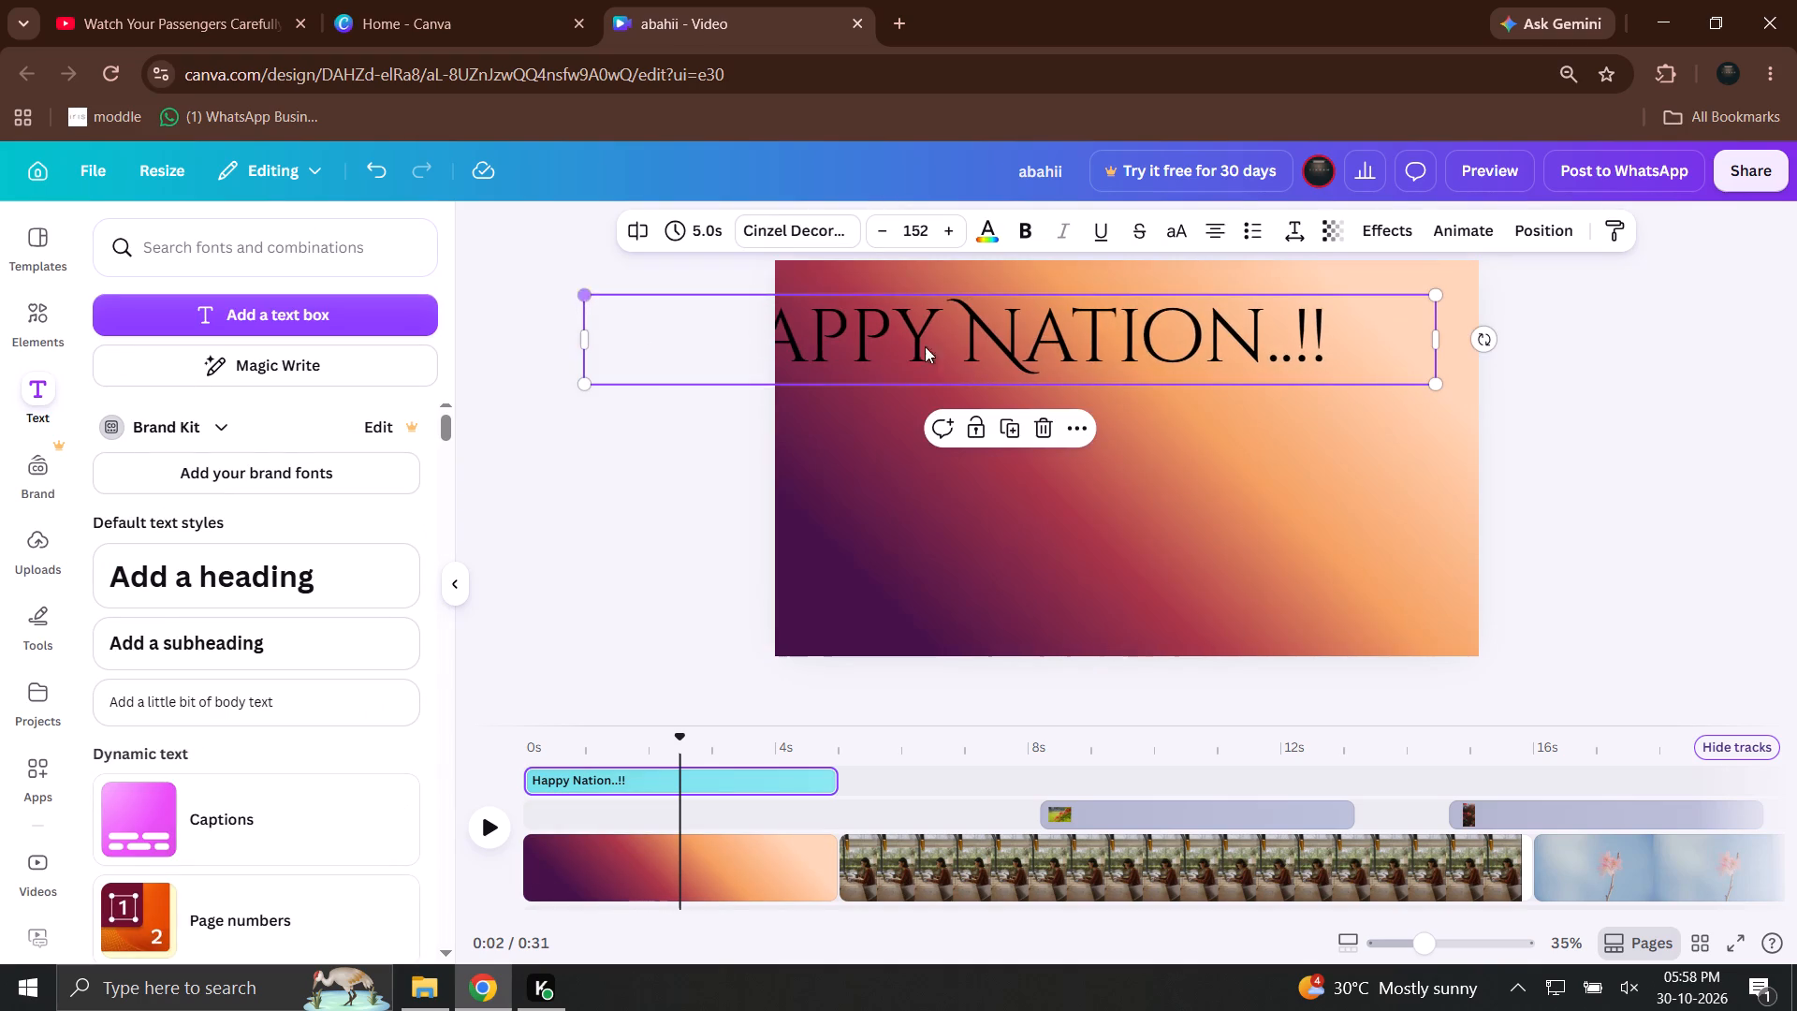
pyautogui.moveTo(1046, 343); pyautogui.dragTo(1169, 333)
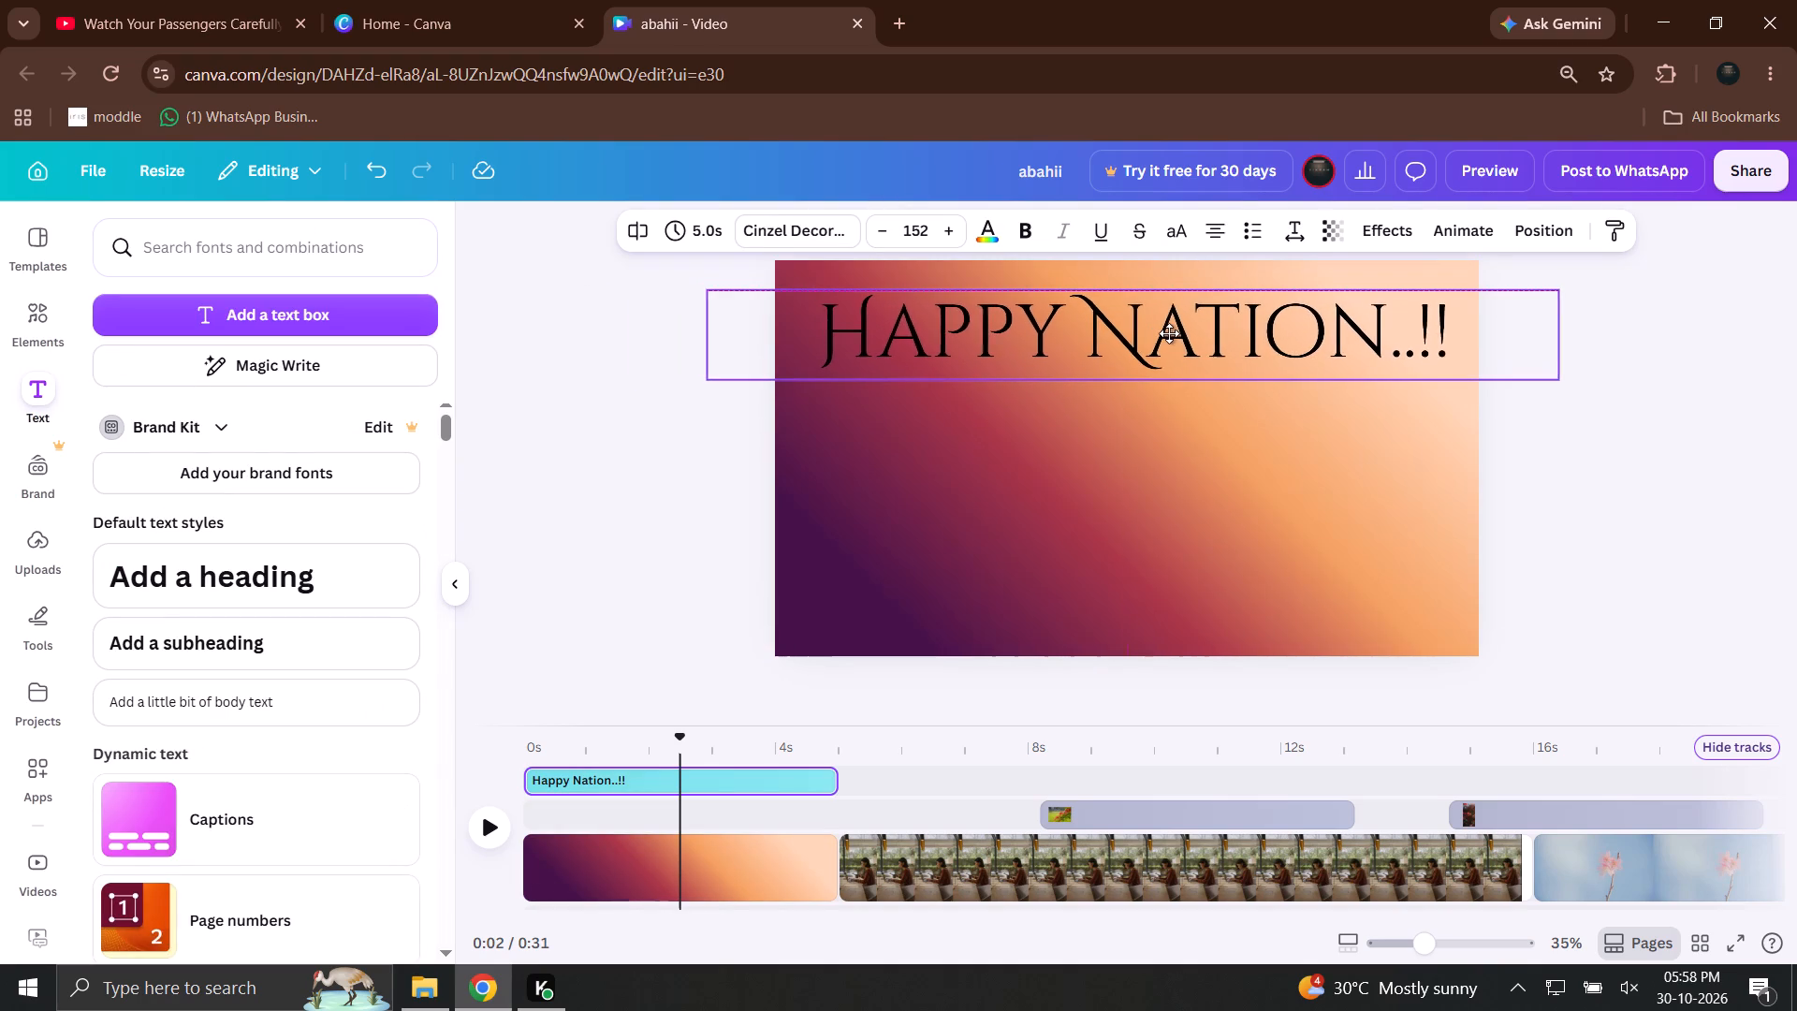
pyautogui.moveTo(1169, 333); pyautogui.dragTo(1168, 336)
pyautogui.click(1249, 472)
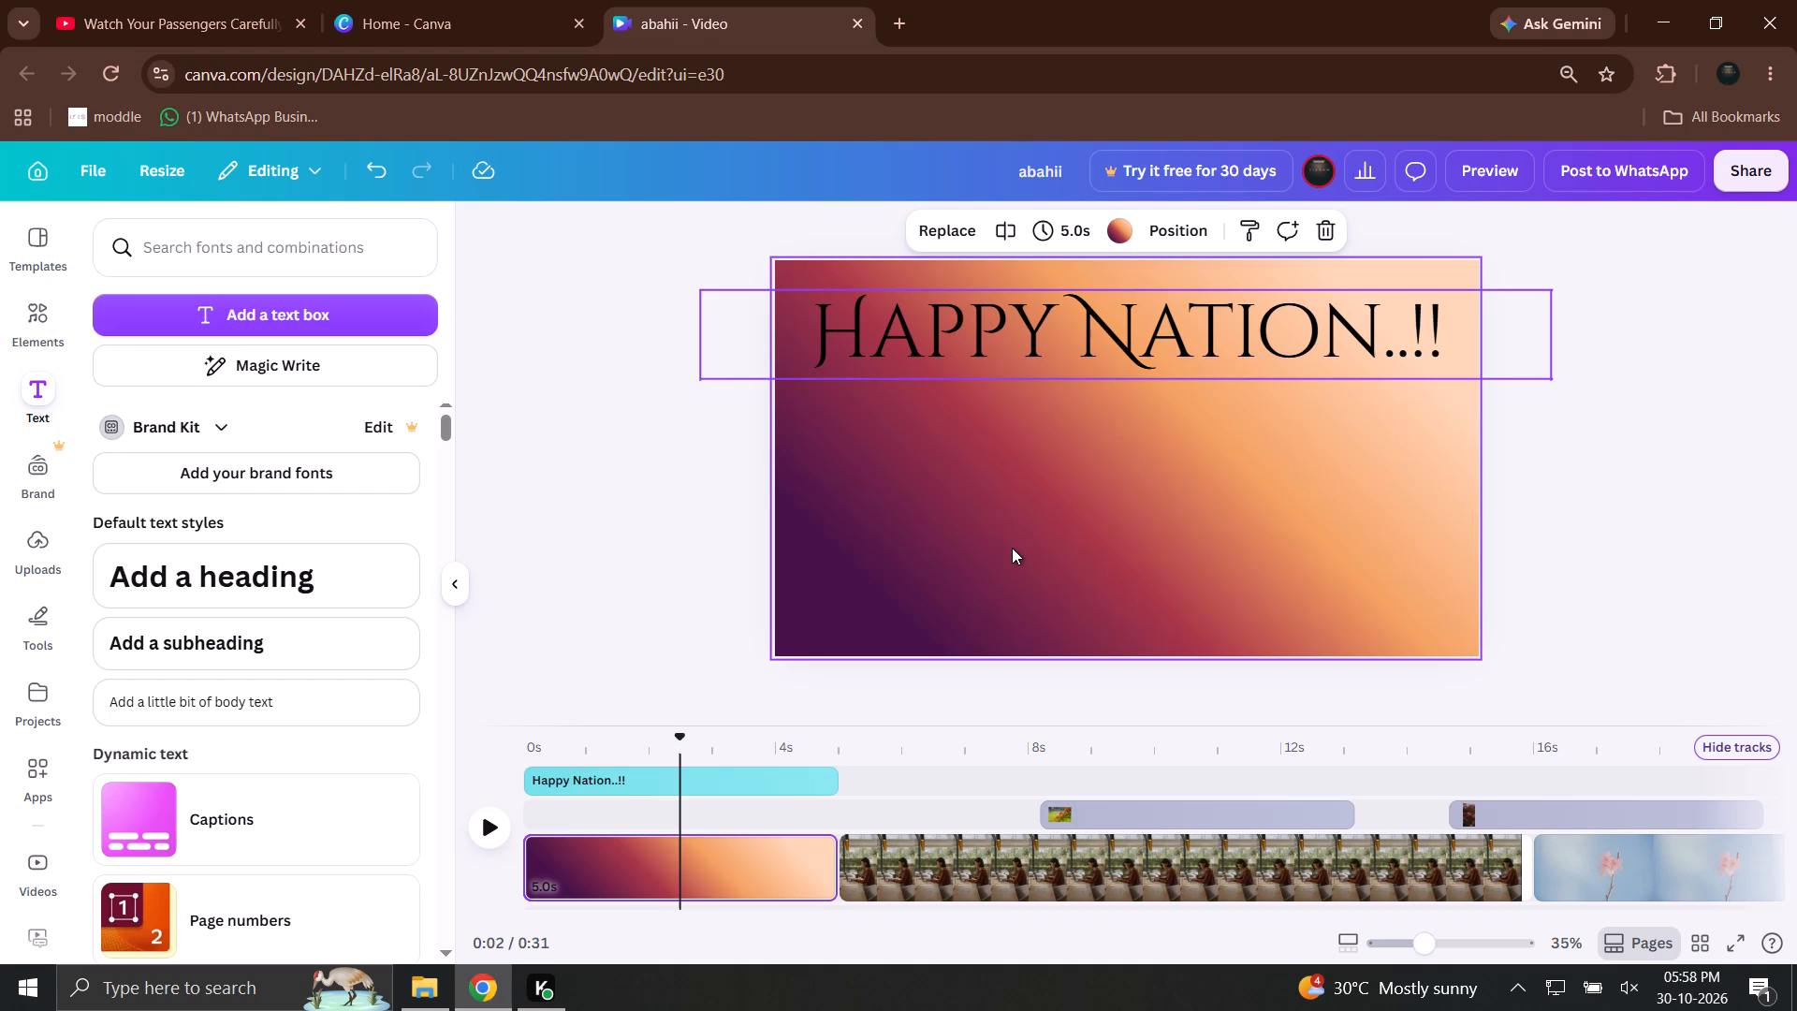
# Browse the font combinations and place the red "Coming Soon Stay Tuned" combination on the opening page below the title.
pyautogui.scroll(-4, 373, 682)
pyautogui.scroll(-4, 298, 664)
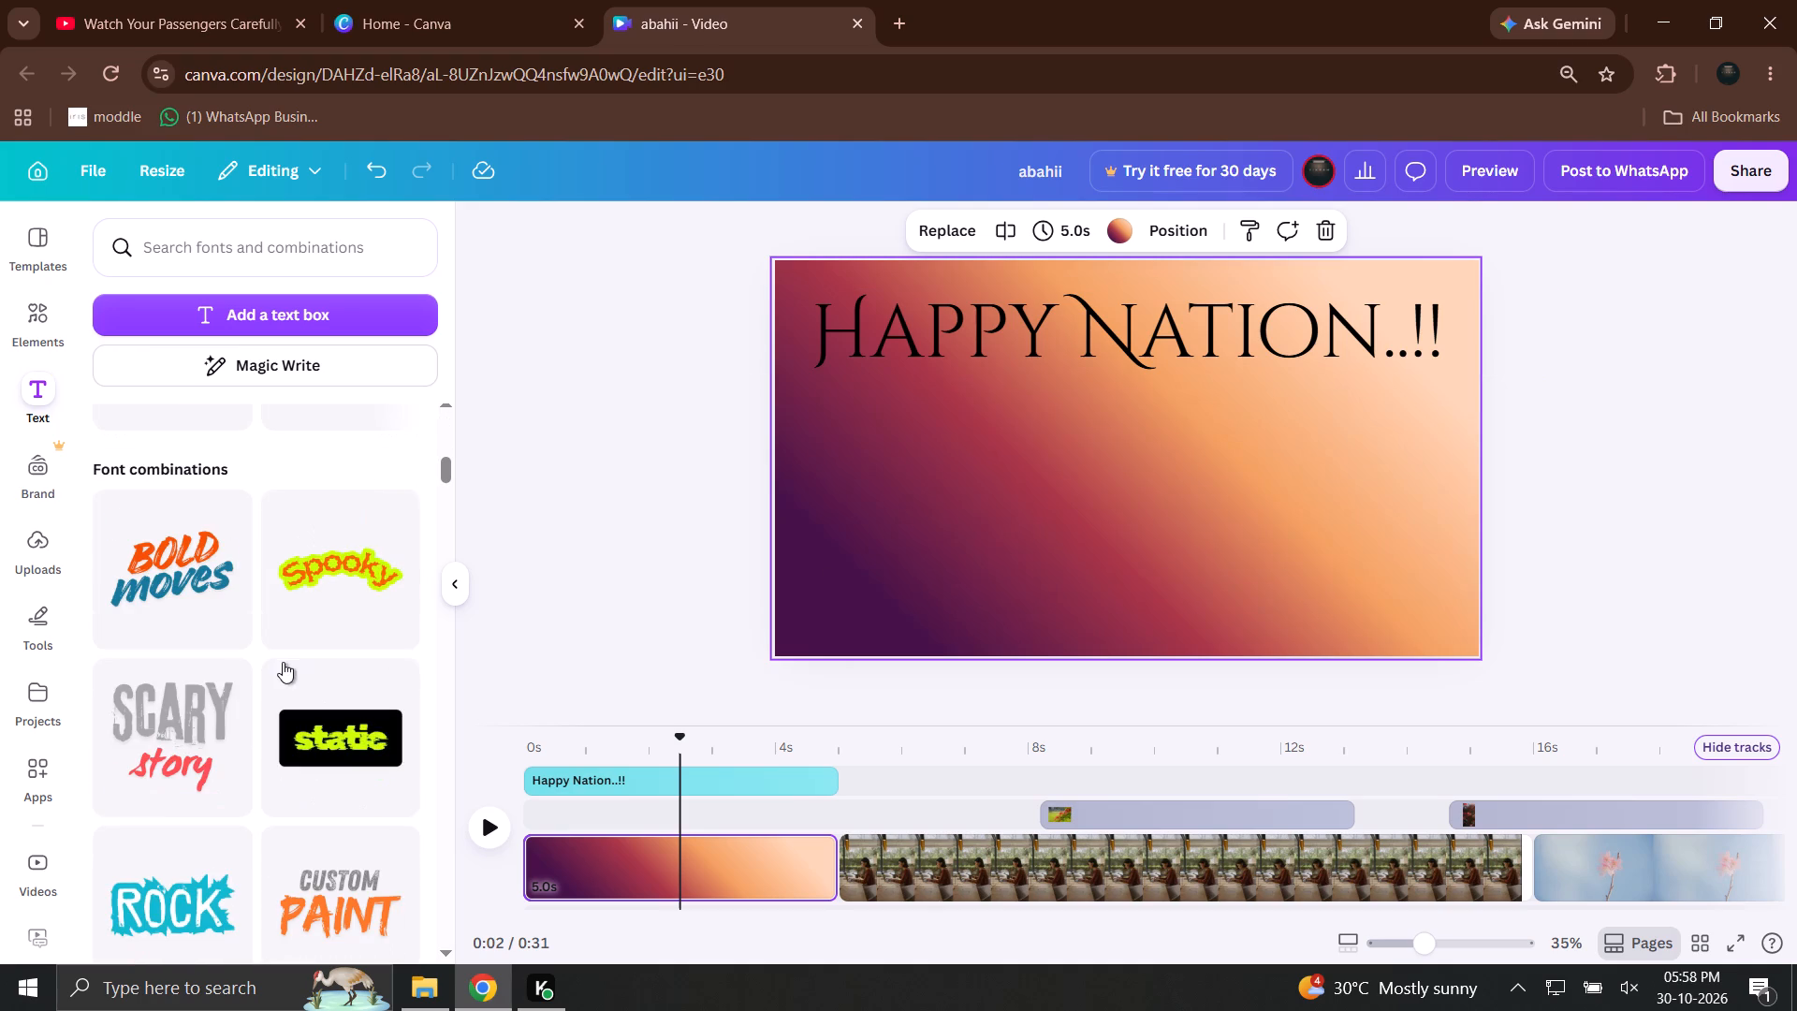
pyautogui.scroll(-4, 340, 681)
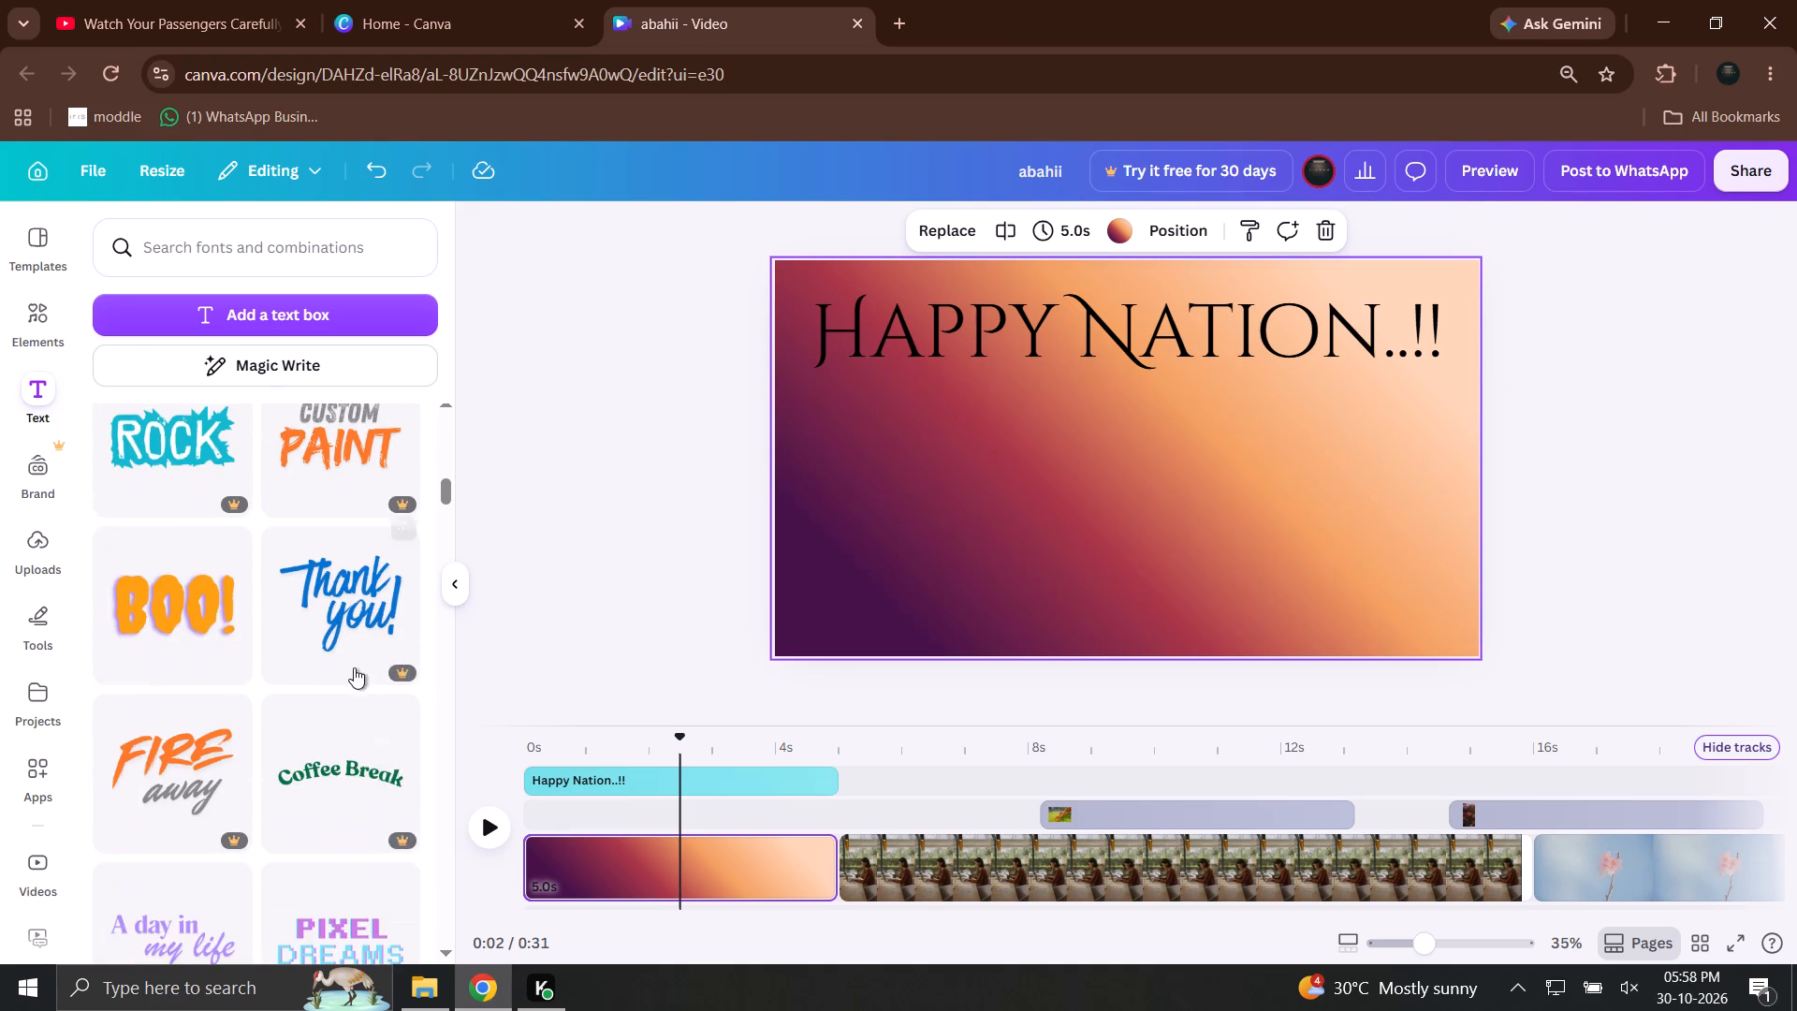
pyautogui.scroll(-3, 321, 684)
pyautogui.scroll(-10, 251, 556)
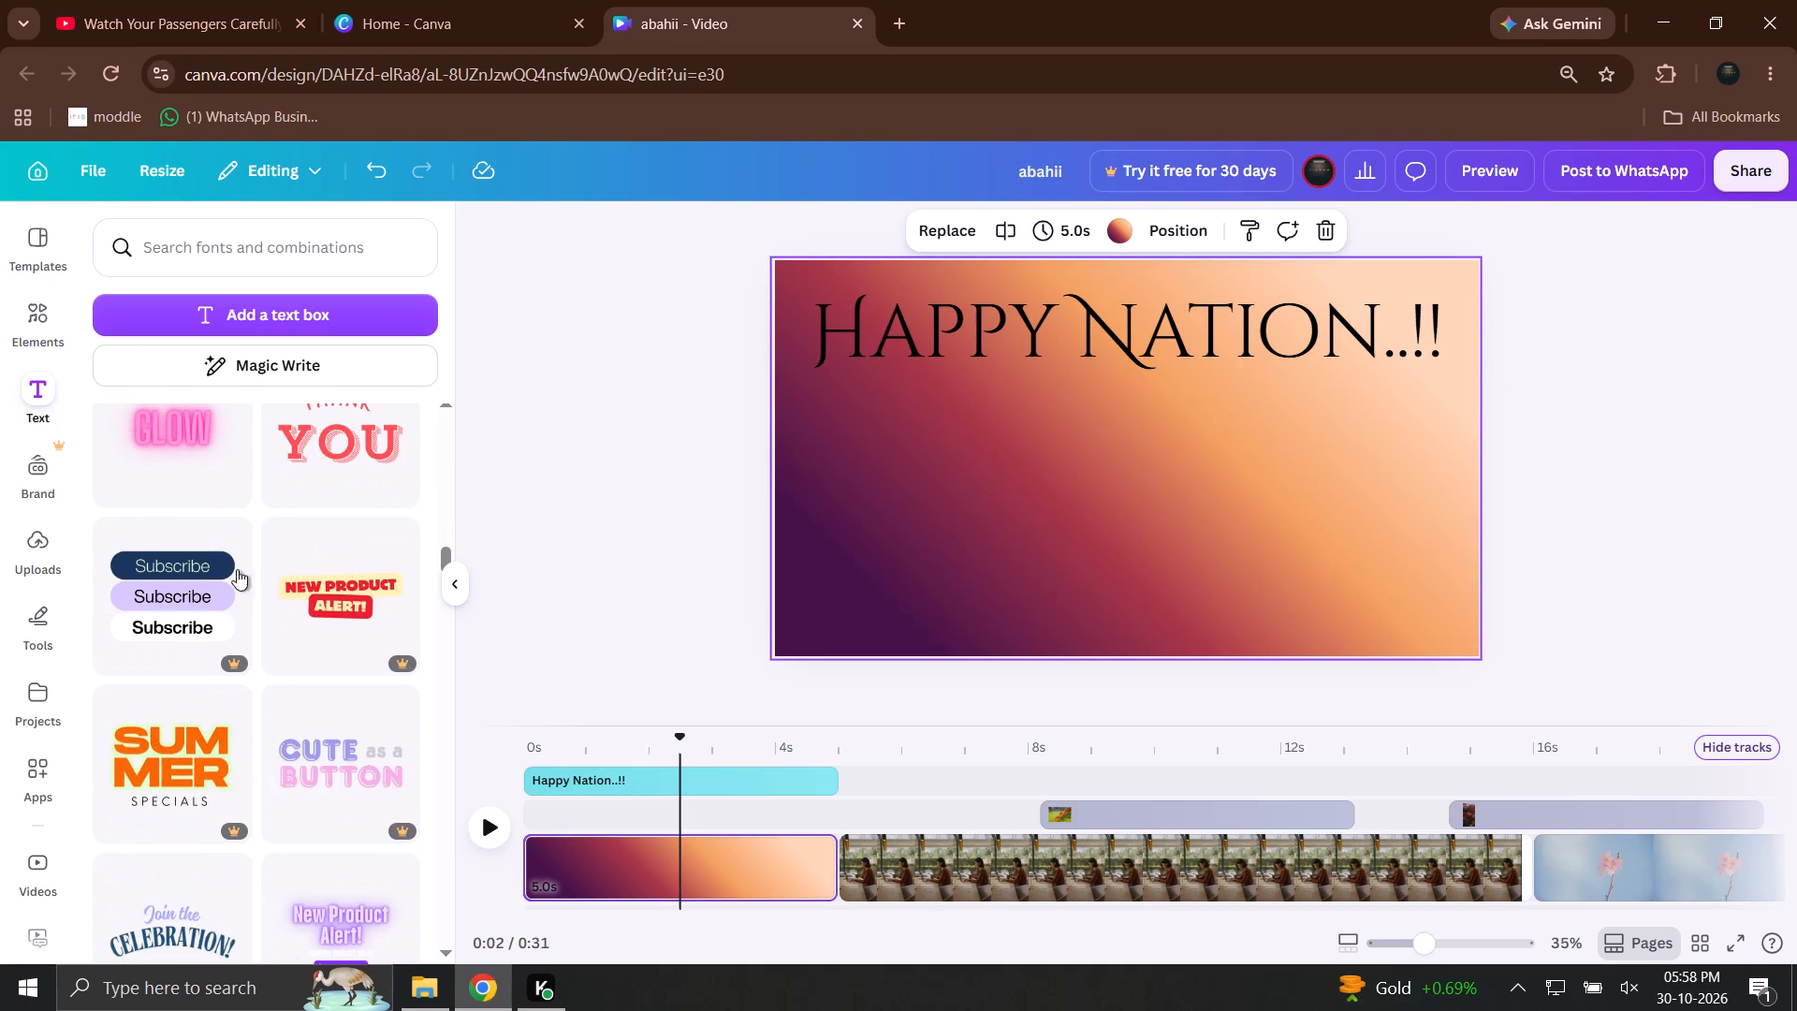
pyautogui.scroll(-4, 223, 637)
pyautogui.scroll(3, 227, 624)
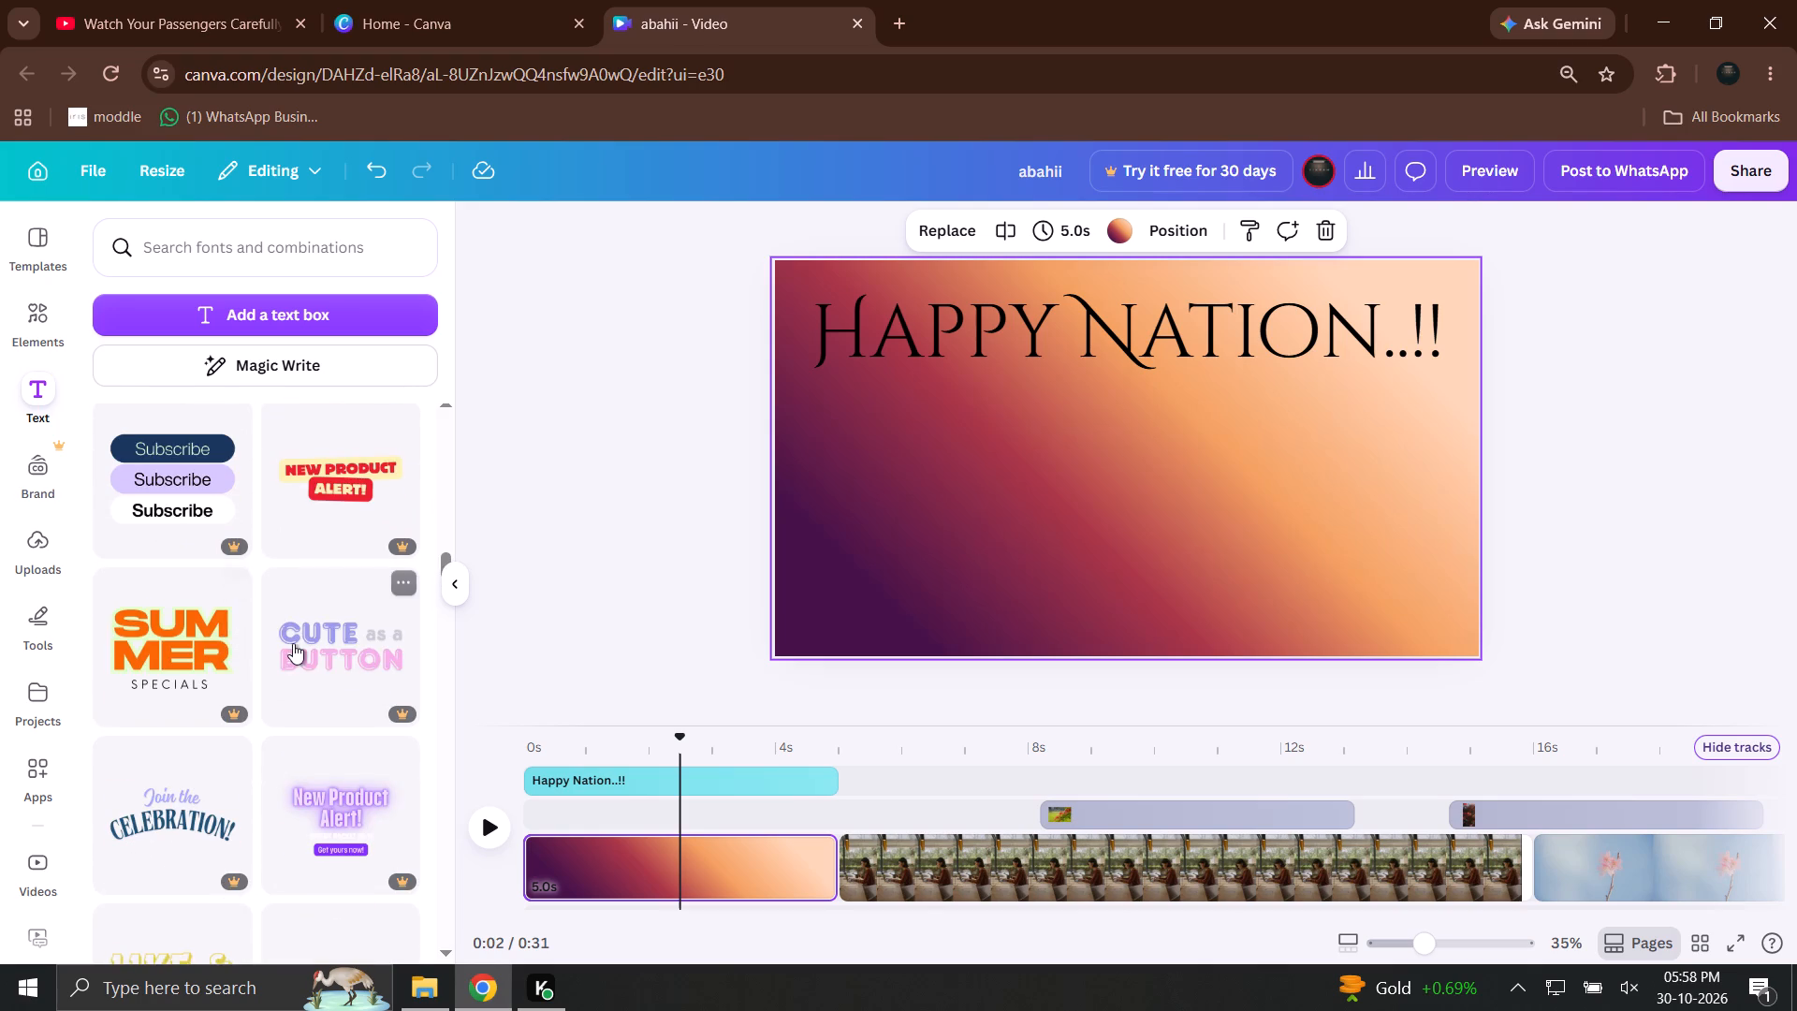
pyautogui.scroll(-8, 285, 646)
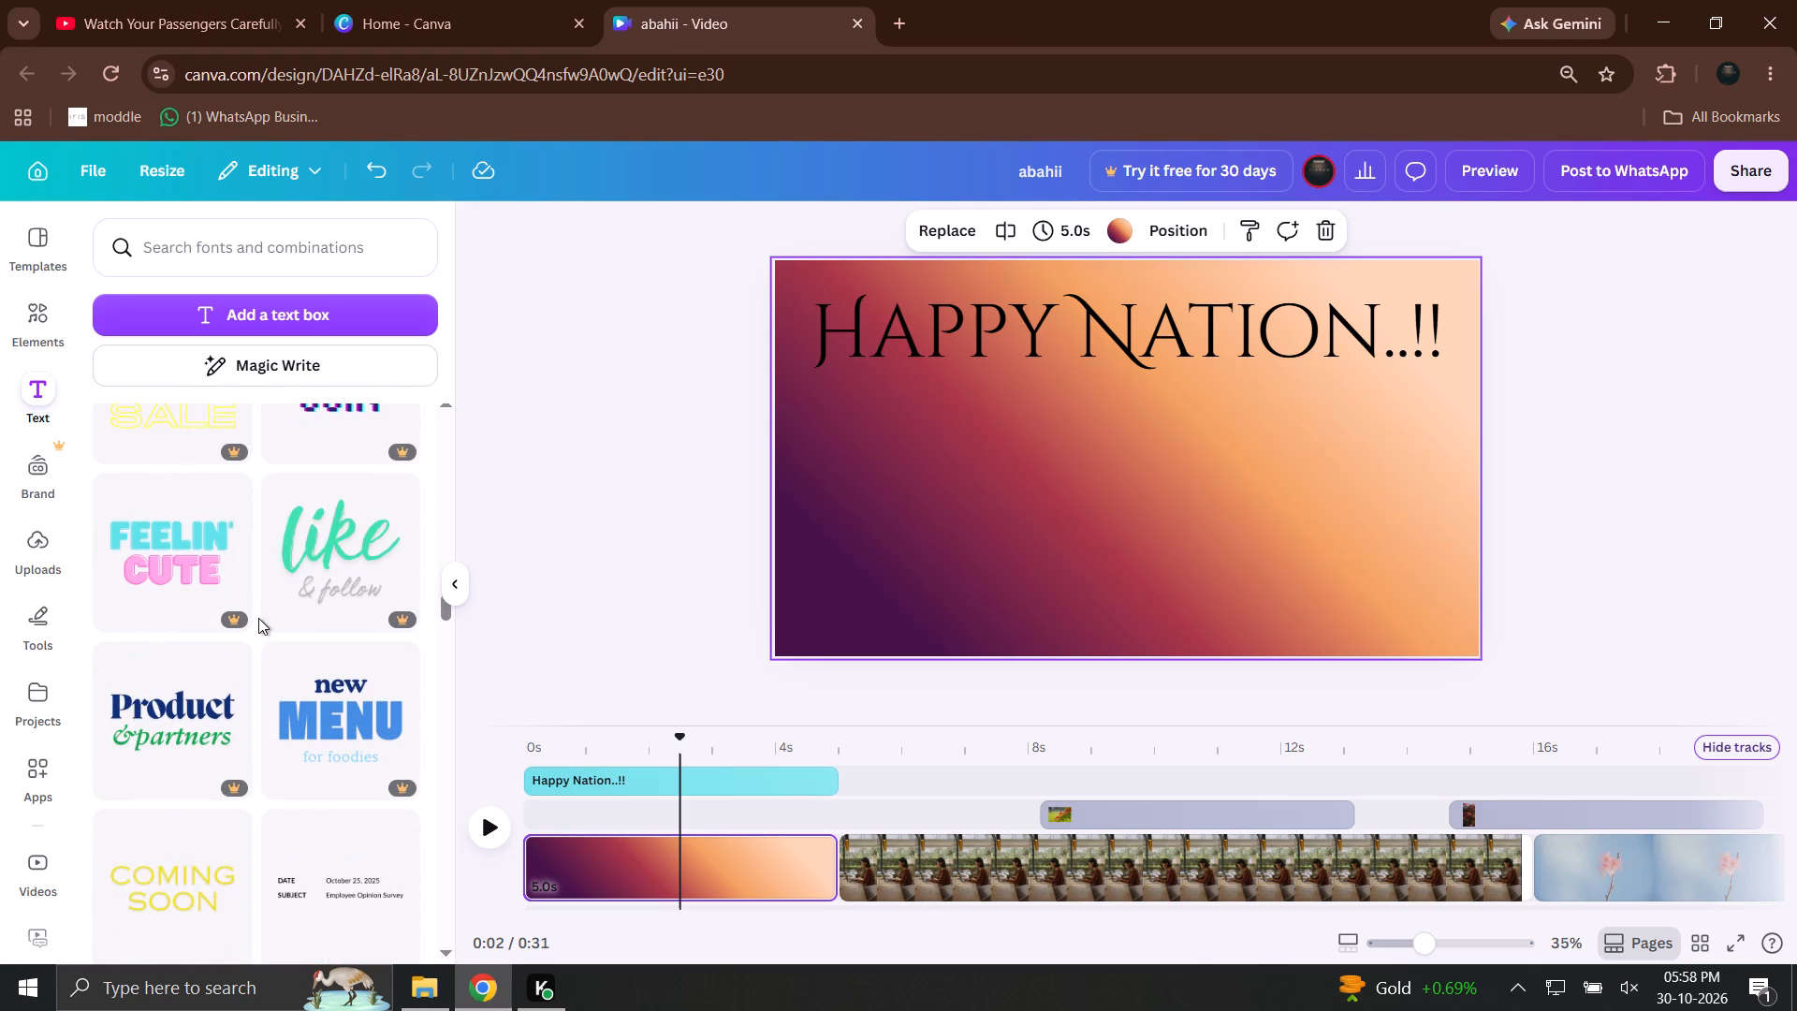
pyautogui.scroll(-6, 238, 636)
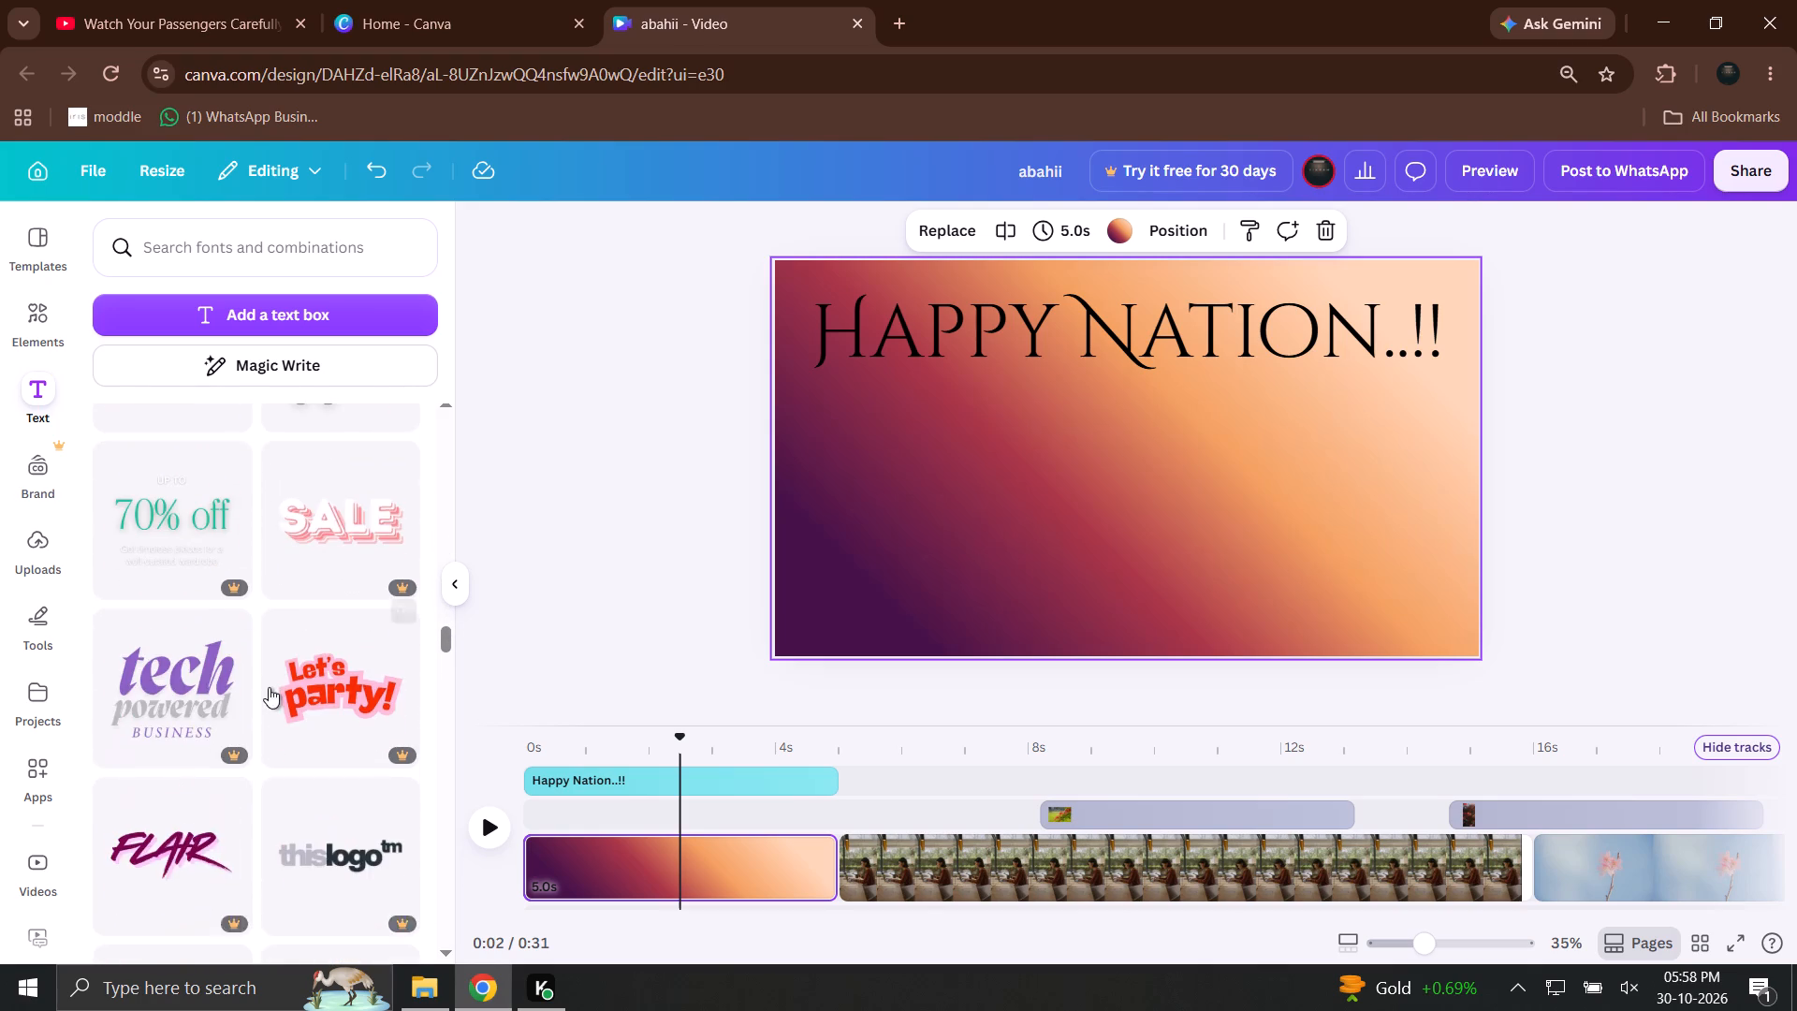
pyautogui.scroll(1, 265, 684)
pyautogui.moveTo(225, 535); pyautogui.dragTo(1165, 565)
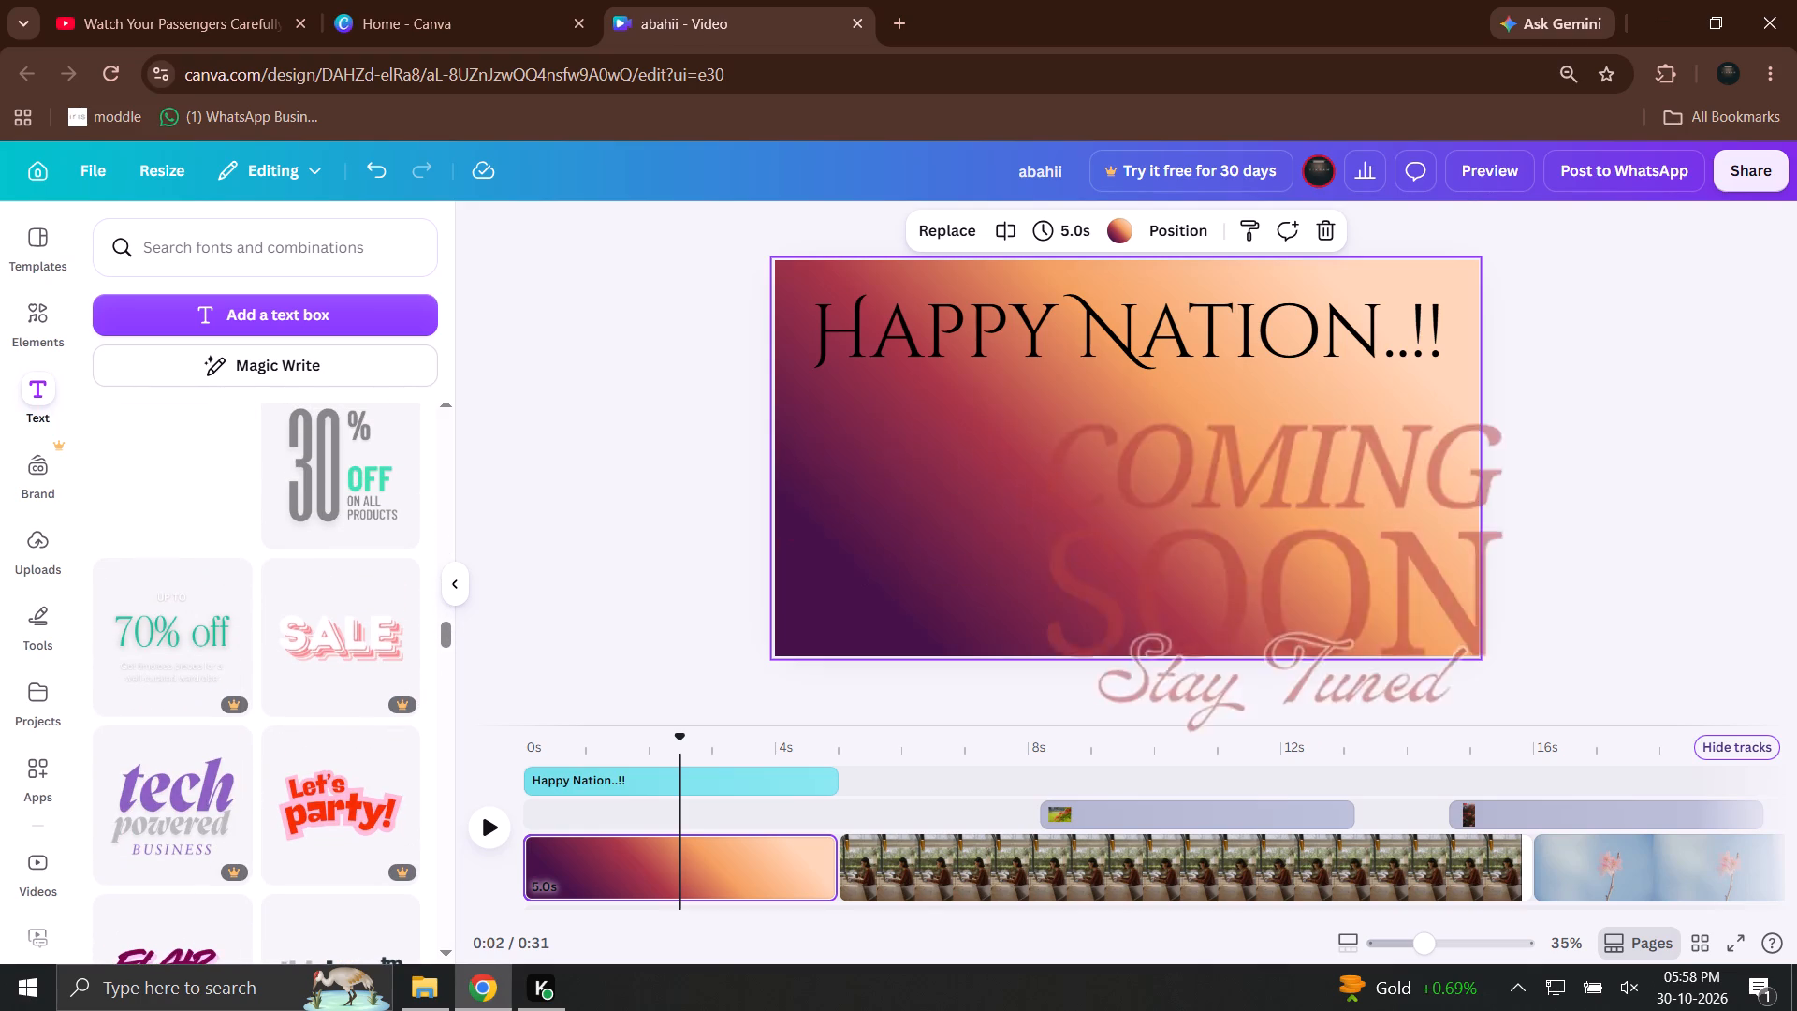
pyautogui.moveTo(1165, 565); pyautogui.dragTo(1085, 516)
# Delete the "SOON" and "COMING" lines from the added combination and move "Stay Tuned" up just beneath the title.
pyautogui.doubleClick(1113, 486)
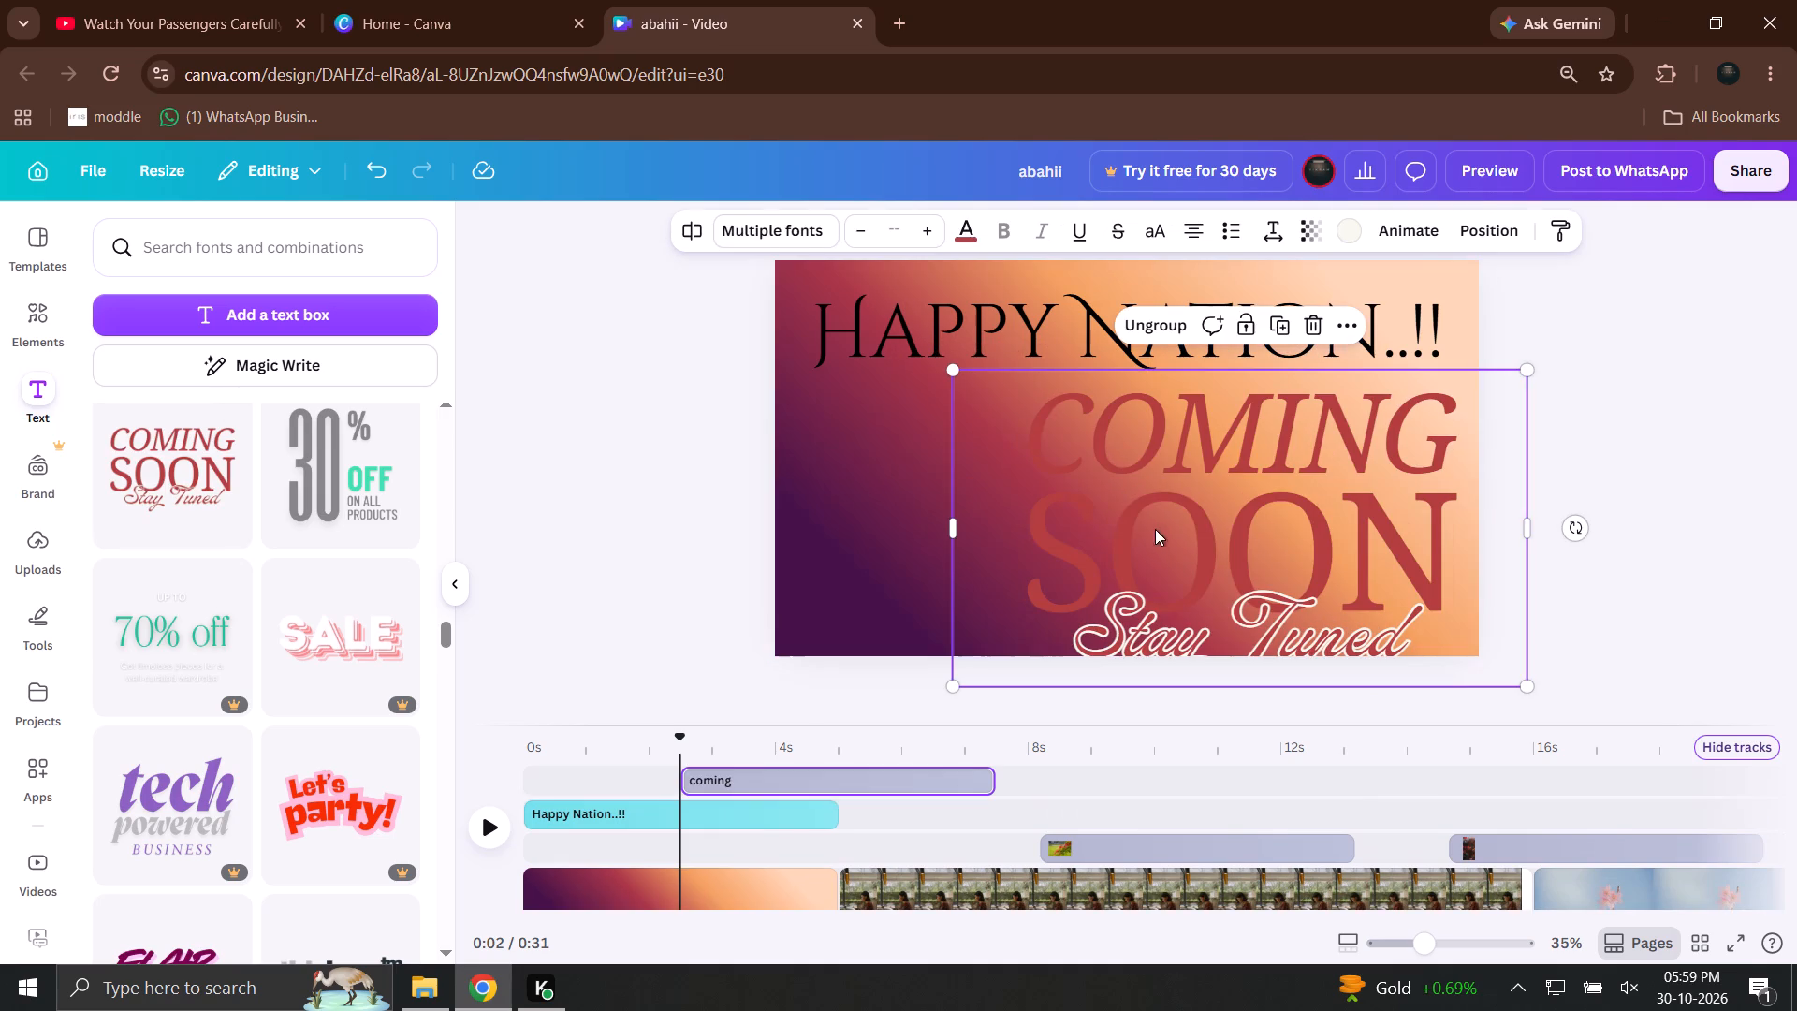
pyautogui.click(1279, 487)
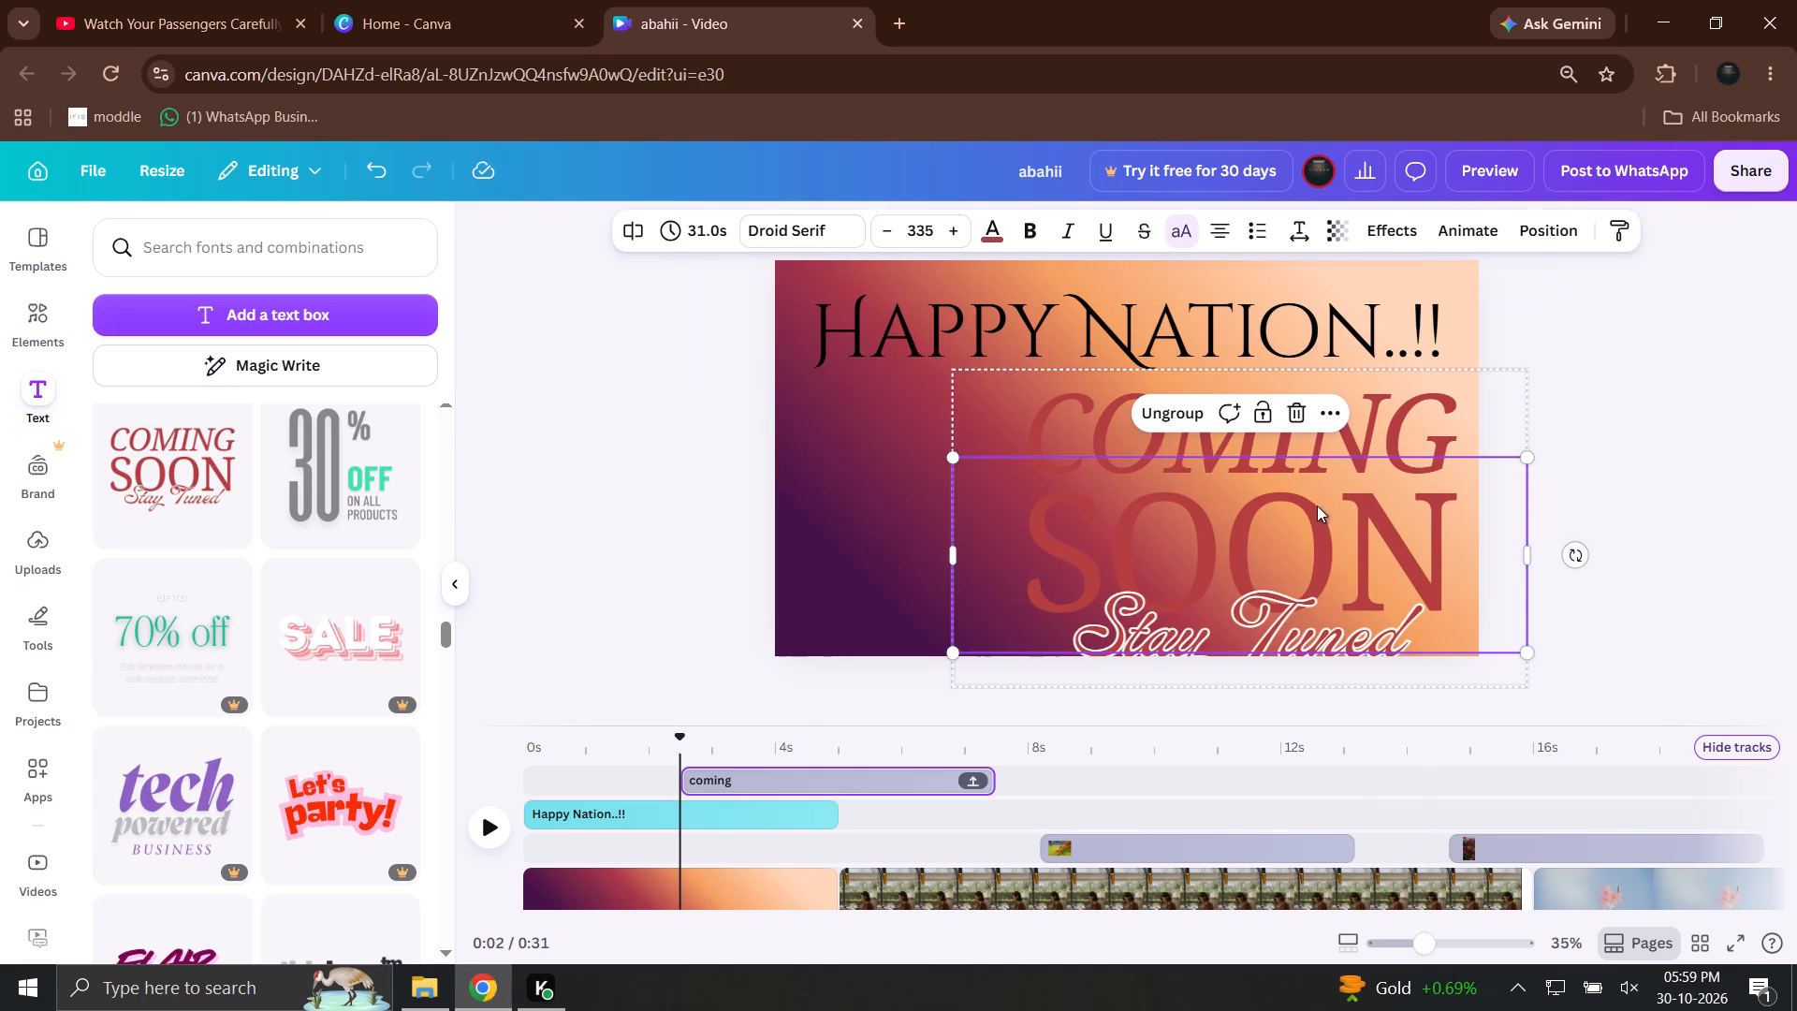
pyautogui.click(1299, 419)
pyautogui.click(1209, 626)
pyautogui.click(1292, 441)
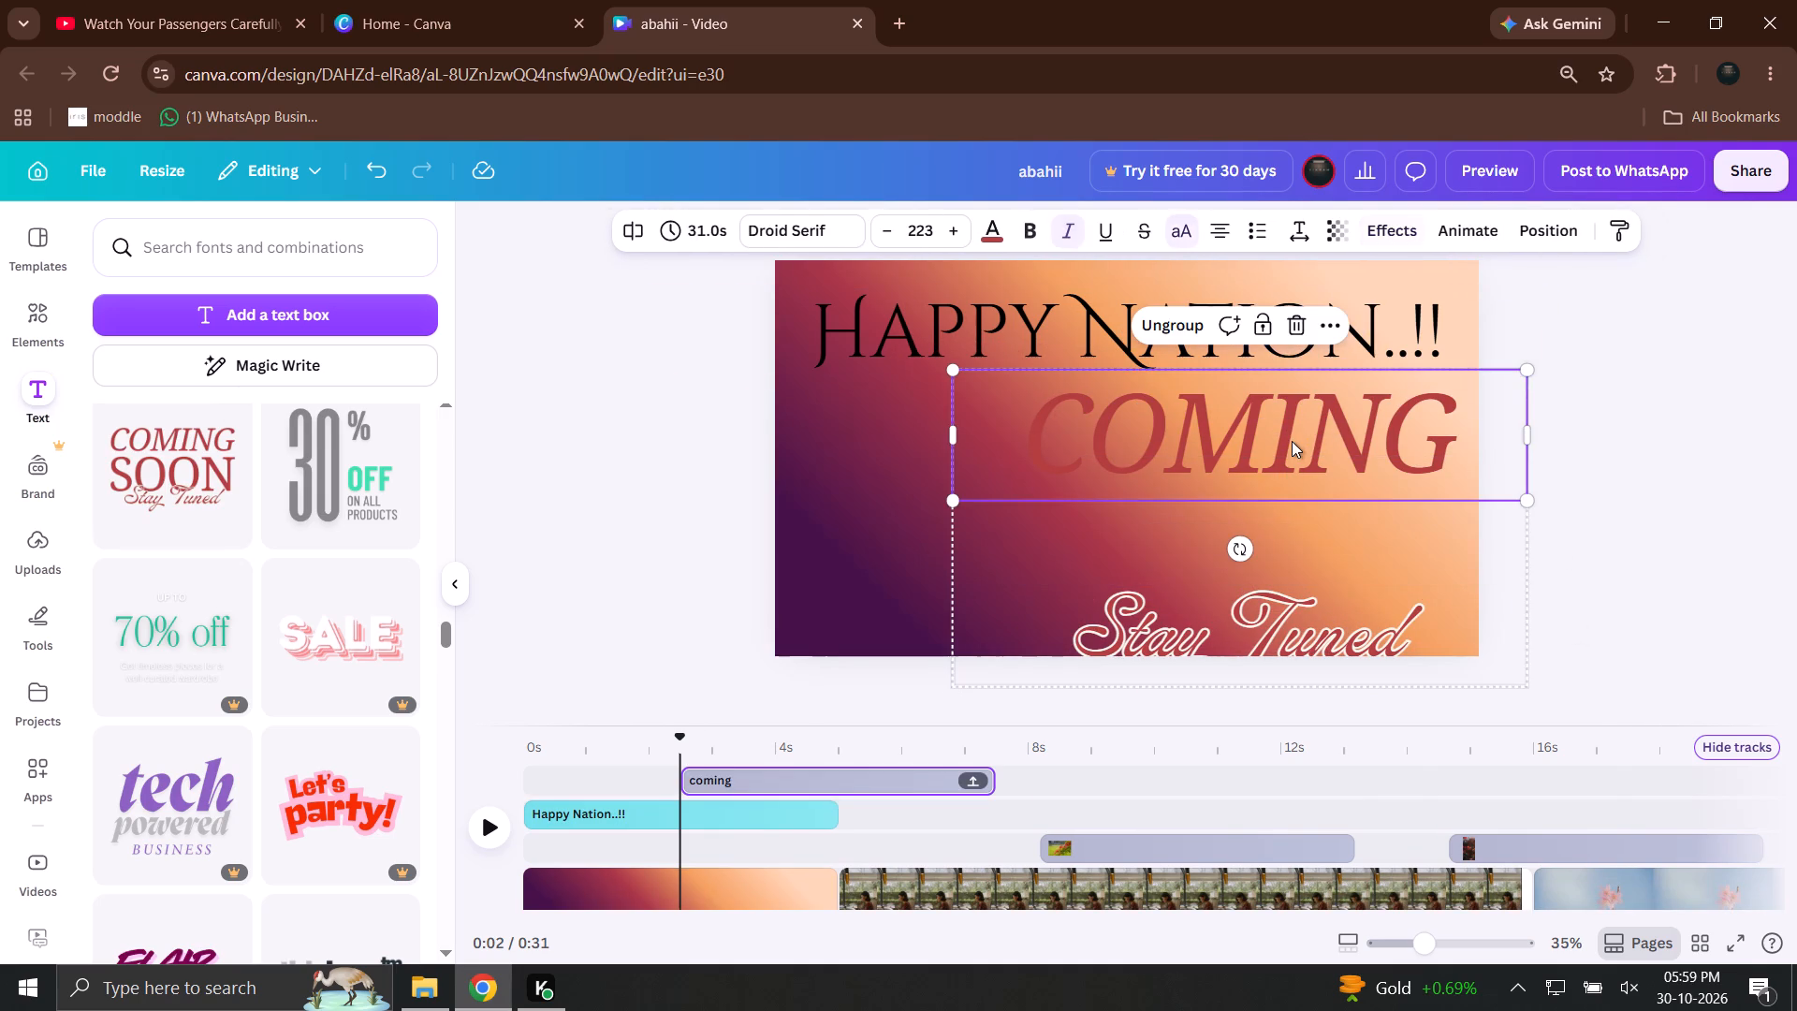
pyautogui.click(1289, 320)
pyautogui.moveTo(1274, 602); pyautogui.dragTo(1193, 415)
# Replace the "Stay Tuned" text with "Where The Peolple Understand".
pyautogui.tripleClick(1179, 451)
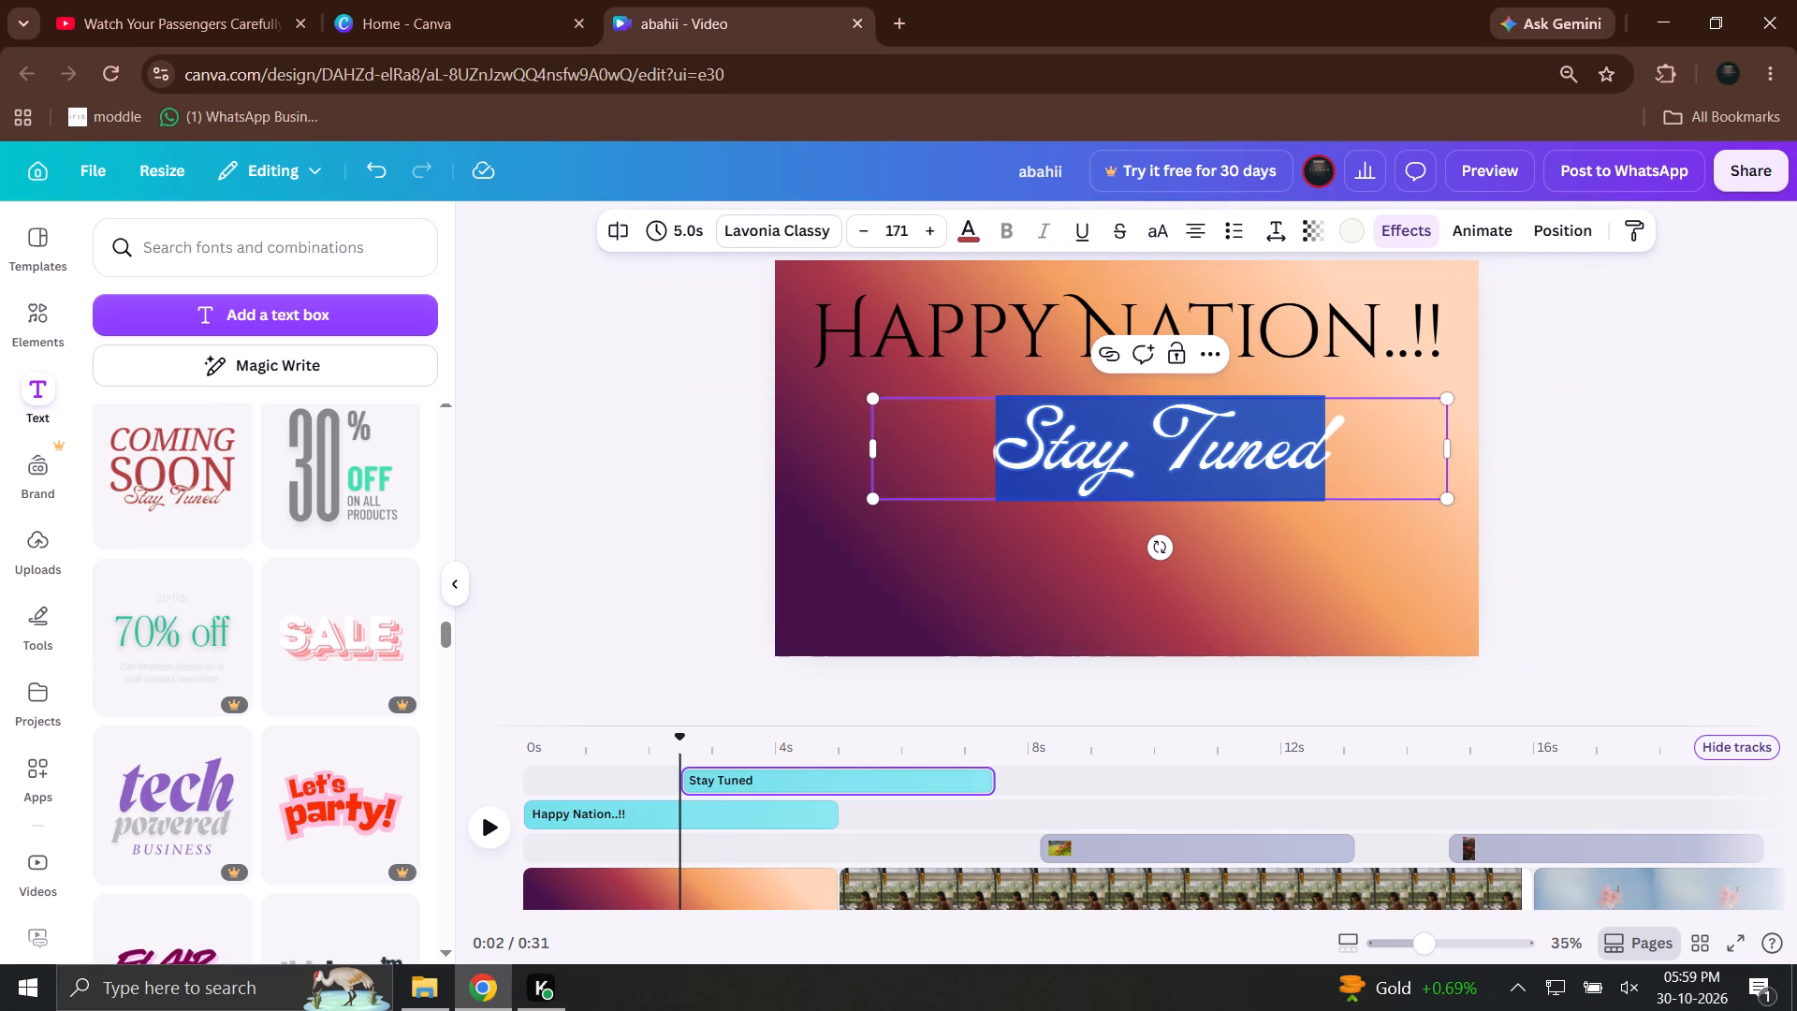
pyautogui.hotkey('shift', 'w')
pyautogui.press('h')
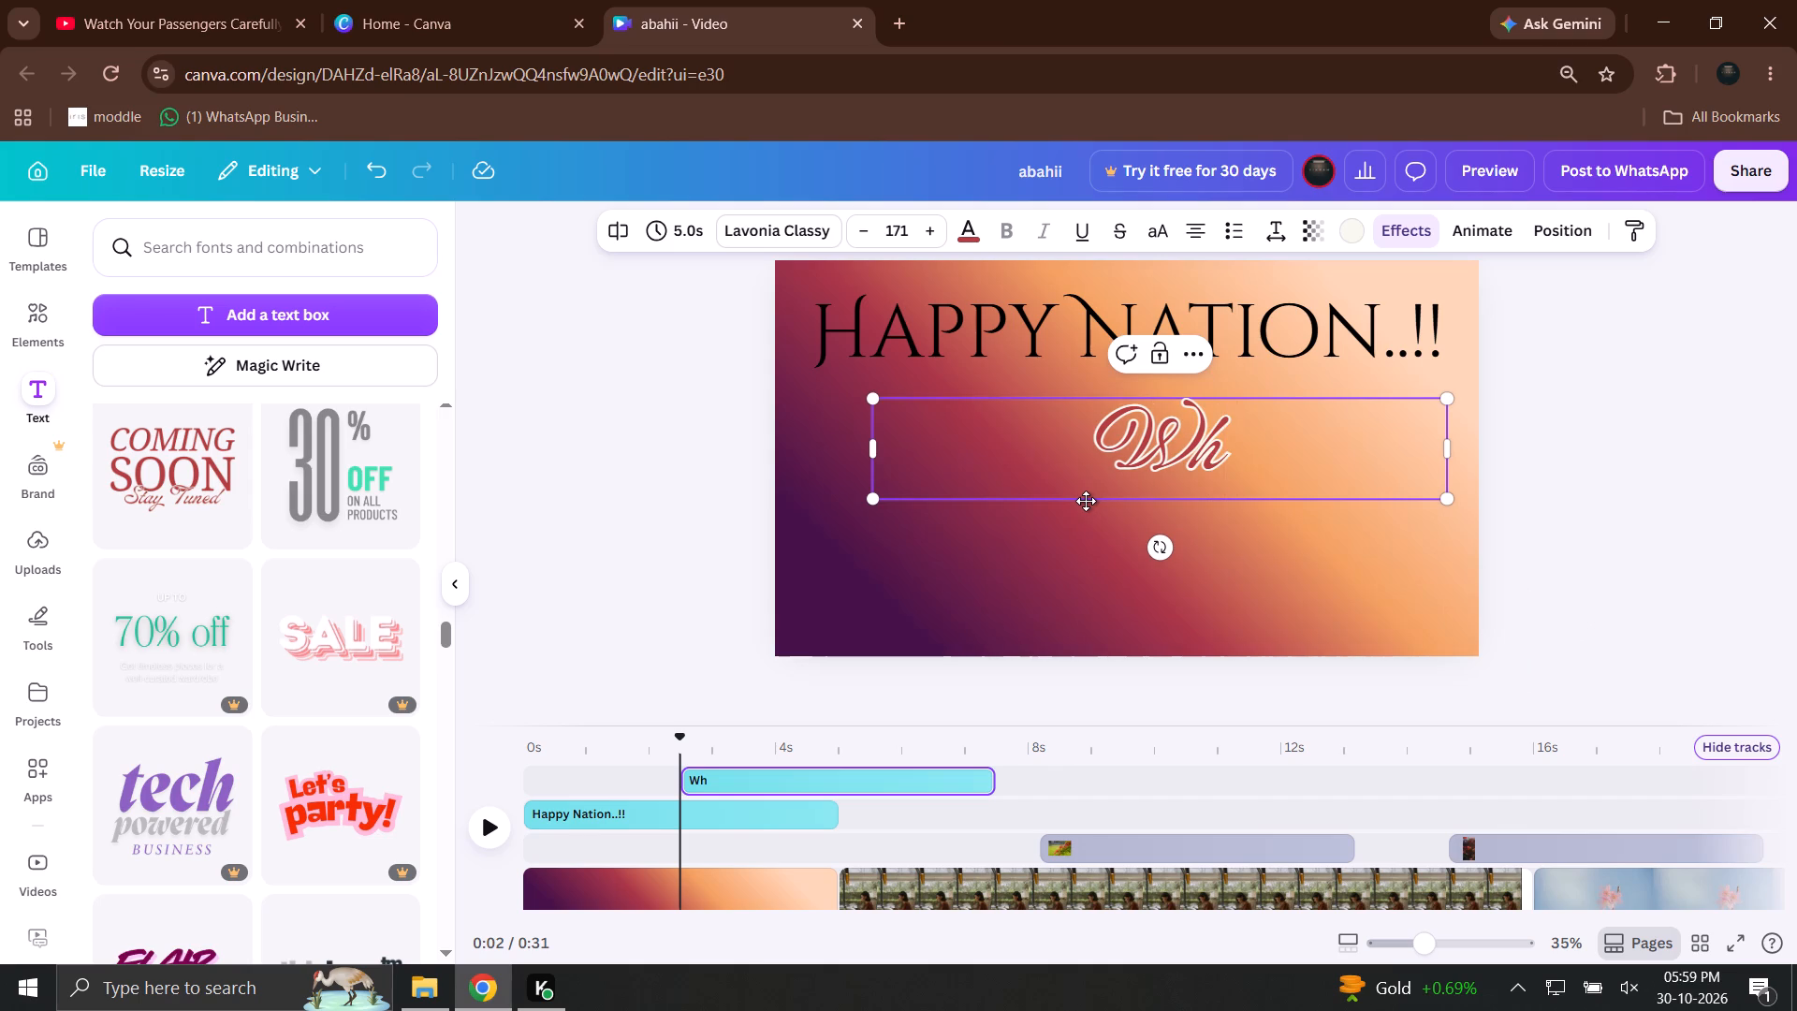
pyautogui.press('e')
pyautogui.write('re Th')
pyautogui.write('e pe')
pyautogui.press('BackSpace')
pyautogui.press('BackSpace')
pyautogui.write('PE')
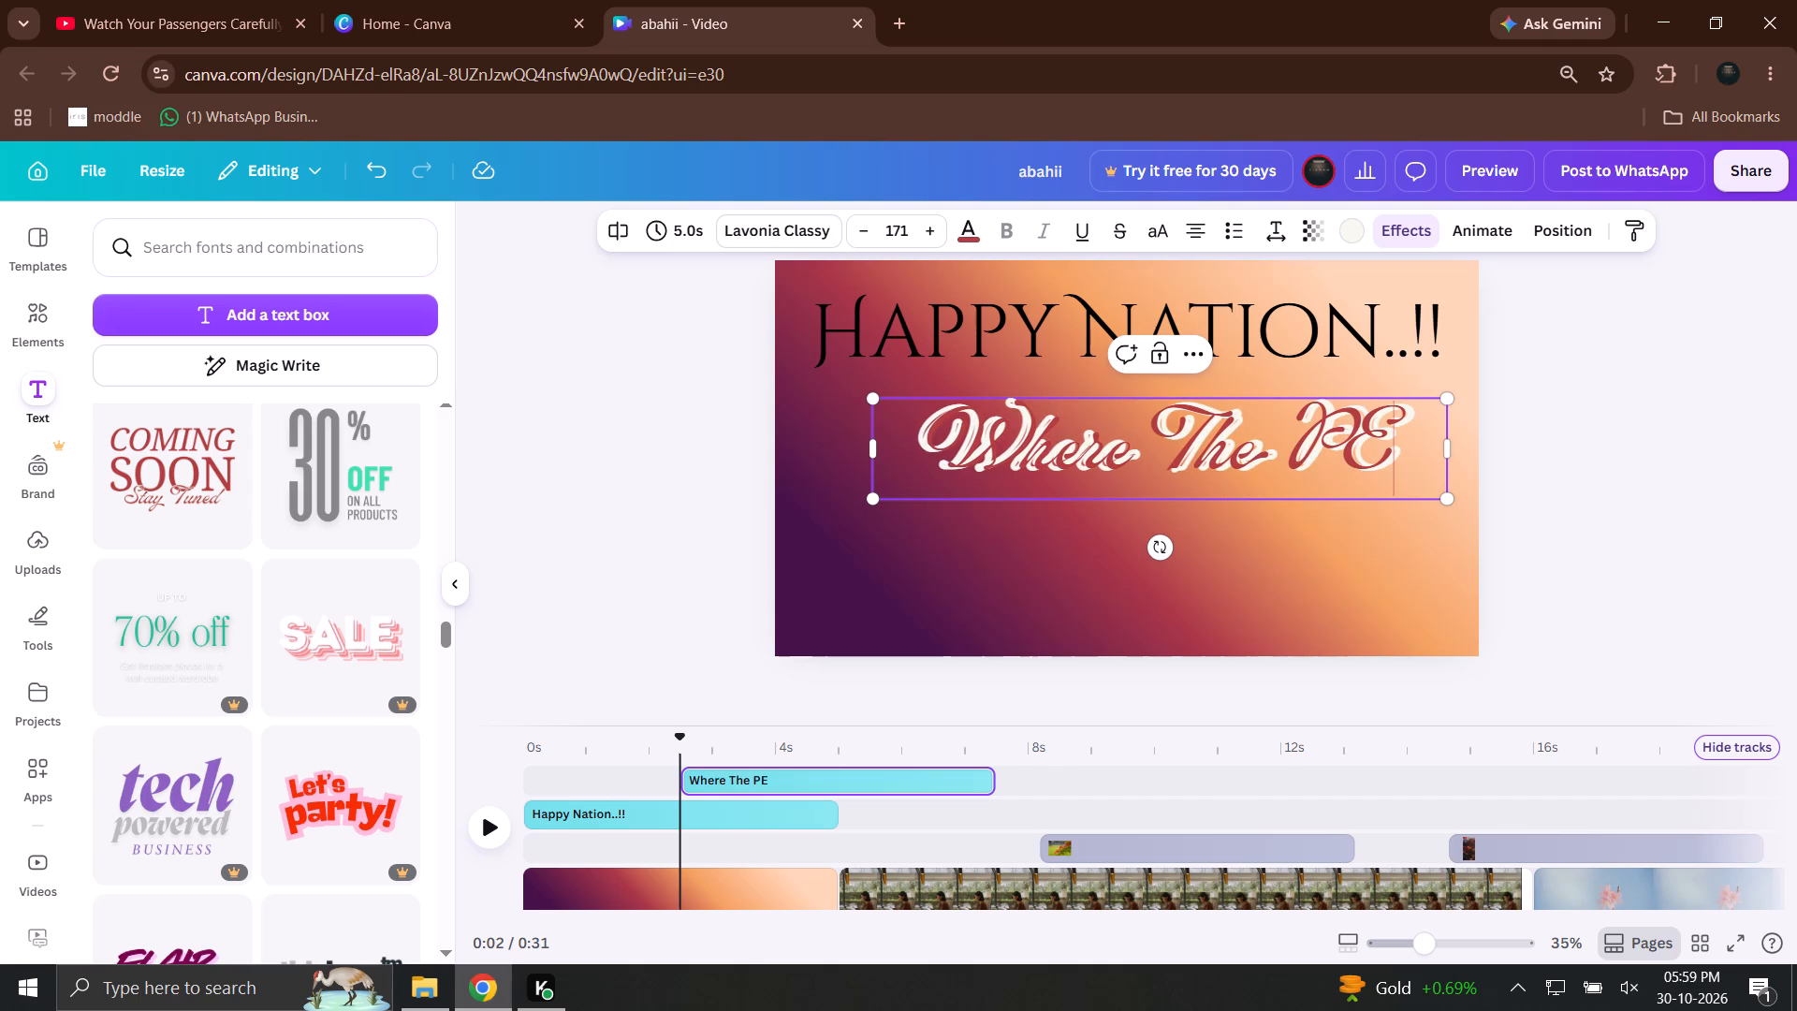
pyautogui.press('BackSpace')
pyautogui.write('eolple Understand')
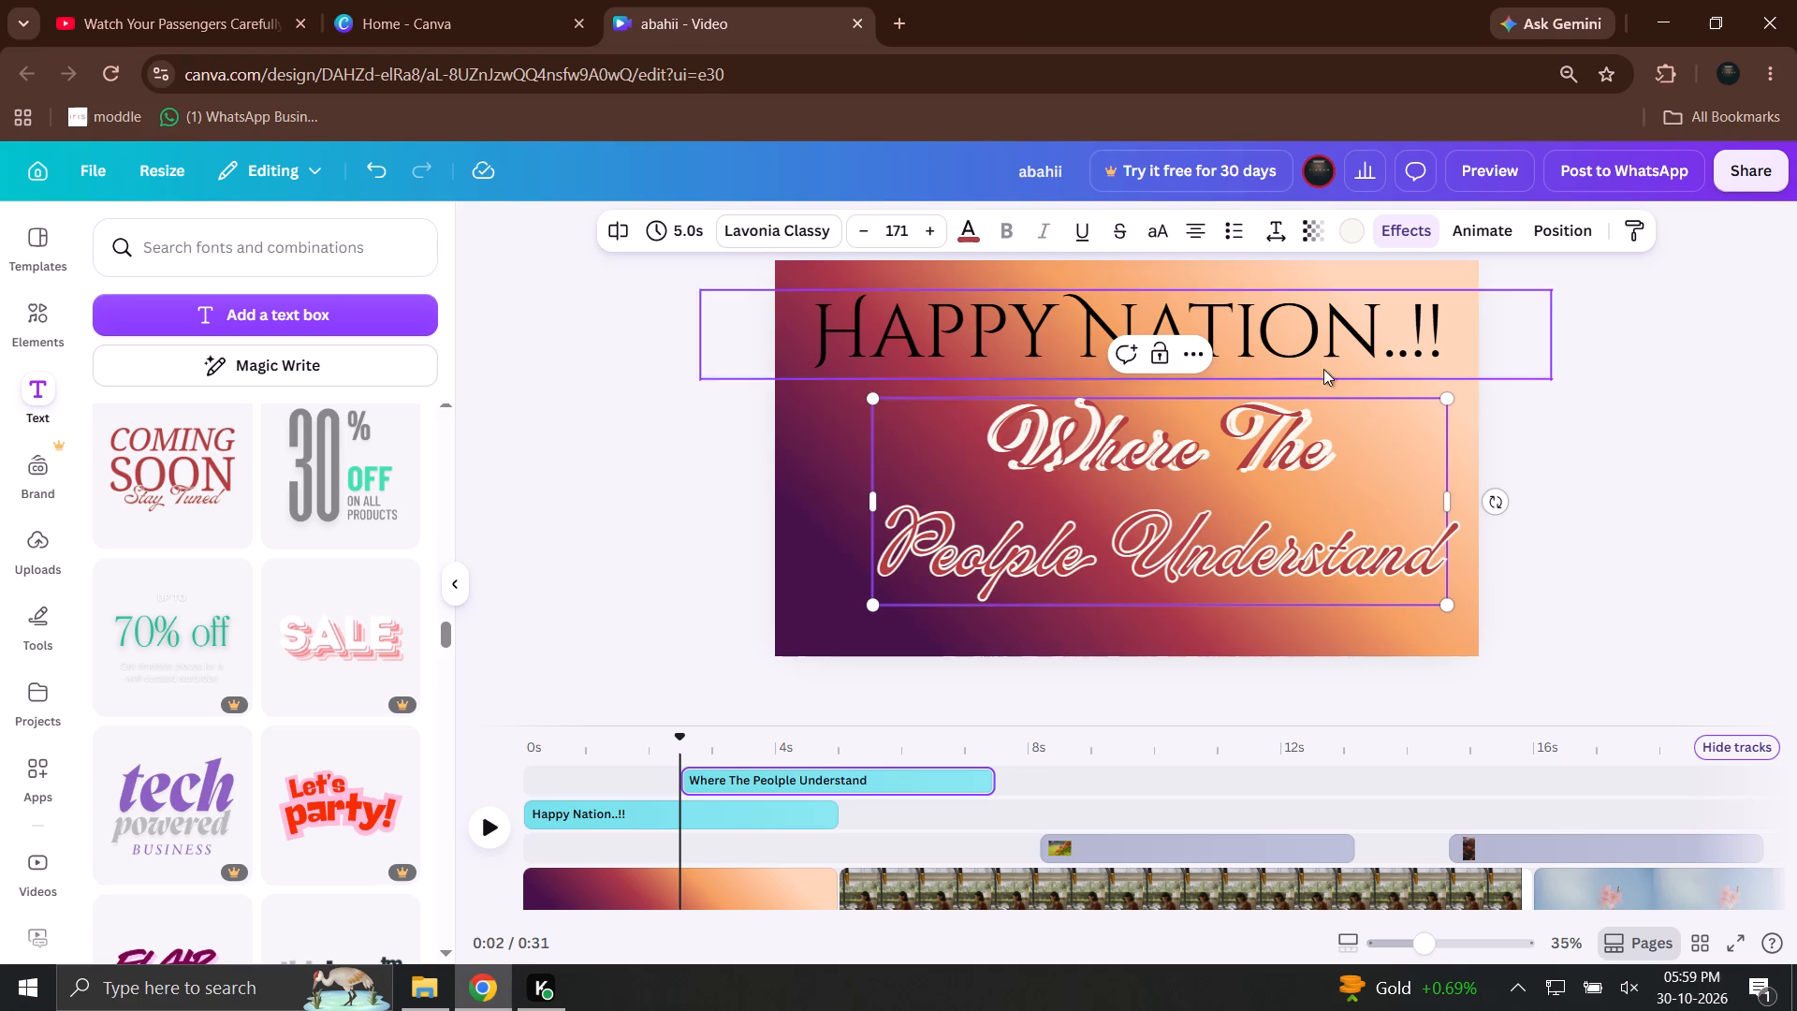
pyautogui.click(1538, 502)
# Shift the "Where The Peolple Understand" text slightly towards the page's right edge.
pyautogui.click(1297, 558)
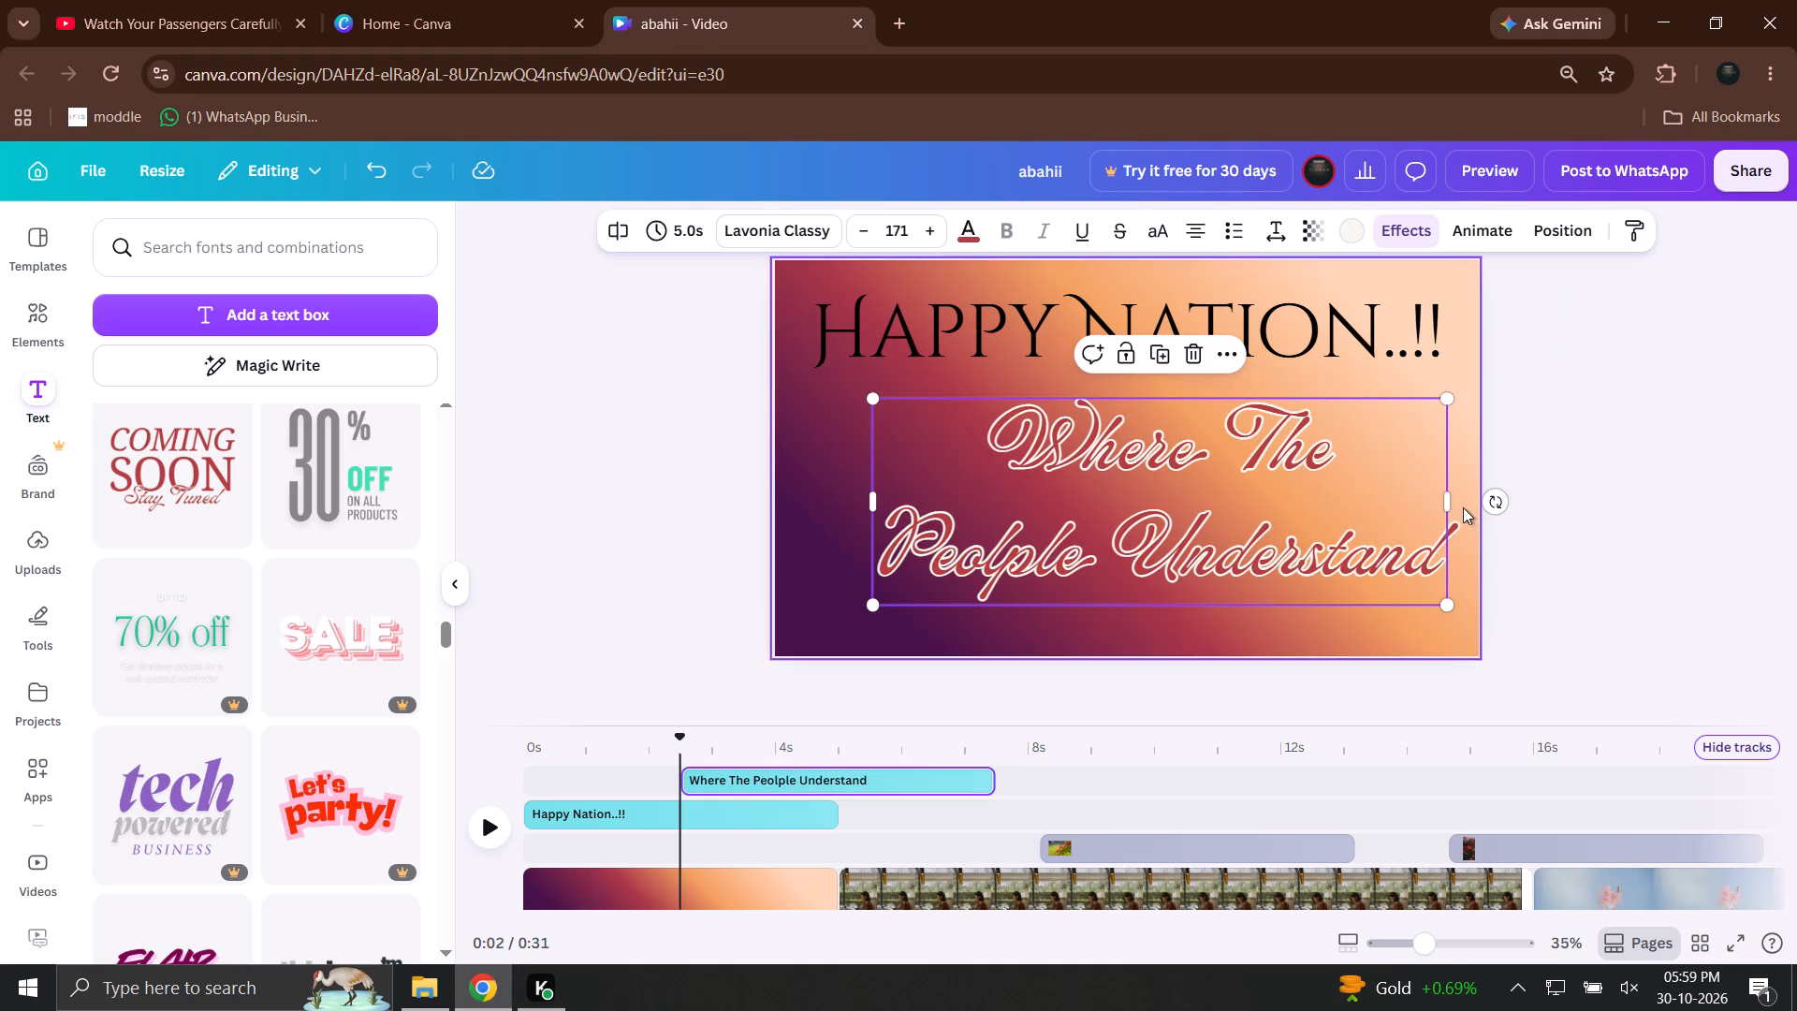
pyautogui.moveTo(1444, 507); pyautogui.dragTo(1480, 503)
# Open the font choices for the "Where The Peolple Understand" text.
pyautogui.click(835, 223)
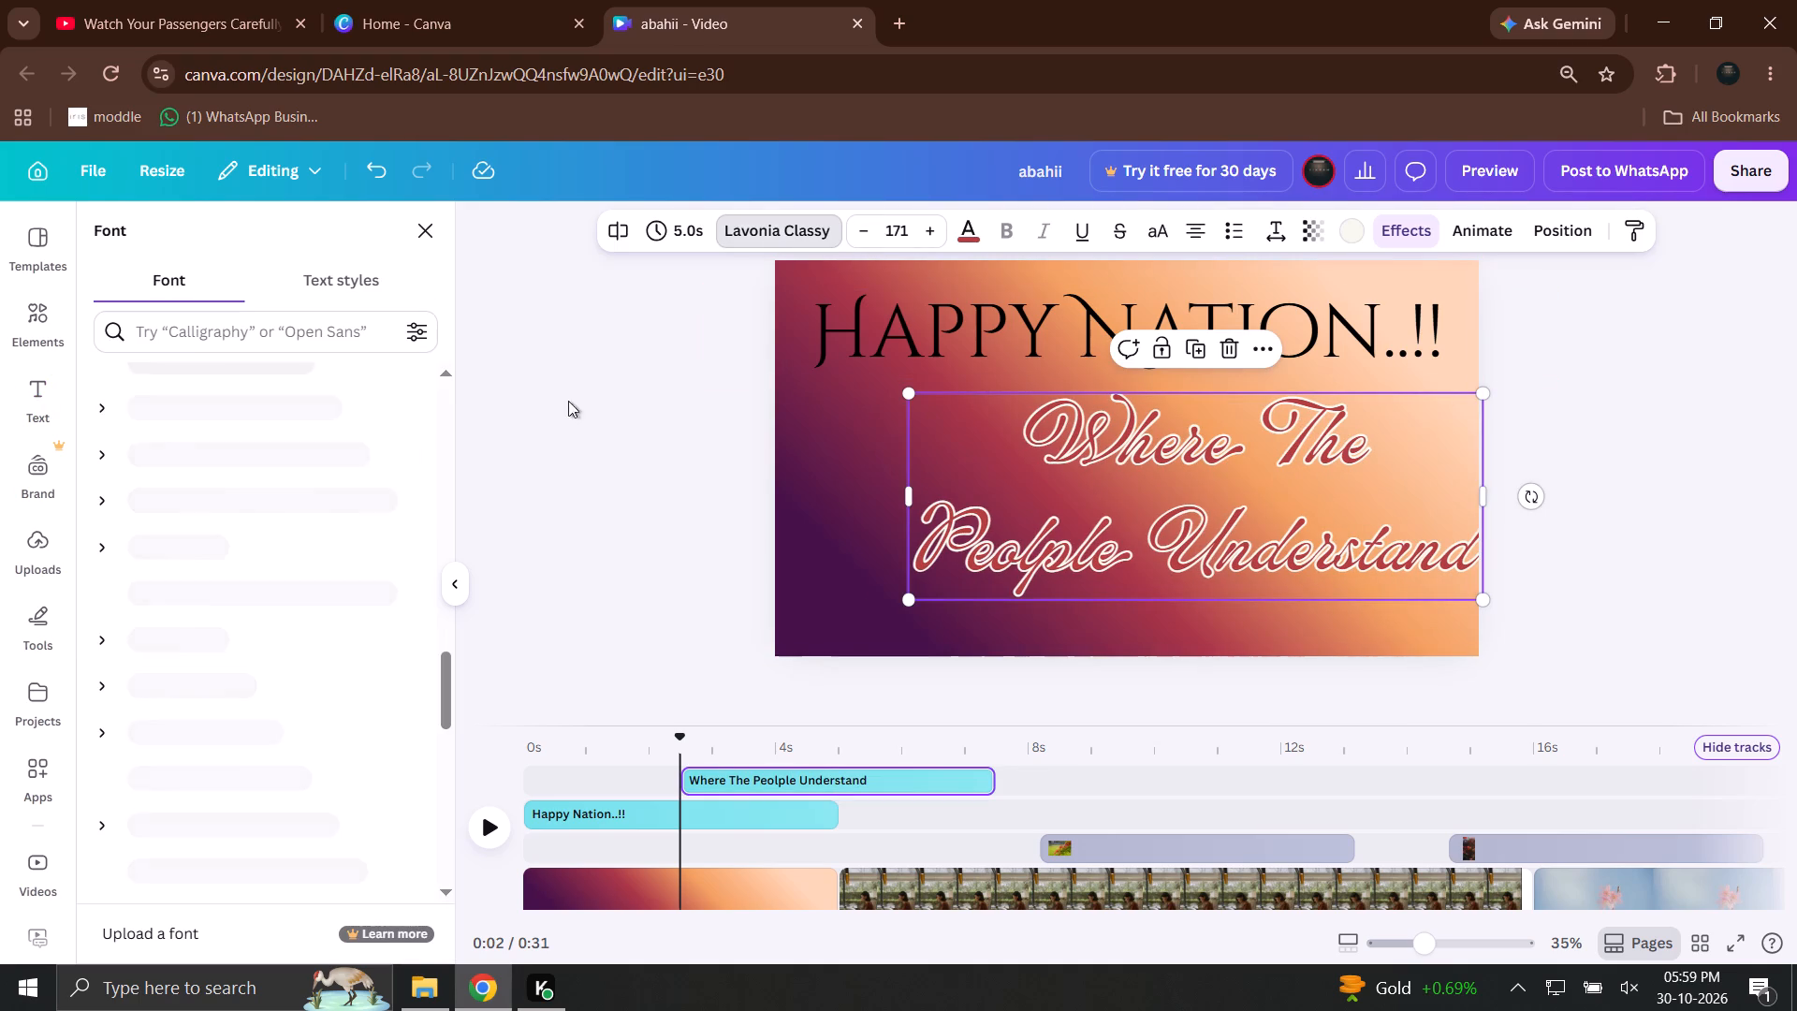
# Change the font of the "Where The Peolple Understand" text to Canva Student Font.
pyautogui.scroll(-7, 266, 621)
pyautogui.click(249, 483)
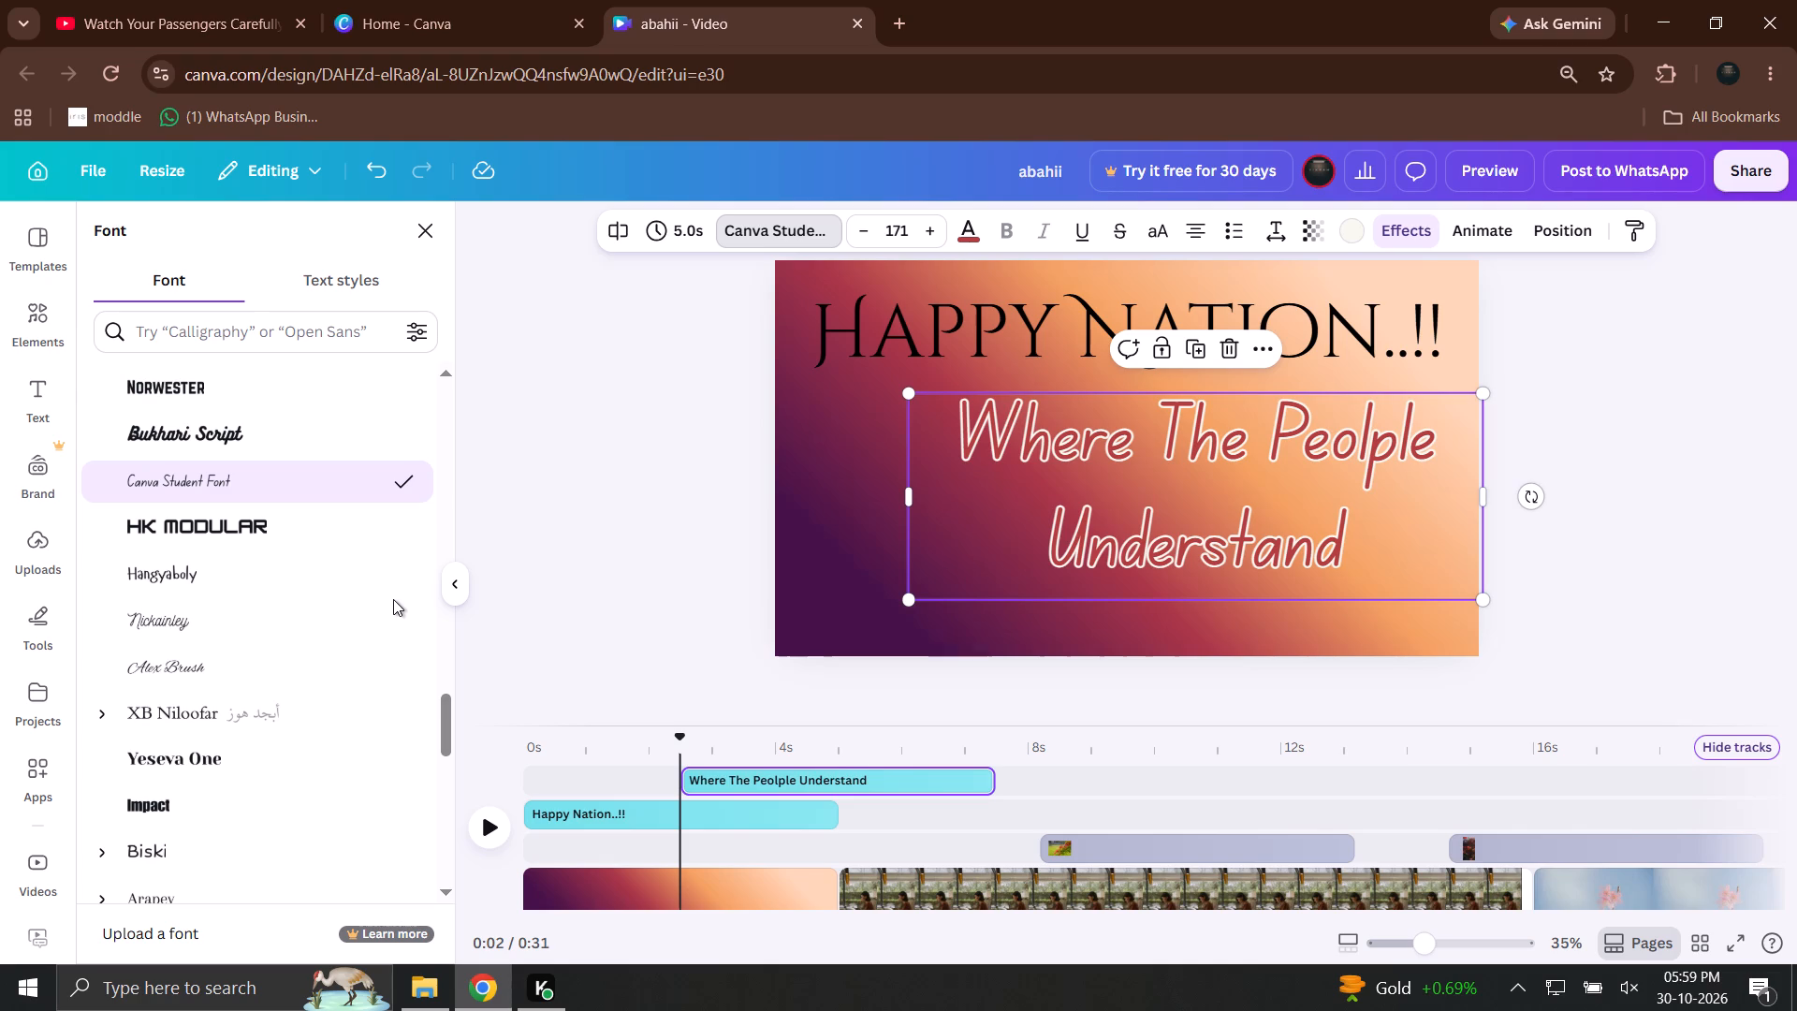
# Move the "Where The Peolple Understand" text back inside the page, roughly centred just beneath the "Happy Nation..!!" title.
pyautogui.moveTo(986, 526); pyautogui.dragTo(886, 530)
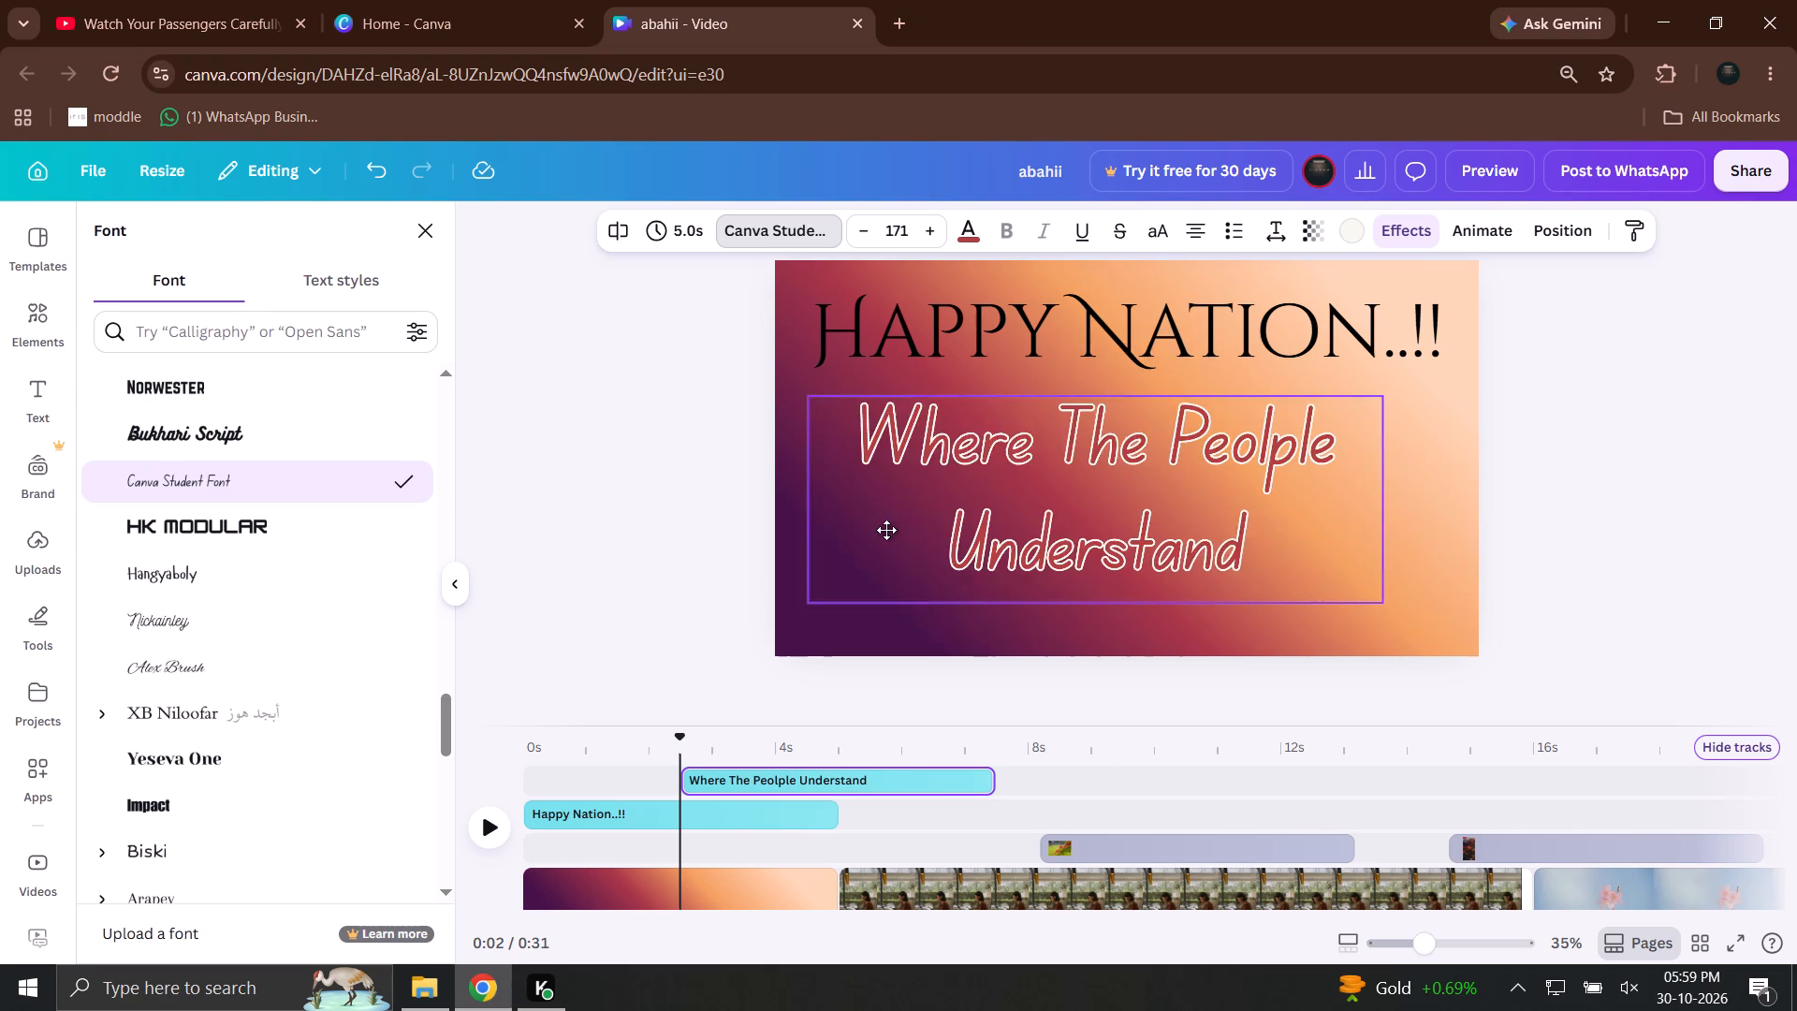
pyautogui.moveTo(886, 530); pyautogui.dragTo(894, 512)
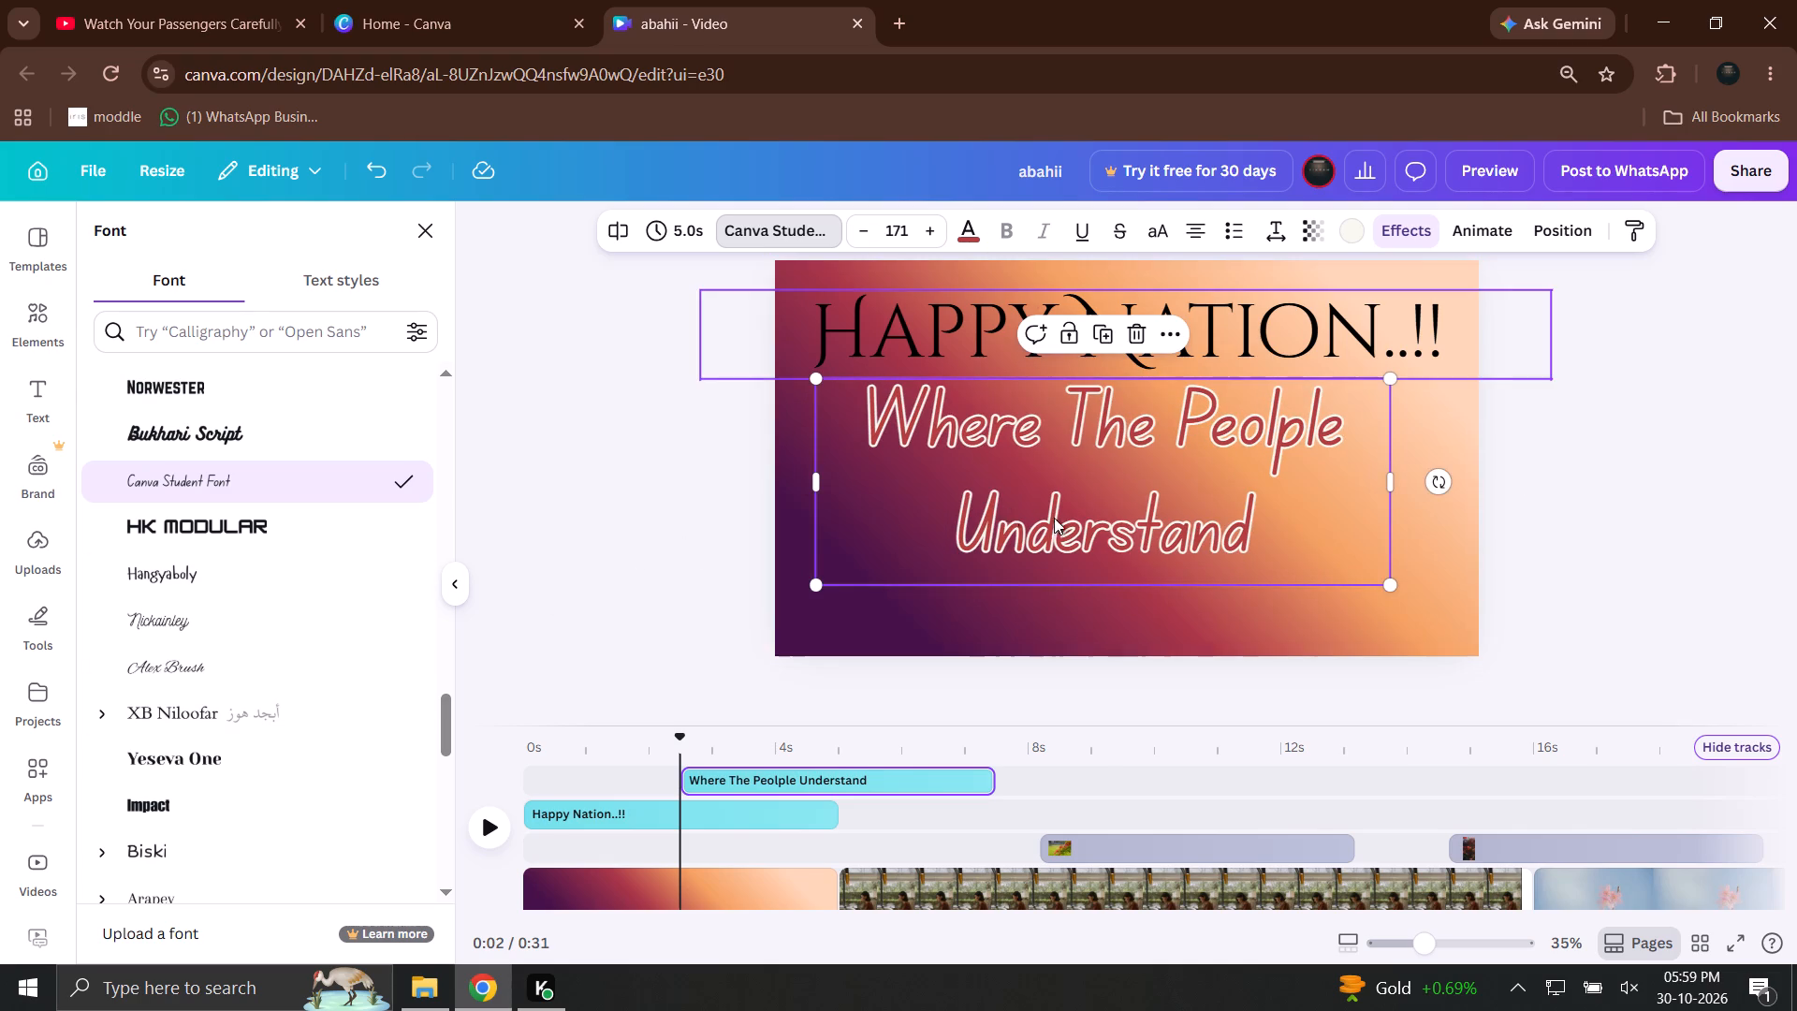
pyautogui.click(1087, 527)
pyautogui.click(1222, 559)
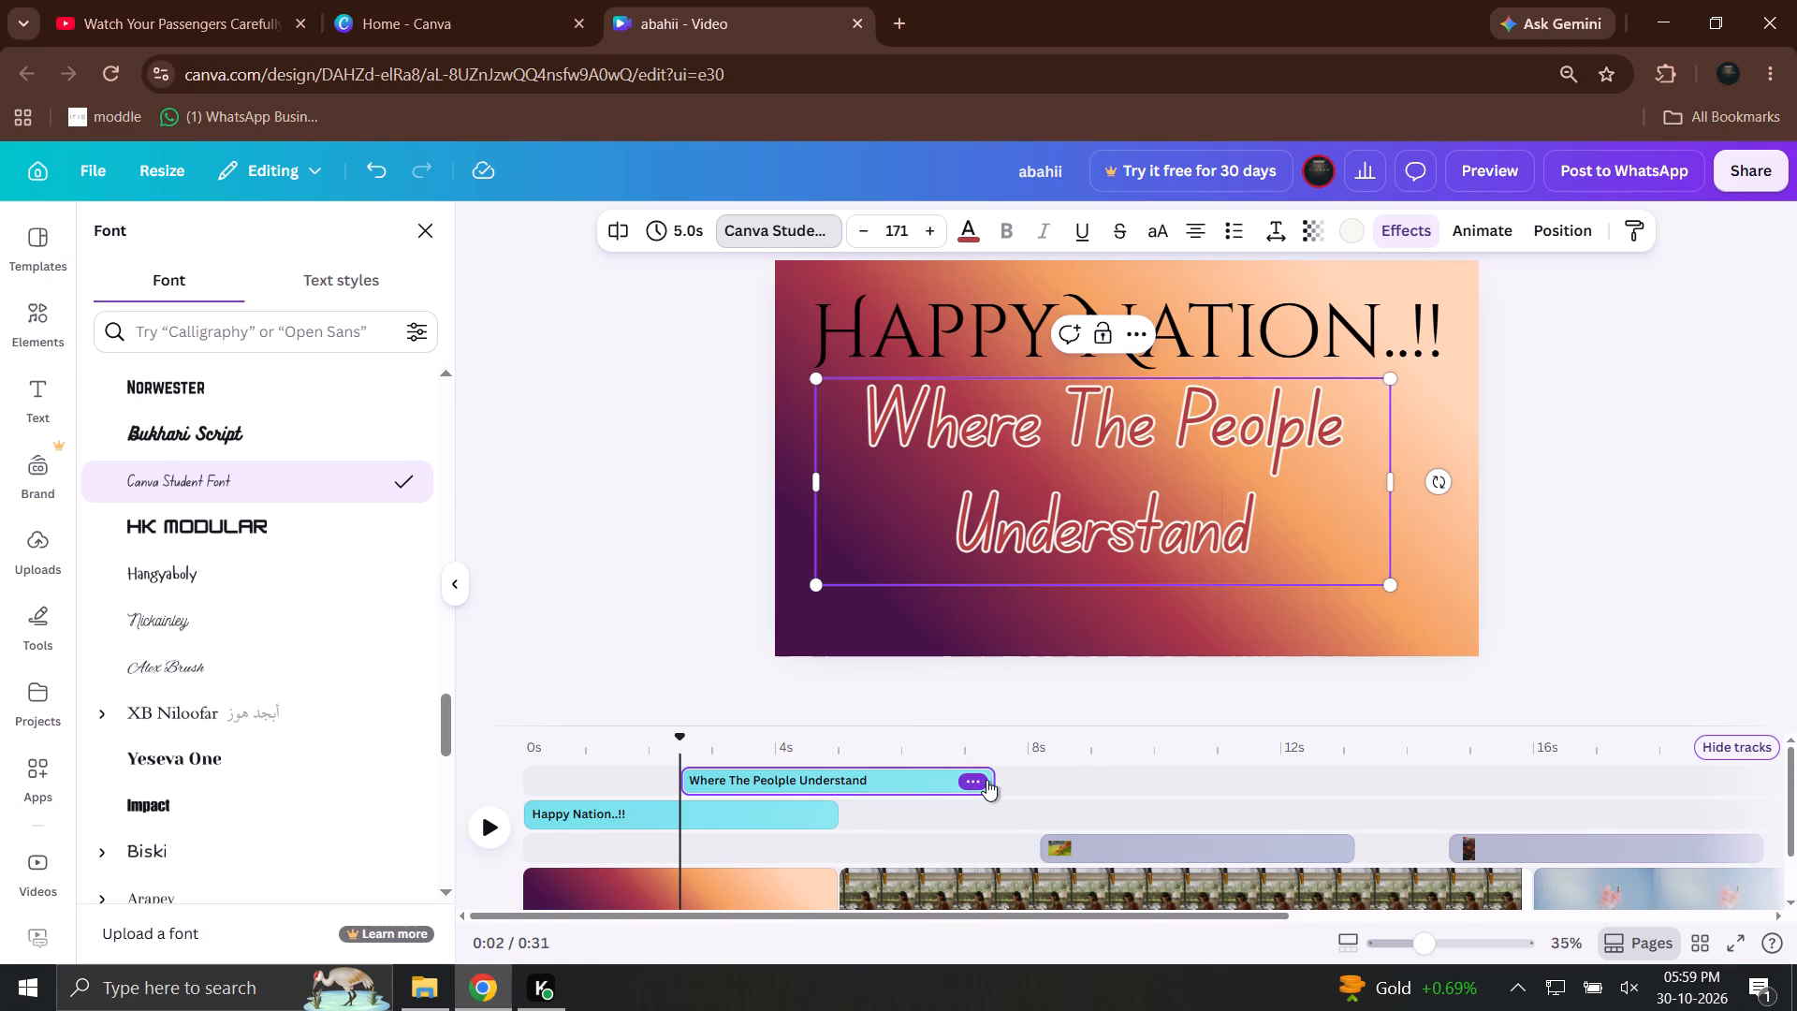
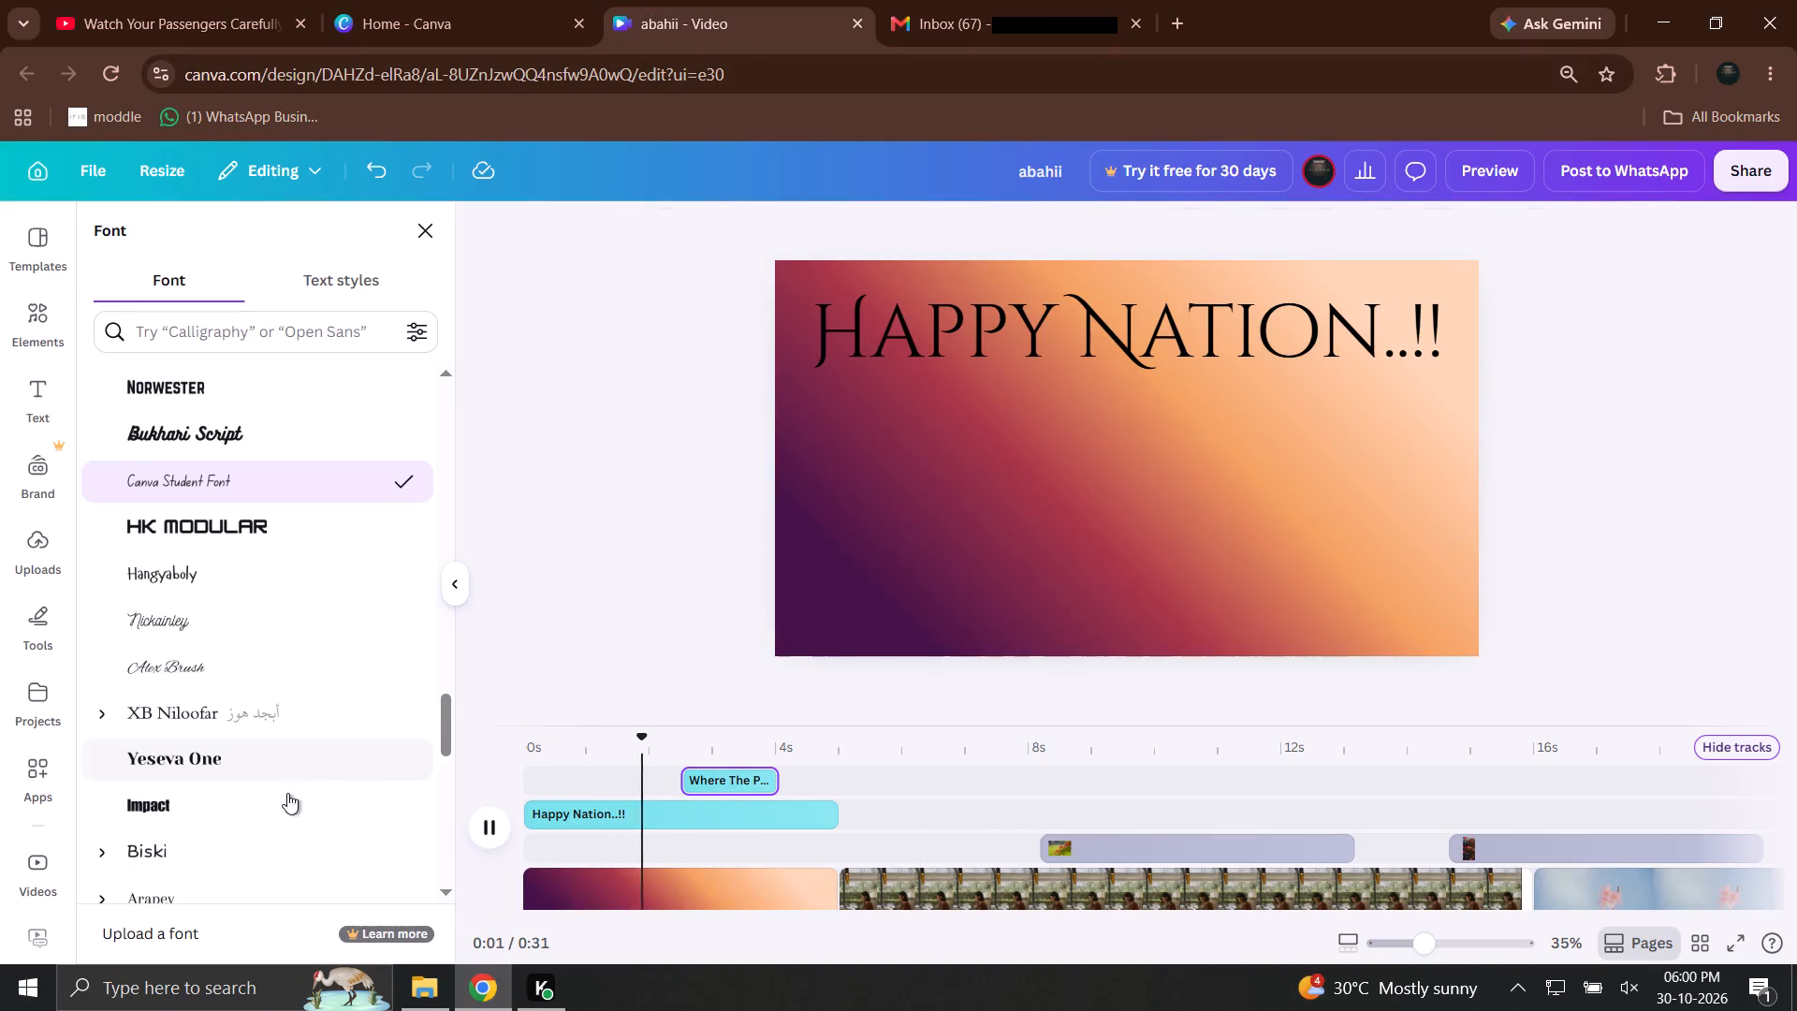
# Try the XB Niloofar font on the "Where The Peolple Understand" text, settling on Yeseva One.
pyautogui.click(264, 600)
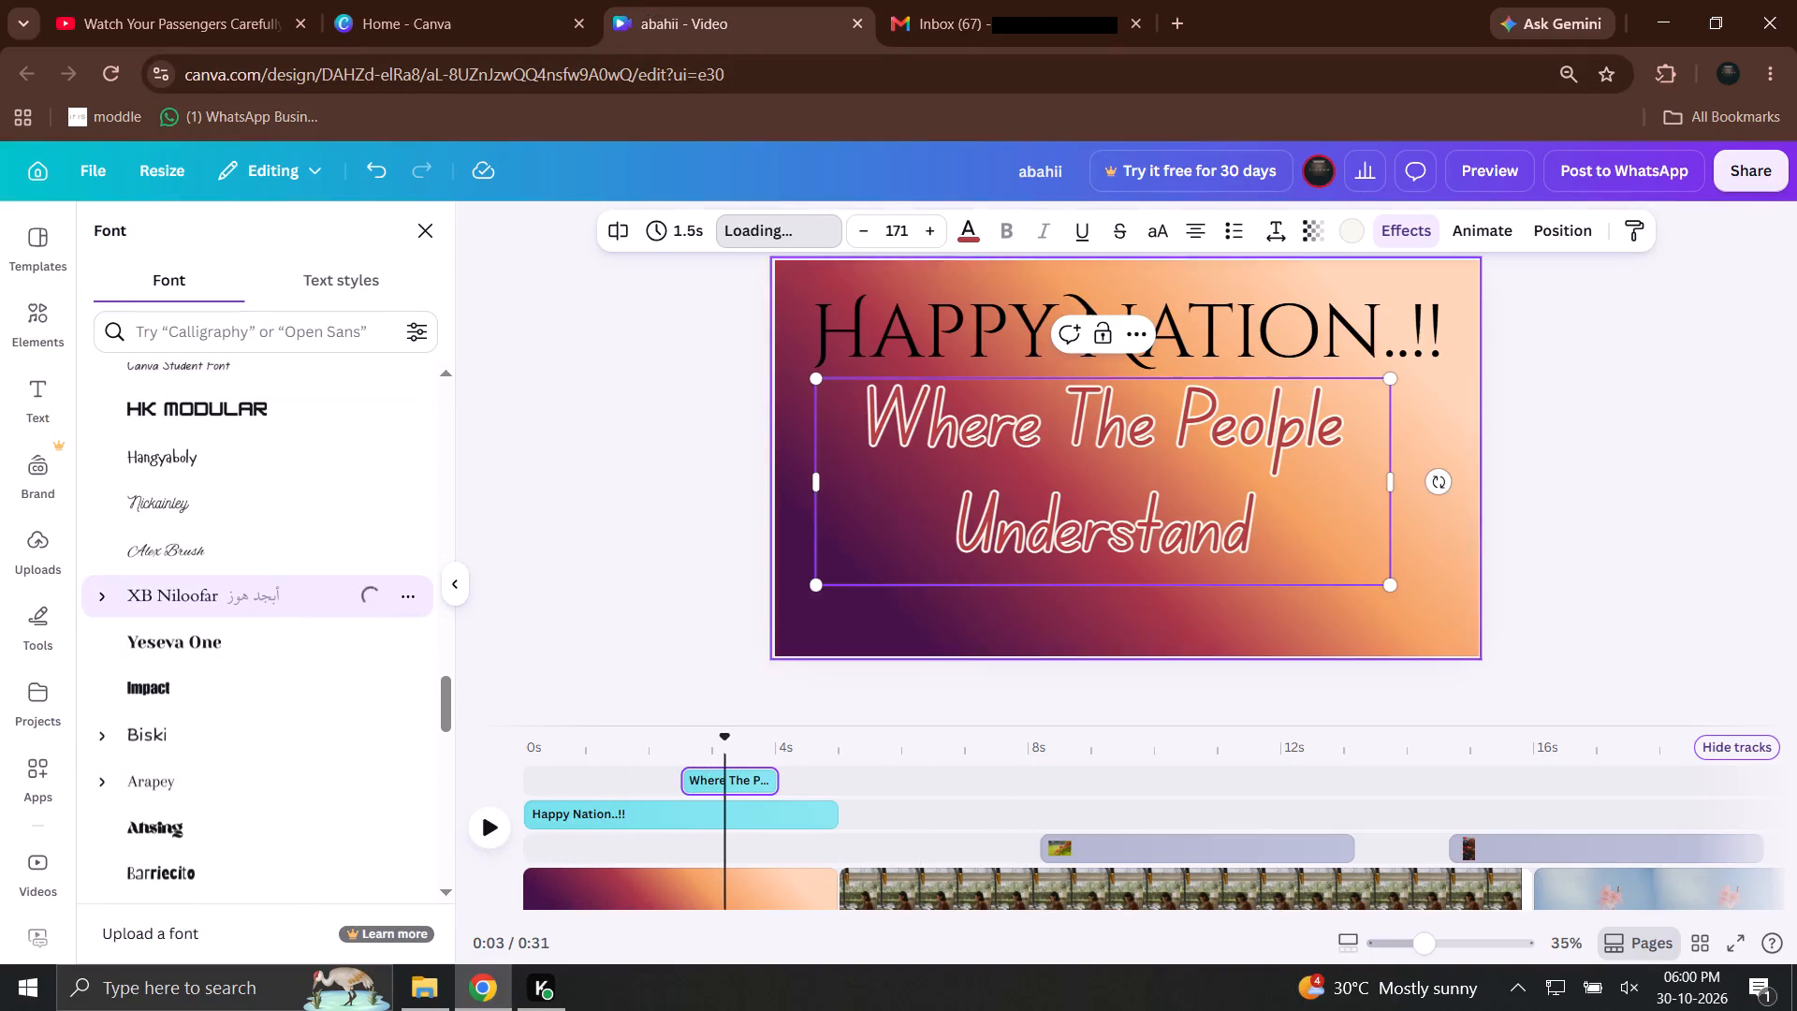
pyautogui.click(340, 641)
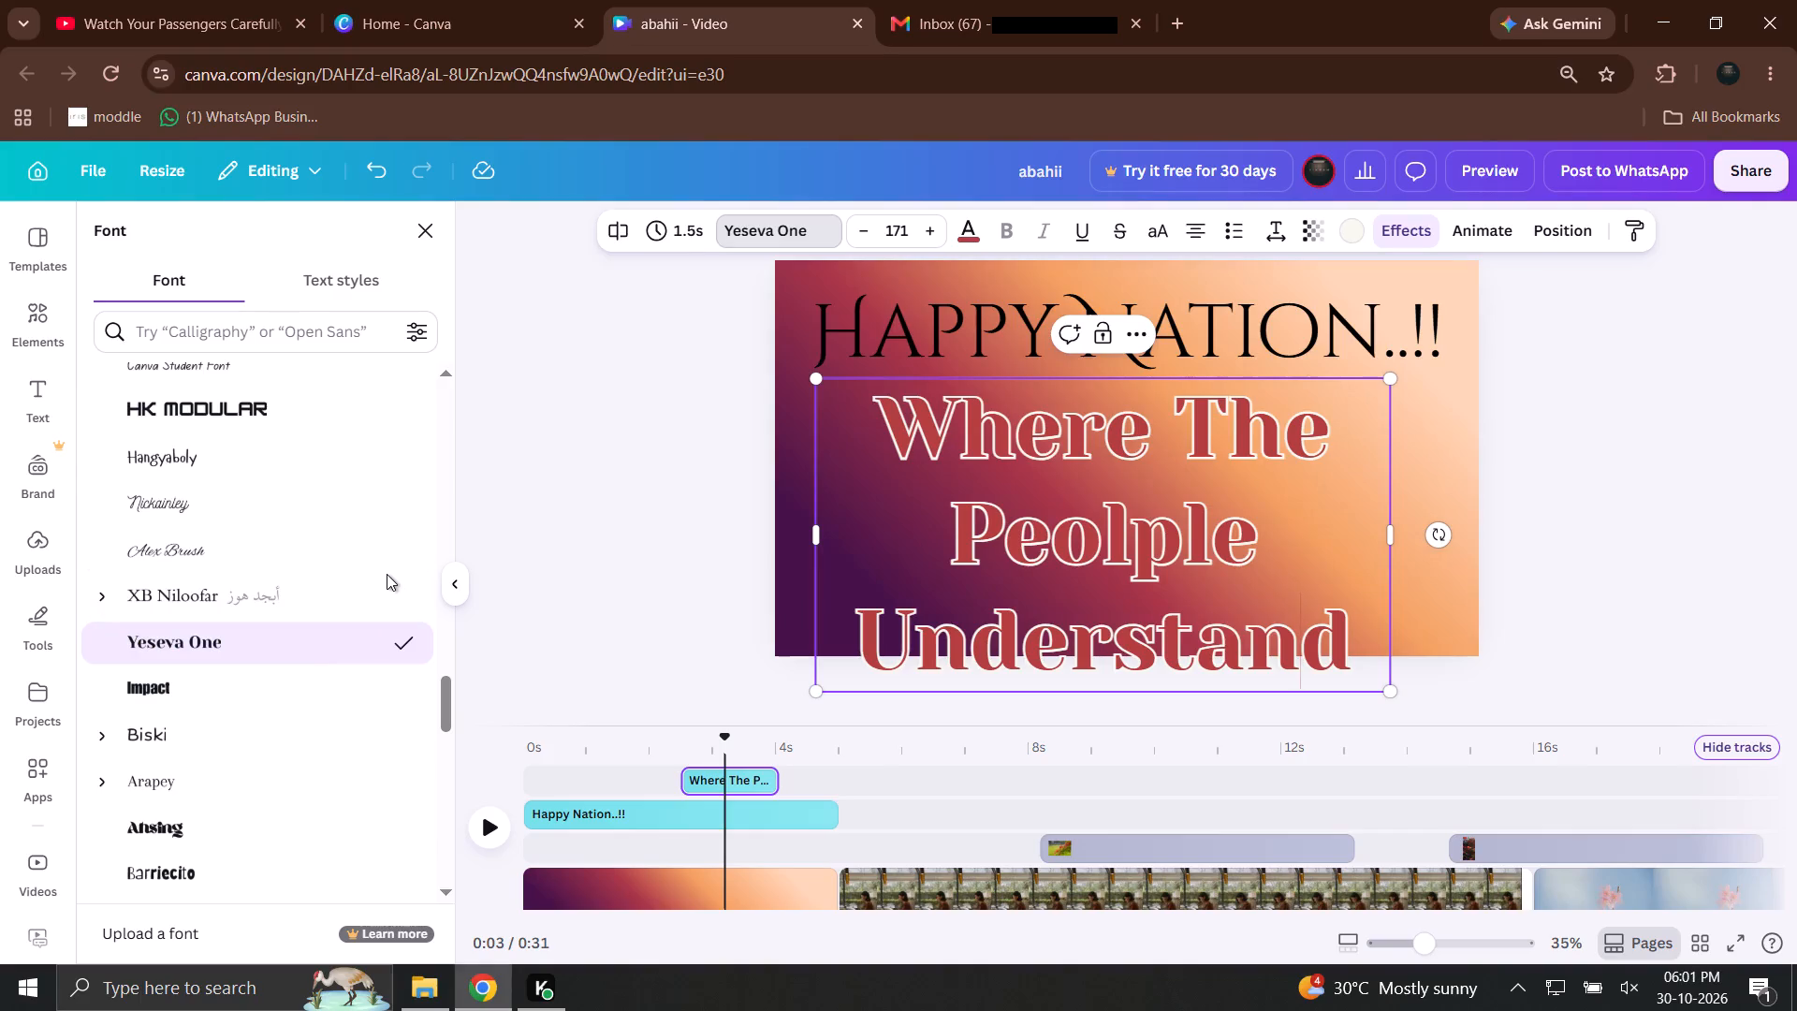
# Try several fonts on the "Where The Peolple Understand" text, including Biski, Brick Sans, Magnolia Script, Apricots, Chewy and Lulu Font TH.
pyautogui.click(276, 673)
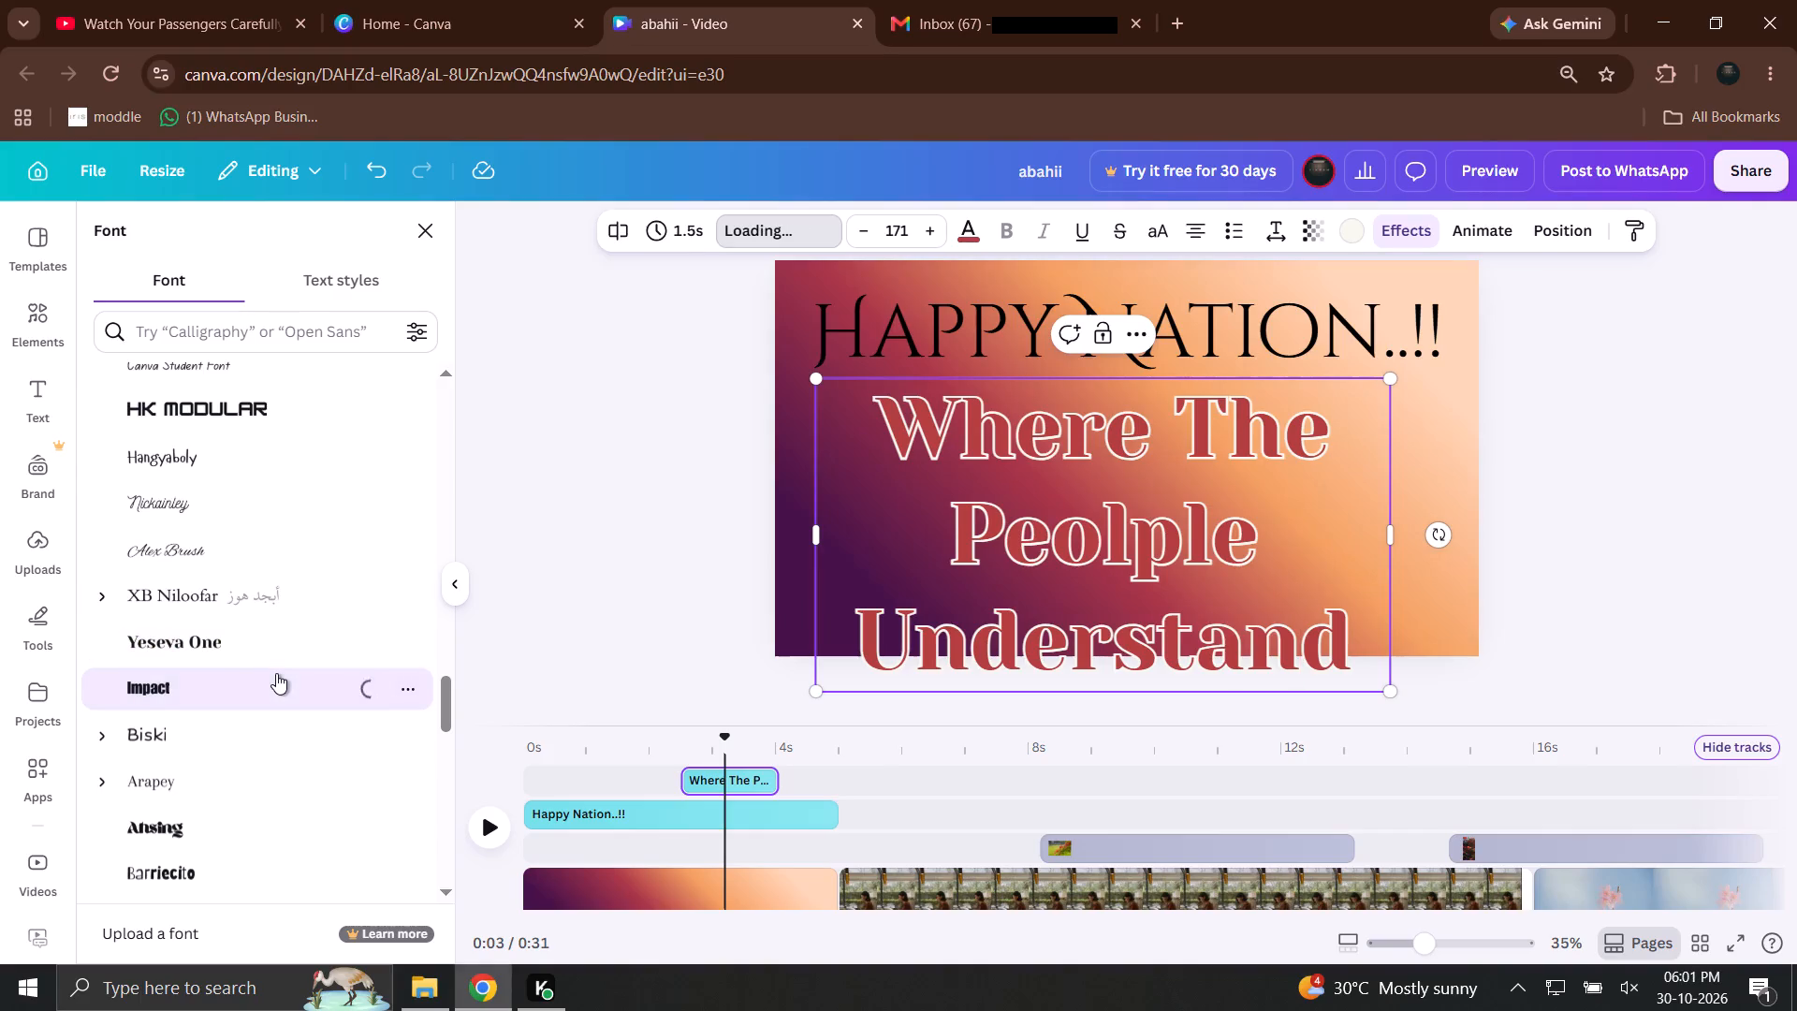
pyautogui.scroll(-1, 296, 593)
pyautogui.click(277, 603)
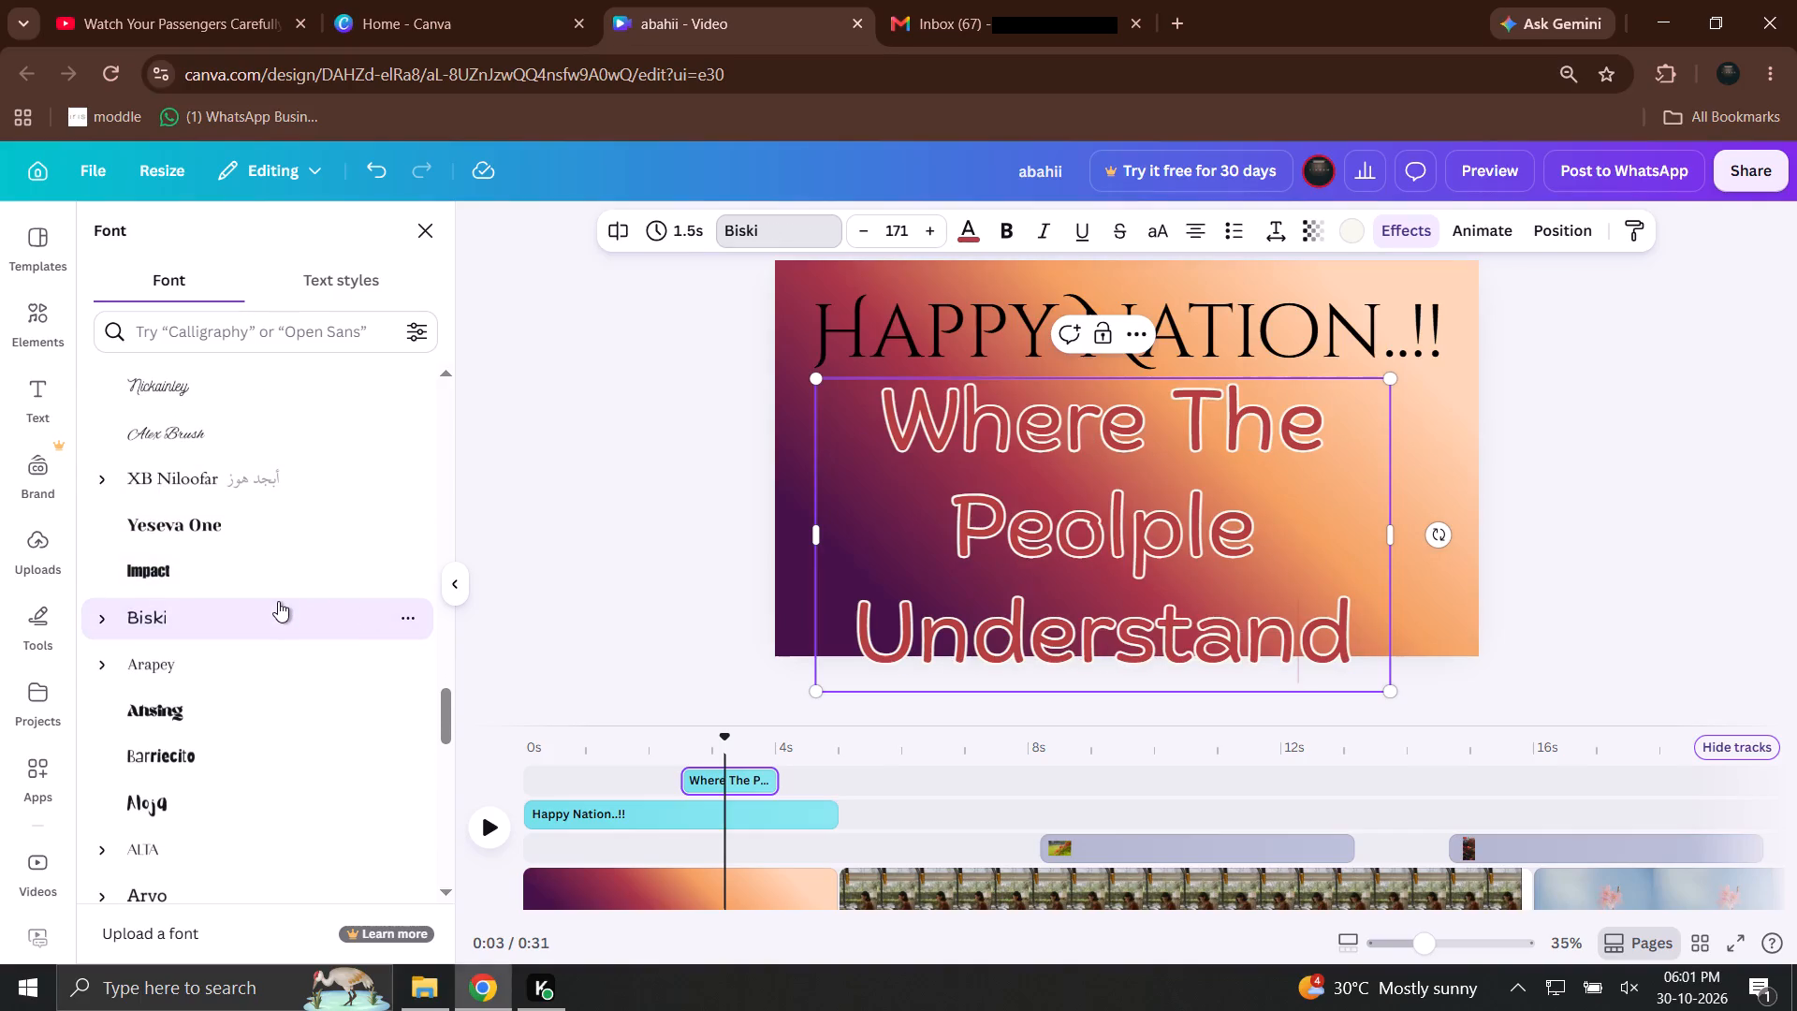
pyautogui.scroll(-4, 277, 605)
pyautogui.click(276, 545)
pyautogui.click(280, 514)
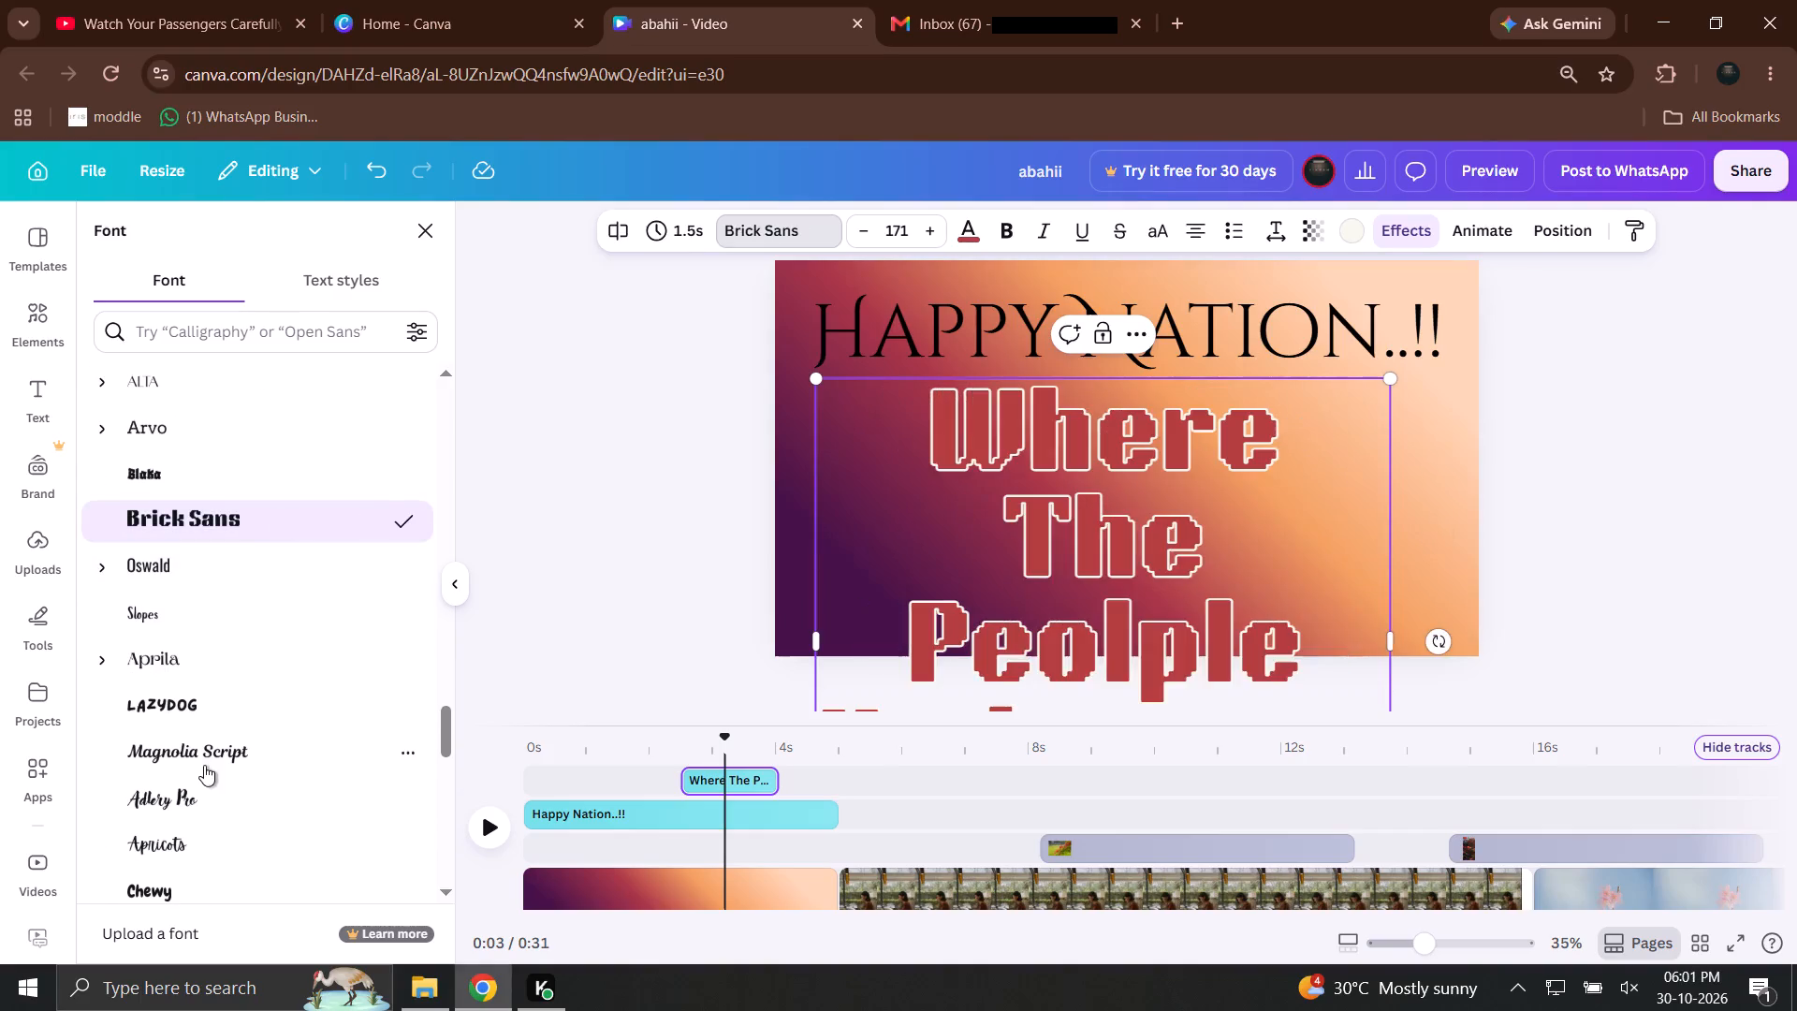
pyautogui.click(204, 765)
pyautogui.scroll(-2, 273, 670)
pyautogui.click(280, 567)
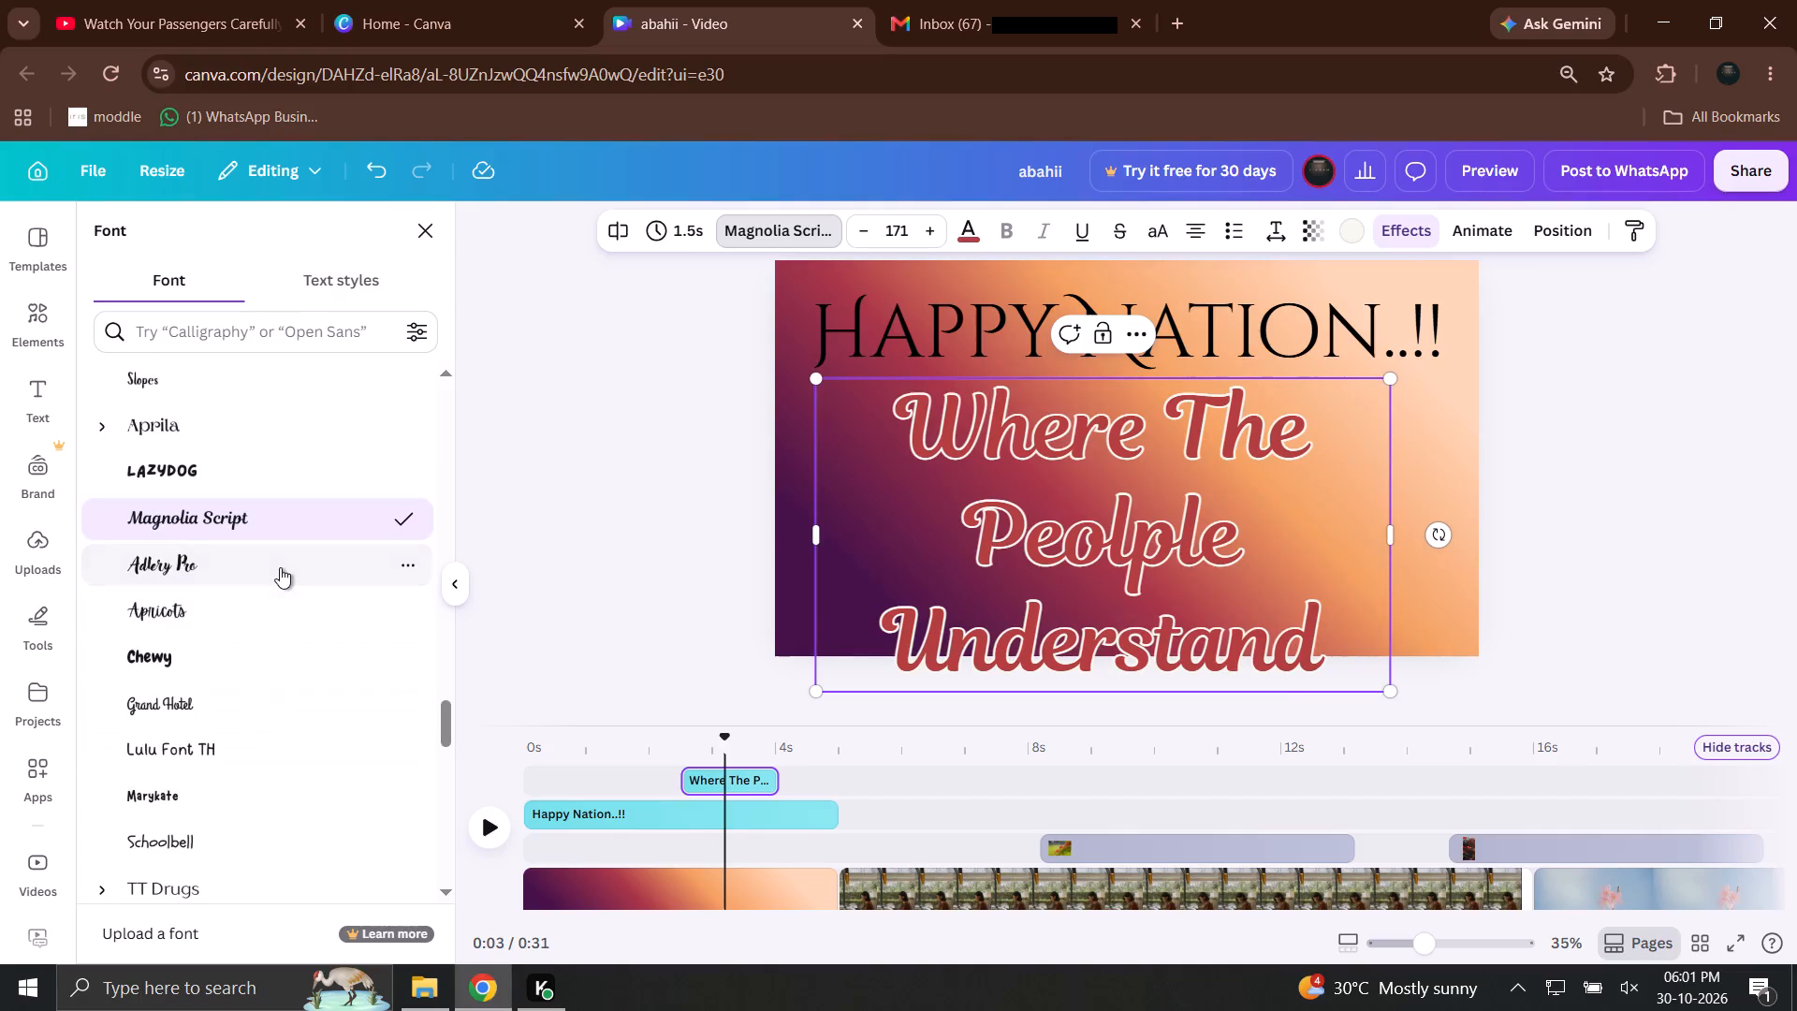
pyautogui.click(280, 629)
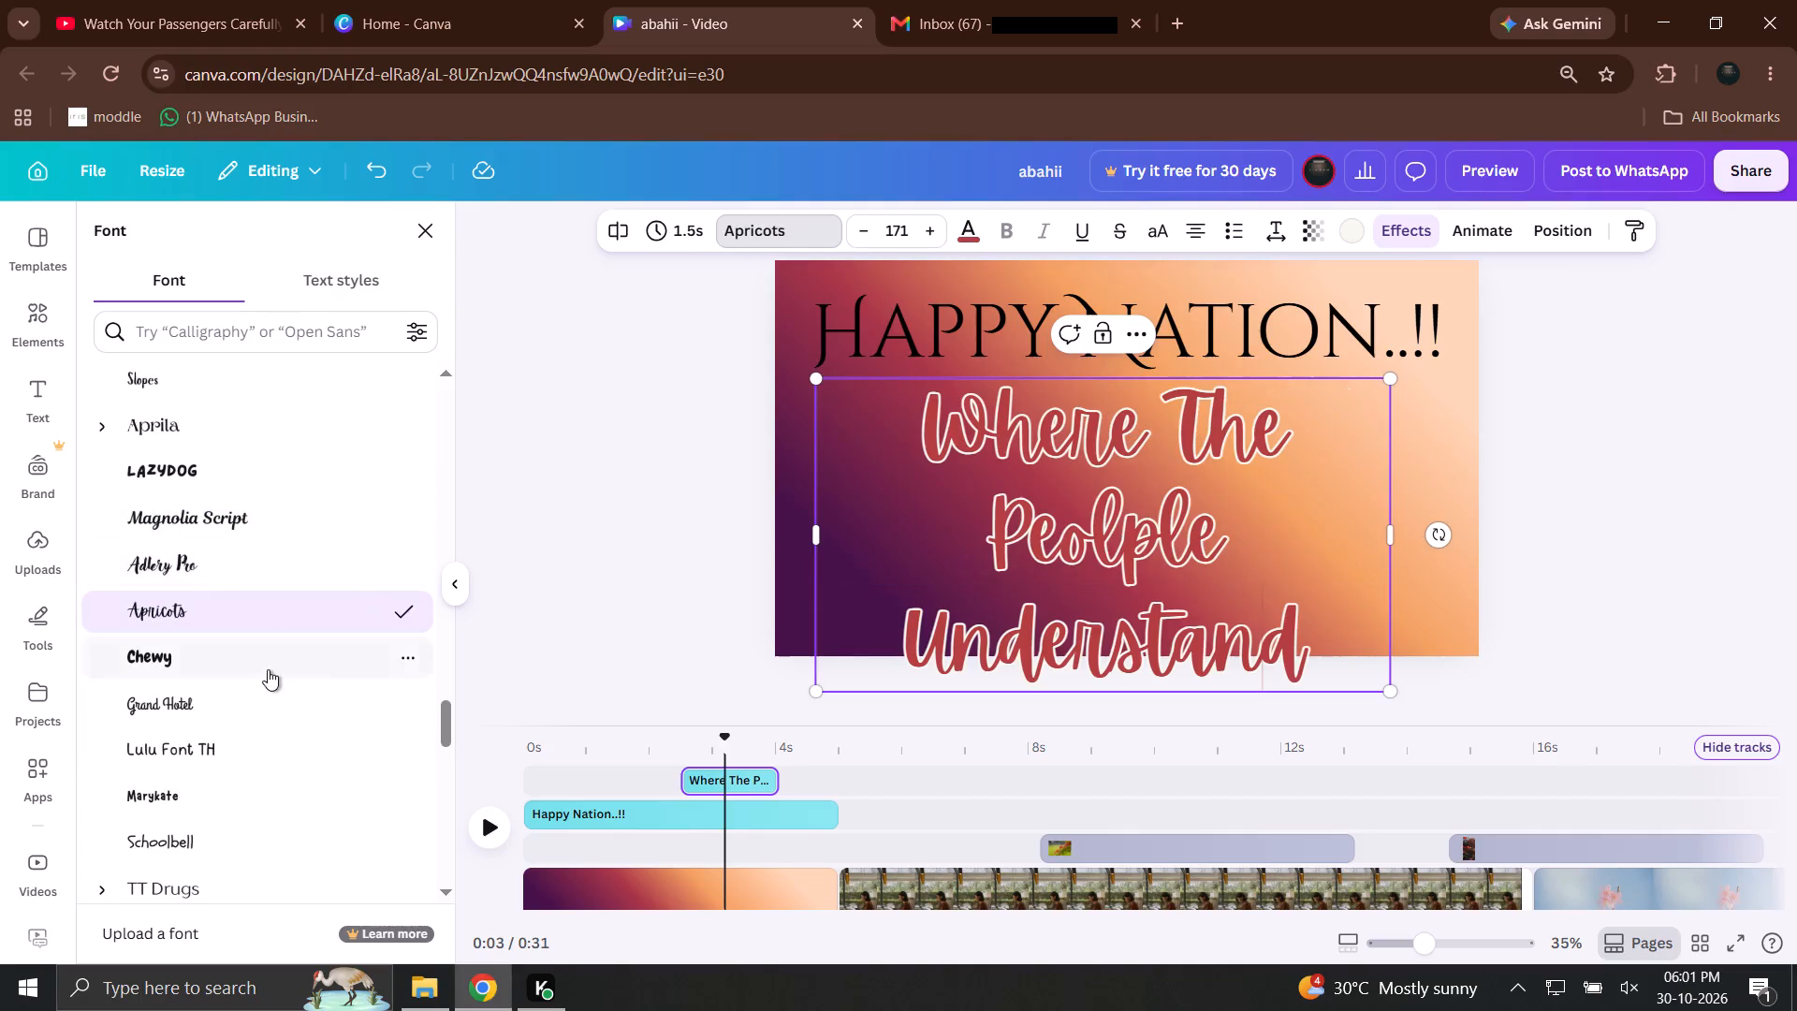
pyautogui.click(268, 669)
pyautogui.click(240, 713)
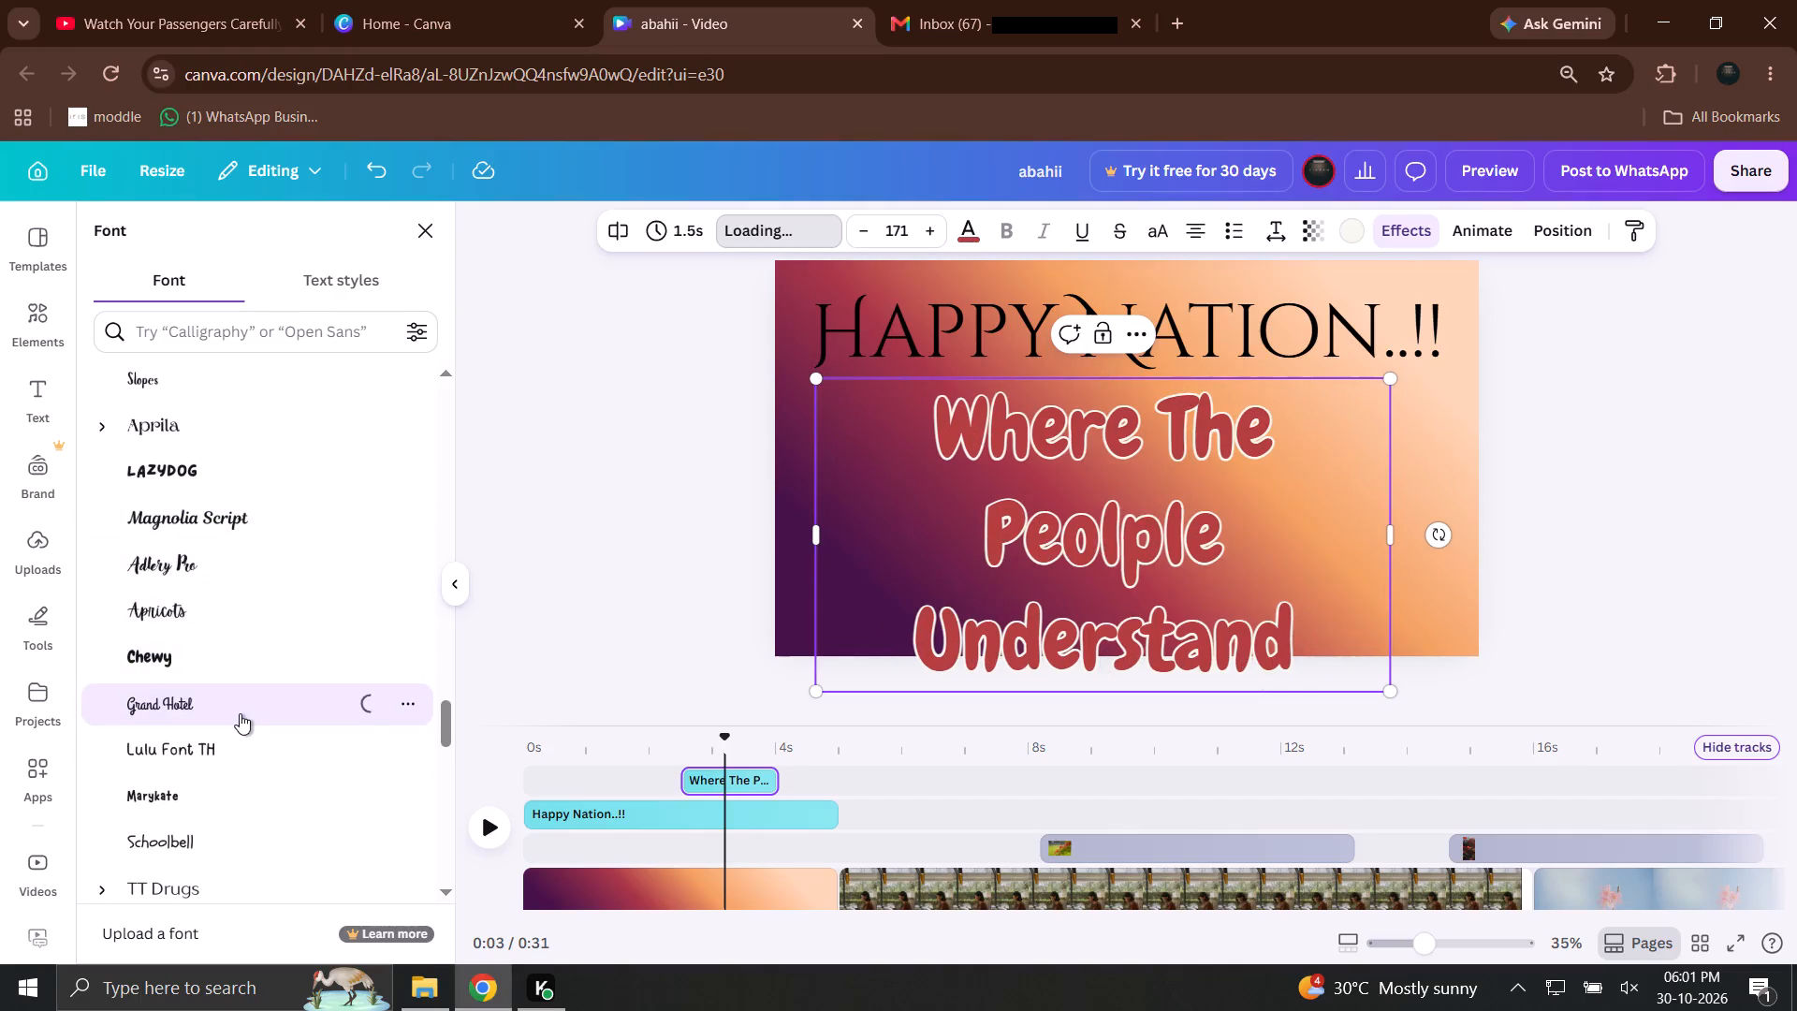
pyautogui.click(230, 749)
# Compare Schoolbell with Marykate and Lancelot on the "Where The Peolple Understand" text and apply Schoolbell.
pyautogui.scroll(-2, 235, 763)
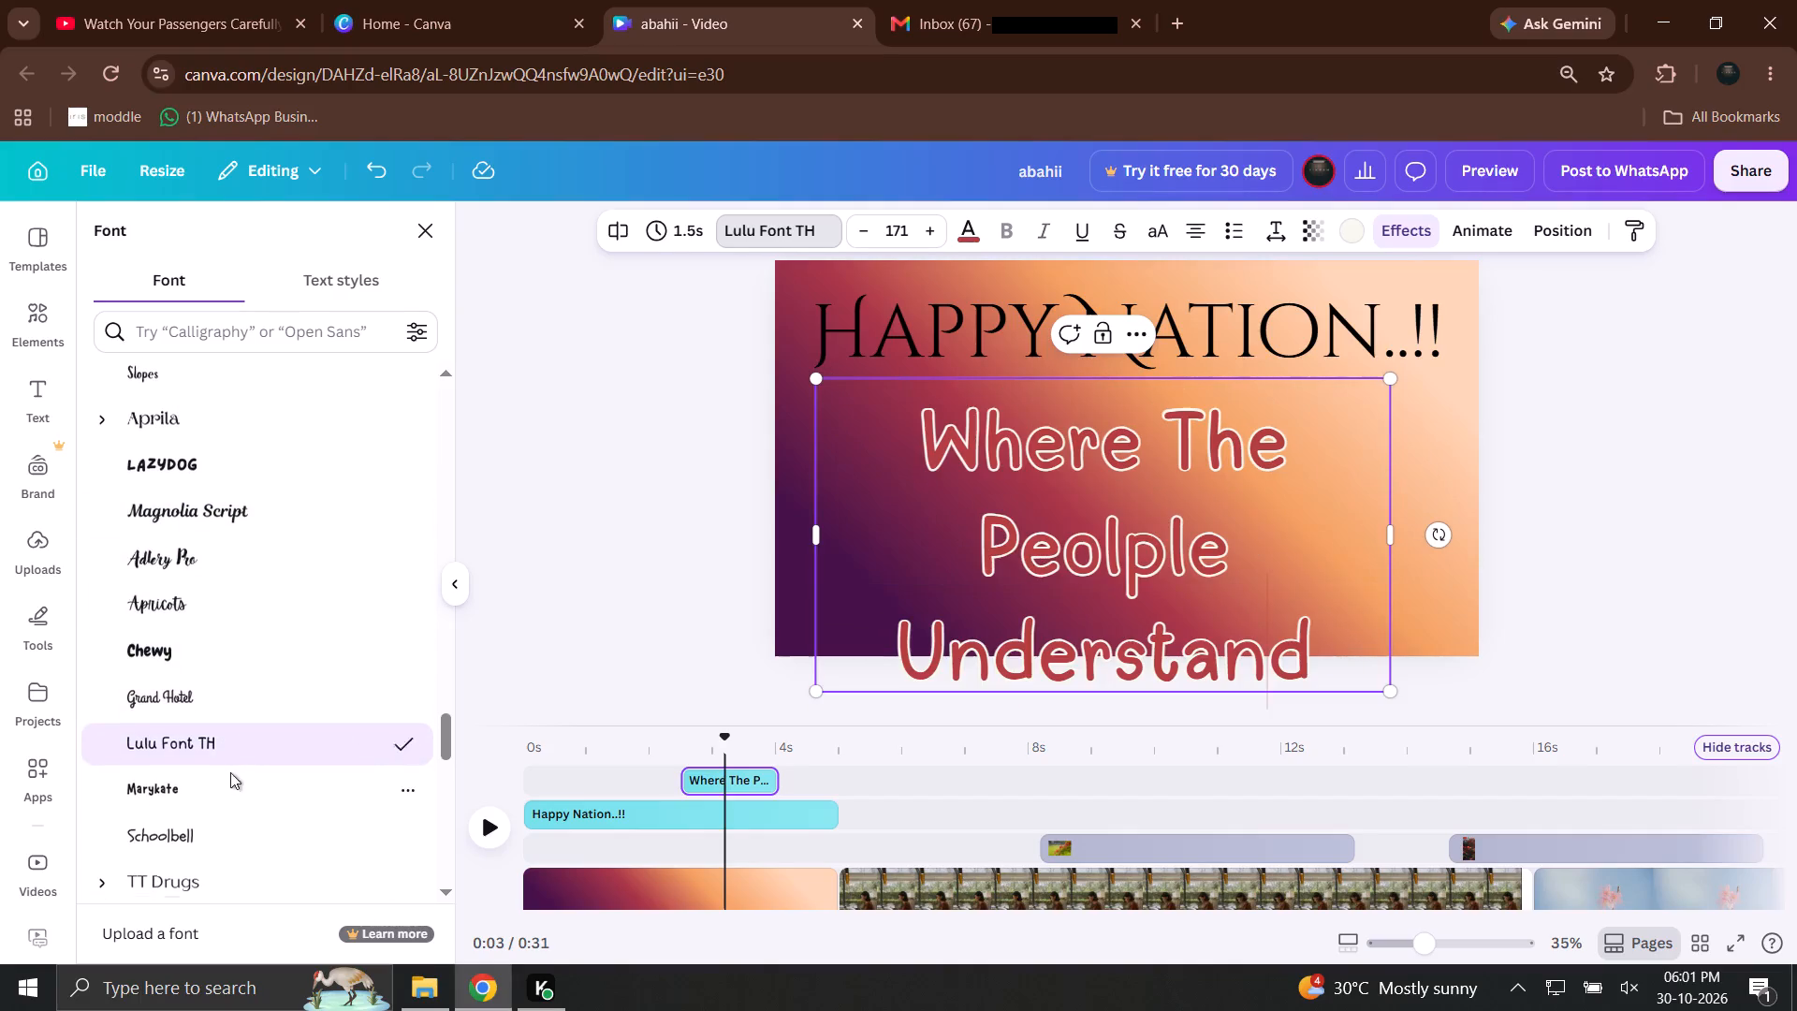
pyautogui.click(244, 595)
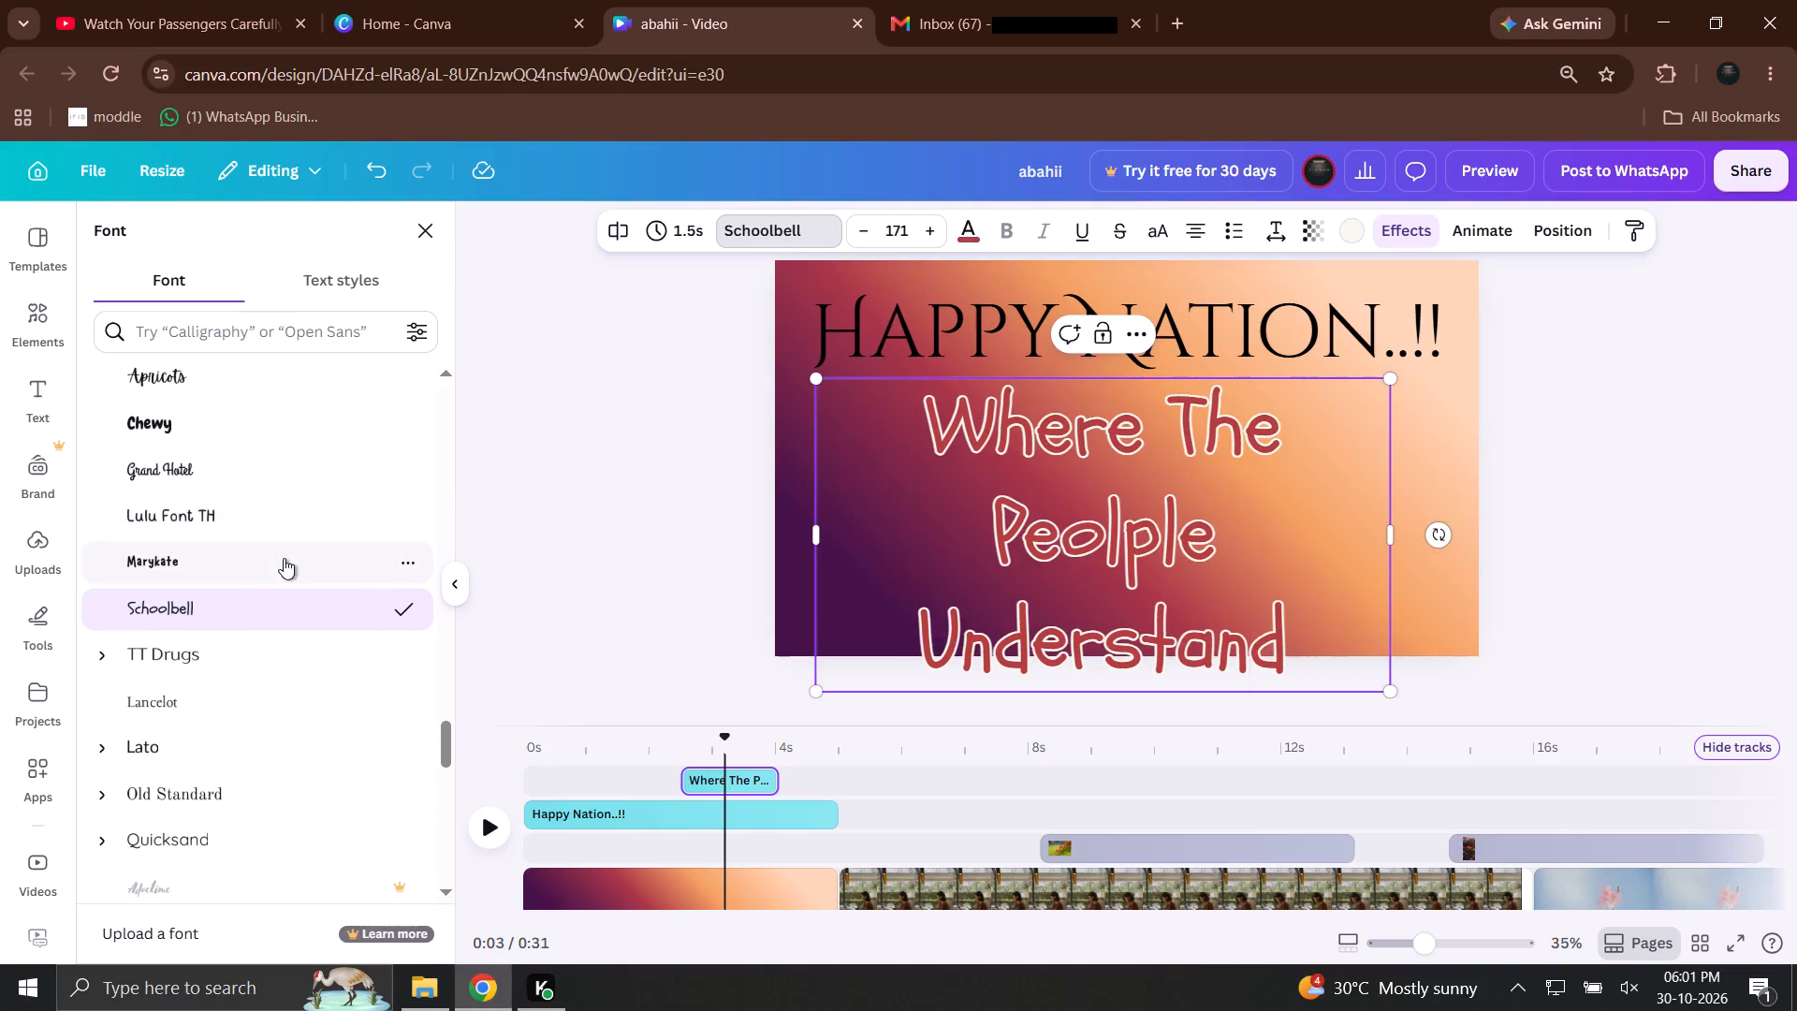
pyautogui.click(284, 558)
pyautogui.click(251, 688)
pyautogui.click(244, 590)
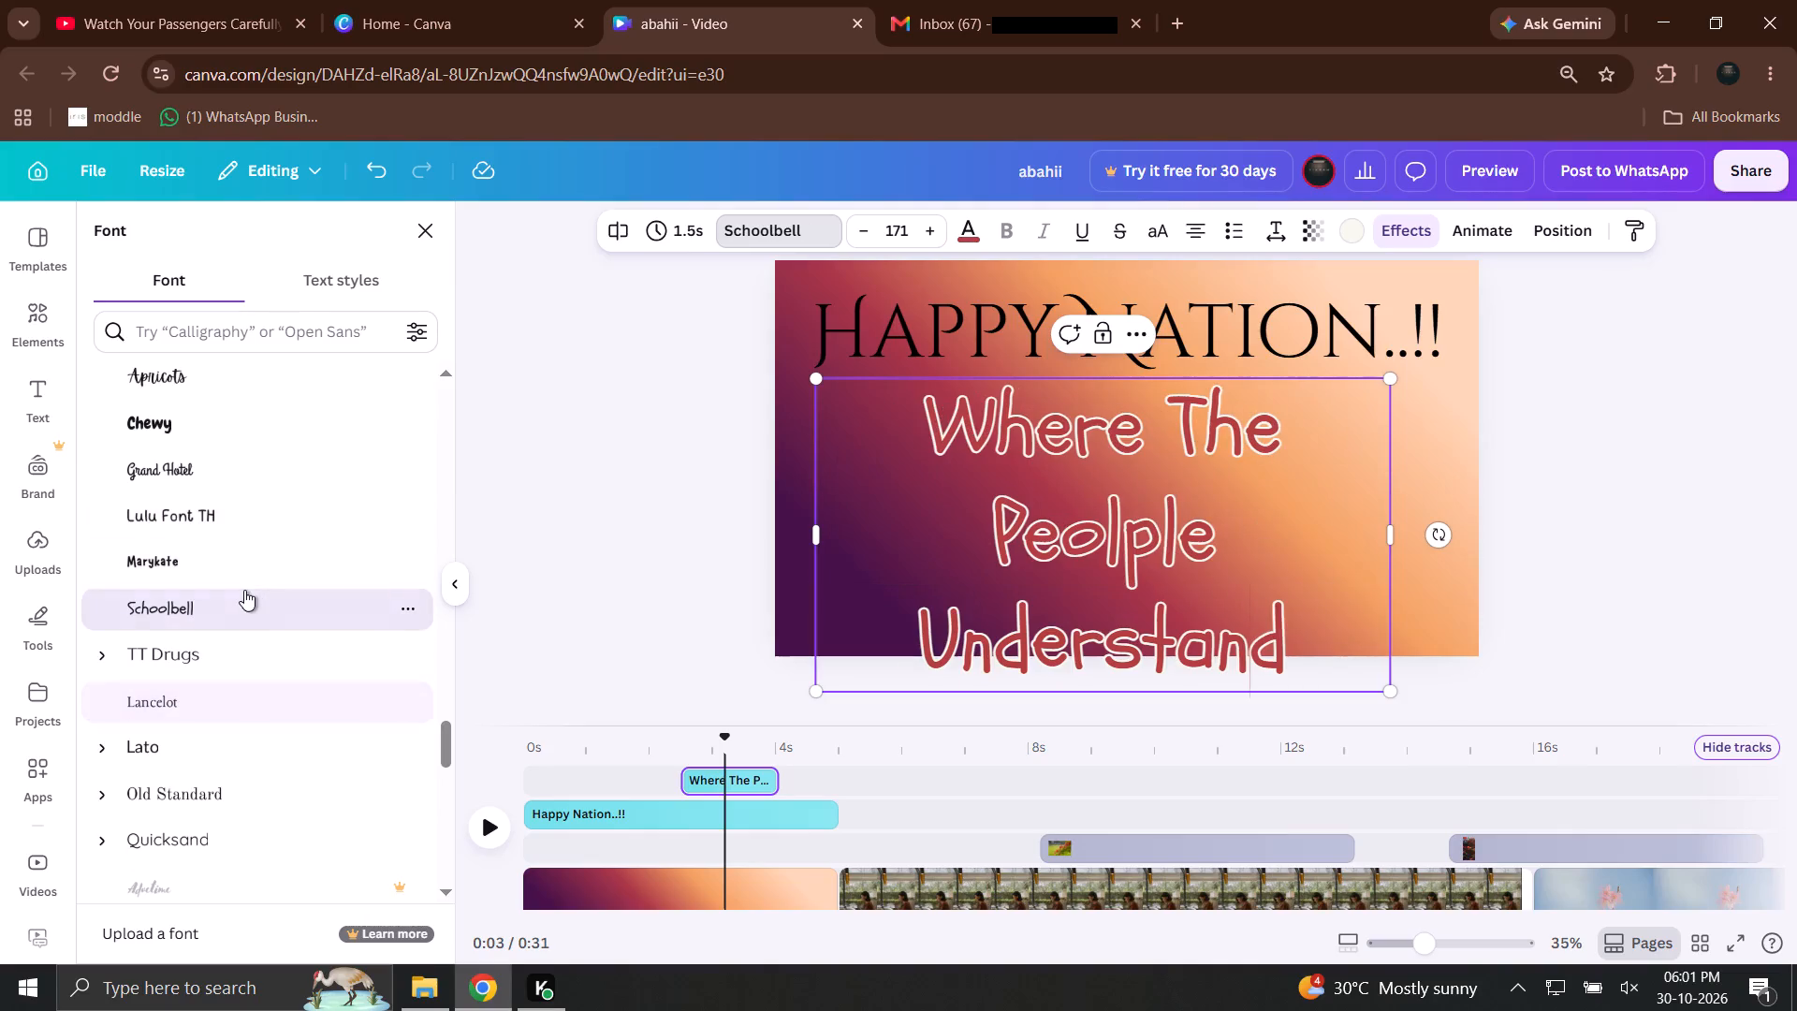
# Change "The" to lowercase "the" in the "Where The Peolple Understand" text.
pyautogui.click(1205, 712)
pyautogui.click(1284, 681)
pyautogui.click(1202, 407)
pyautogui.press('BackSpace')
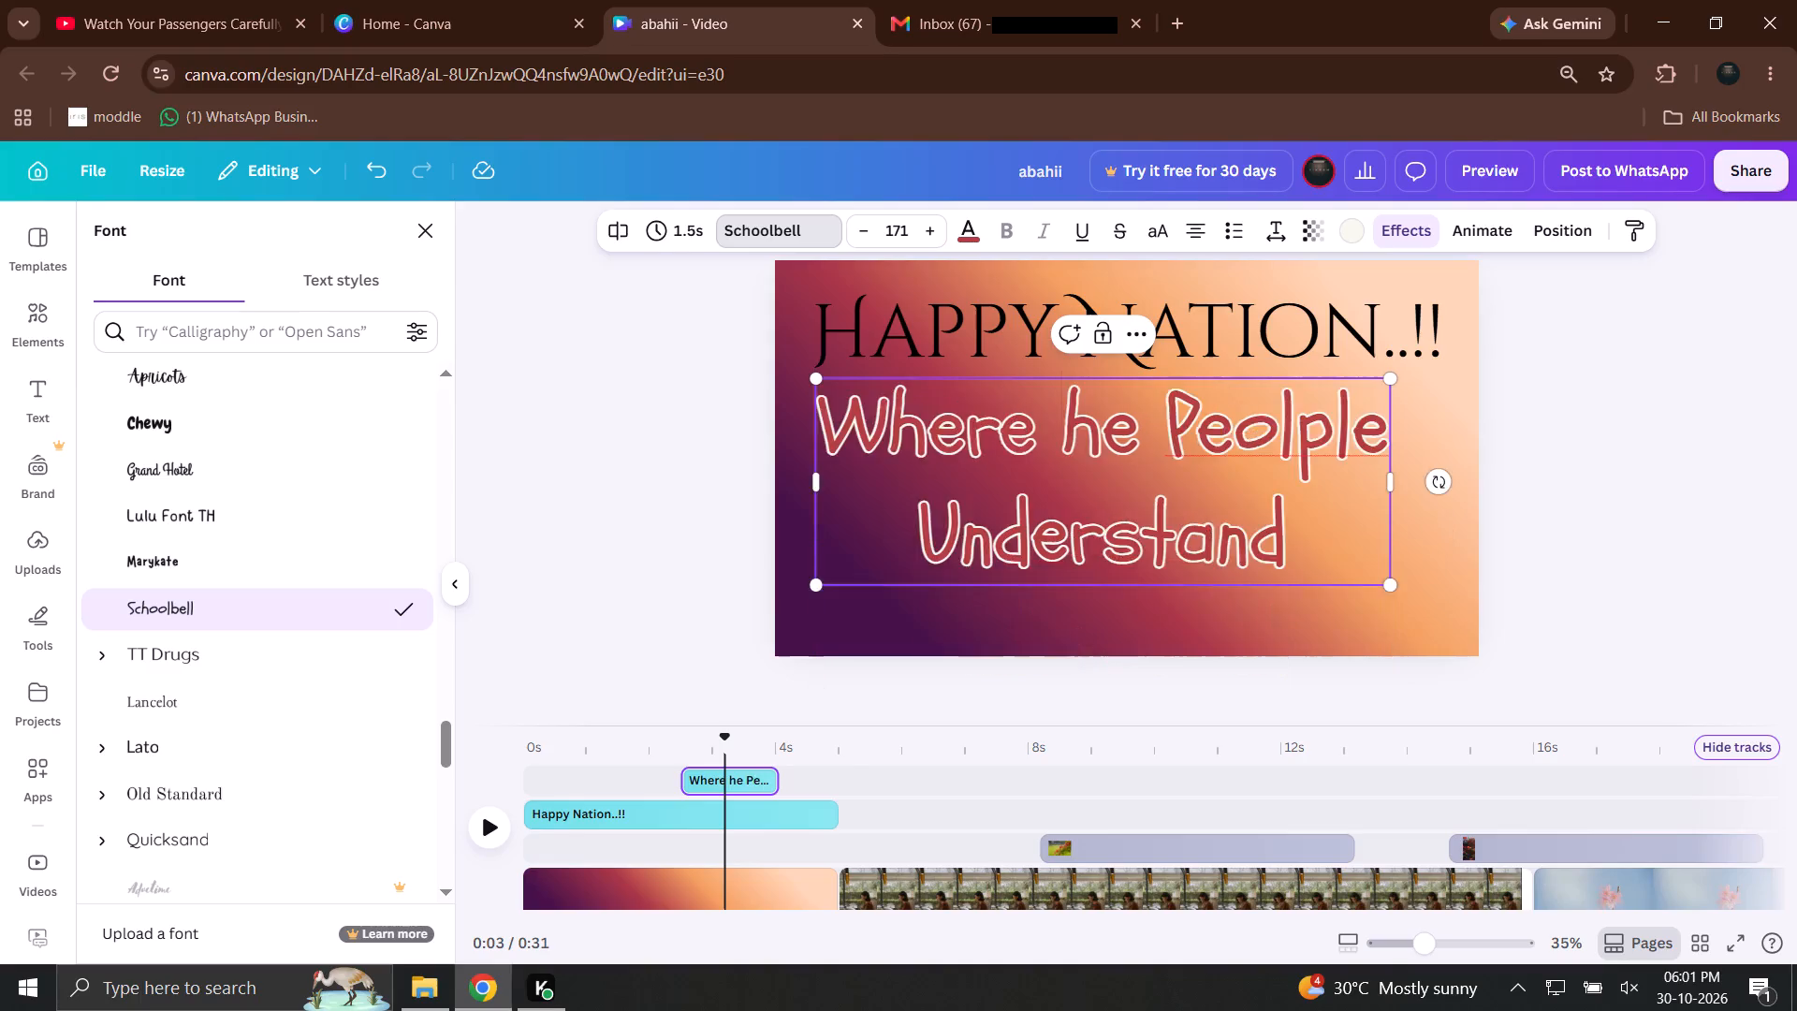
pyautogui.press('t')
pyautogui.click(1110, 575)
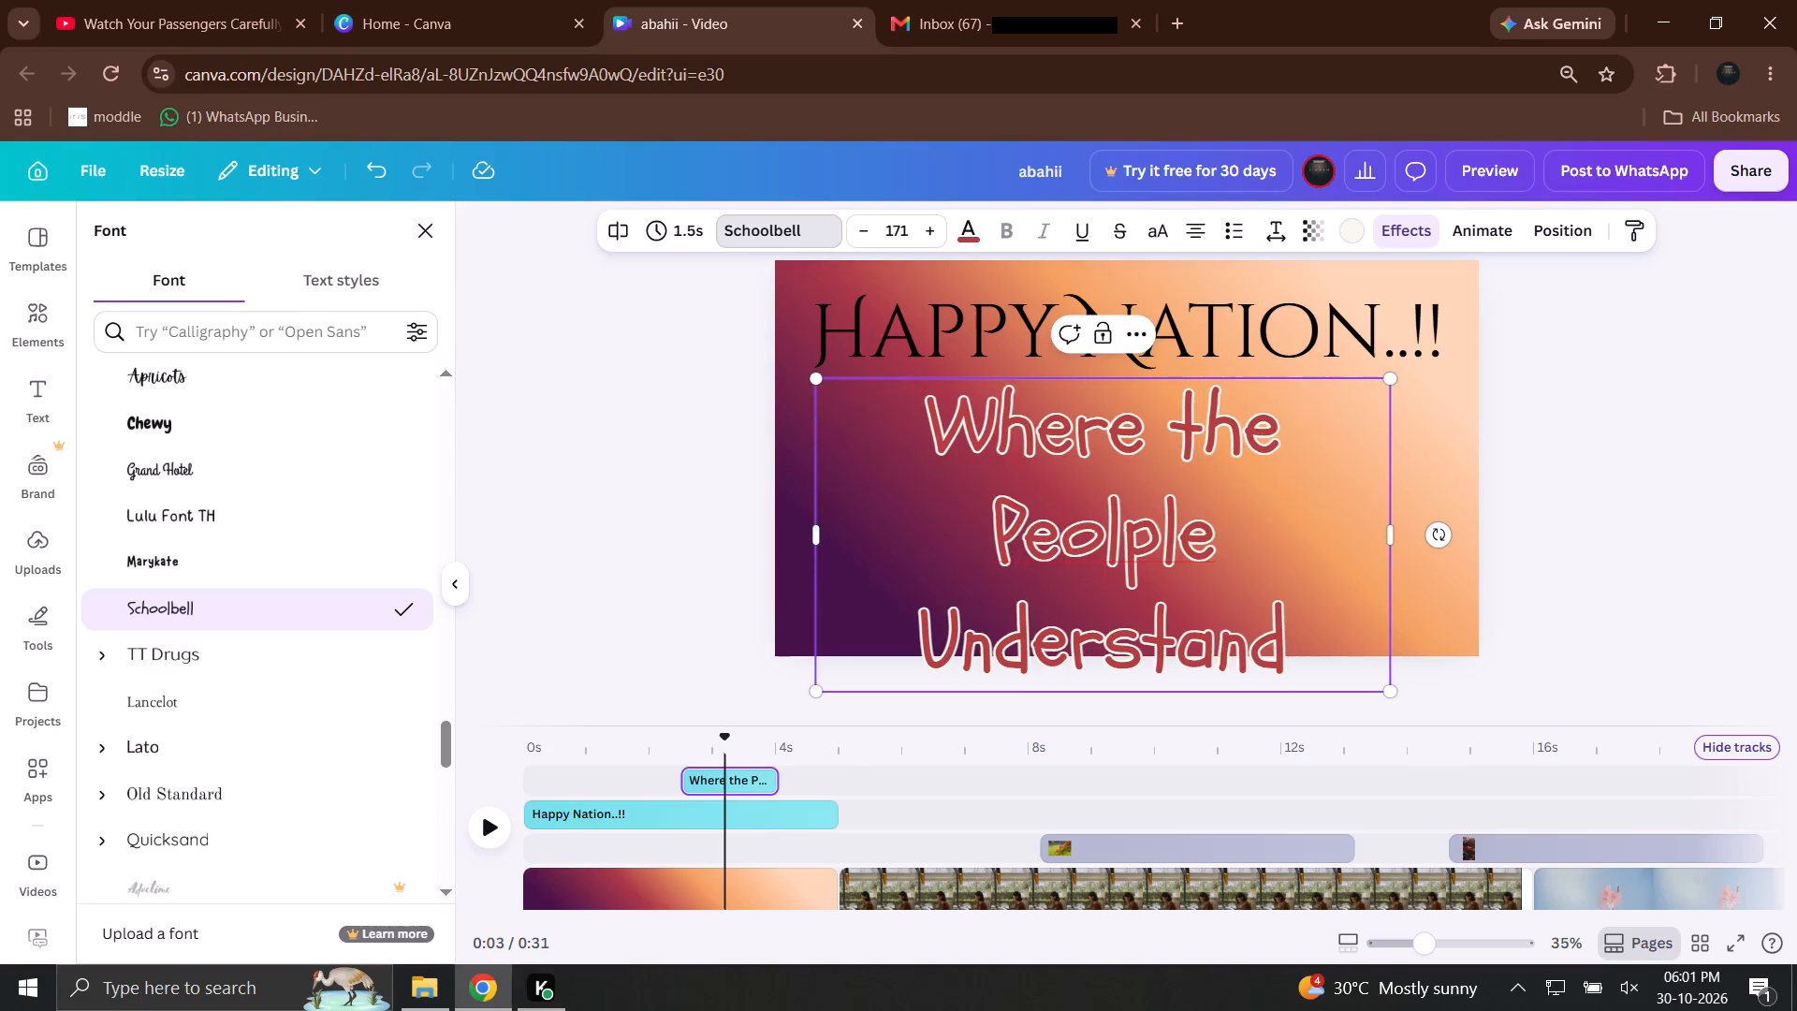
pyautogui.click(1241, 633)
pyautogui.click(1531, 613)
pyautogui.click(1434, 616)
# Widen the "Where the Peolple Understand" text box so it wraps onto two lines and place it along the page's bottom edge.
pyautogui.moveTo(1357, 637); pyautogui.dragTo(1364, 600)
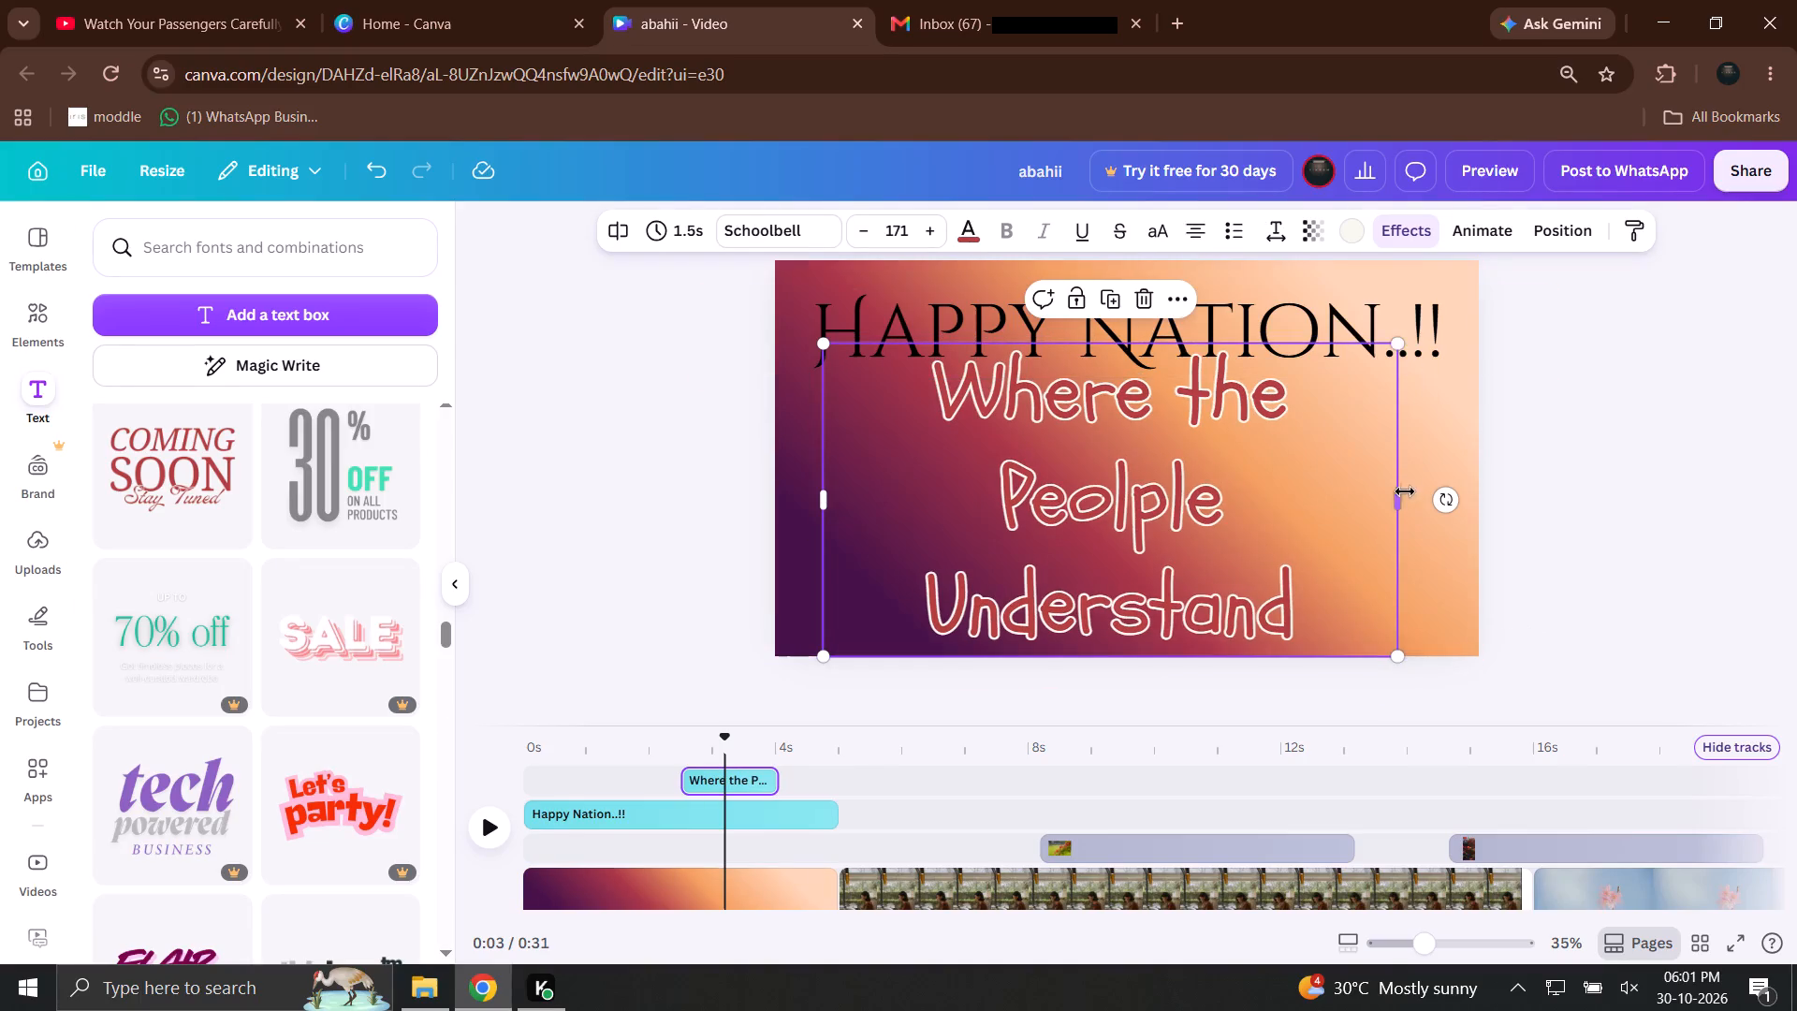
pyautogui.moveTo(1403, 496); pyautogui.dragTo(1579, 492)
pyautogui.moveTo(1351, 458); pyautogui.dragTo(1294, 552)
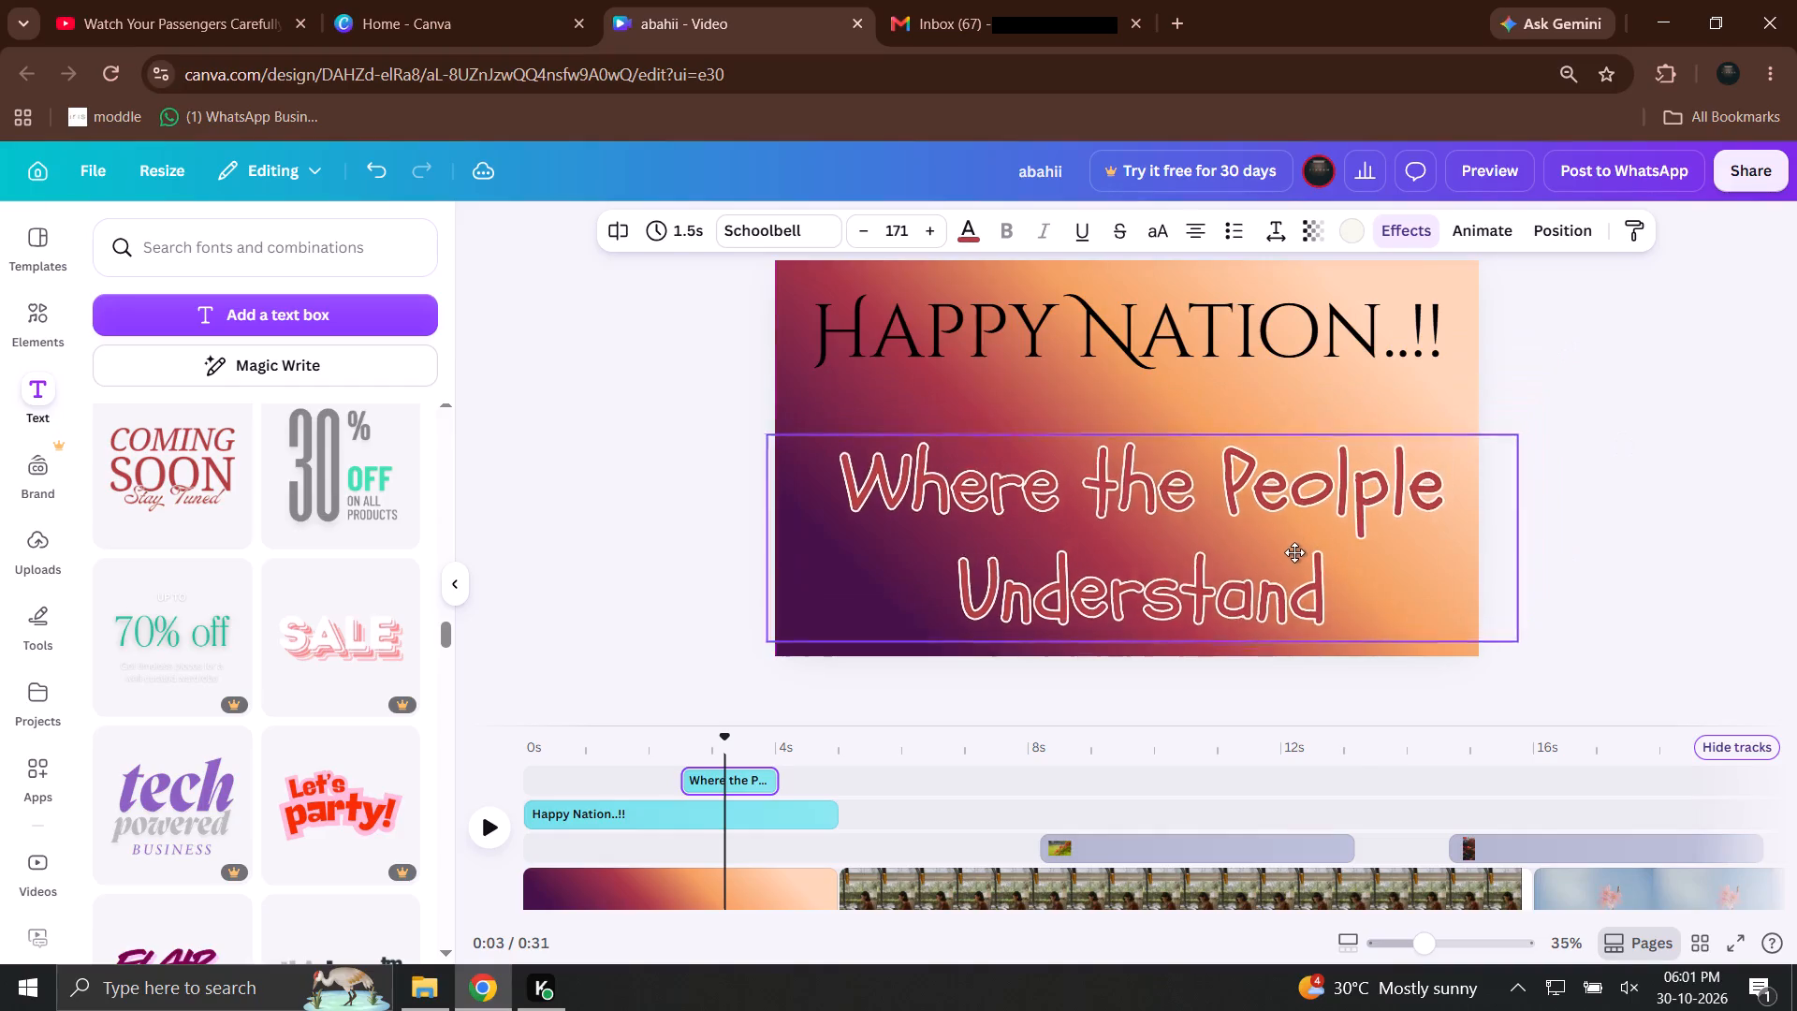
pyautogui.moveTo(1294, 552); pyautogui.dragTo(1294, 564)
pyautogui.click(1762, 621)
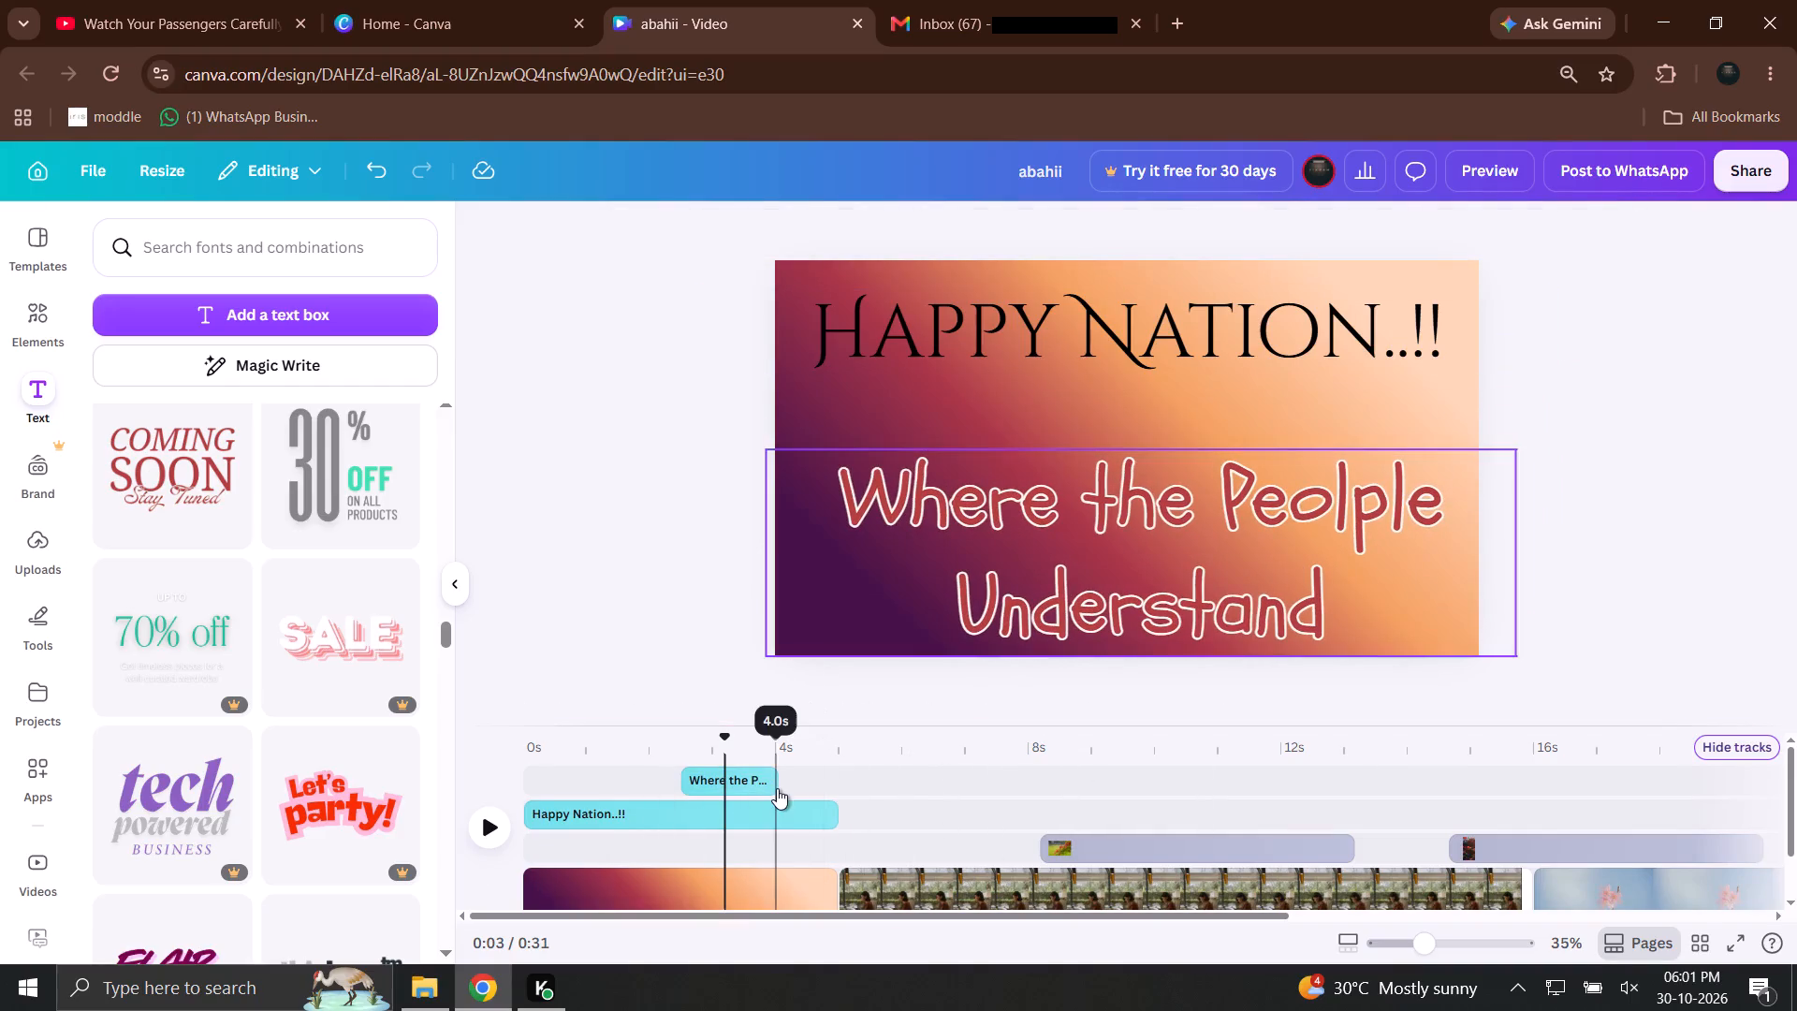
# Add the "love always" text combination below the title at the start of the timeline and ungroup it.
pyautogui.moveTo(728, 753); pyautogui.dragTo(513, 770)
pyautogui.scroll(-5, 343, 737)
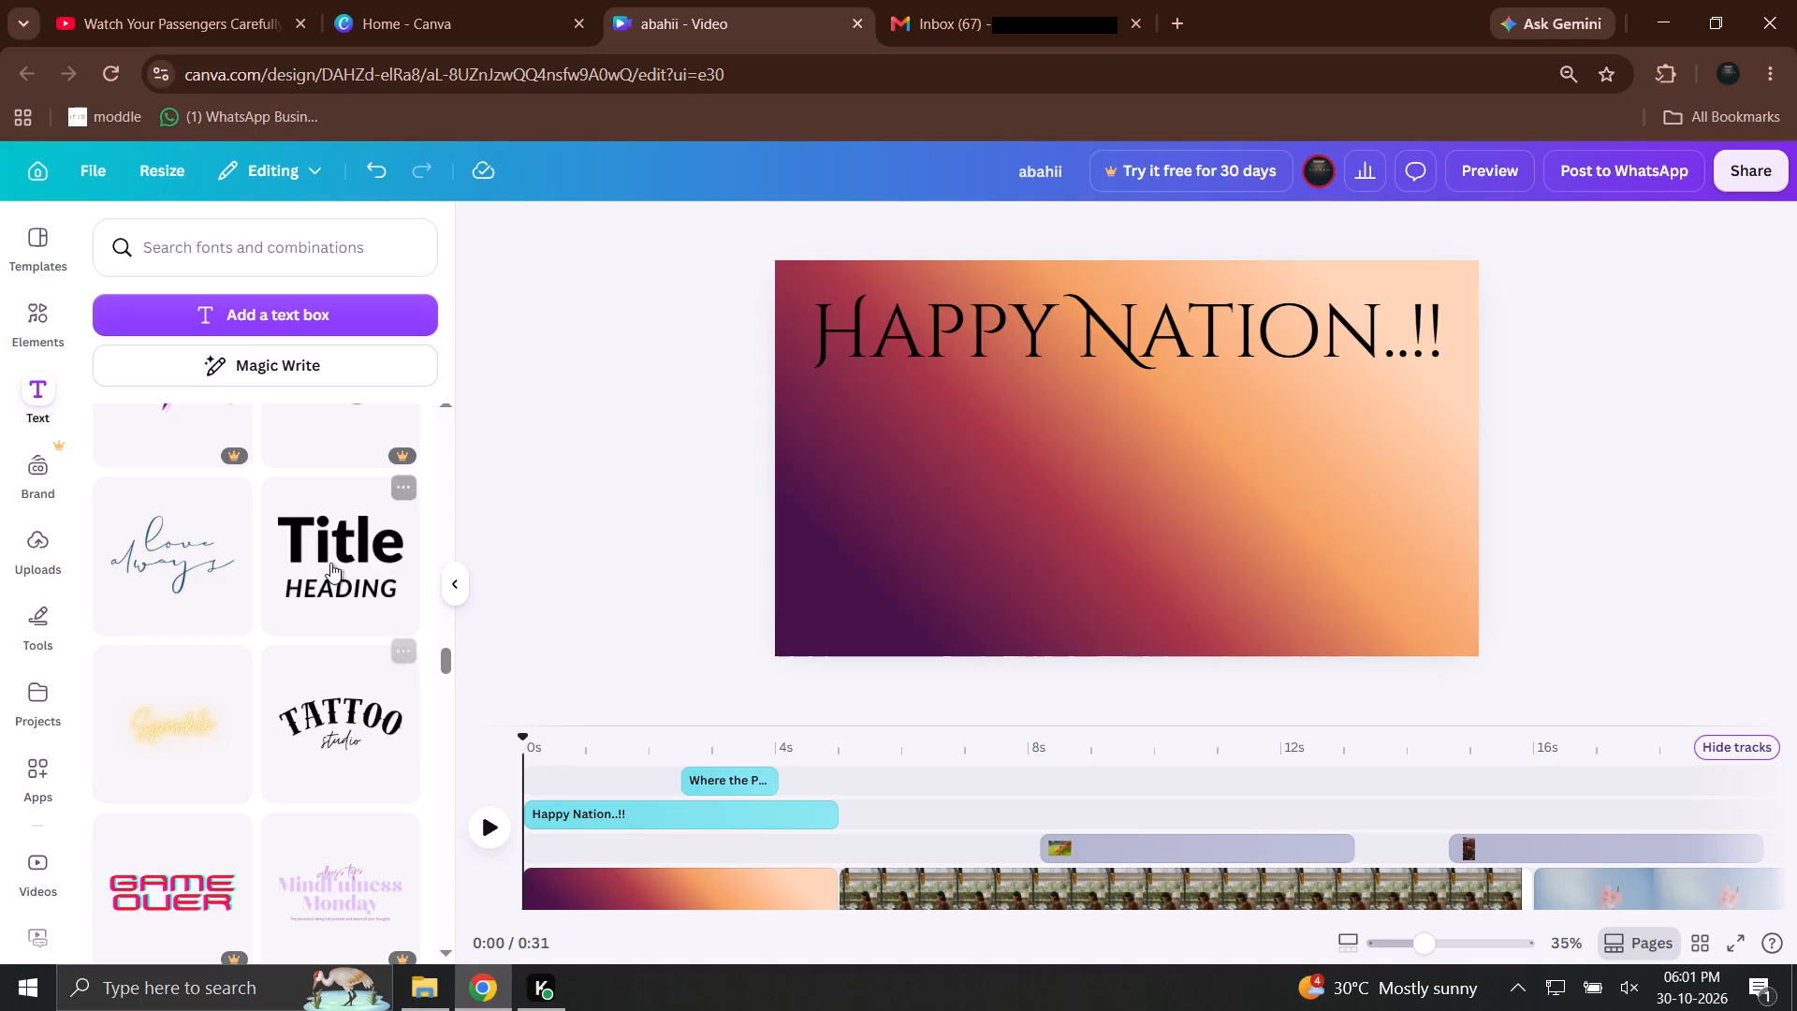
pyautogui.moveTo(176, 580); pyautogui.dragTo(972, 483)
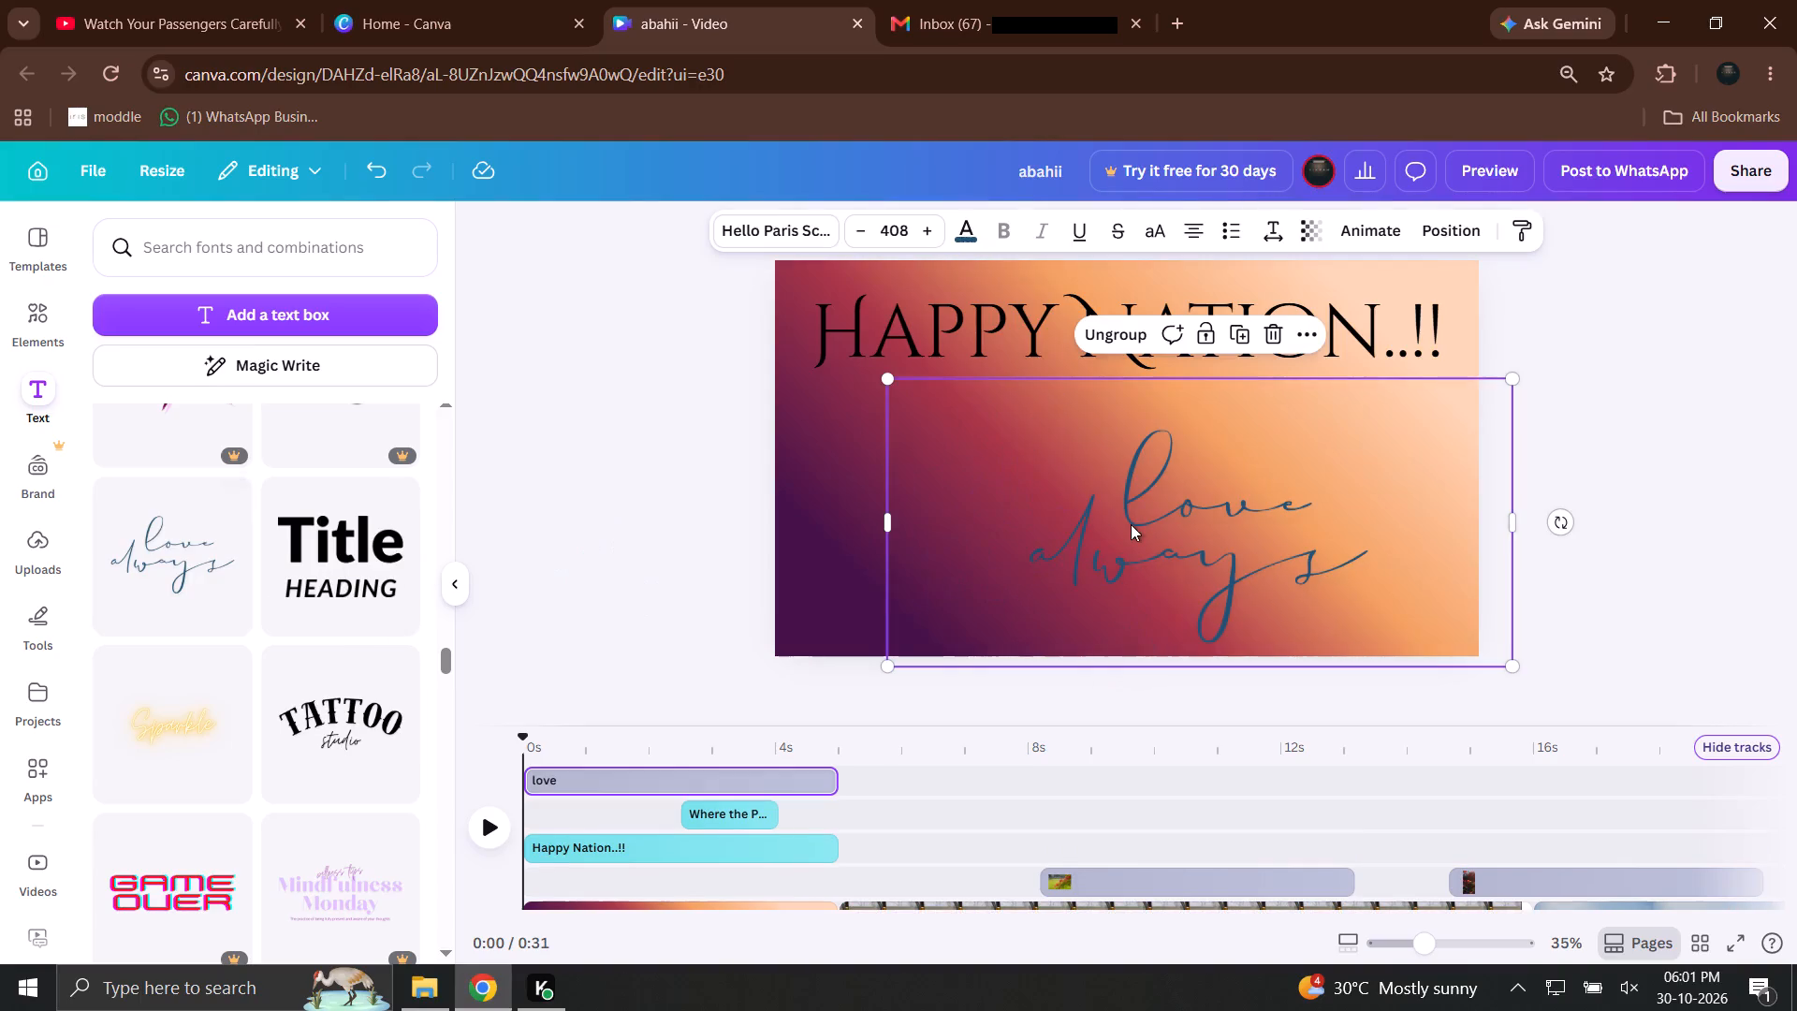
pyautogui.doubleClick(1131, 524)
pyautogui.click(1646, 545)
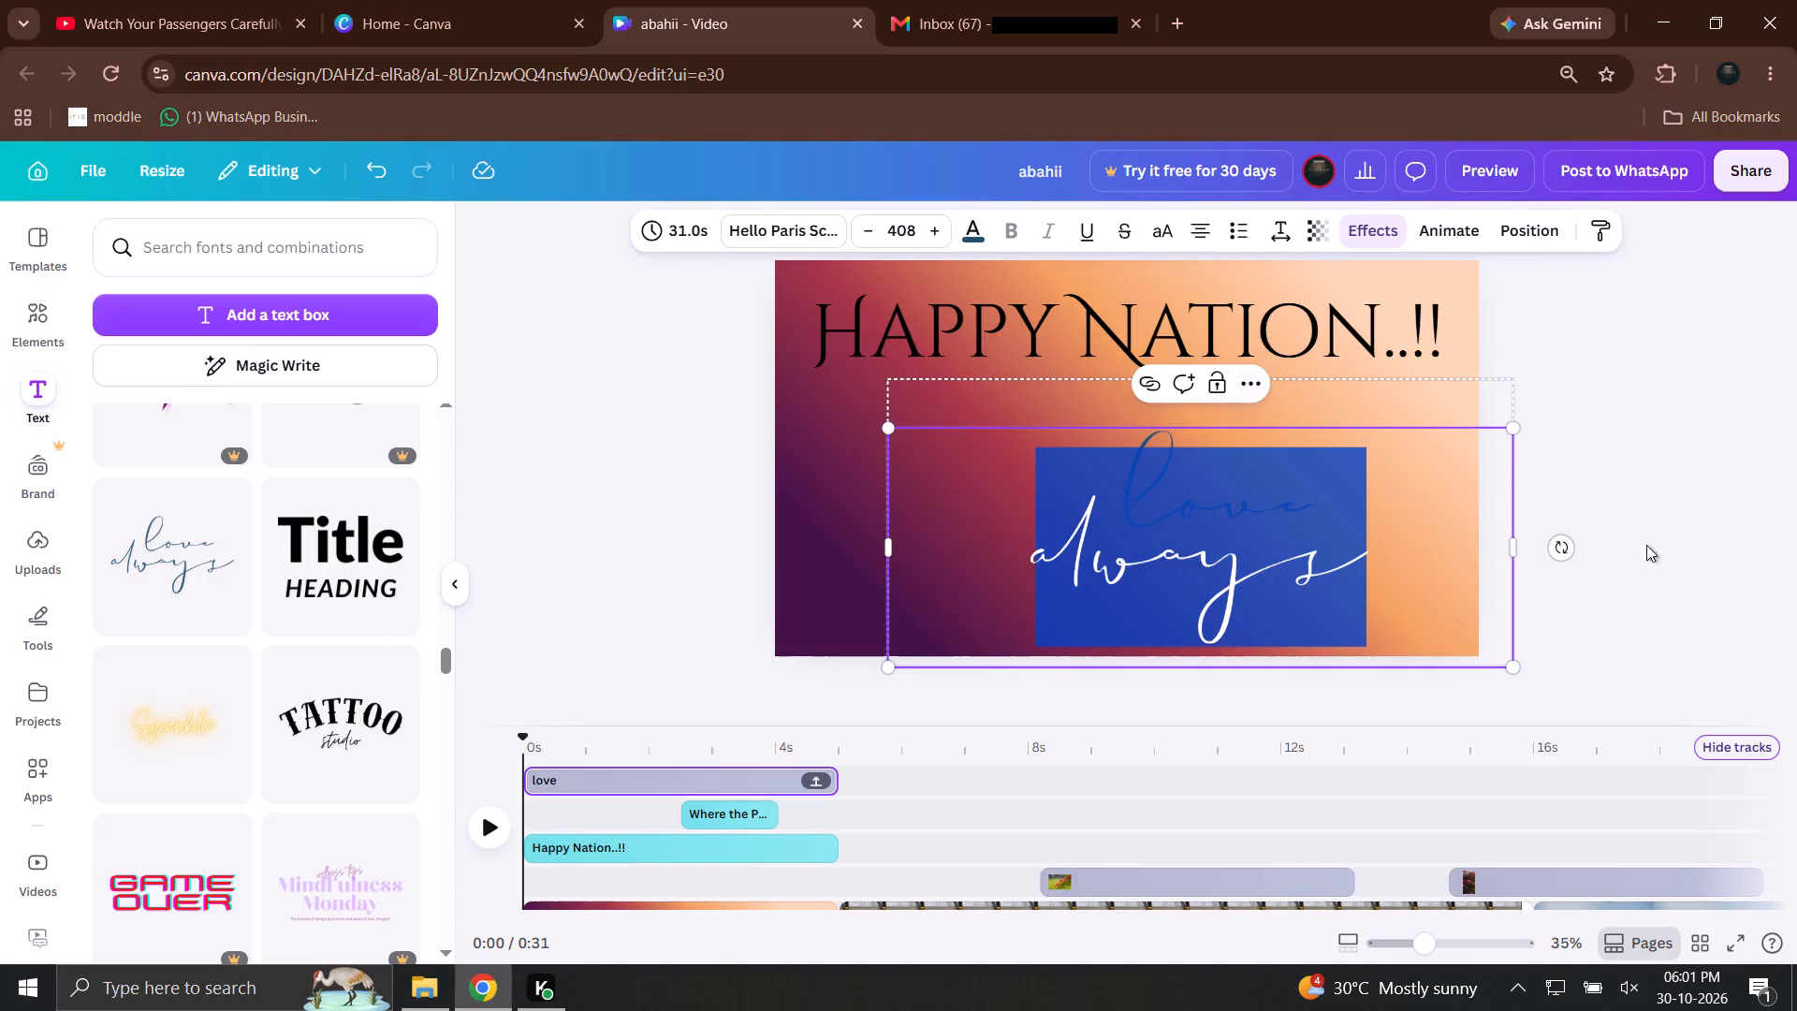
pyautogui.click(1287, 551)
pyautogui.click(1128, 341)
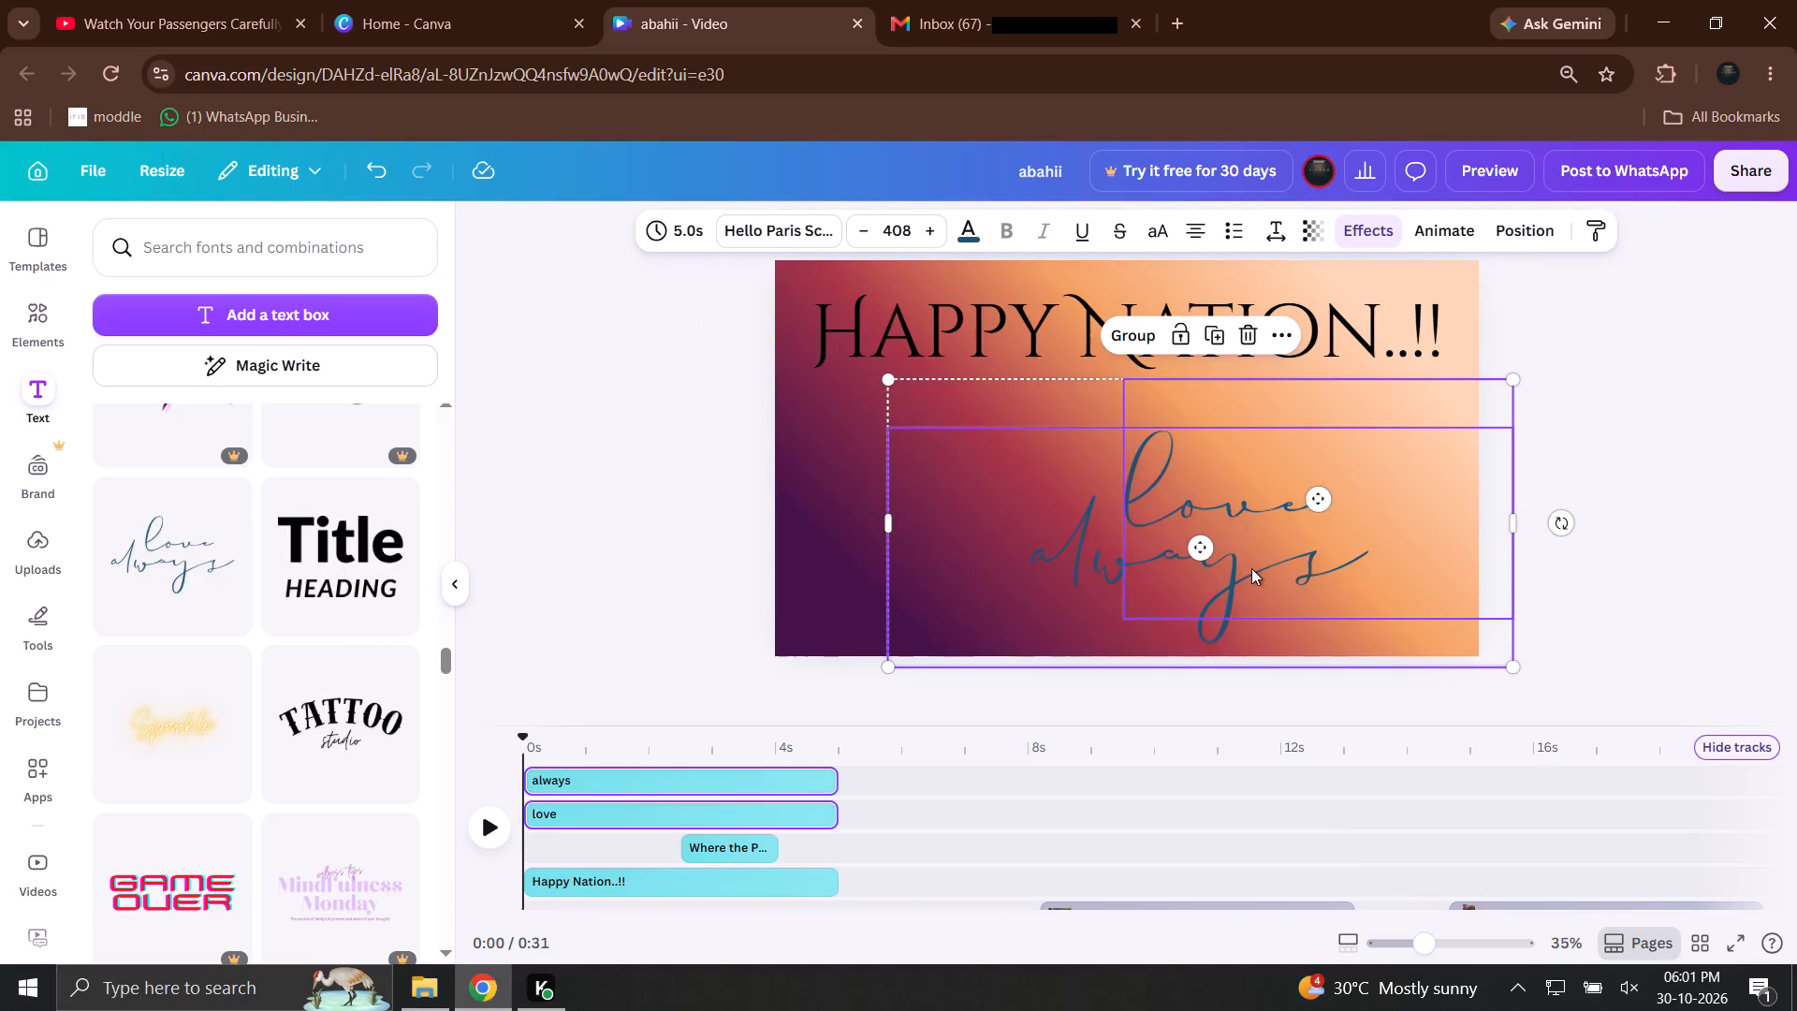
# Delete the "always" line from the ungrouped combination, keeping the "love" line.
pyautogui.click(1250, 344)
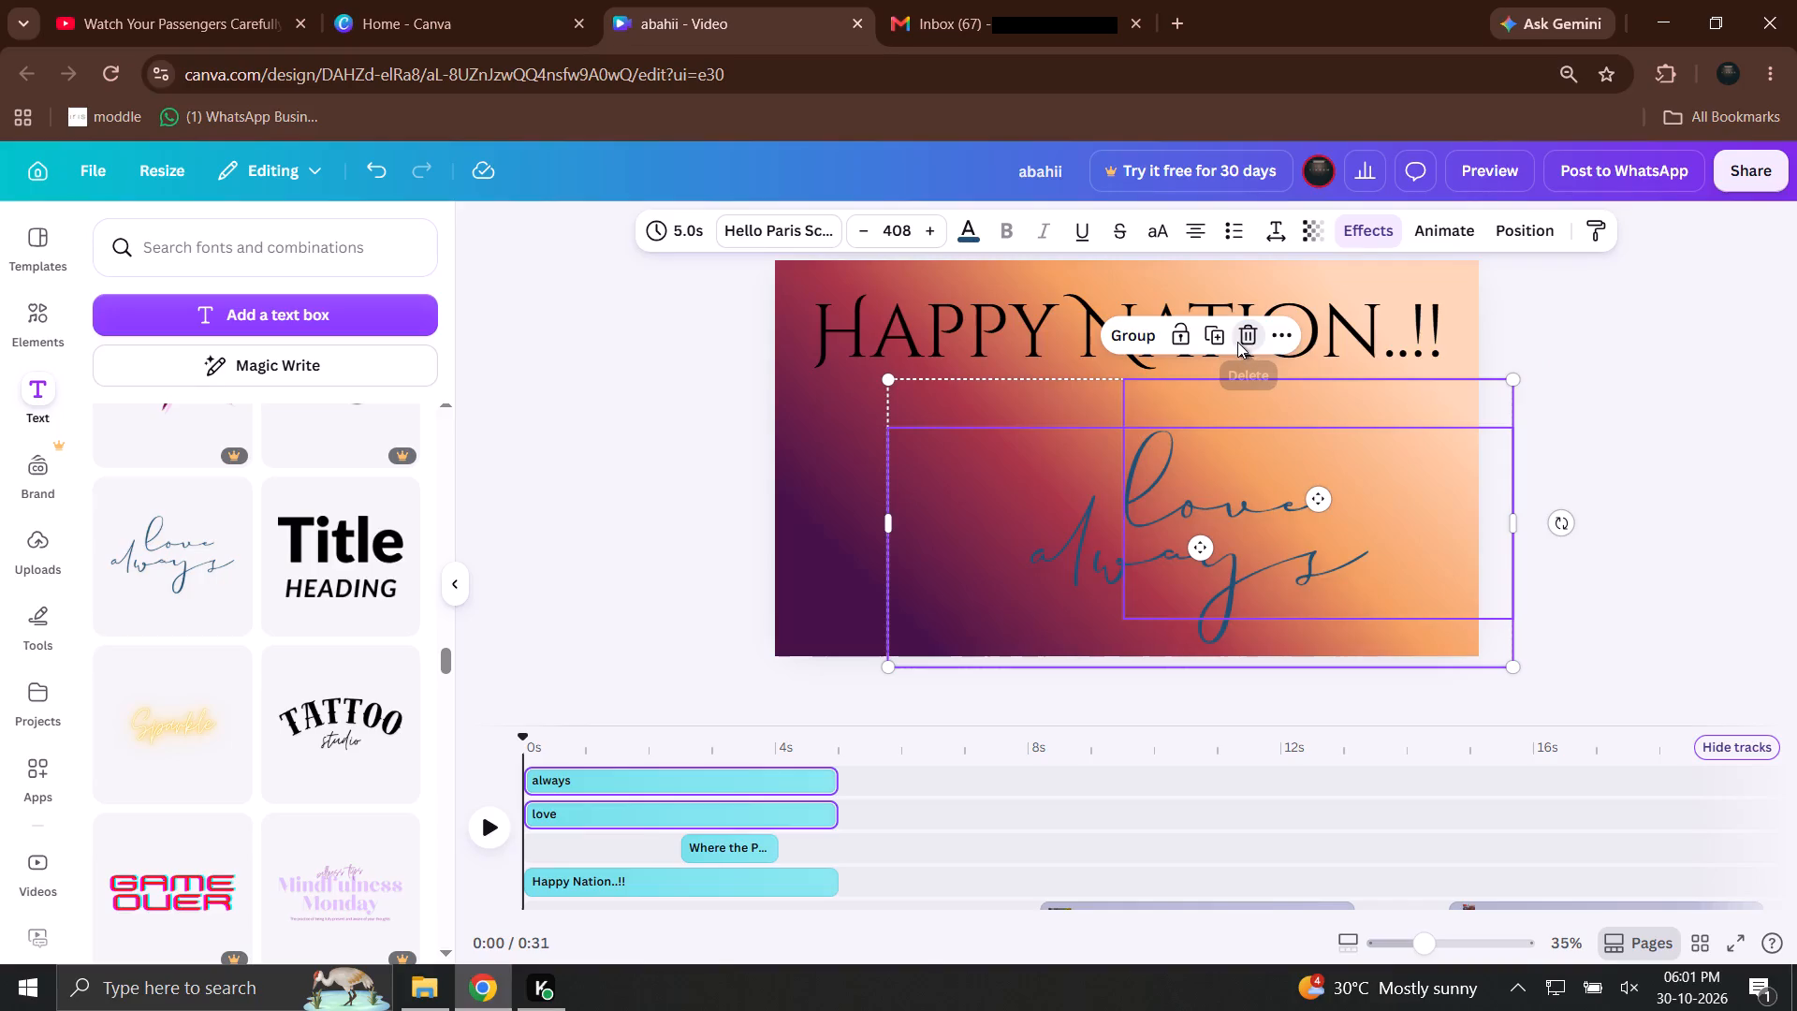
pyautogui.hotkey('ctrl', 'z')
pyautogui.click(1206, 451)
pyautogui.click(1202, 483)
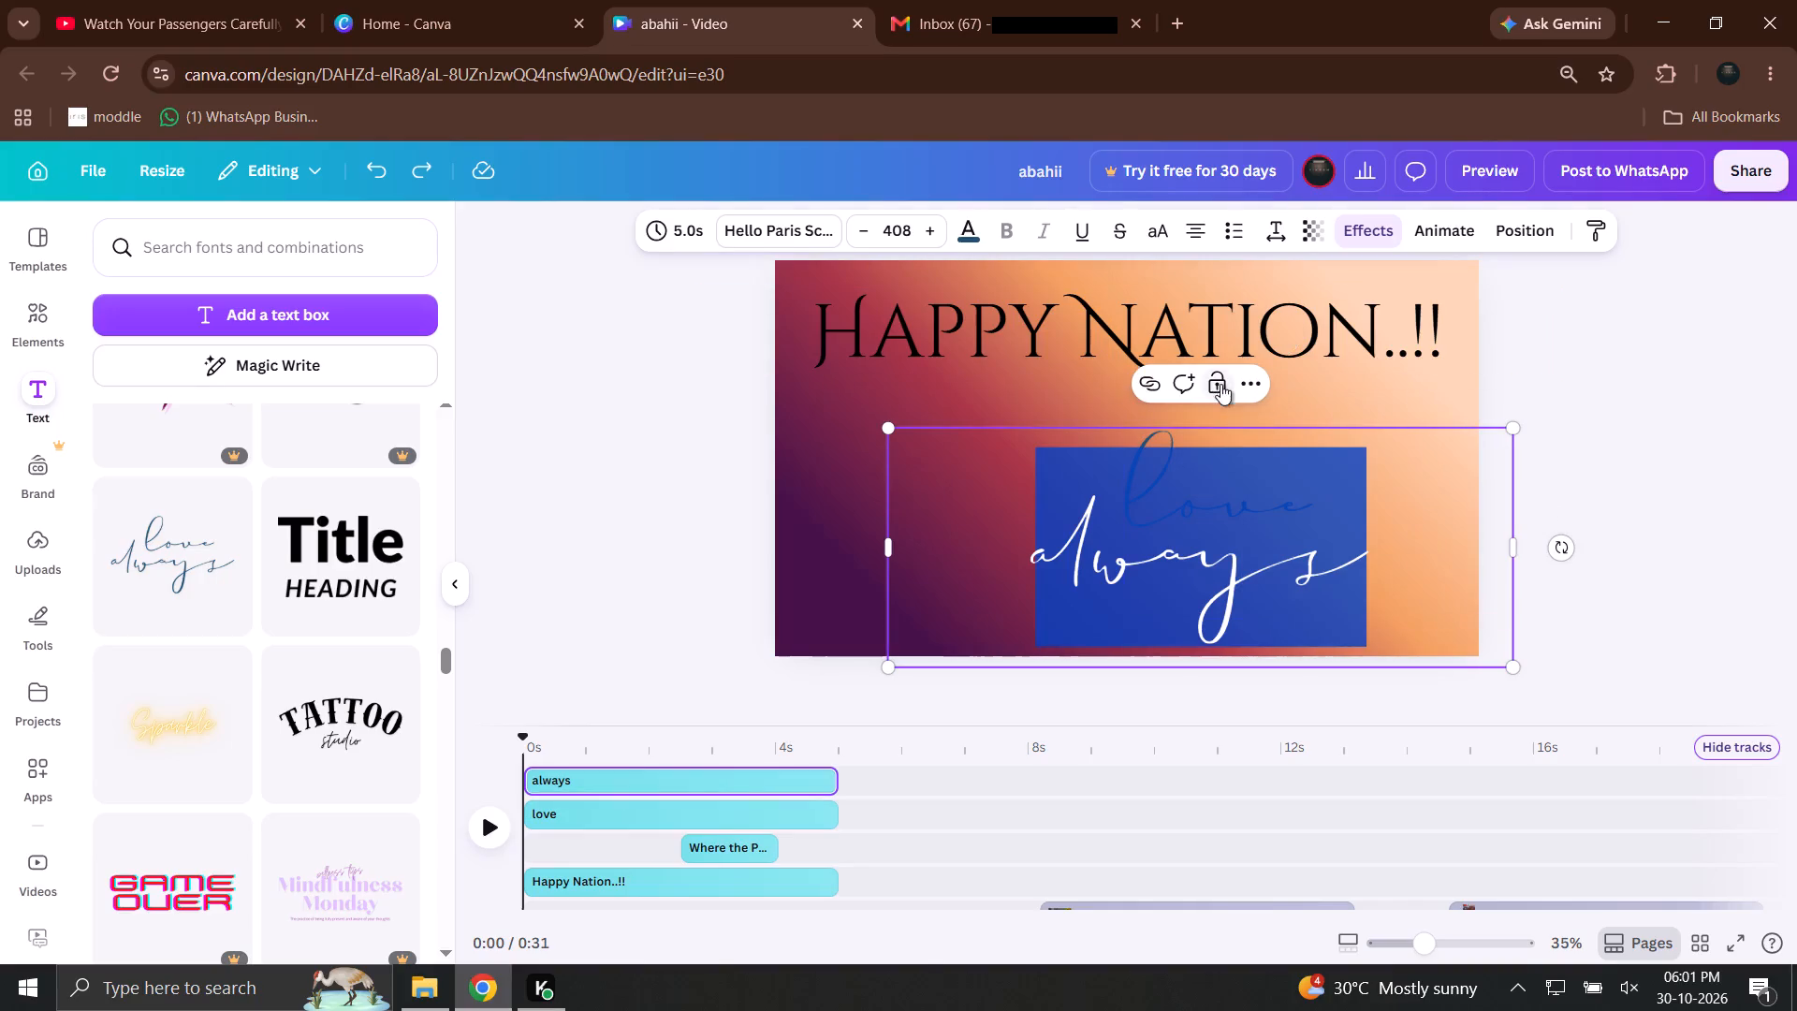
pyautogui.click(1272, 453)
pyautogui.click(1426, 497)
pyautogui.click(1584, 487)
pyautogui.click(1260, 487)
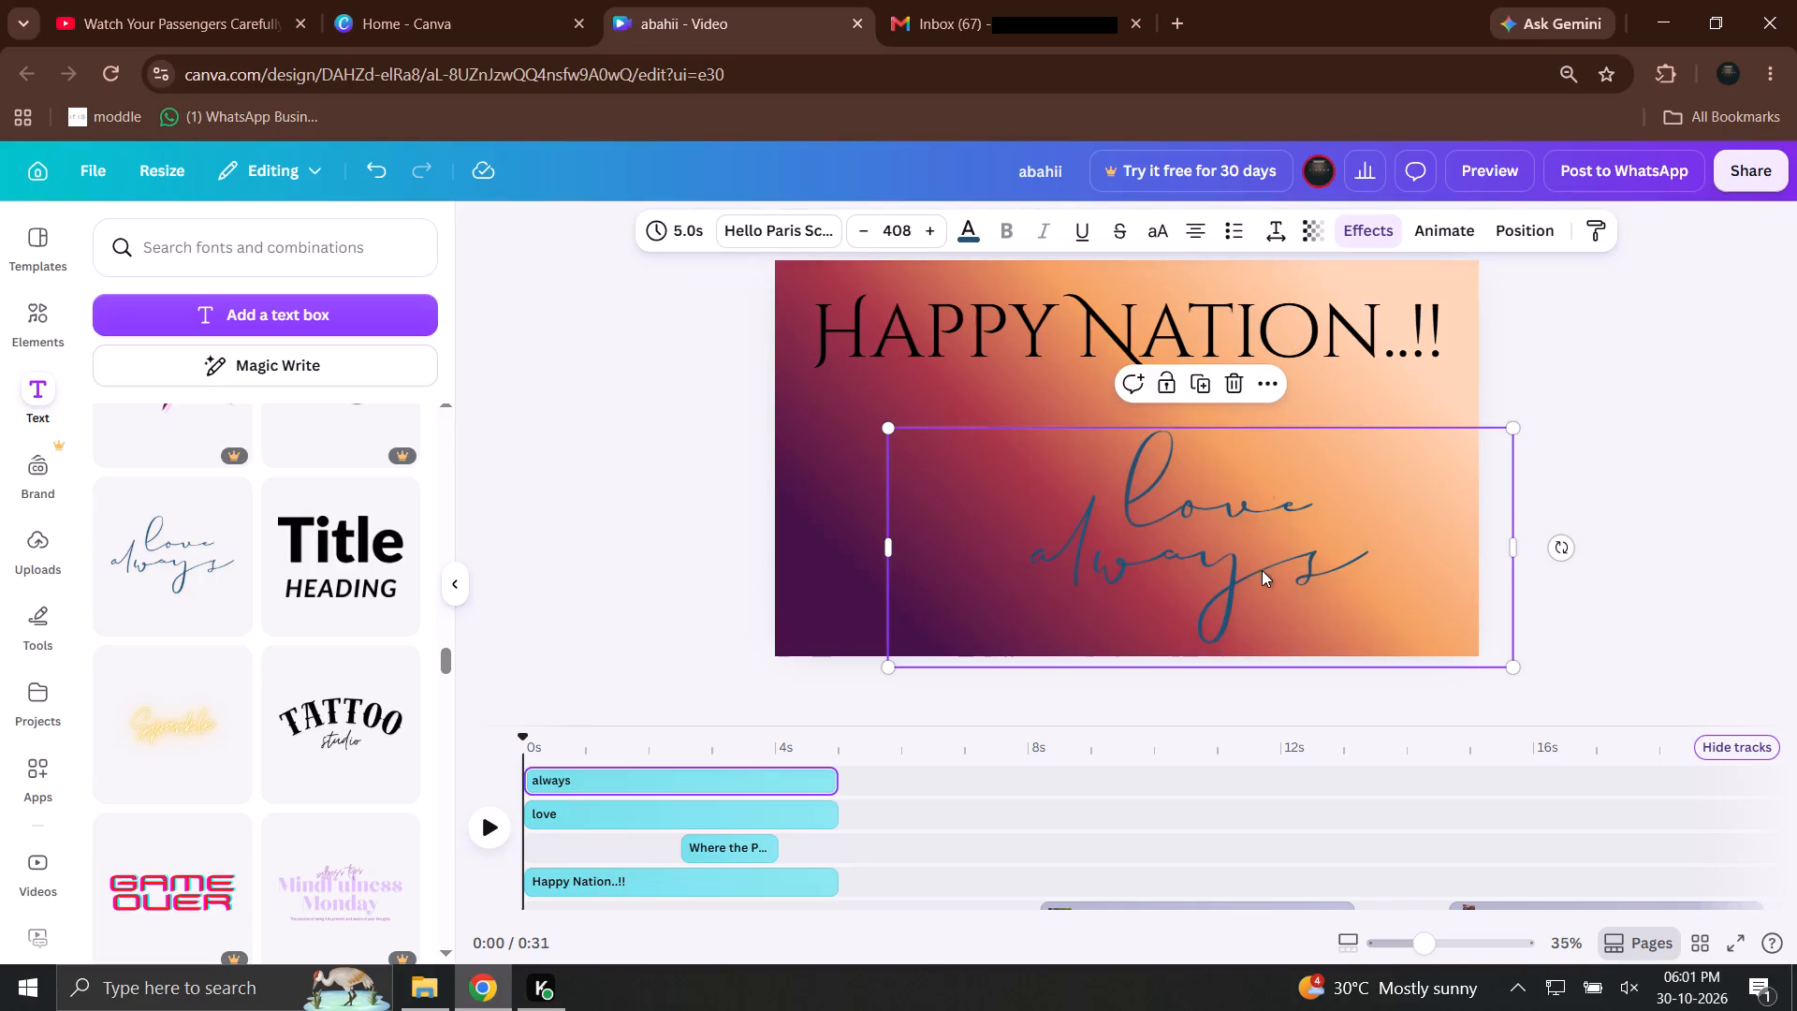
pyautogui.click(1262, 576)
pyautogui.press('BackSpace')
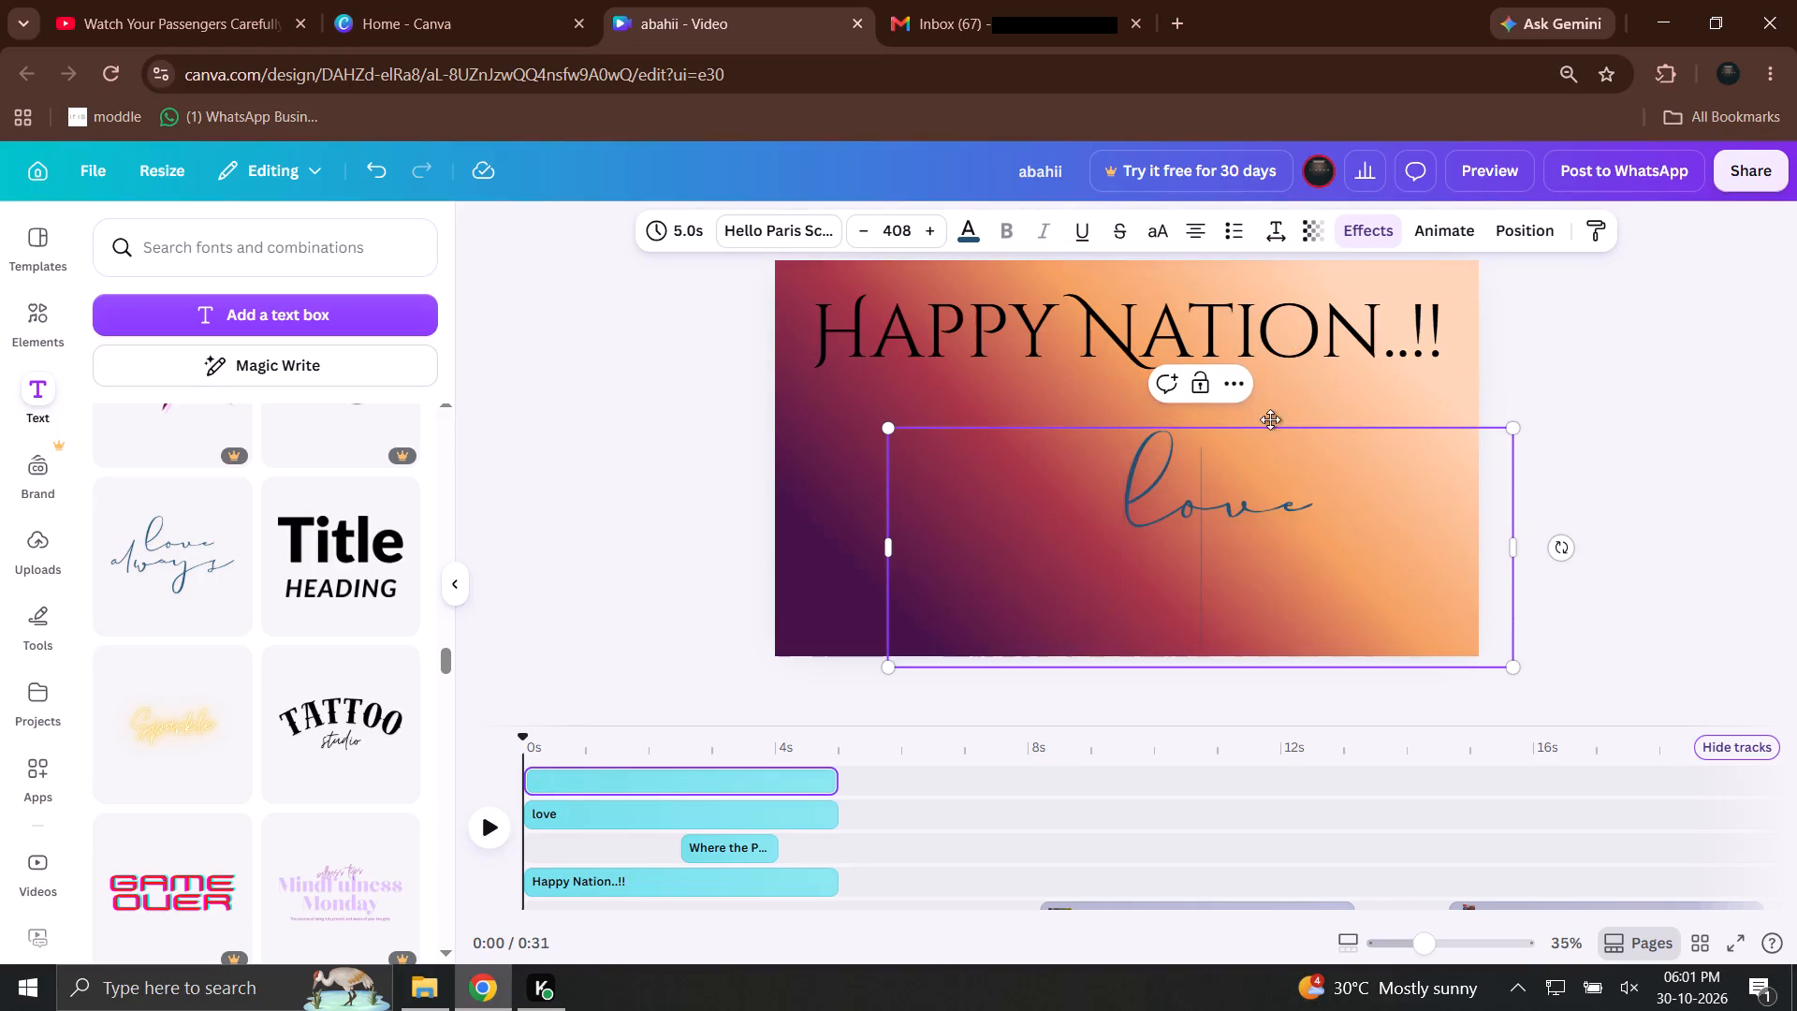
pyautogui.click(1213, 477)
pyautogui.click(922, 515)
pyautogui.click(777, 526)
# Shift the "love" text towards the page's left side and replace it with "Bedardeya".
pyautogui.click(1180, 489)
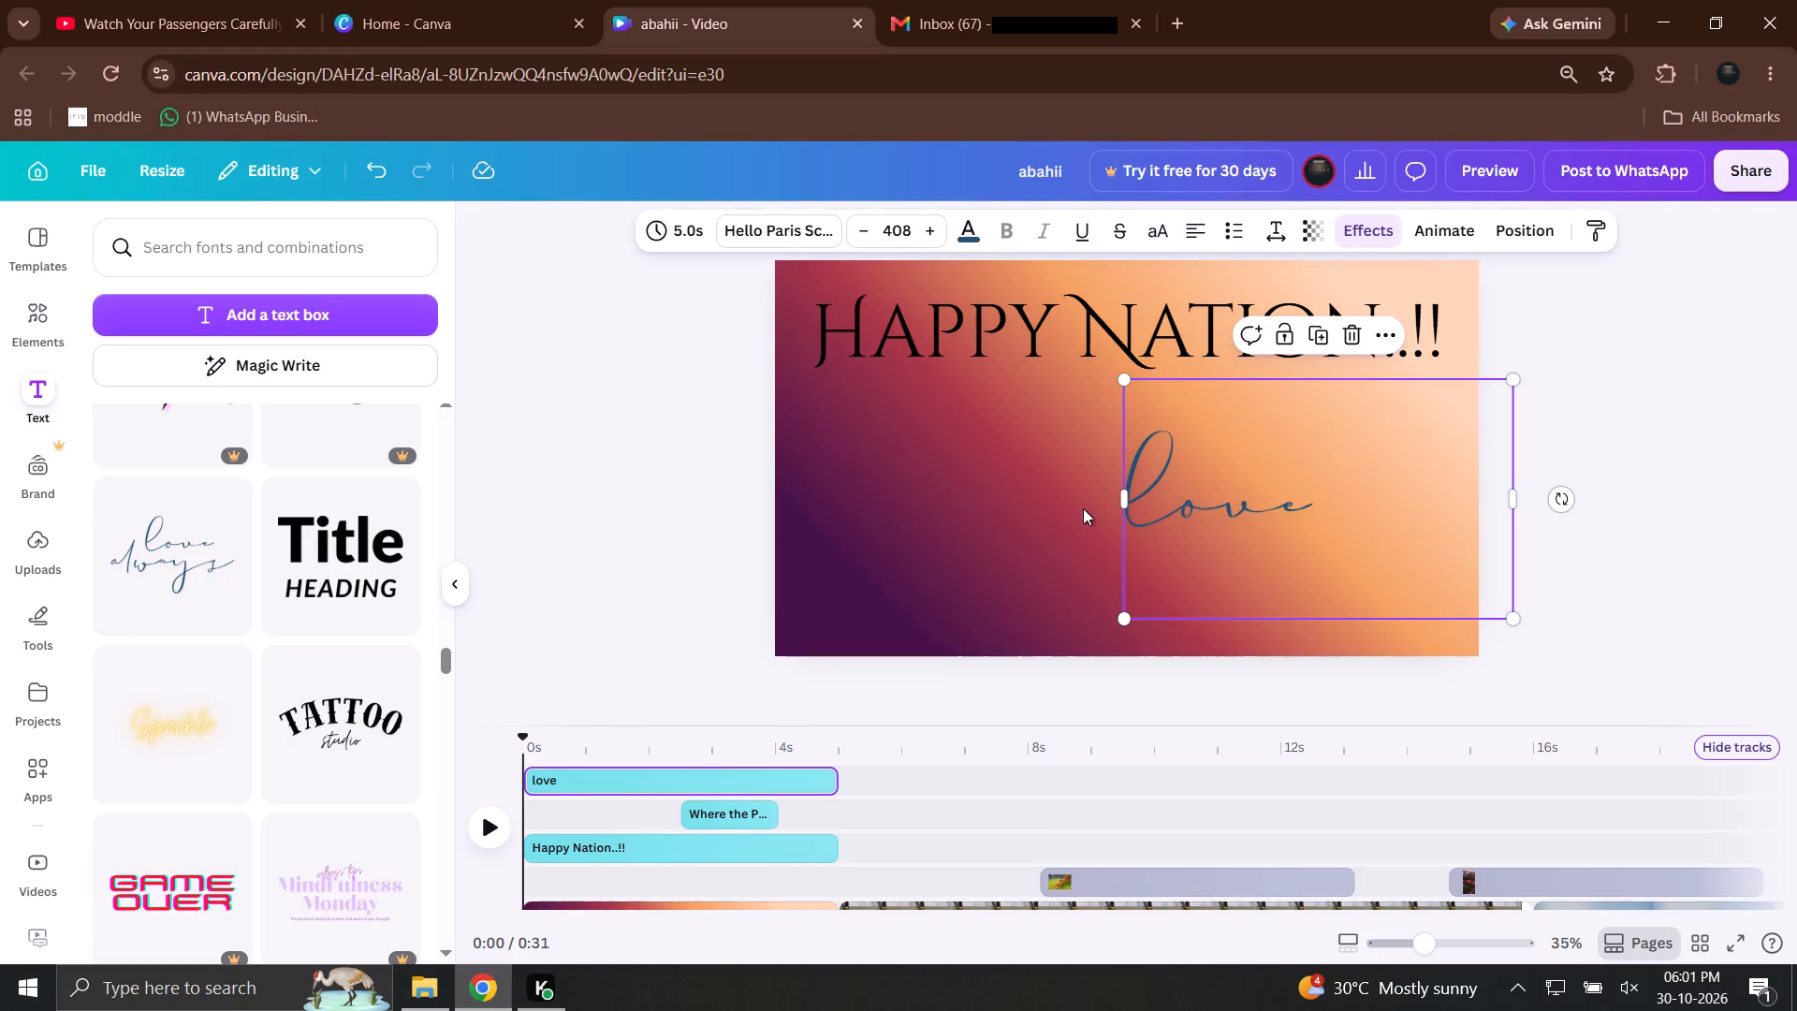
pyautogui.moveTo(1303, 520); pyautogui.dragTo(1169, 516)
pyautogui.doubleClick(1167, 514)
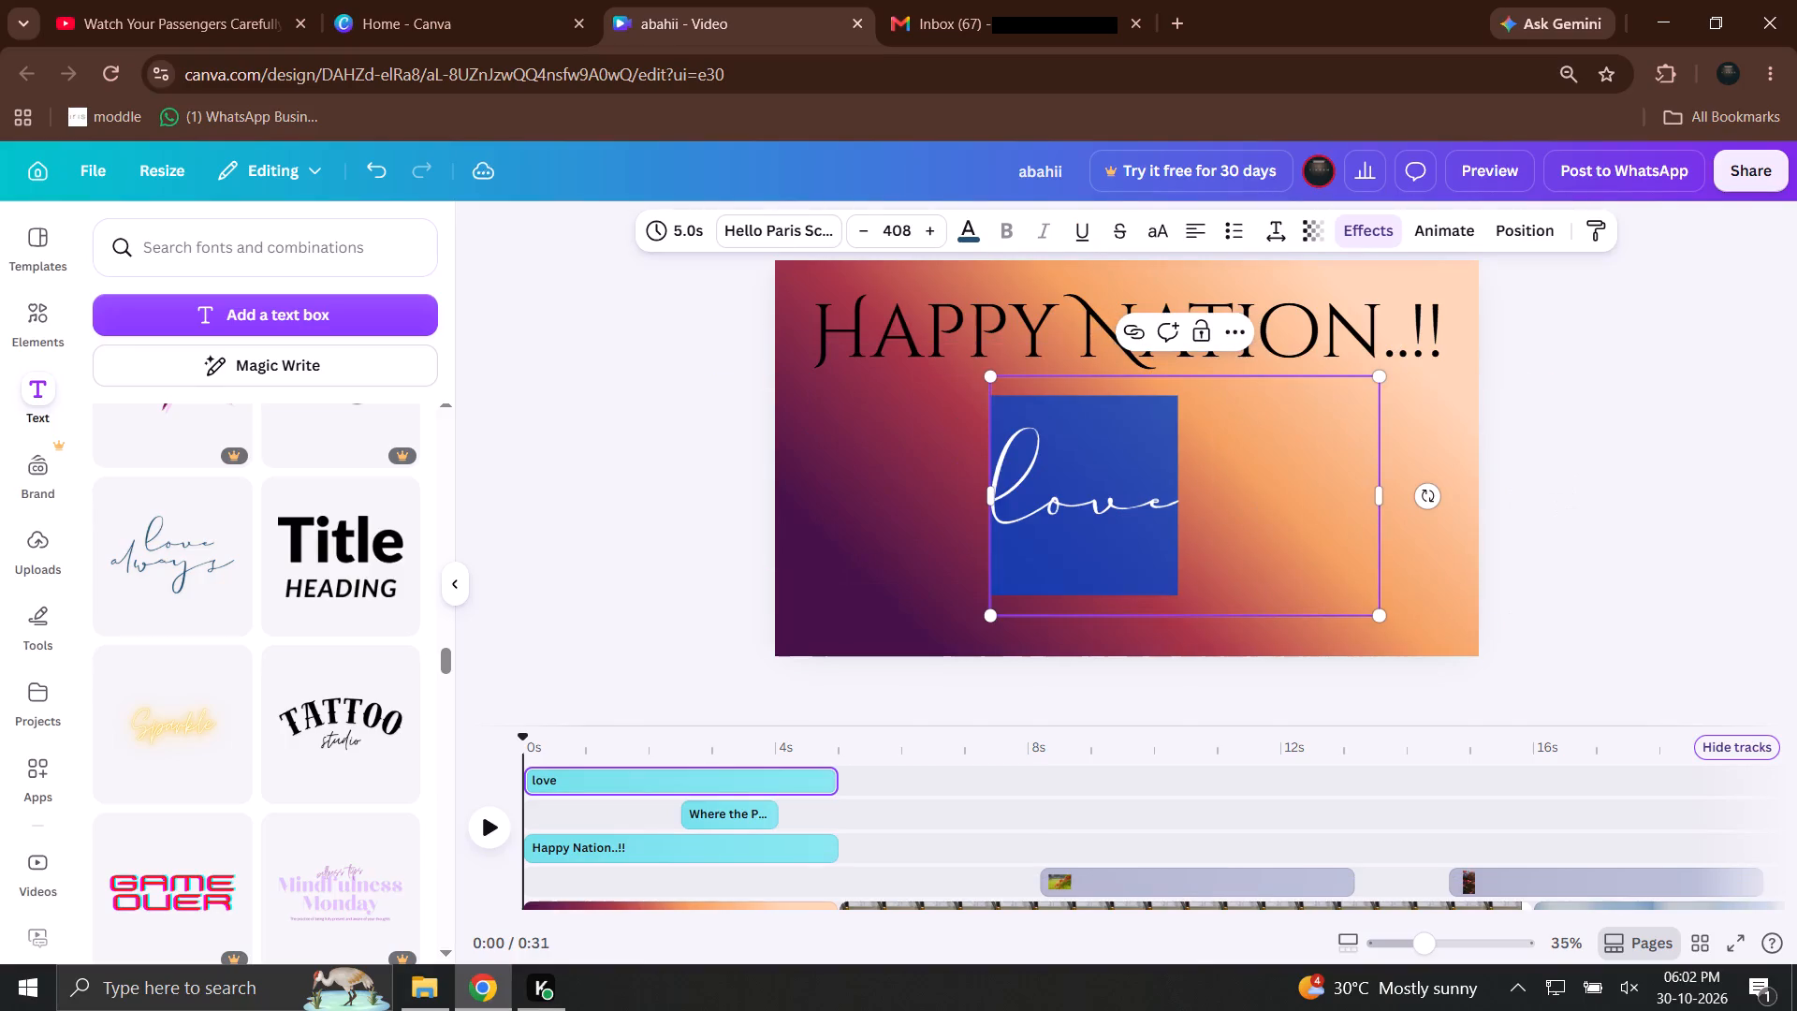
pyautogui.write('Be')
pyautogui.write('da')
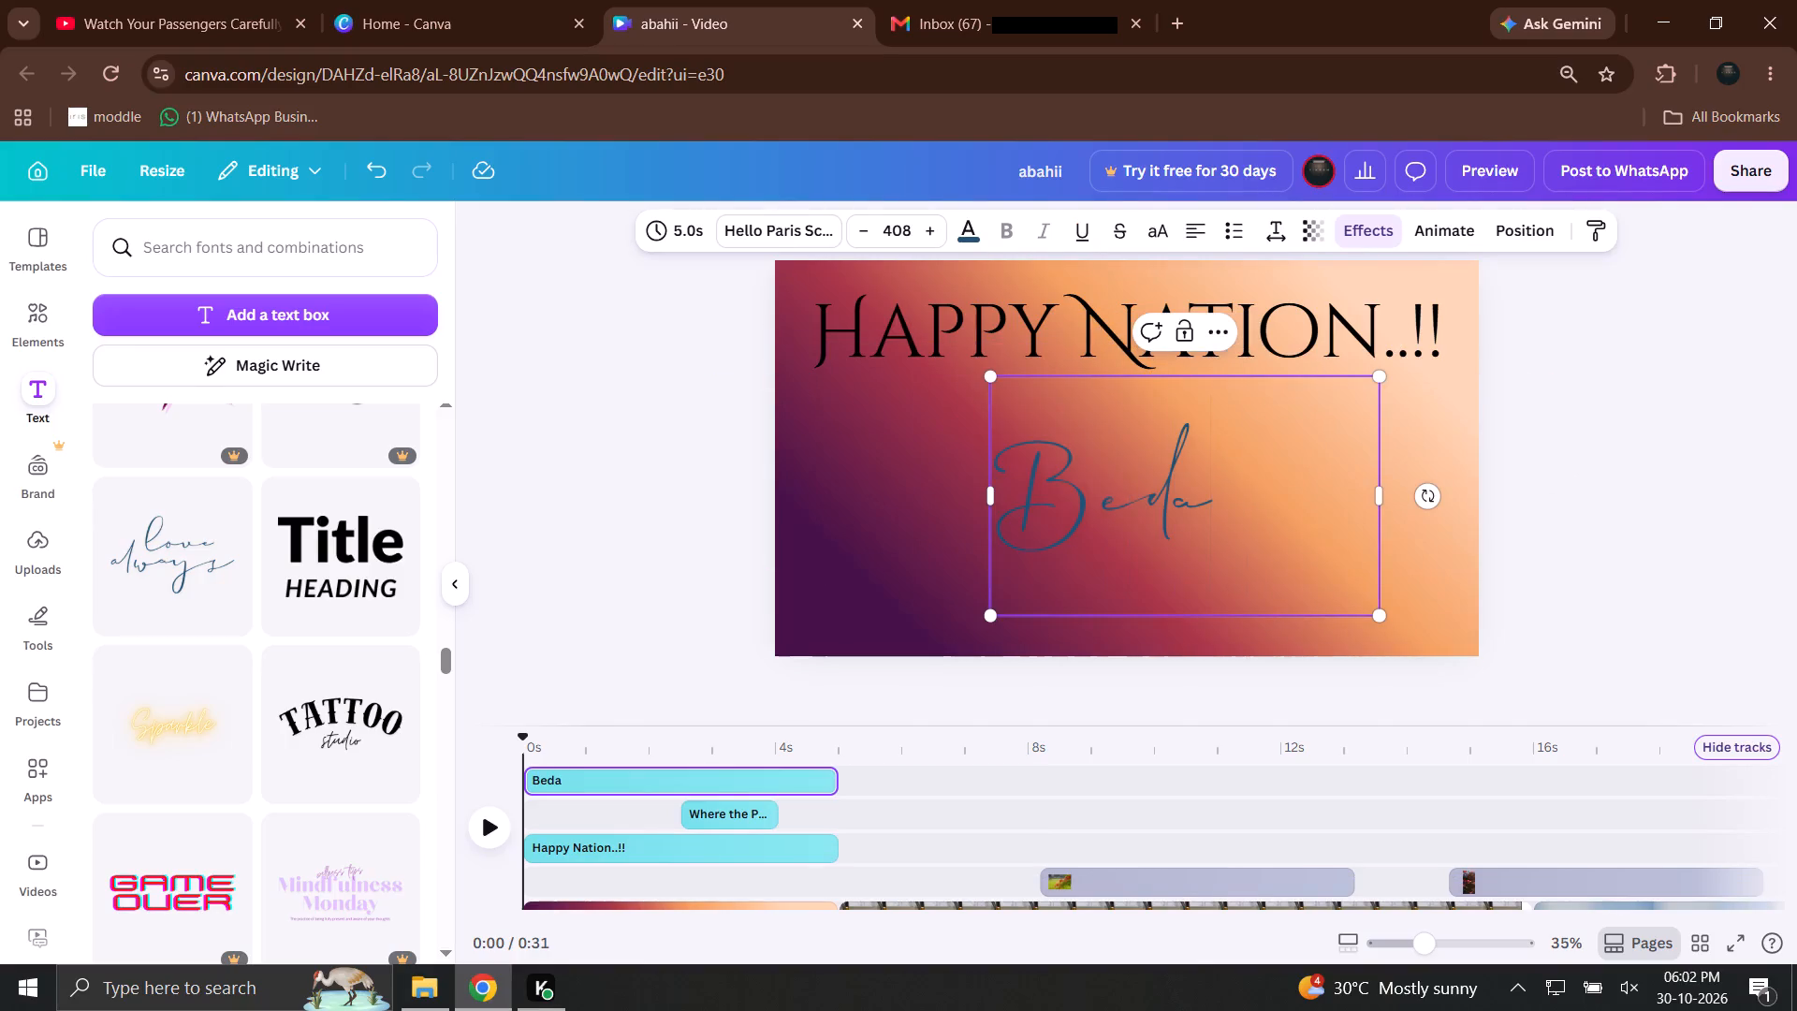
pyautogui.write('rdeya')
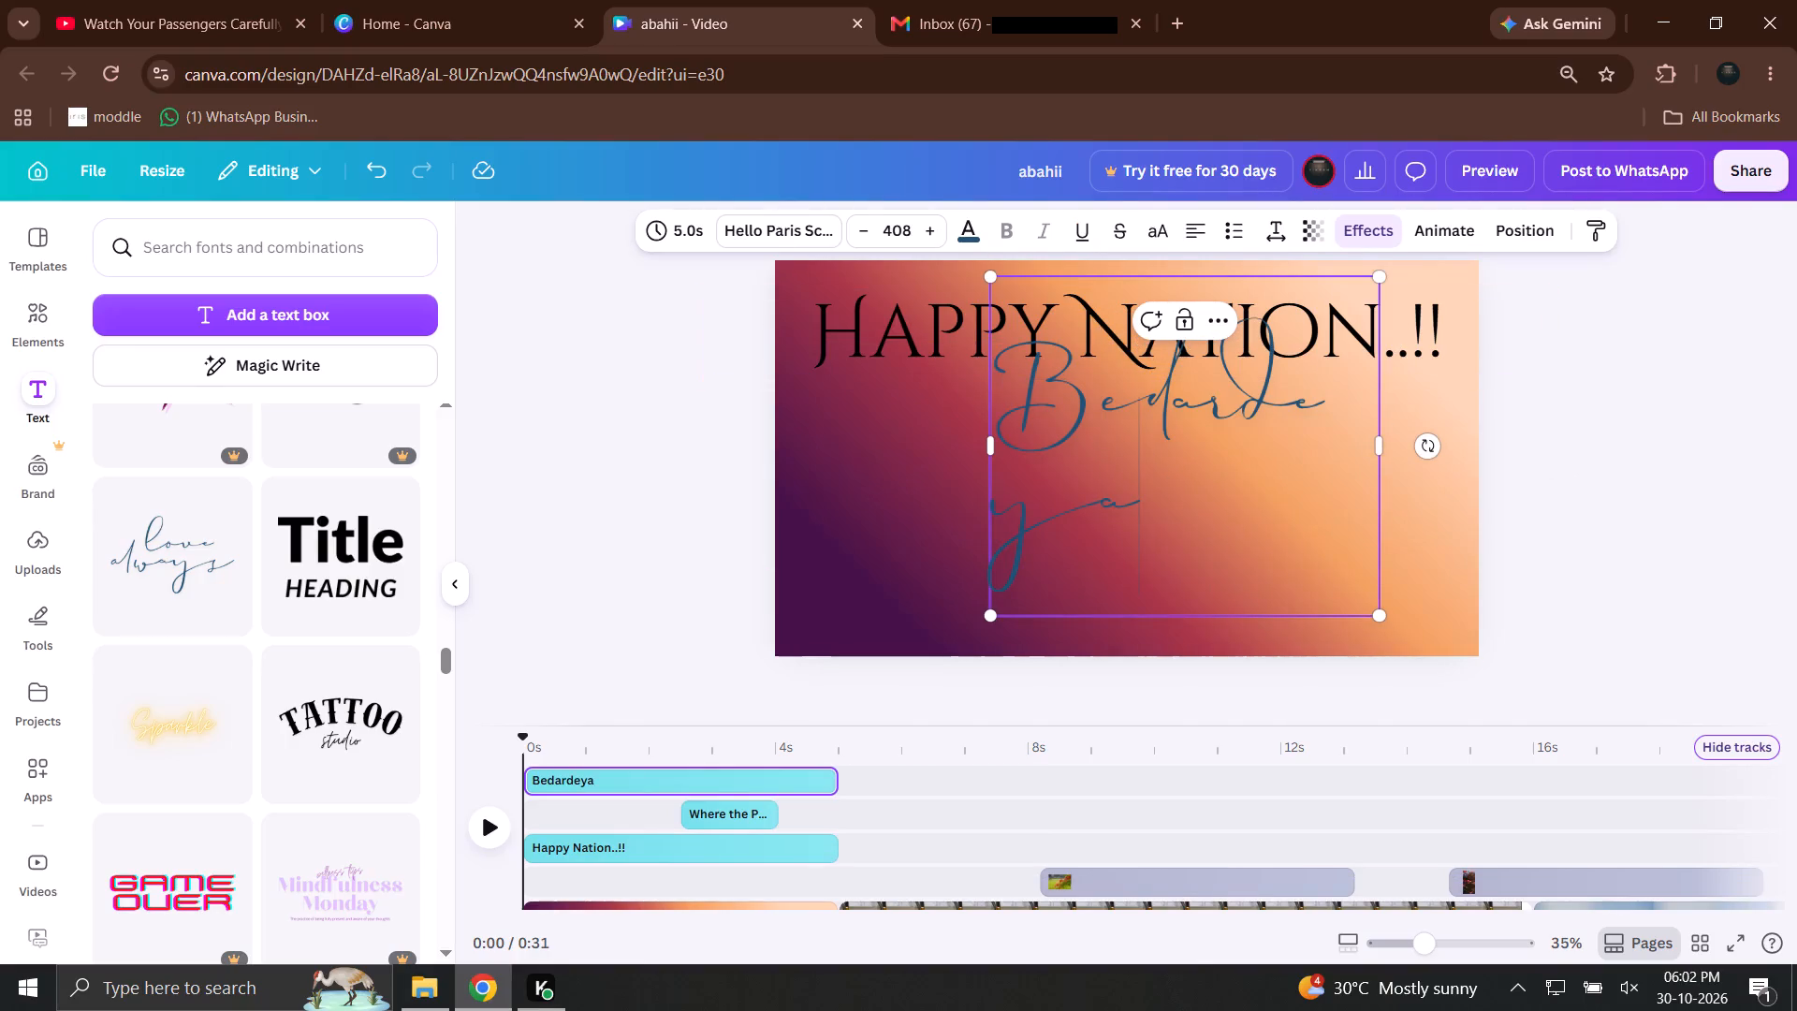
# Widen the "Bedardeya" text box to fit one line and move it beneath the title, near the page's left edge.
pyautogui.moveTo(1380, 454); pyautogui.dragTo(1614, 474)
pyautogui.click(1650, 563)
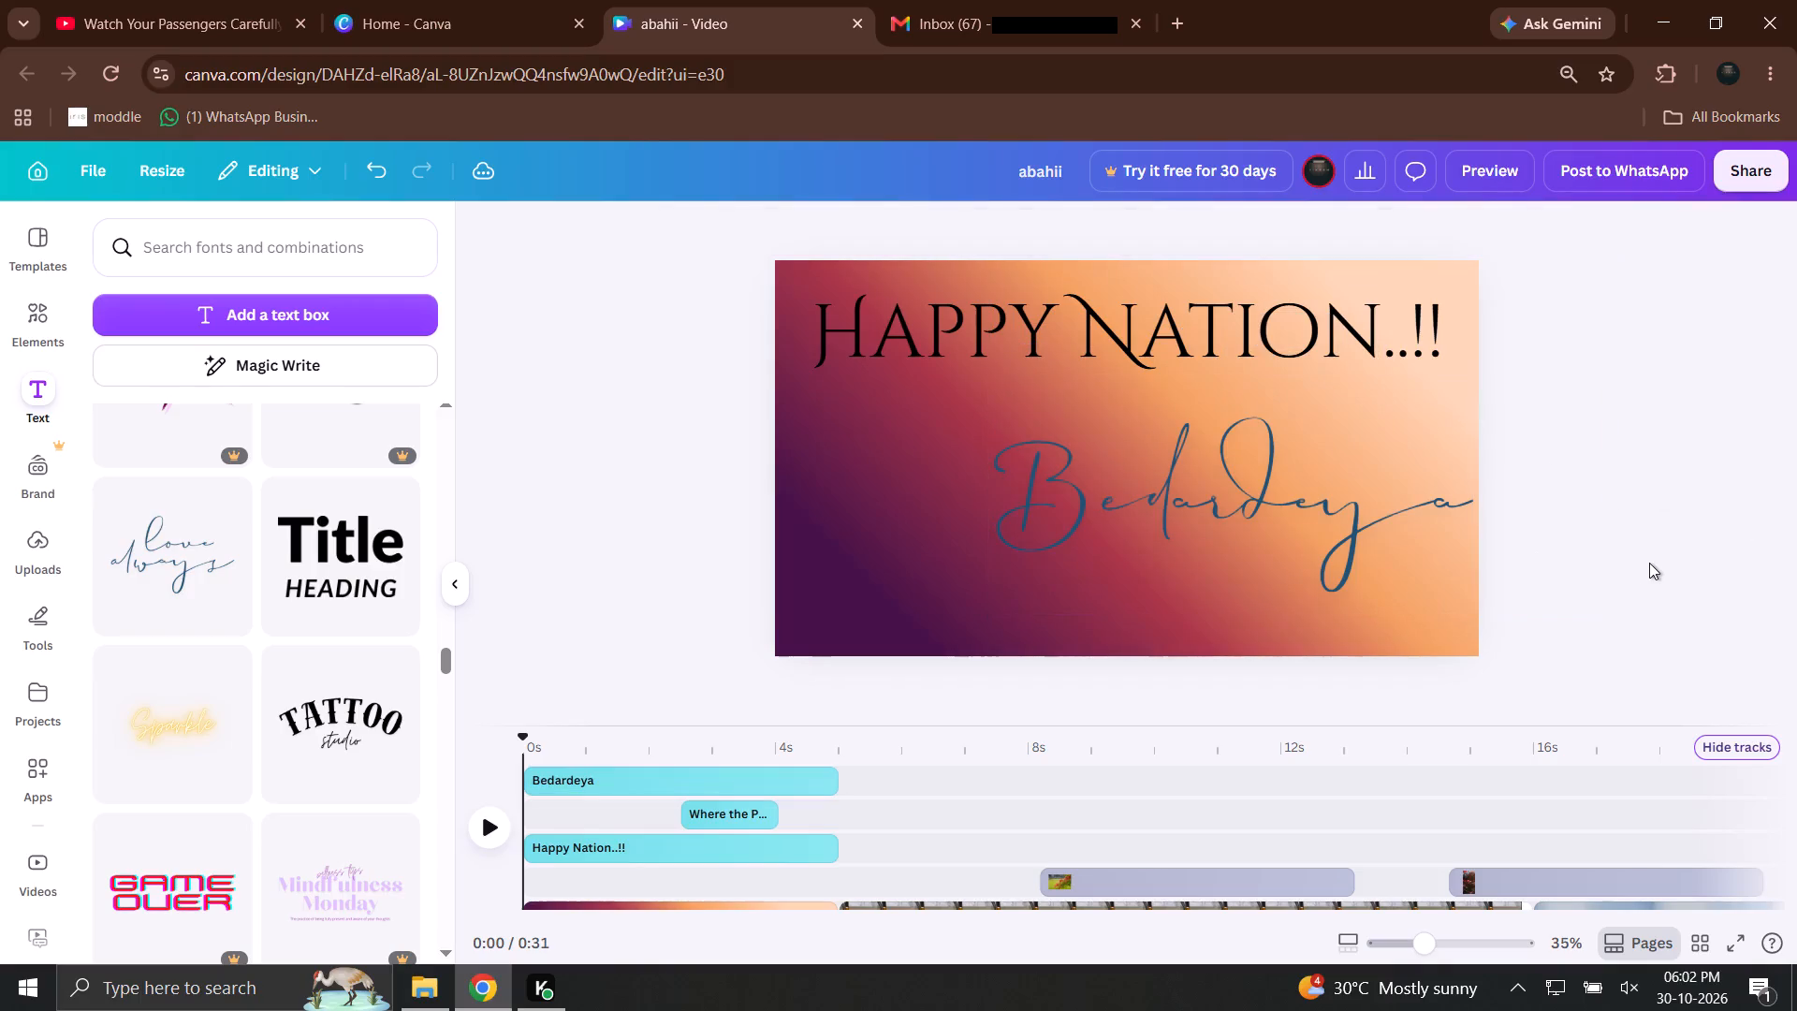
pyautogui.moveTo(1388, 526); pyautogui.dragTo(1277, 530)
pyautogui.moveTo(917, 524); pyautogui.dragTo(873, 529)
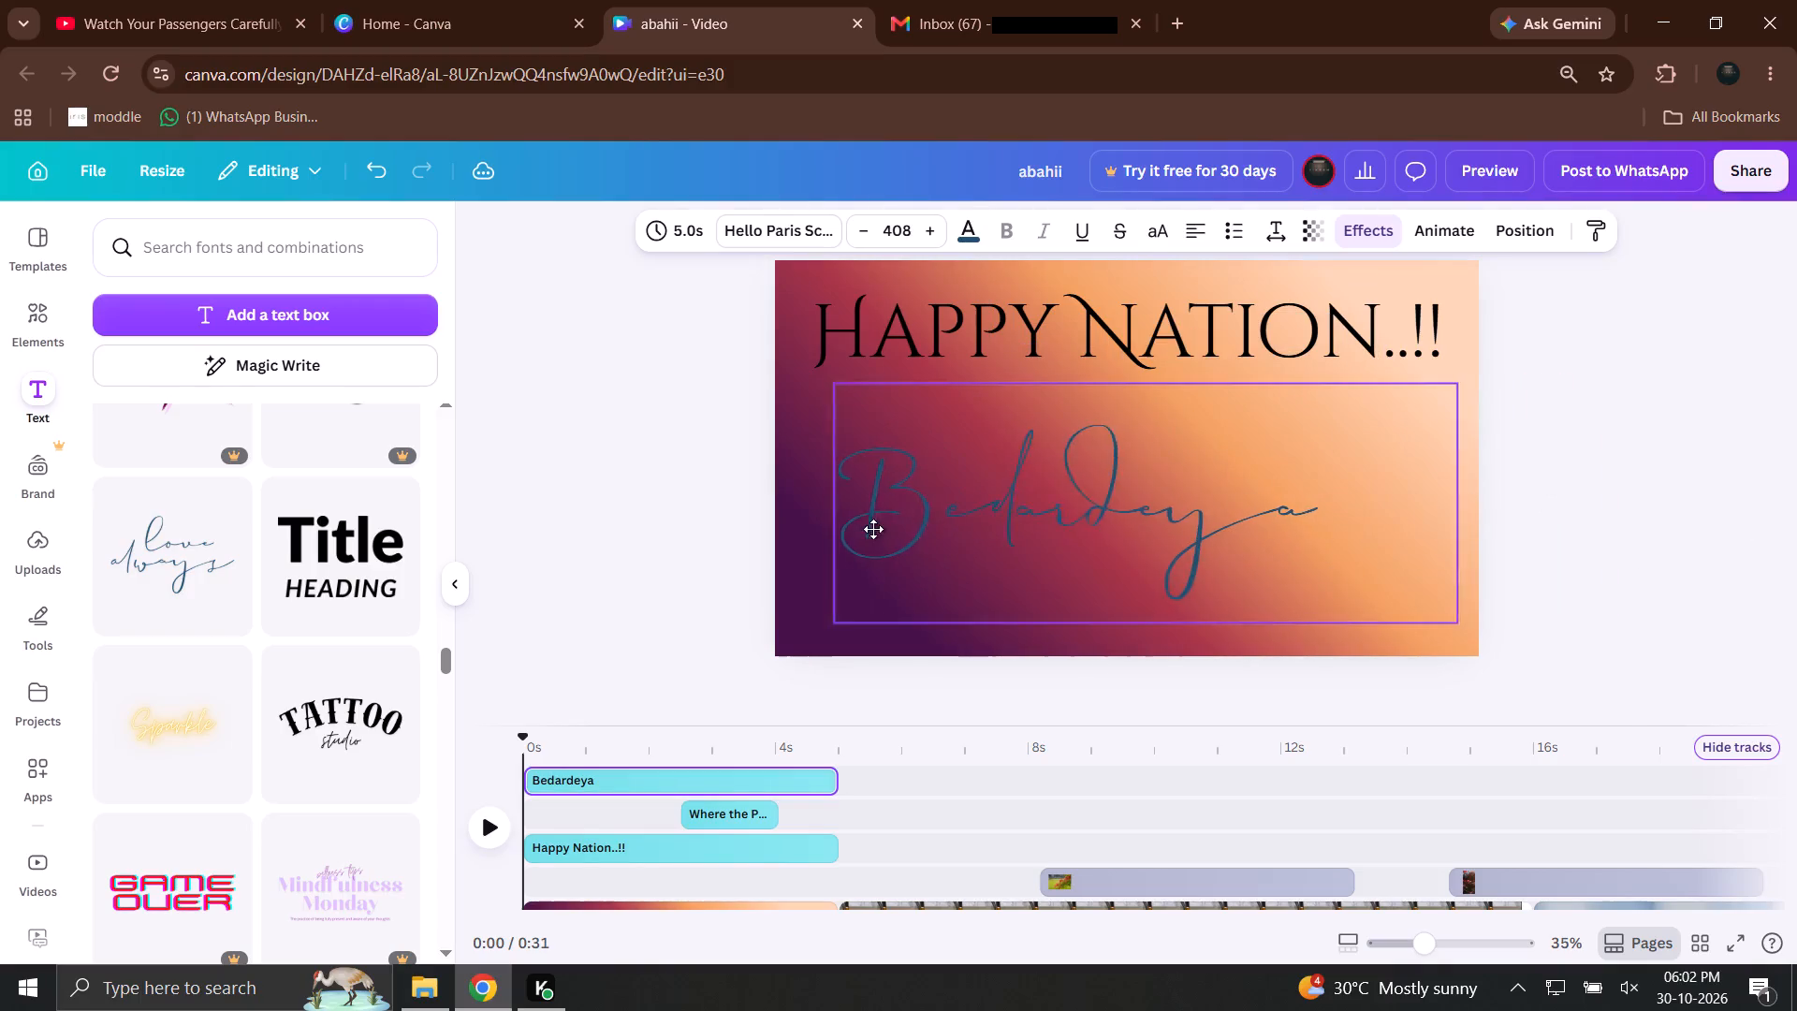
pyautogui.moveTo(873, 529); pyautogui.dragTo(862, 533)
# Try a solid blue background on the opening page, then apply the default grey-to-white gradient.
pyautogui.click(781, 429)
pyautogui.click(1101, 225)
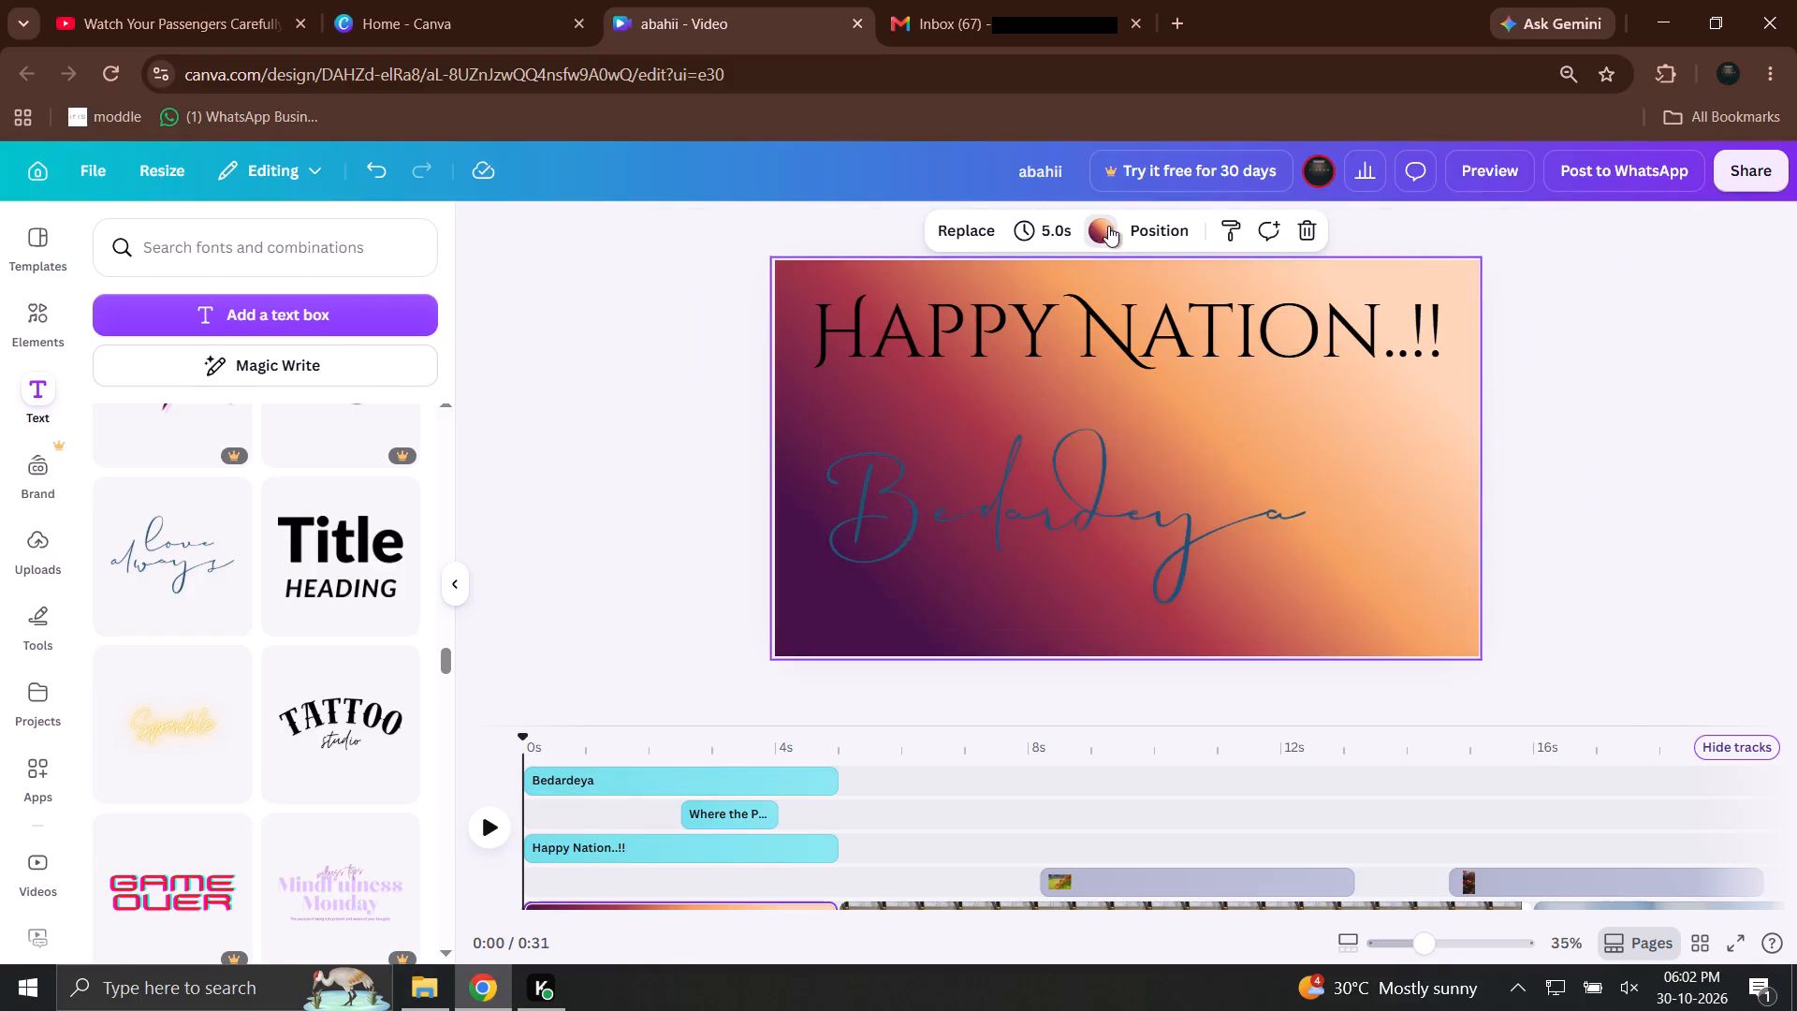
pyautogui.scroll(-7, 306, 703)
pyautogui.click(344, 666)
pyautogui.scroll(-6, 344, 679)
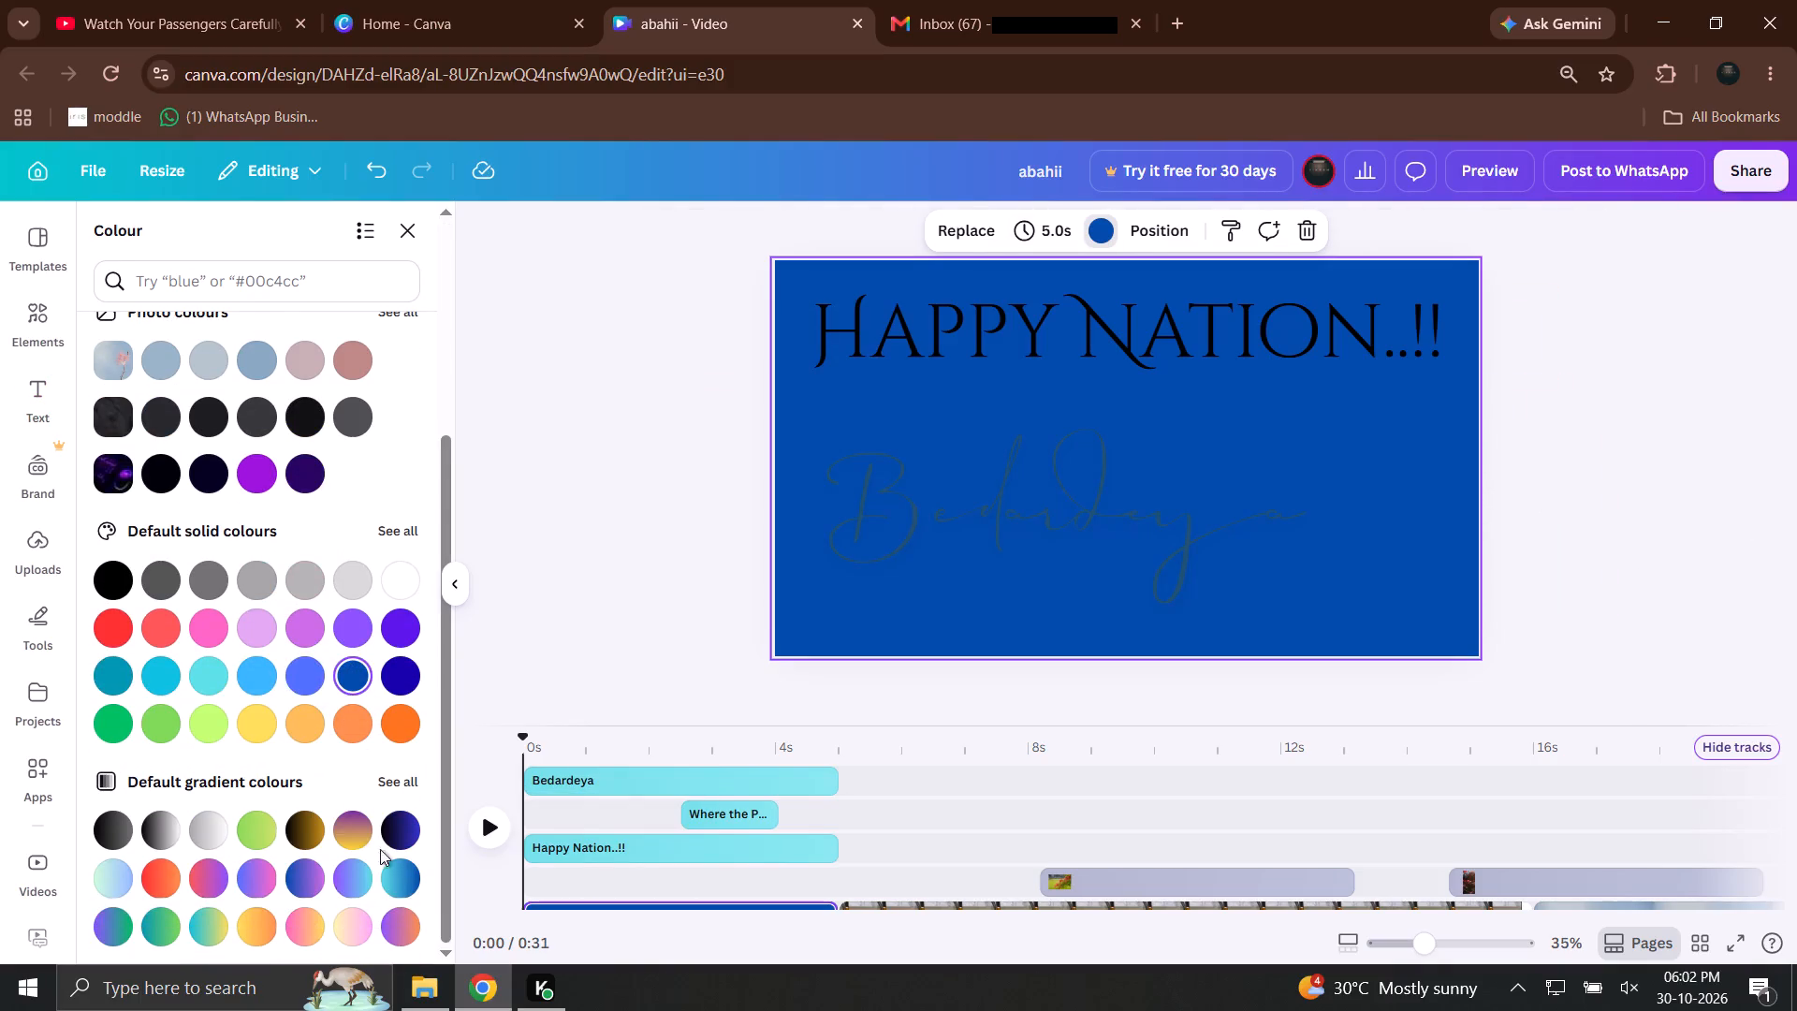
pyautogui.click(380, 869)
pyautogui.click(192, 825)
pyautogui.scroll(-7, 259, 738)
# Nudge the "Happy Nation..!!" title up slightly and move the "Bedardeya" text towards the page's centre.
pyautogui.click(1343, 374)
pyautogui.moveTo(1343, 359); pyautogui.dragTo(1351, 344)
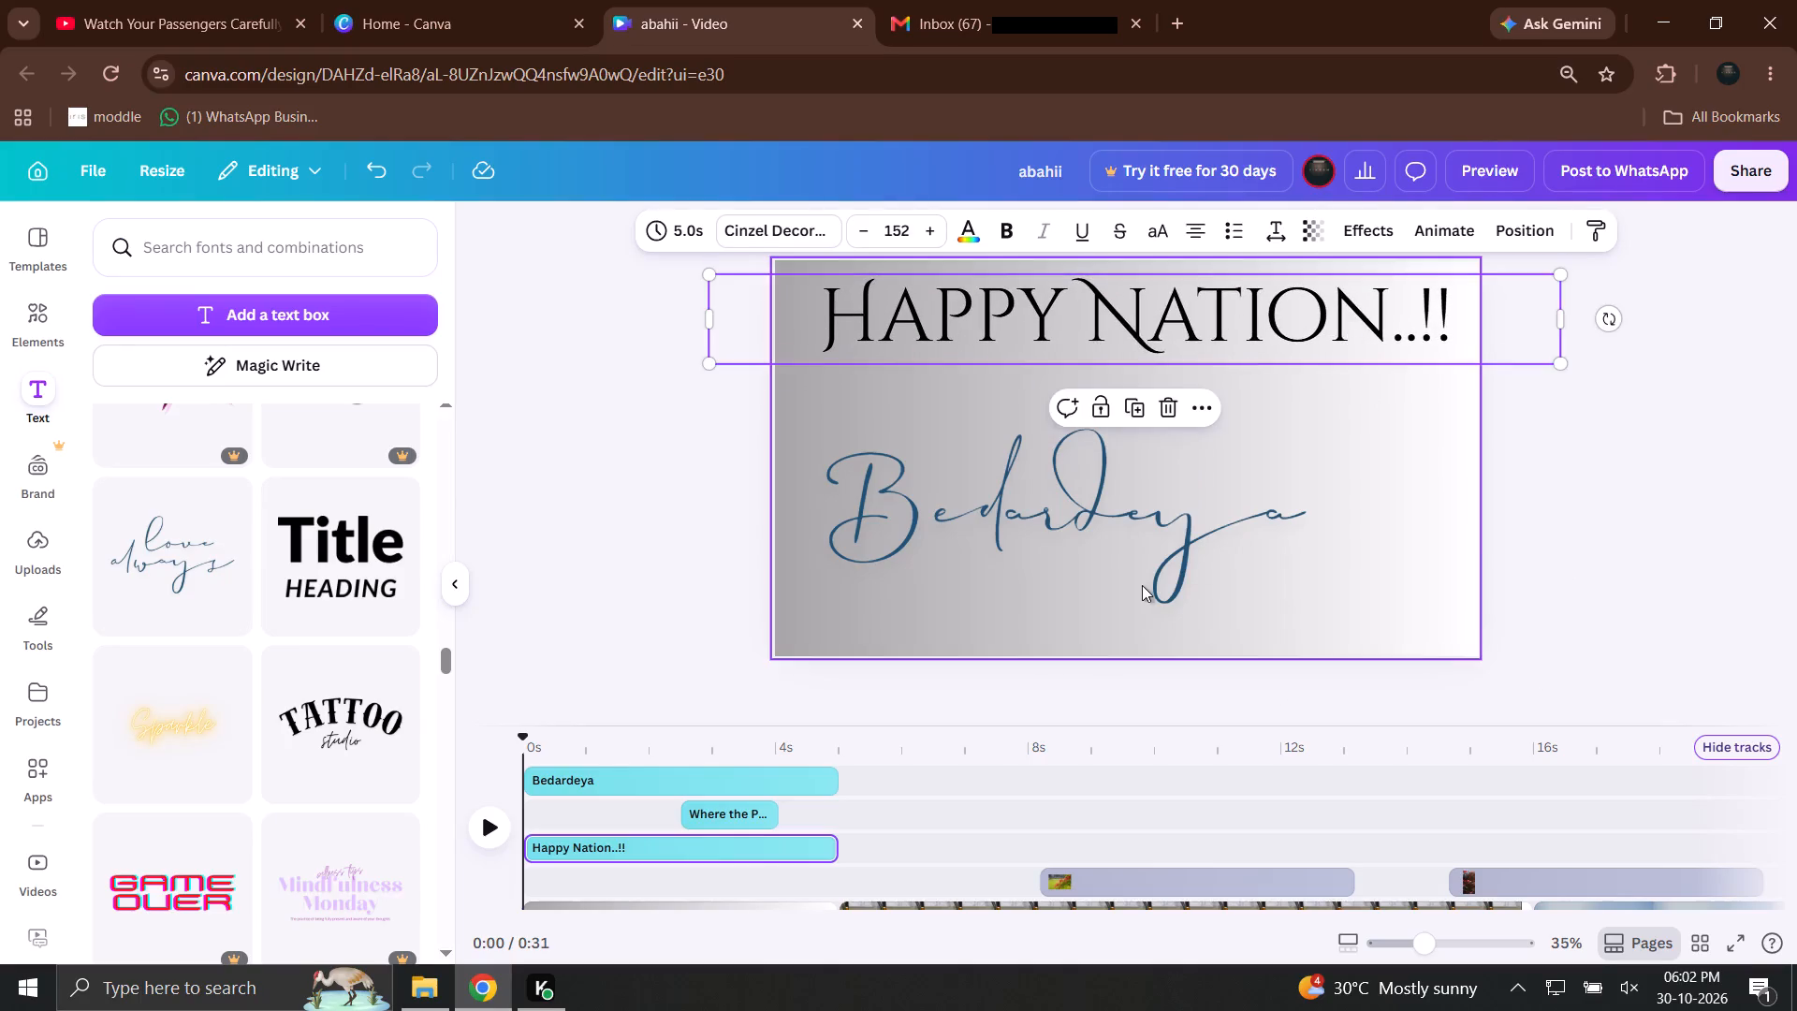
pyautogui.moveTo(1142, 585); pyautogui.dragTo(1199, 571)
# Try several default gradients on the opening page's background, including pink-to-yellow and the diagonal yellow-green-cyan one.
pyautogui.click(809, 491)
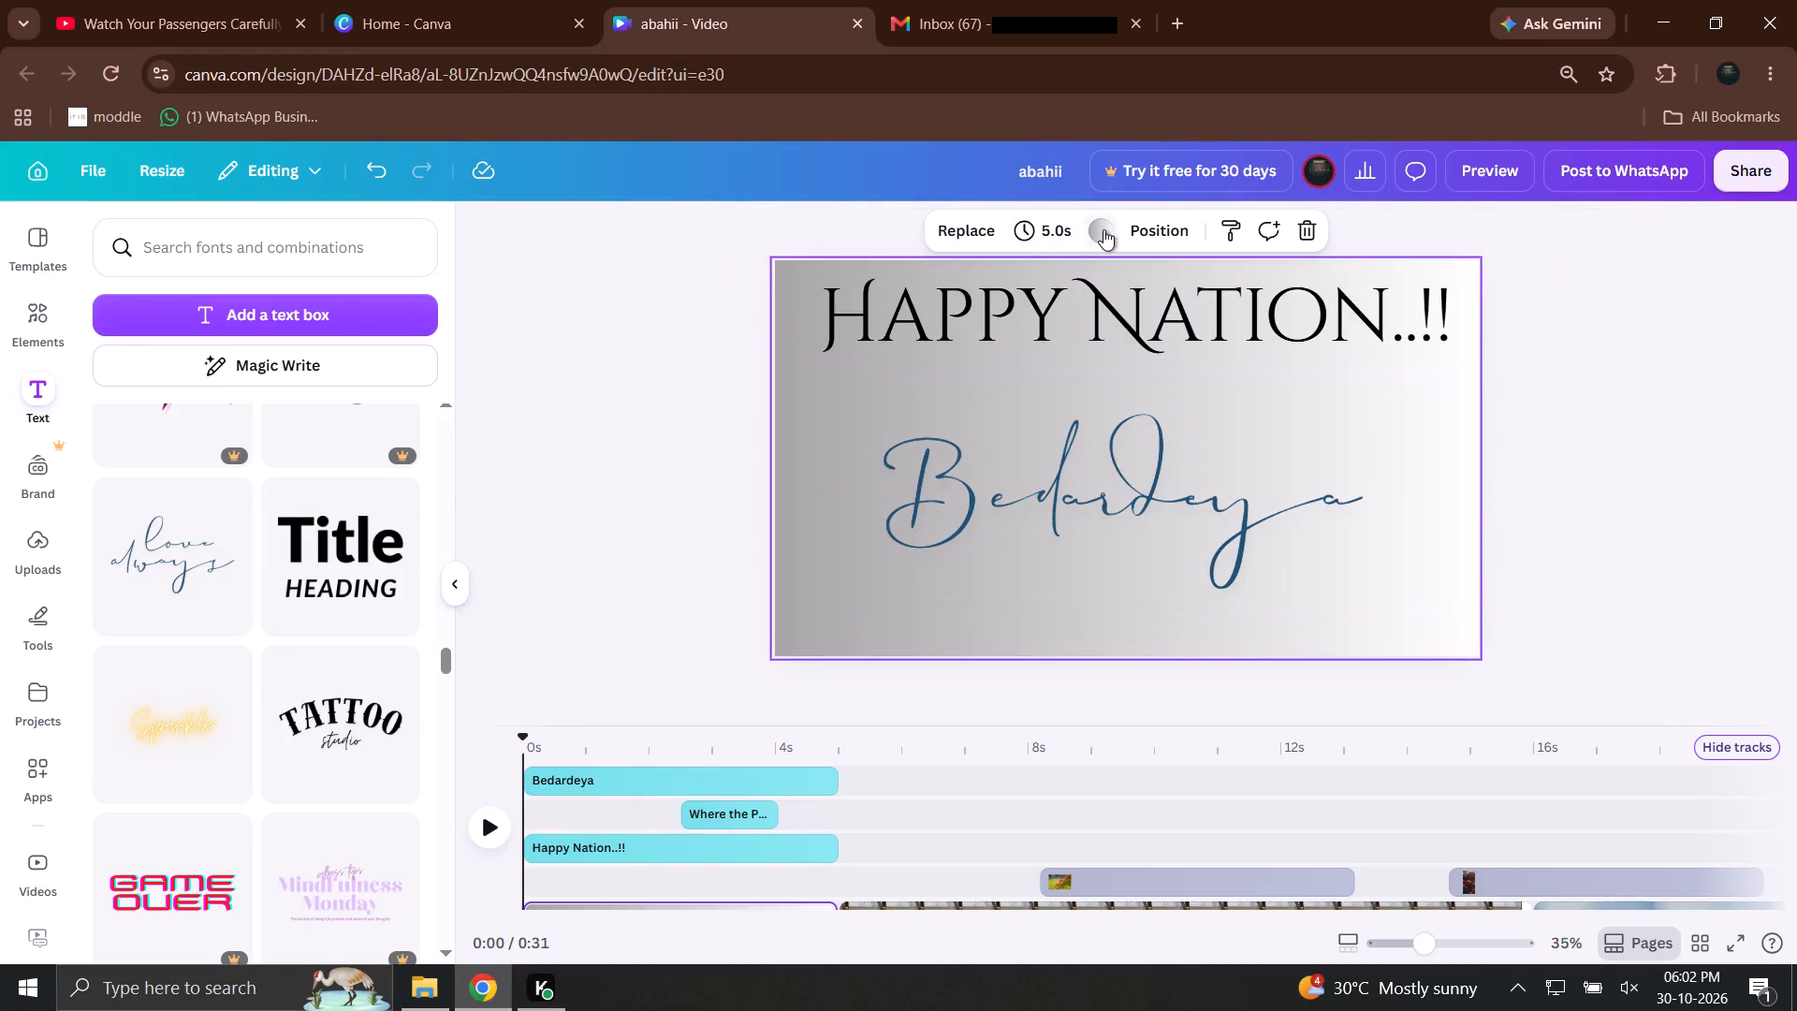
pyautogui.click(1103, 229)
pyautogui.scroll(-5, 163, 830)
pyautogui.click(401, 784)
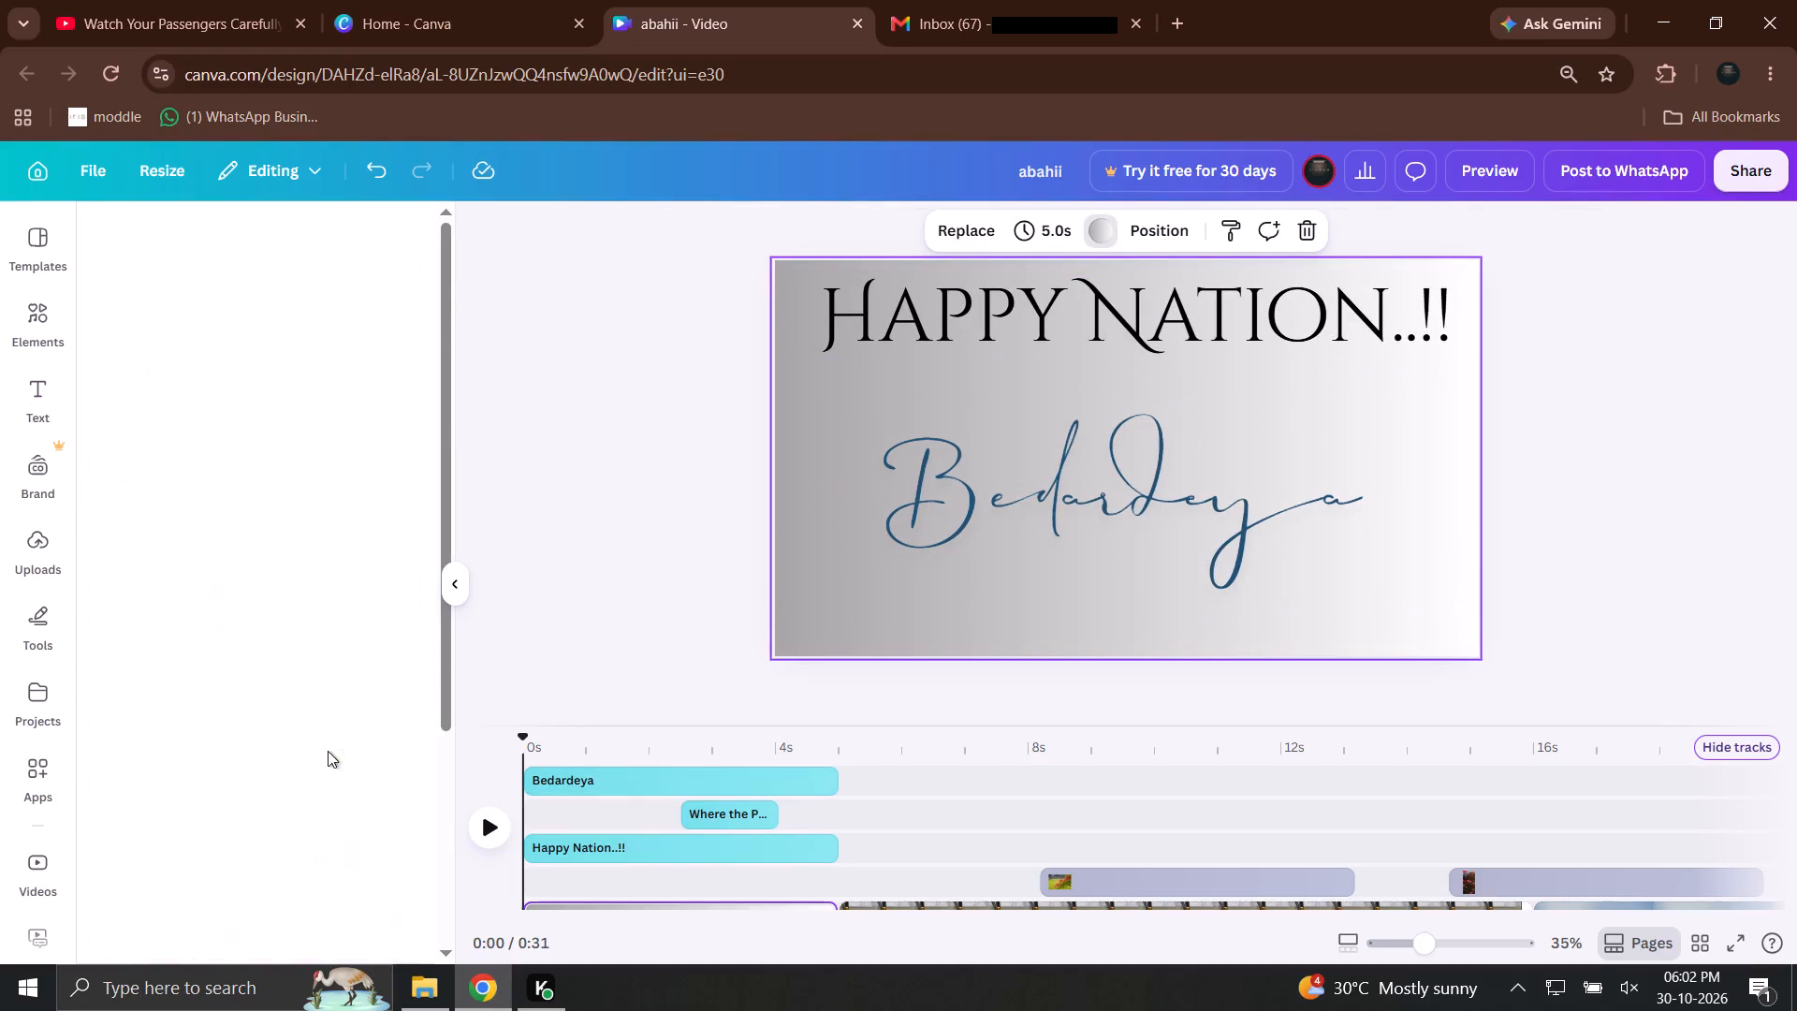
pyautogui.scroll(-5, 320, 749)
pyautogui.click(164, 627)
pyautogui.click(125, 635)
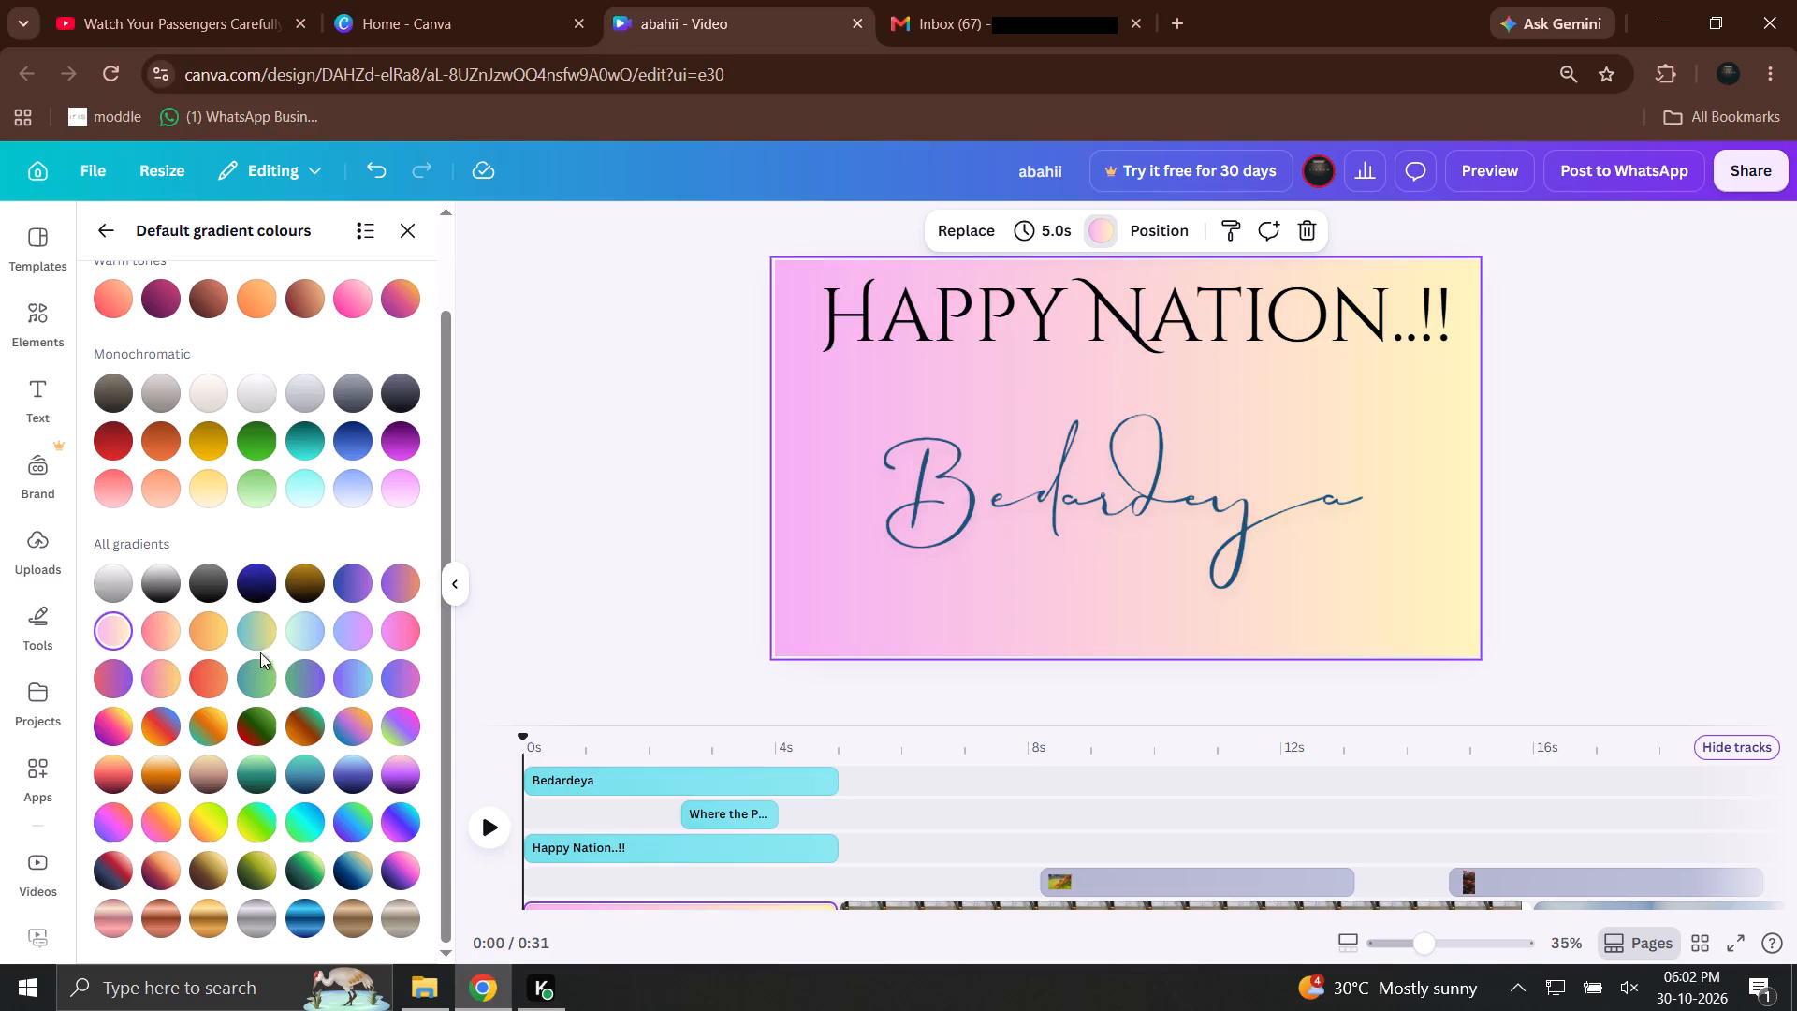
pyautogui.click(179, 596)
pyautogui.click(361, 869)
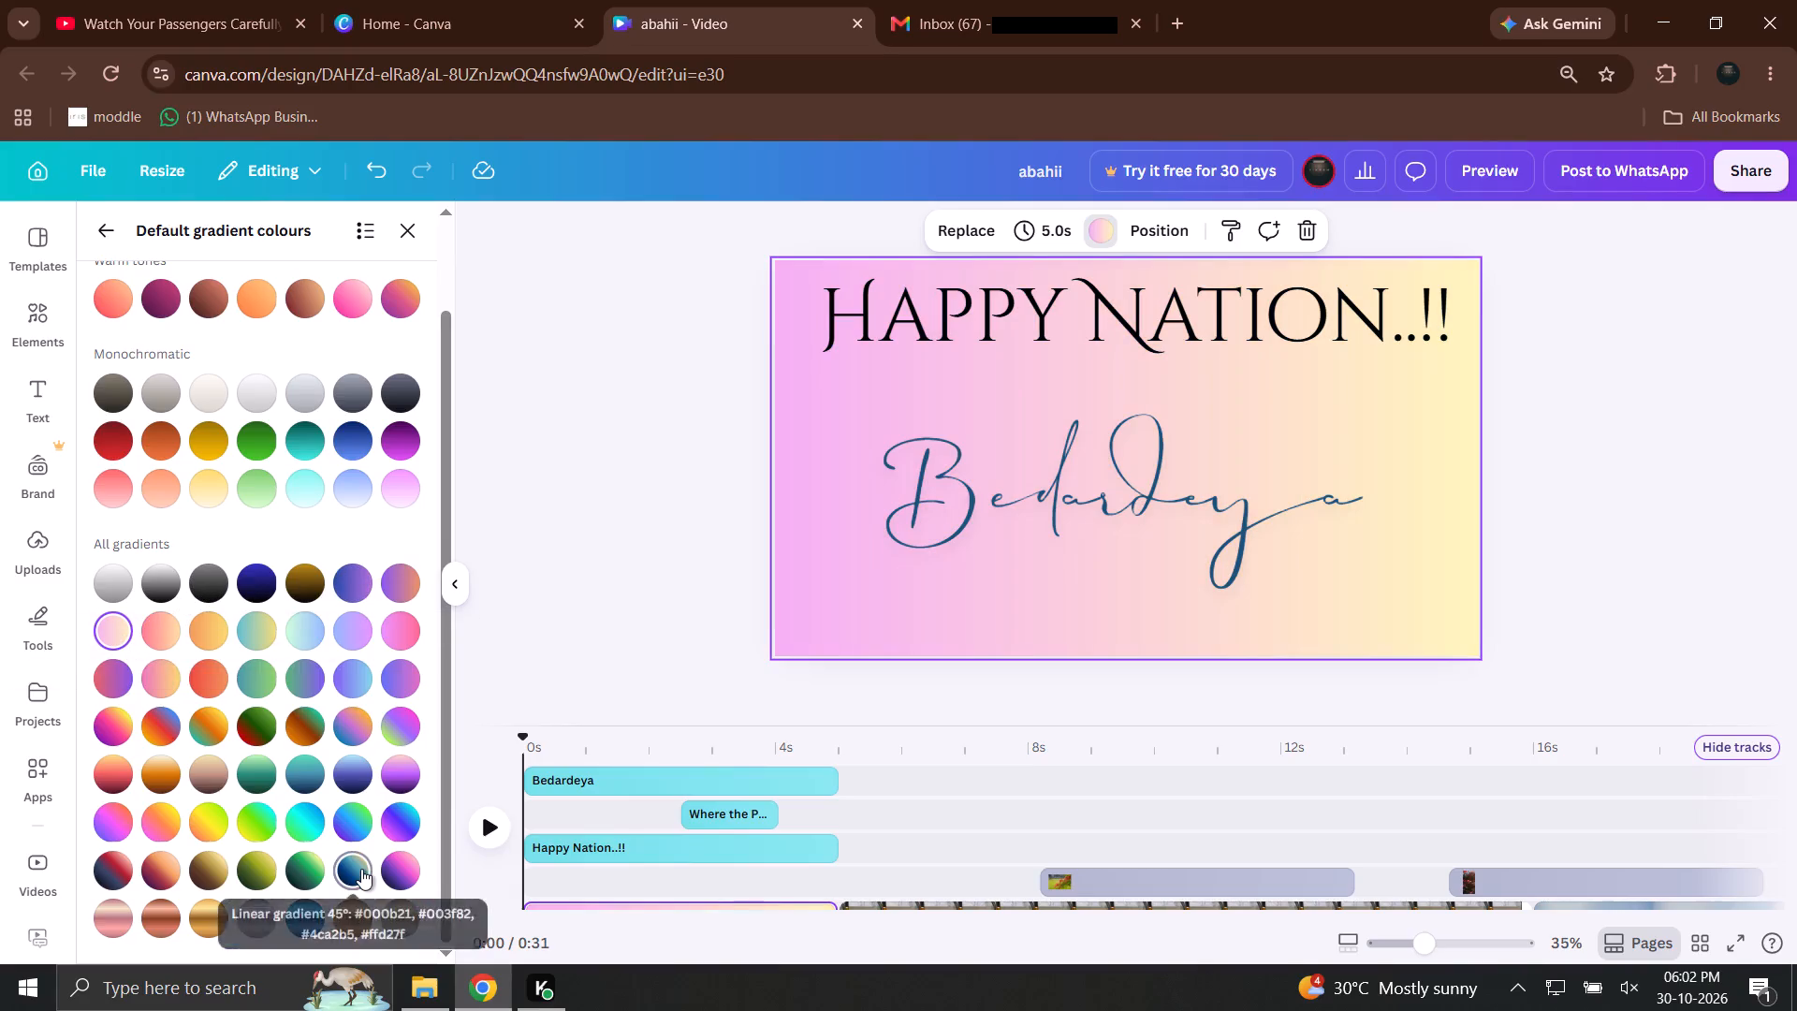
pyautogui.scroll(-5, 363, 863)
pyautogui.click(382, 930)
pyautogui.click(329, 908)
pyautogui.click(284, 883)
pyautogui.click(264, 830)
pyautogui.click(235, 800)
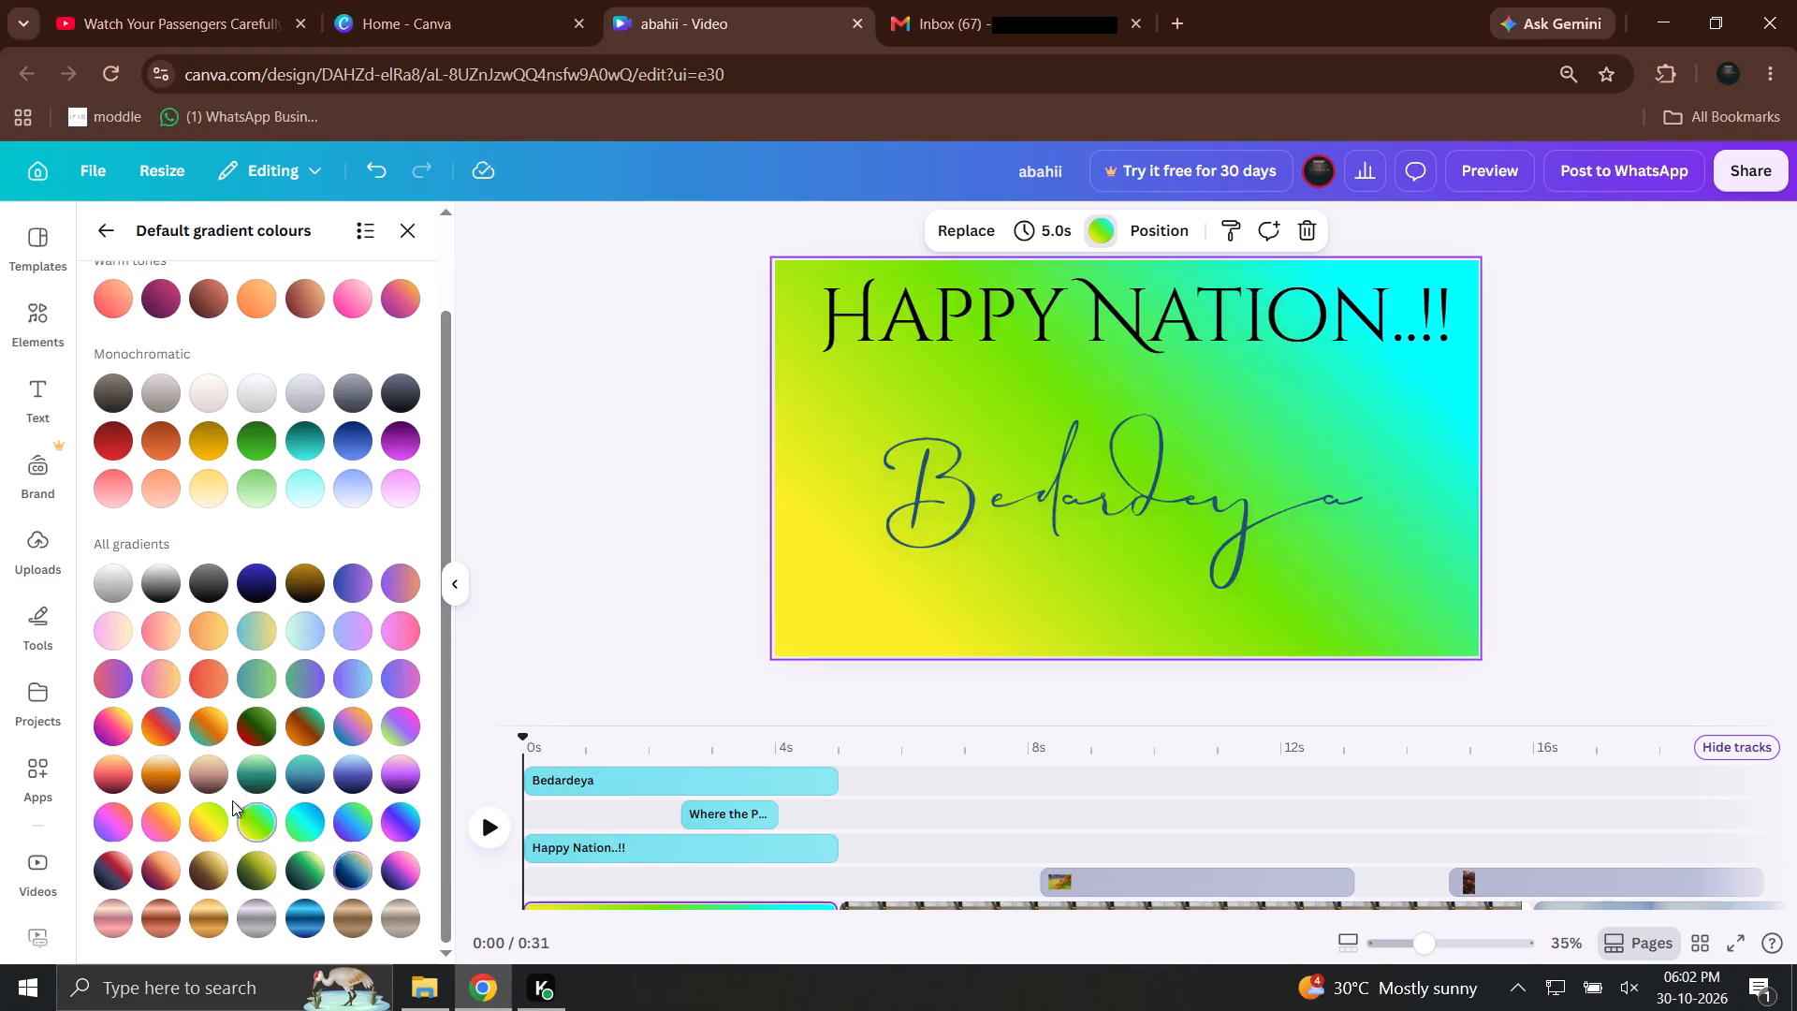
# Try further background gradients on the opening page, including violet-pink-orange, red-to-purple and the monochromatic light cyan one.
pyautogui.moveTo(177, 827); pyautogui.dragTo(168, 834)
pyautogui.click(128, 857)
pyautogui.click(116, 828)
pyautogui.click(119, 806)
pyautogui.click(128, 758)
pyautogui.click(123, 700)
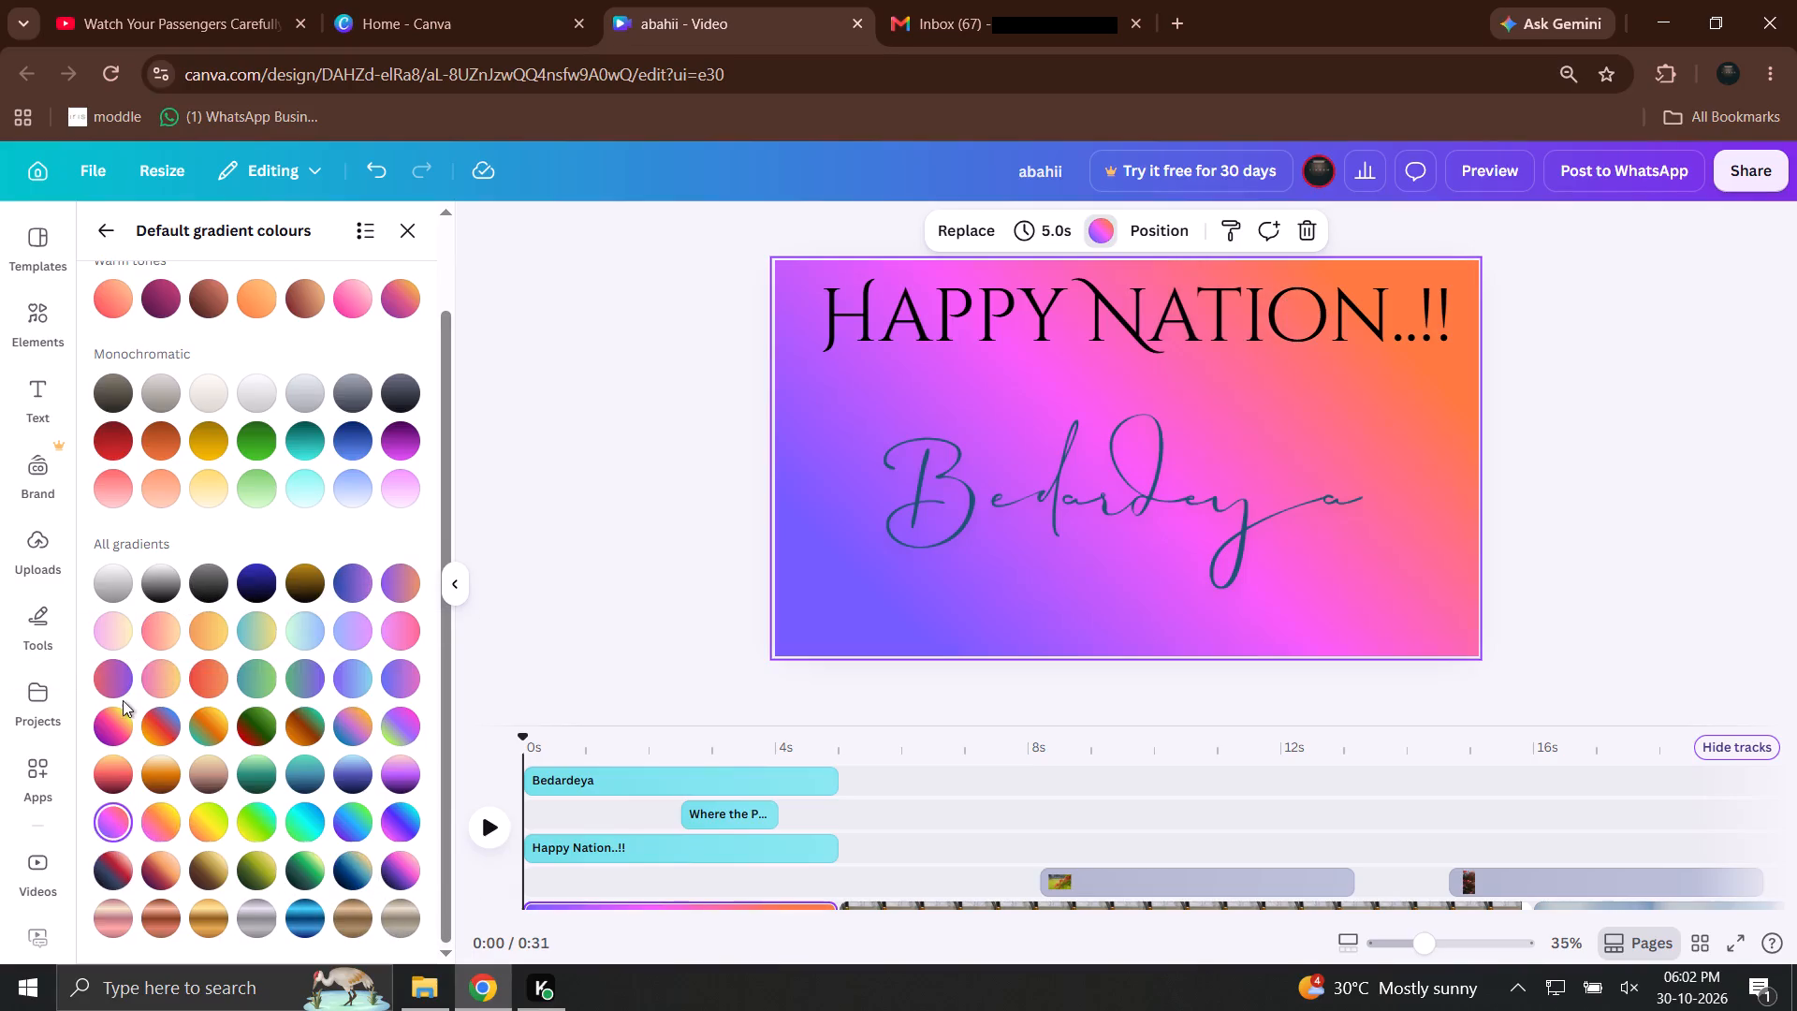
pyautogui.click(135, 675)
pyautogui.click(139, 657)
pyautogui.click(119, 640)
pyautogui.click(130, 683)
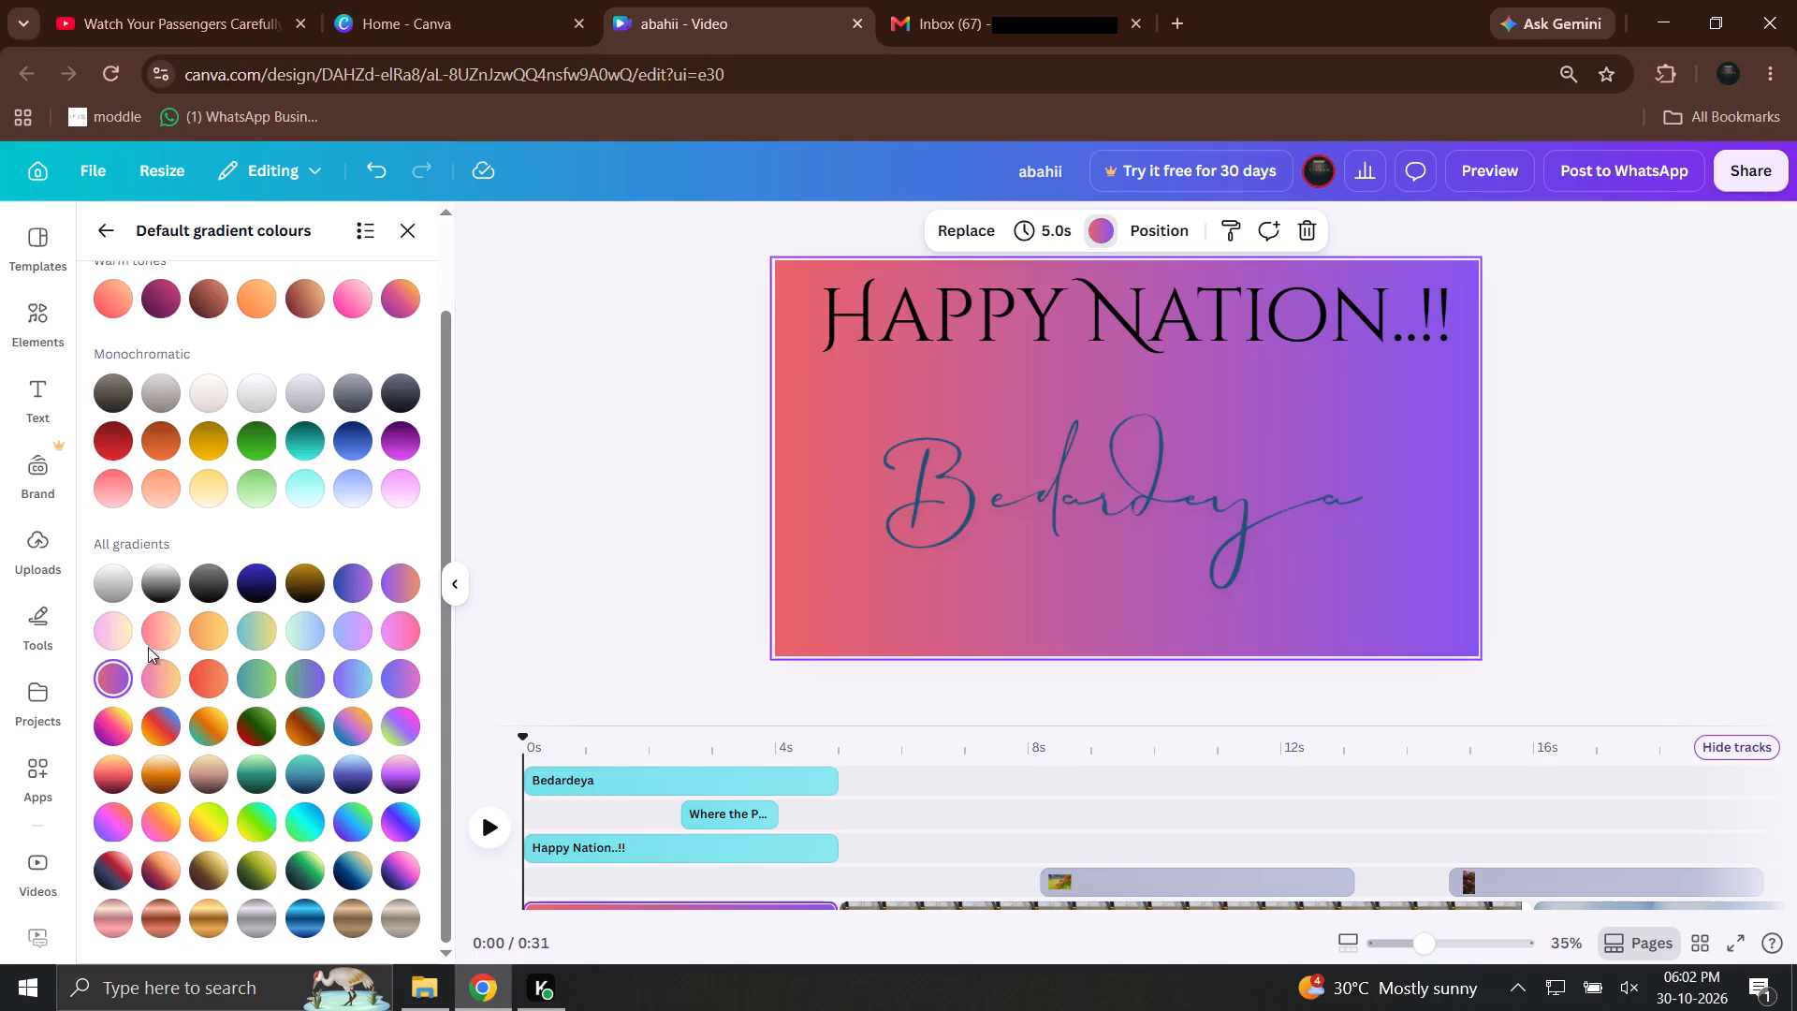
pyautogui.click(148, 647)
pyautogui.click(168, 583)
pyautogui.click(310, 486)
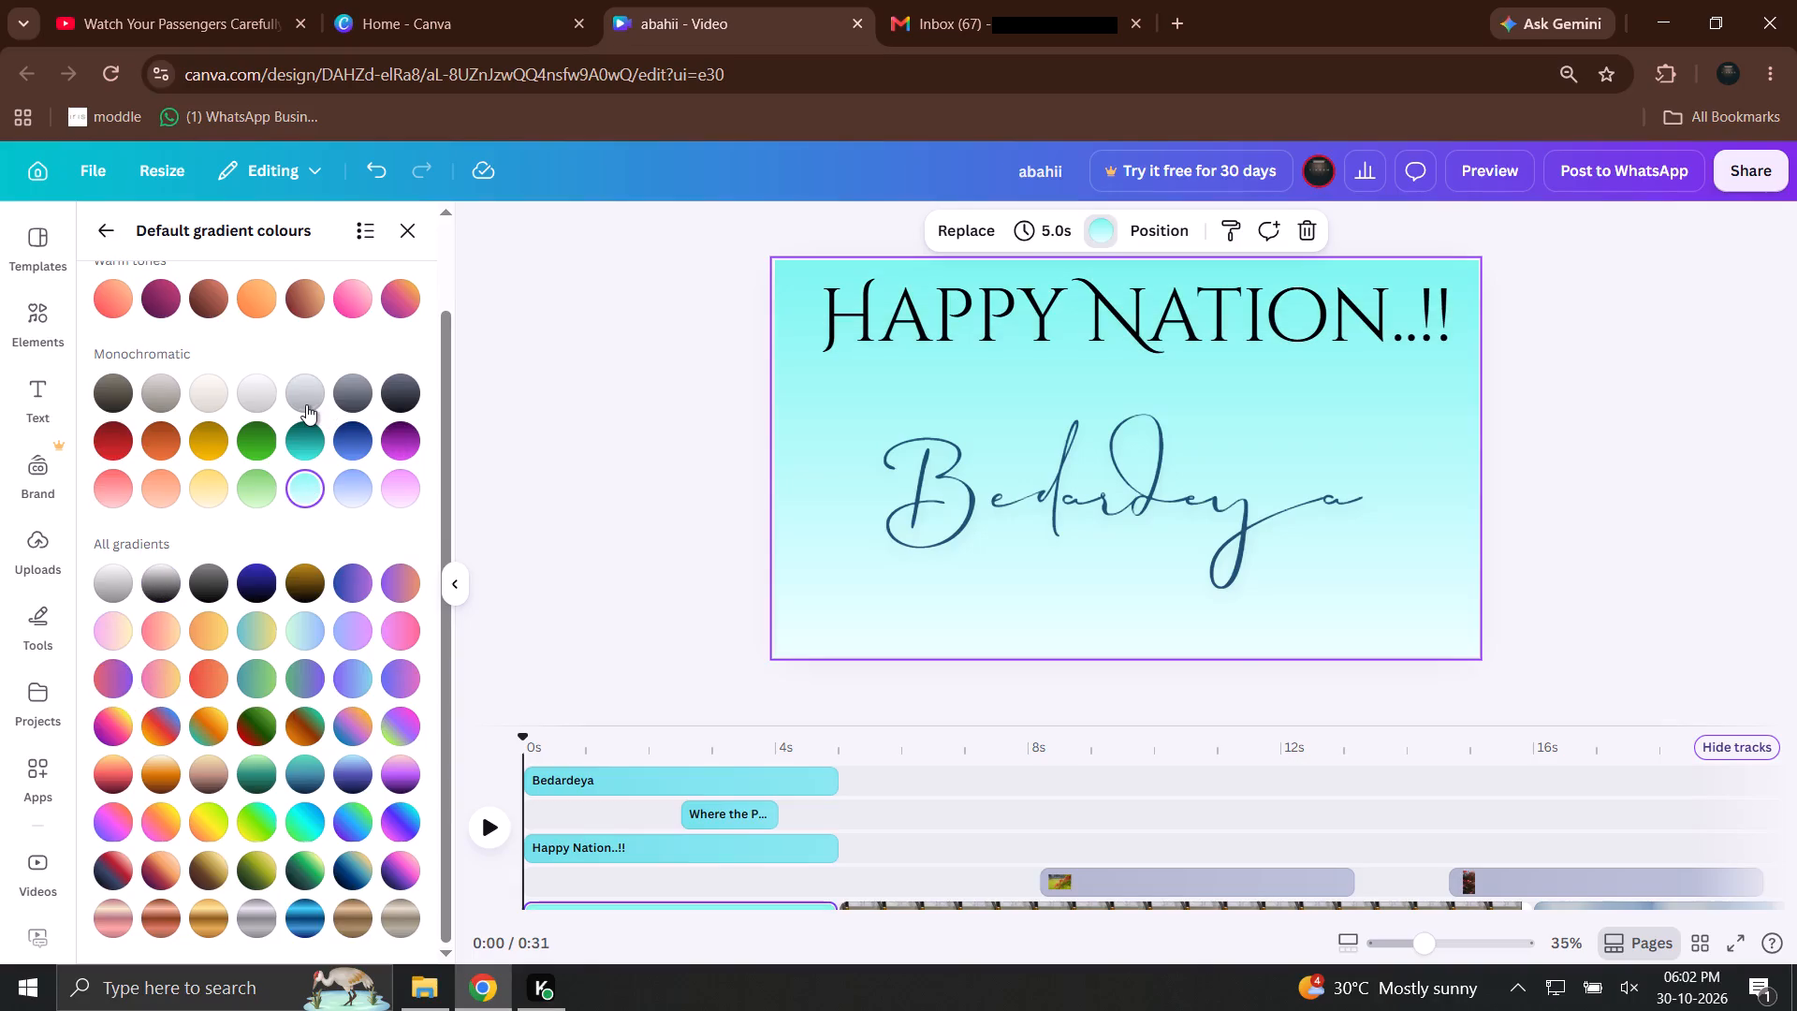
# Apply the light blue-grey monochromatic gradient to the opening page's background.
pyautogui.click(306, 404)
pyautogui.click(1796, 699)
# Edit the "Bedardeya" text on the opening page, deleting the letter "y".
pyautogui.click(1283, 510)
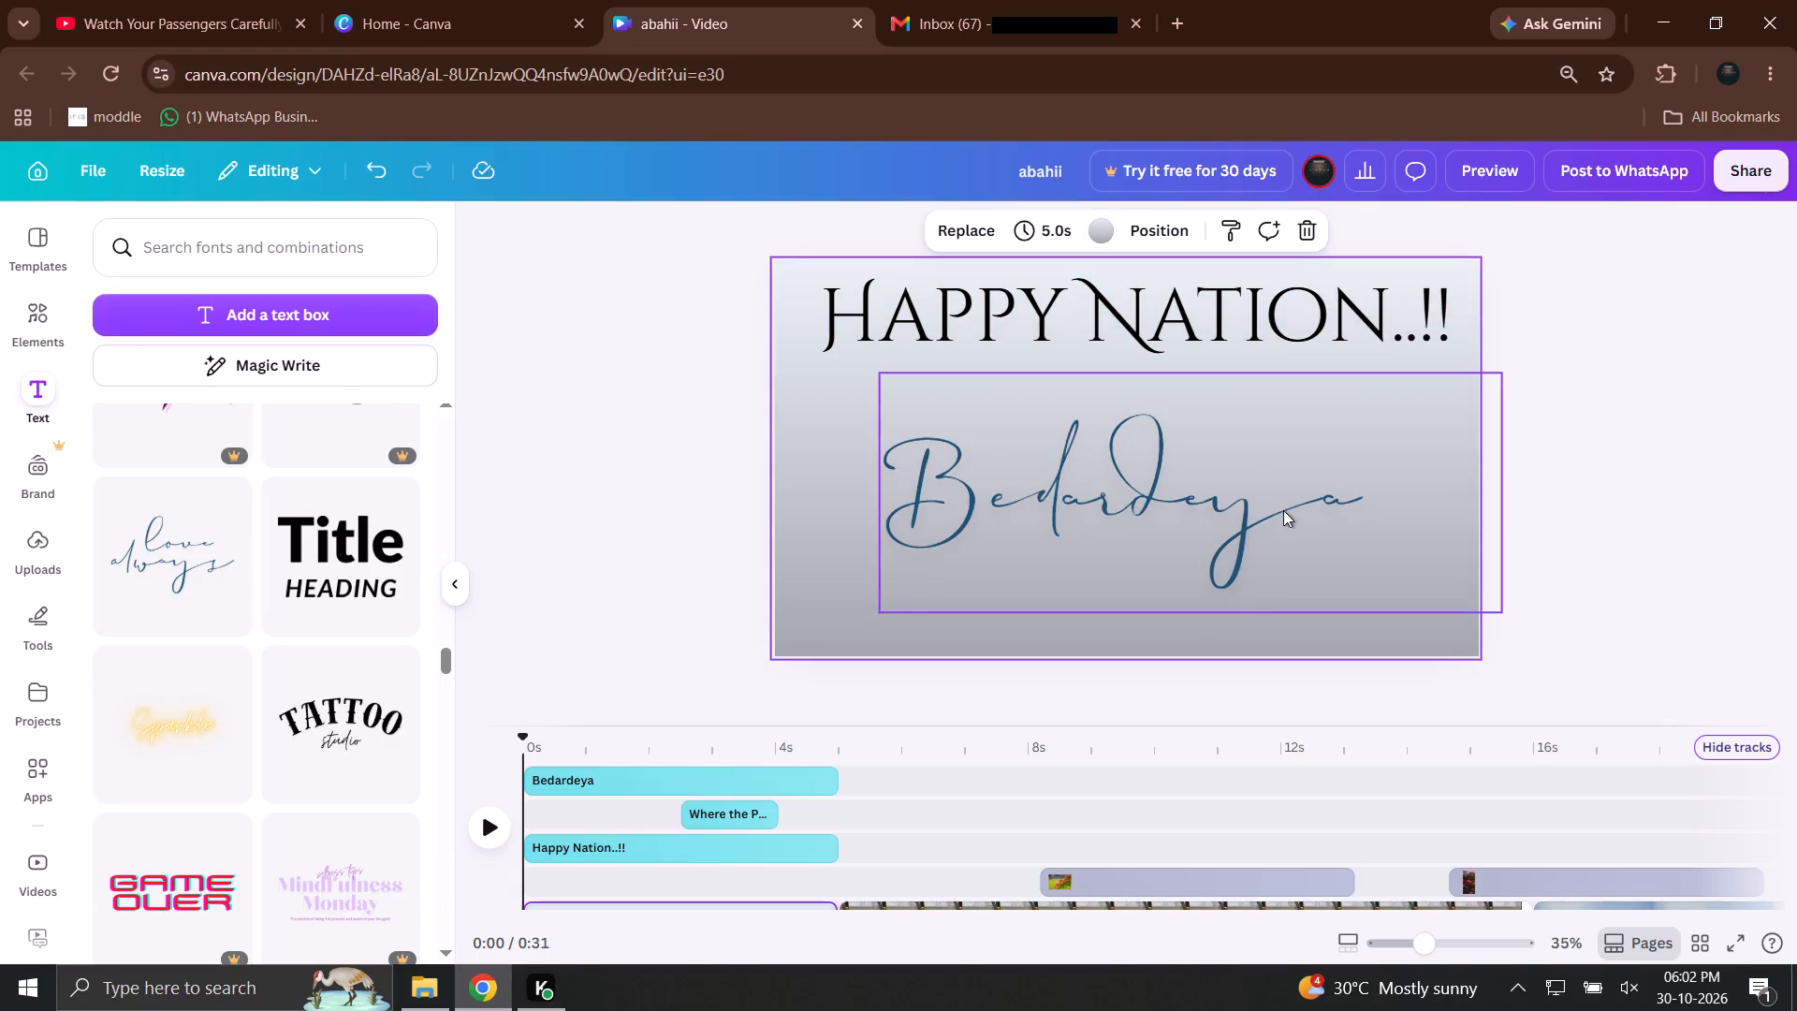
pyautogui.click(1290, 497)
pyautogui.press('BackSpace')
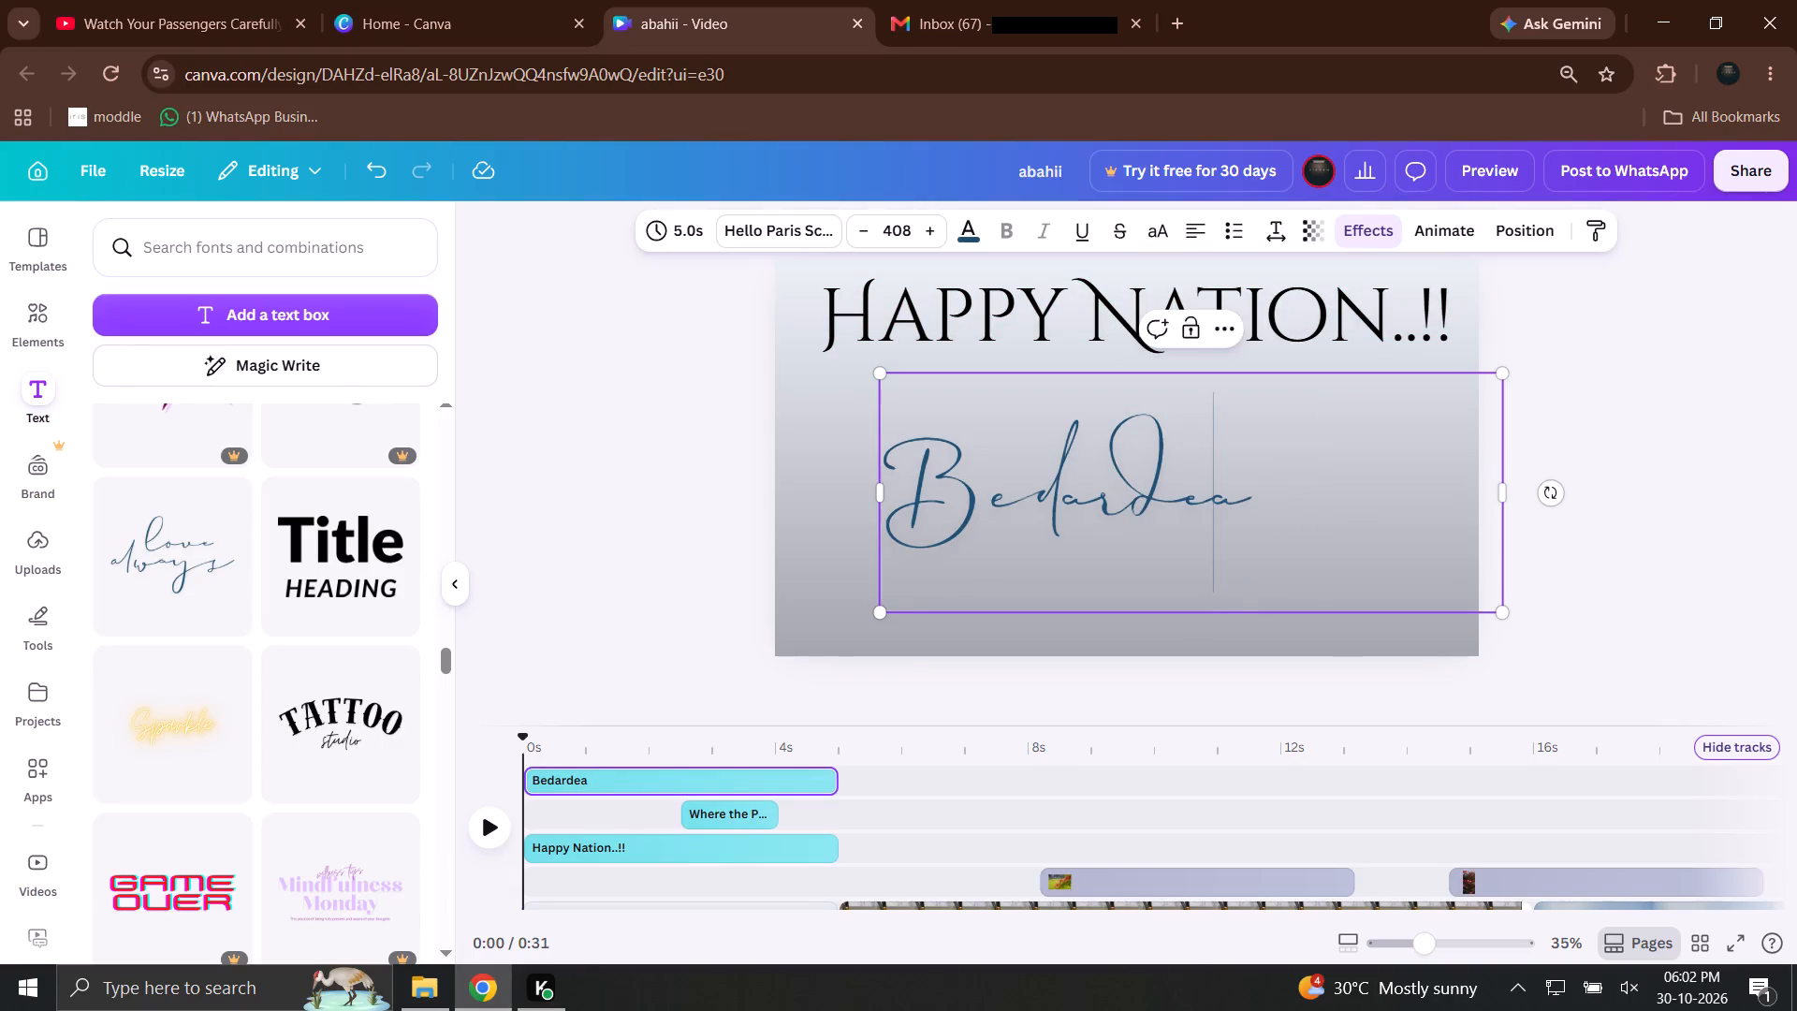
# Replace the blue script text beneath the "Happy Nation..!!" title with "Yarr Bedardeya..!".
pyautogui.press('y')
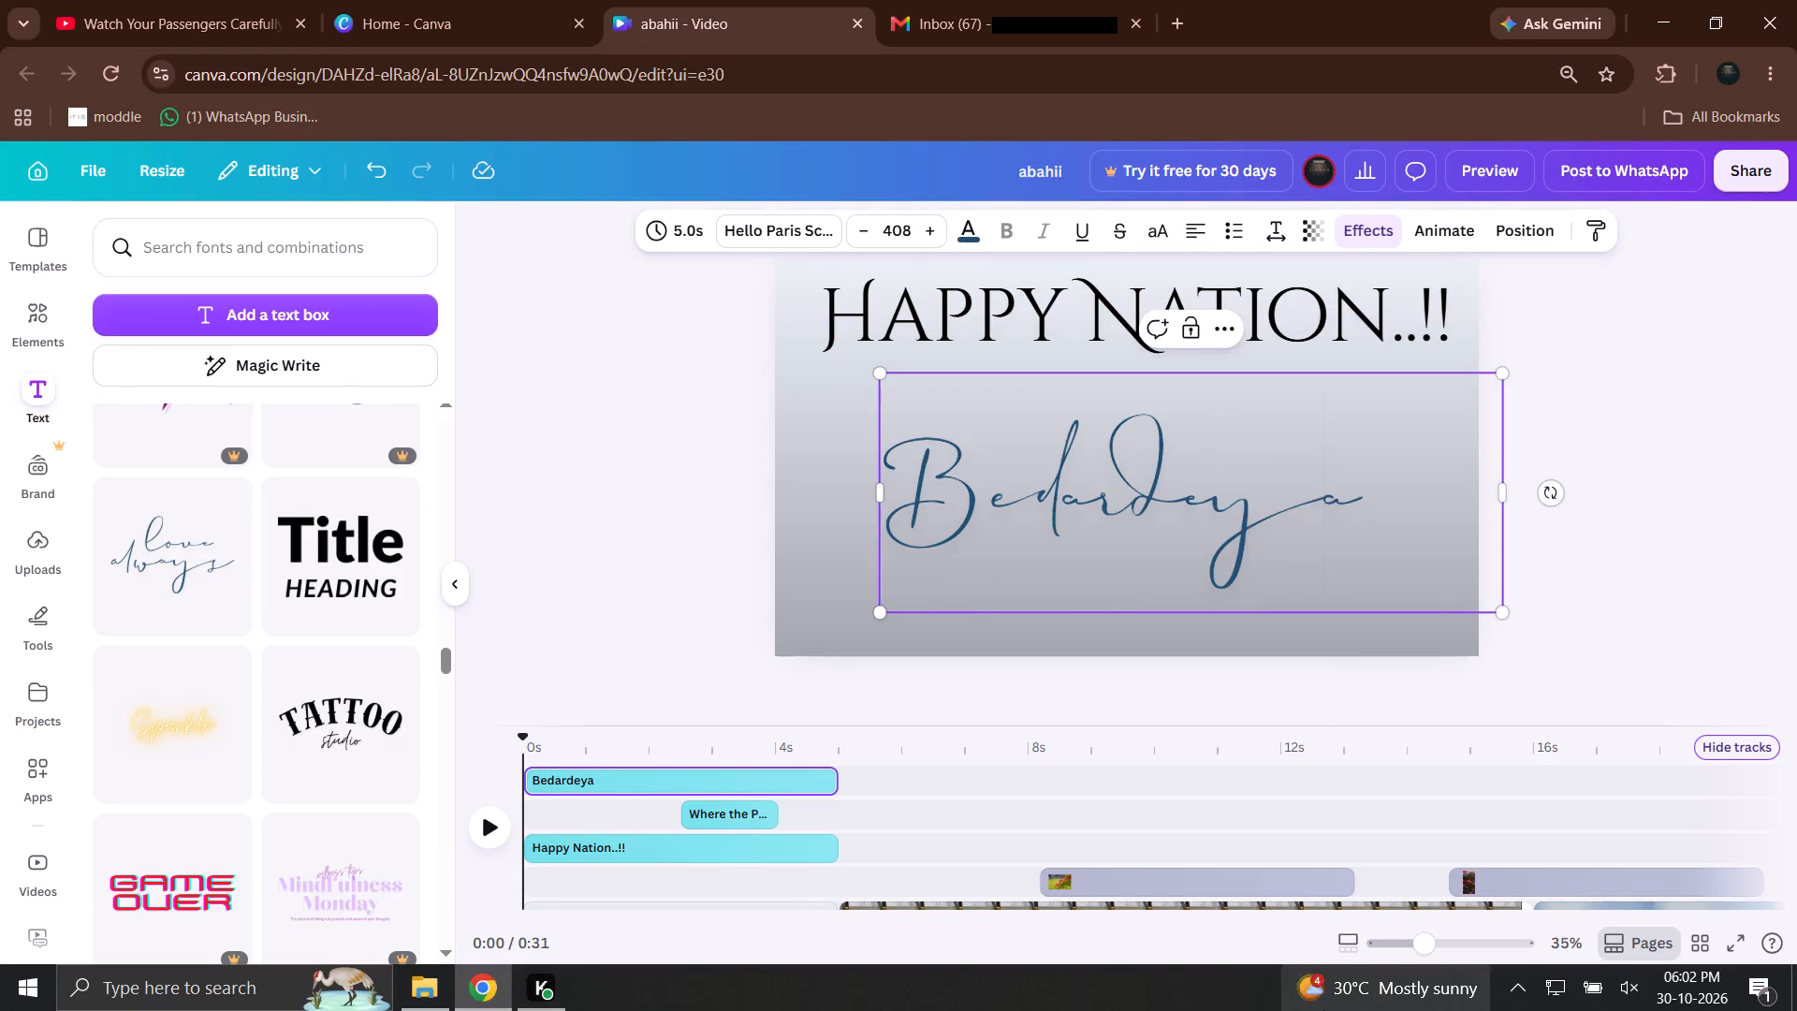
pyautogui.hotkey('ctrl', 'a')
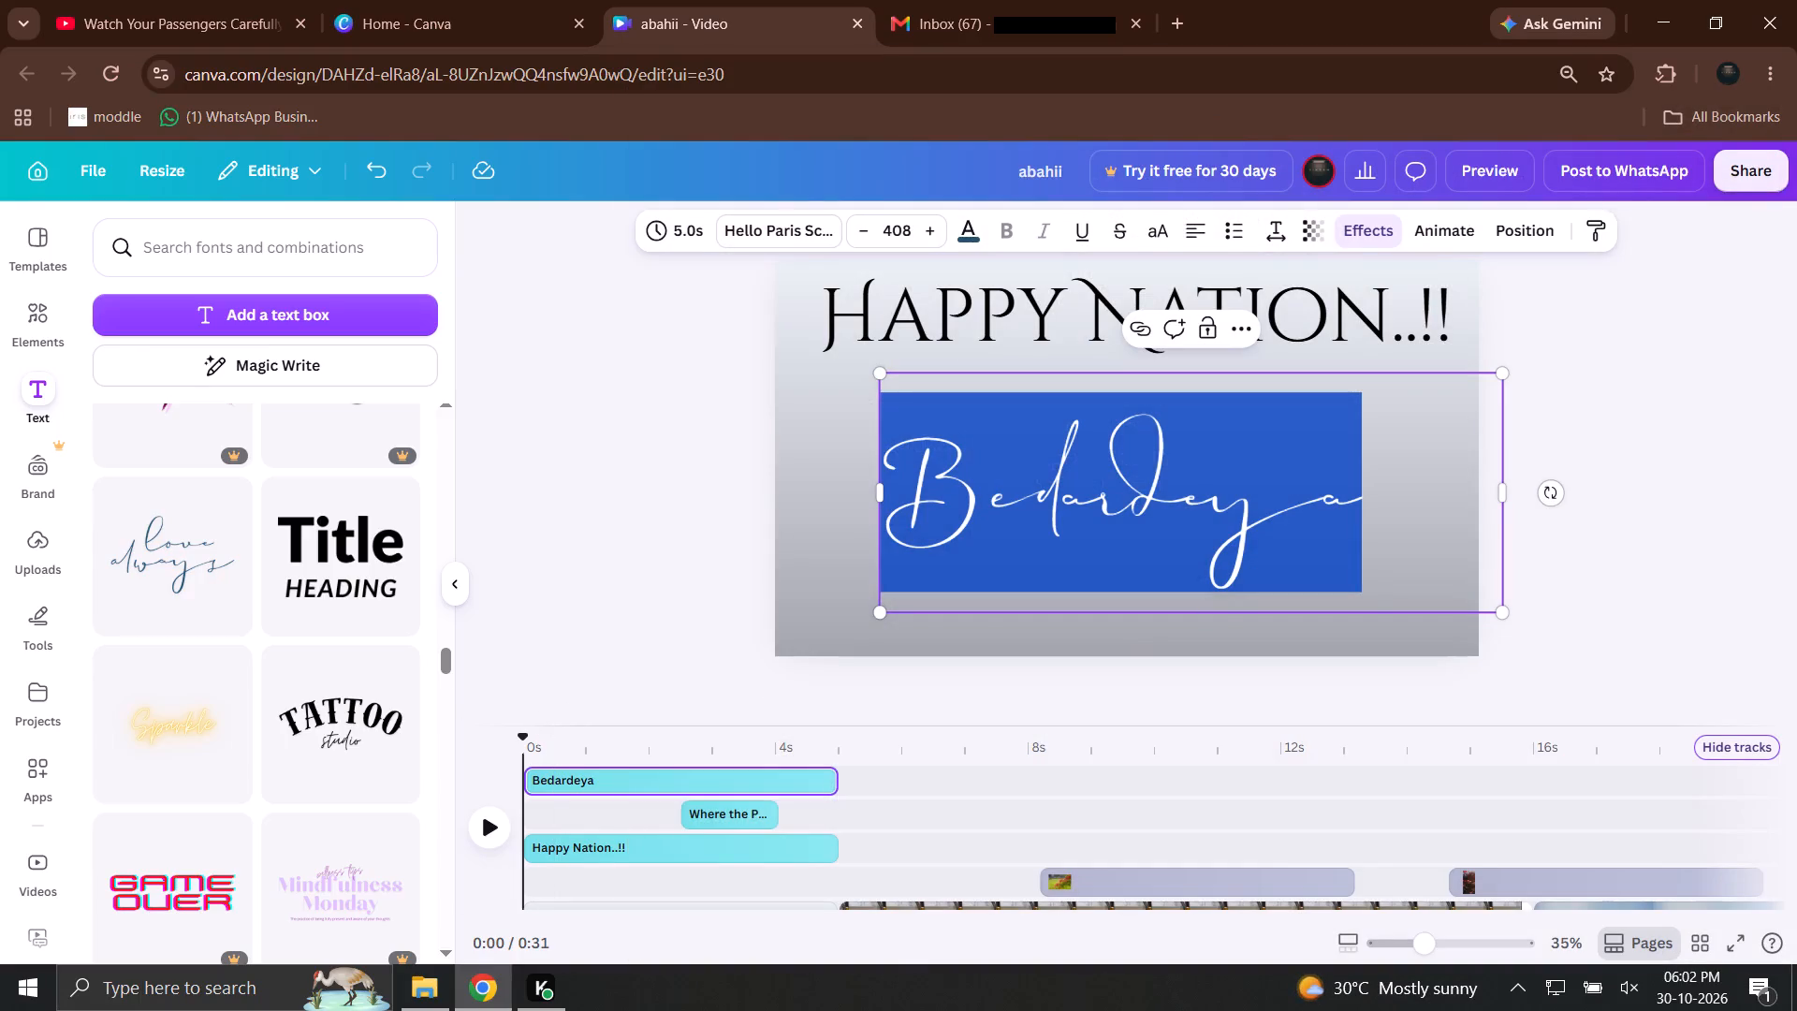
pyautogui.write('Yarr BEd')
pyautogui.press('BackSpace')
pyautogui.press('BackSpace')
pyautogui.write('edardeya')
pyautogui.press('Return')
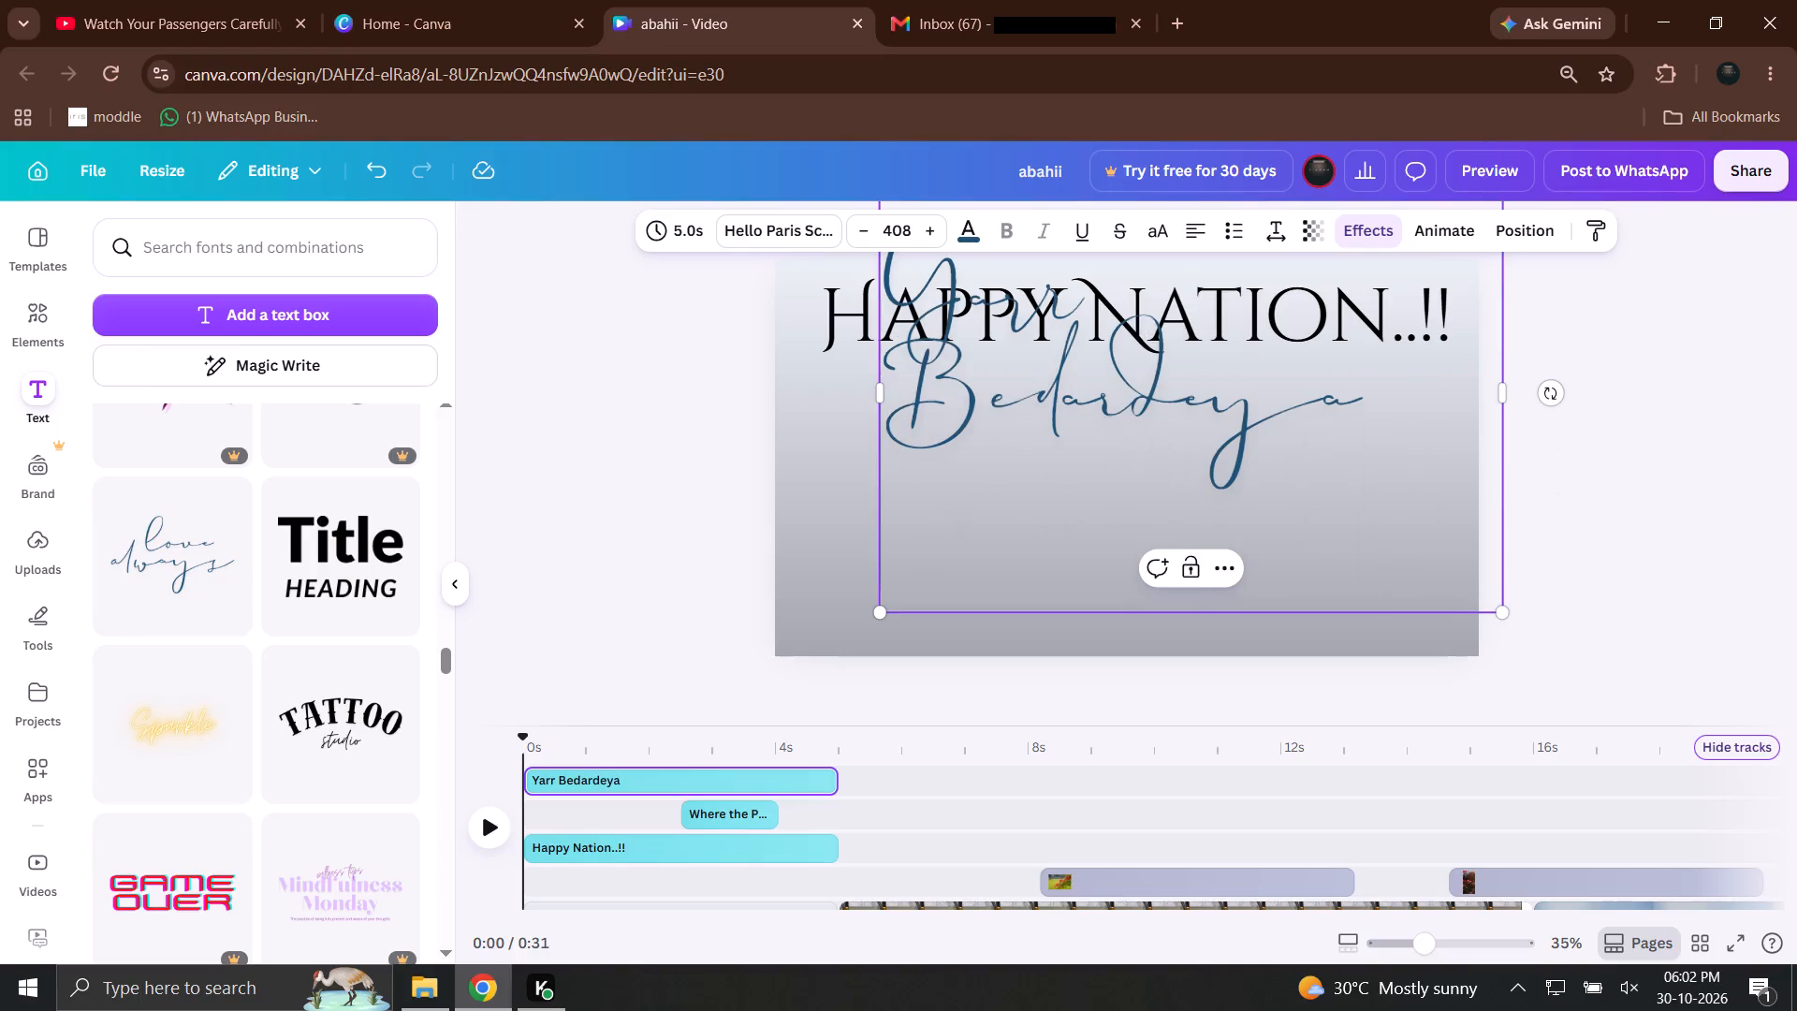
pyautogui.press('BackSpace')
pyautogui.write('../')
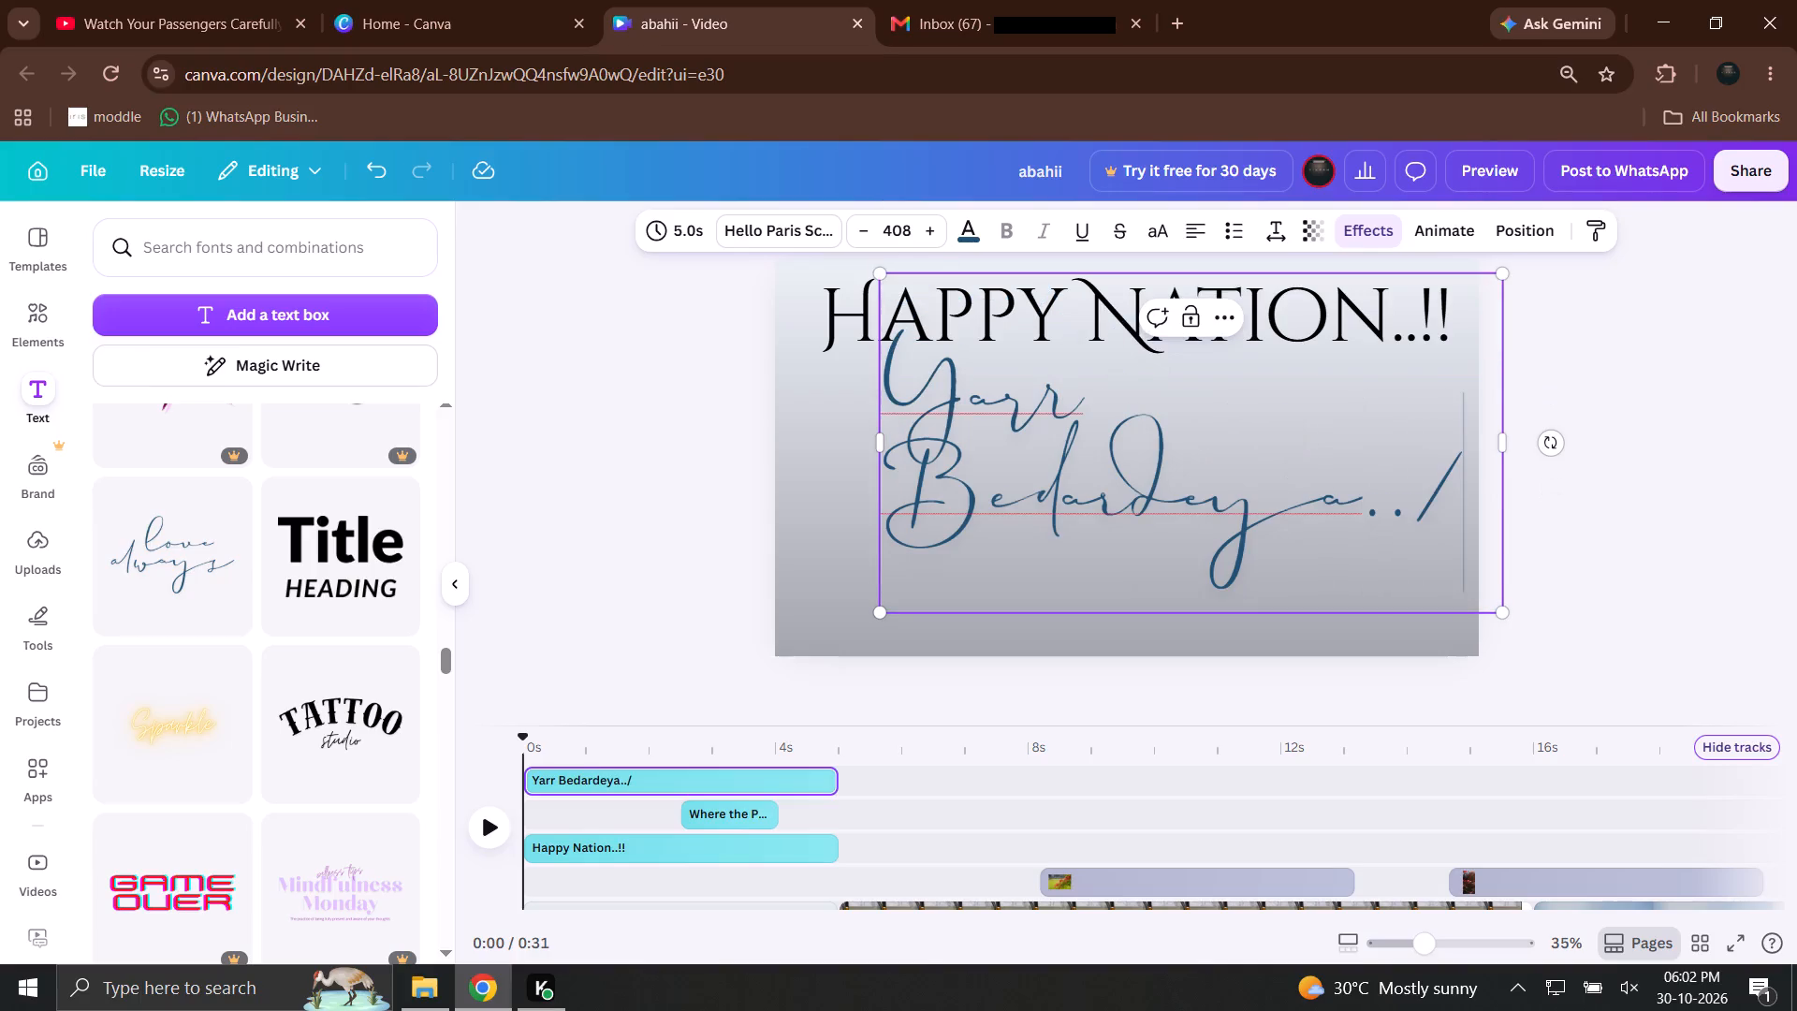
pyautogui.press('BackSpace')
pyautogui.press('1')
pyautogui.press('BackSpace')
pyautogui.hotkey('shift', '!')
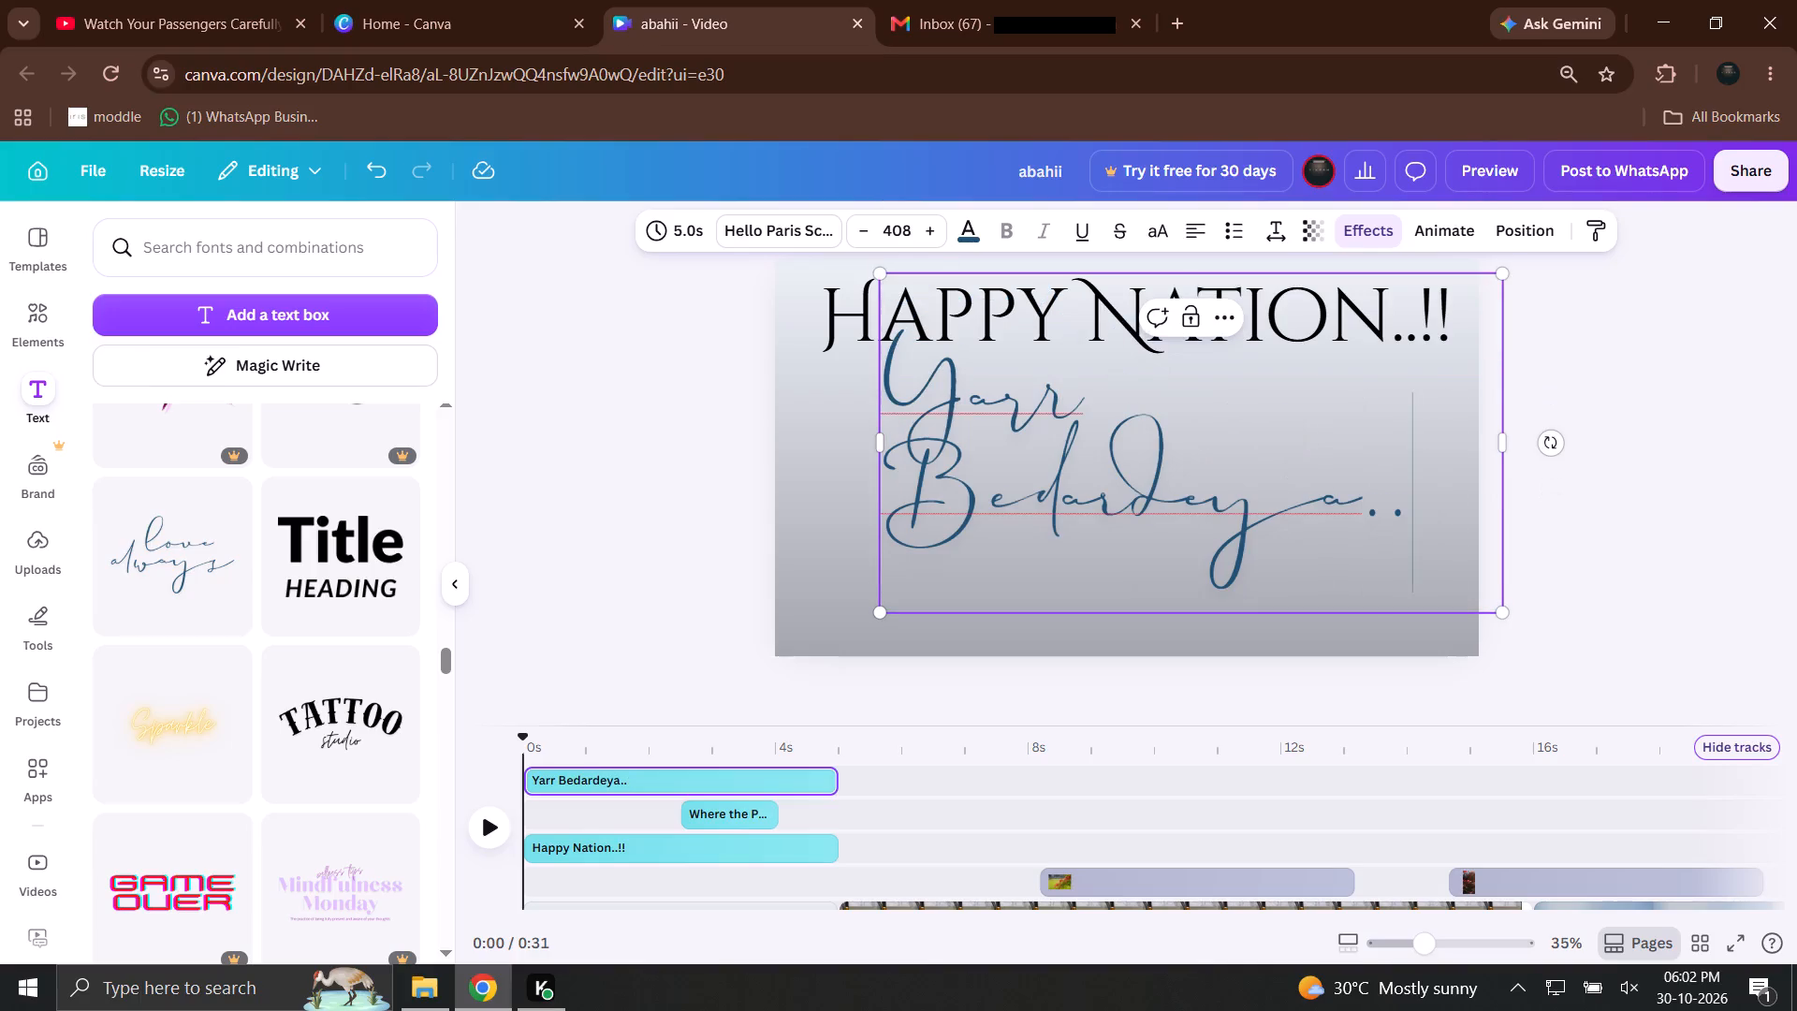
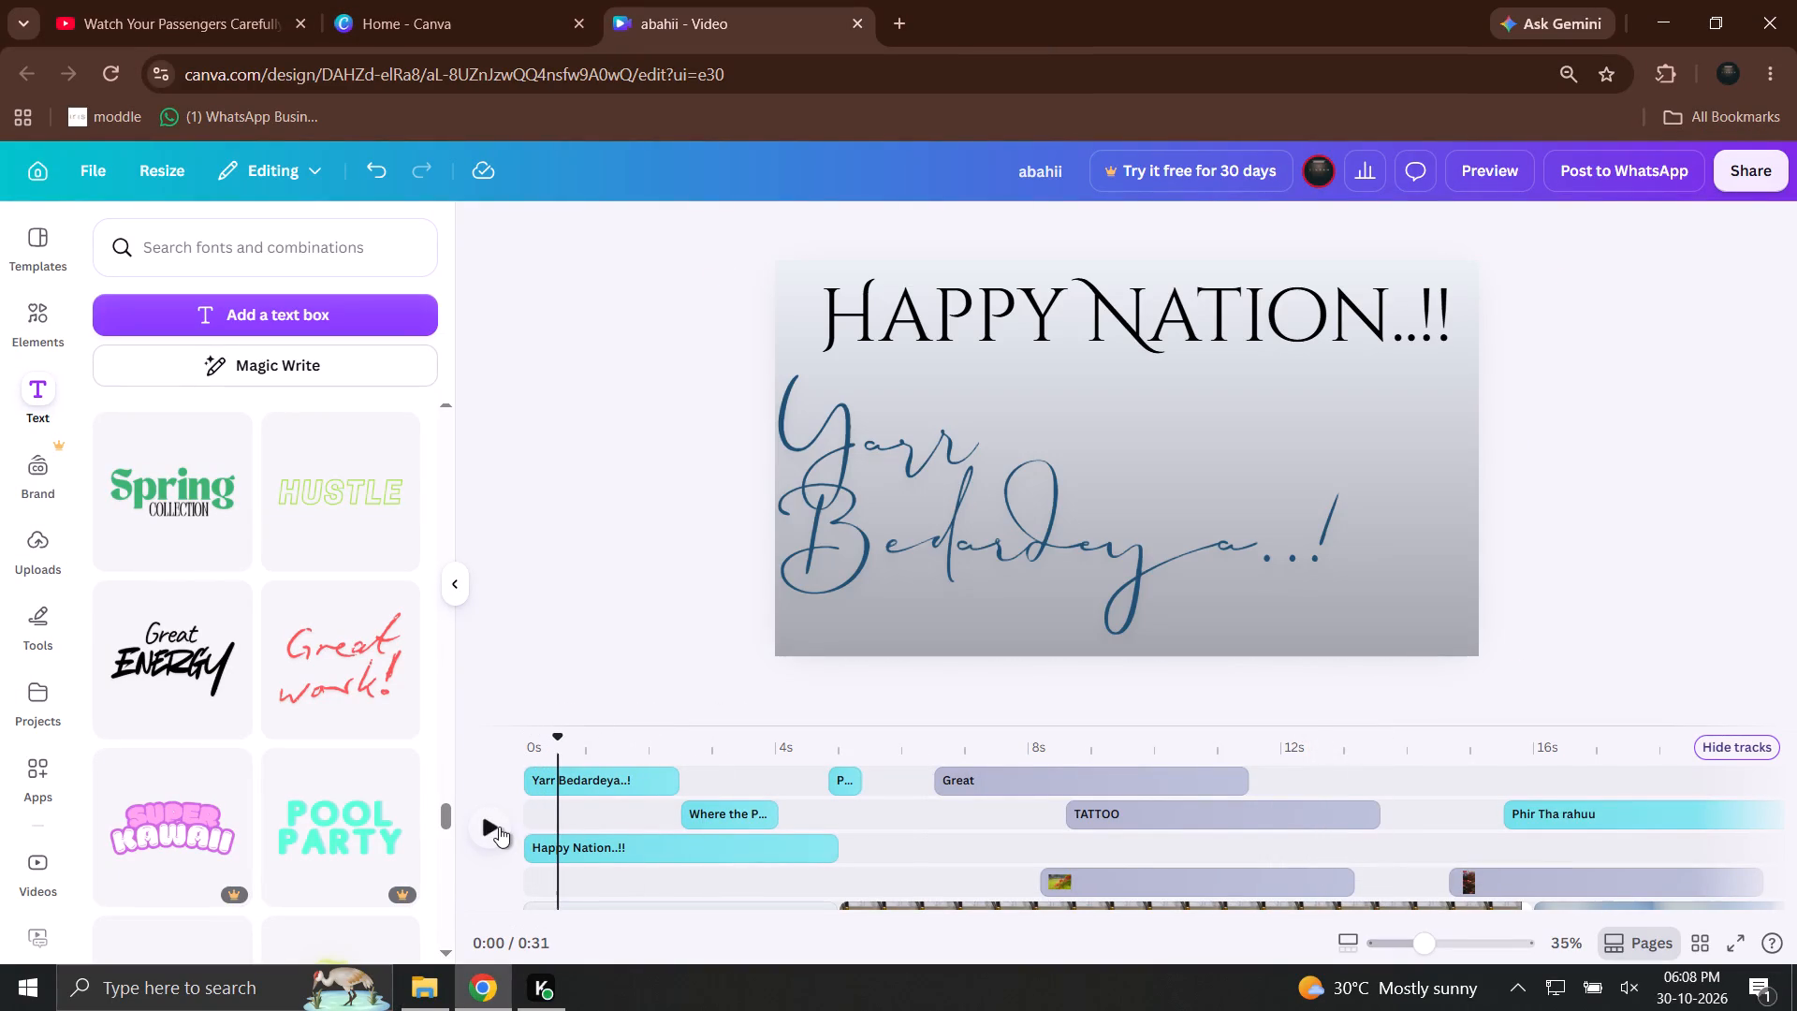
# Add the "welcome little one!" text combination to the timeline, on the Happy Nation track just after that title's clip.
pyautogui.scroll(-10, 355, 597)
pyautogui.scroll(-2, 269, 619)
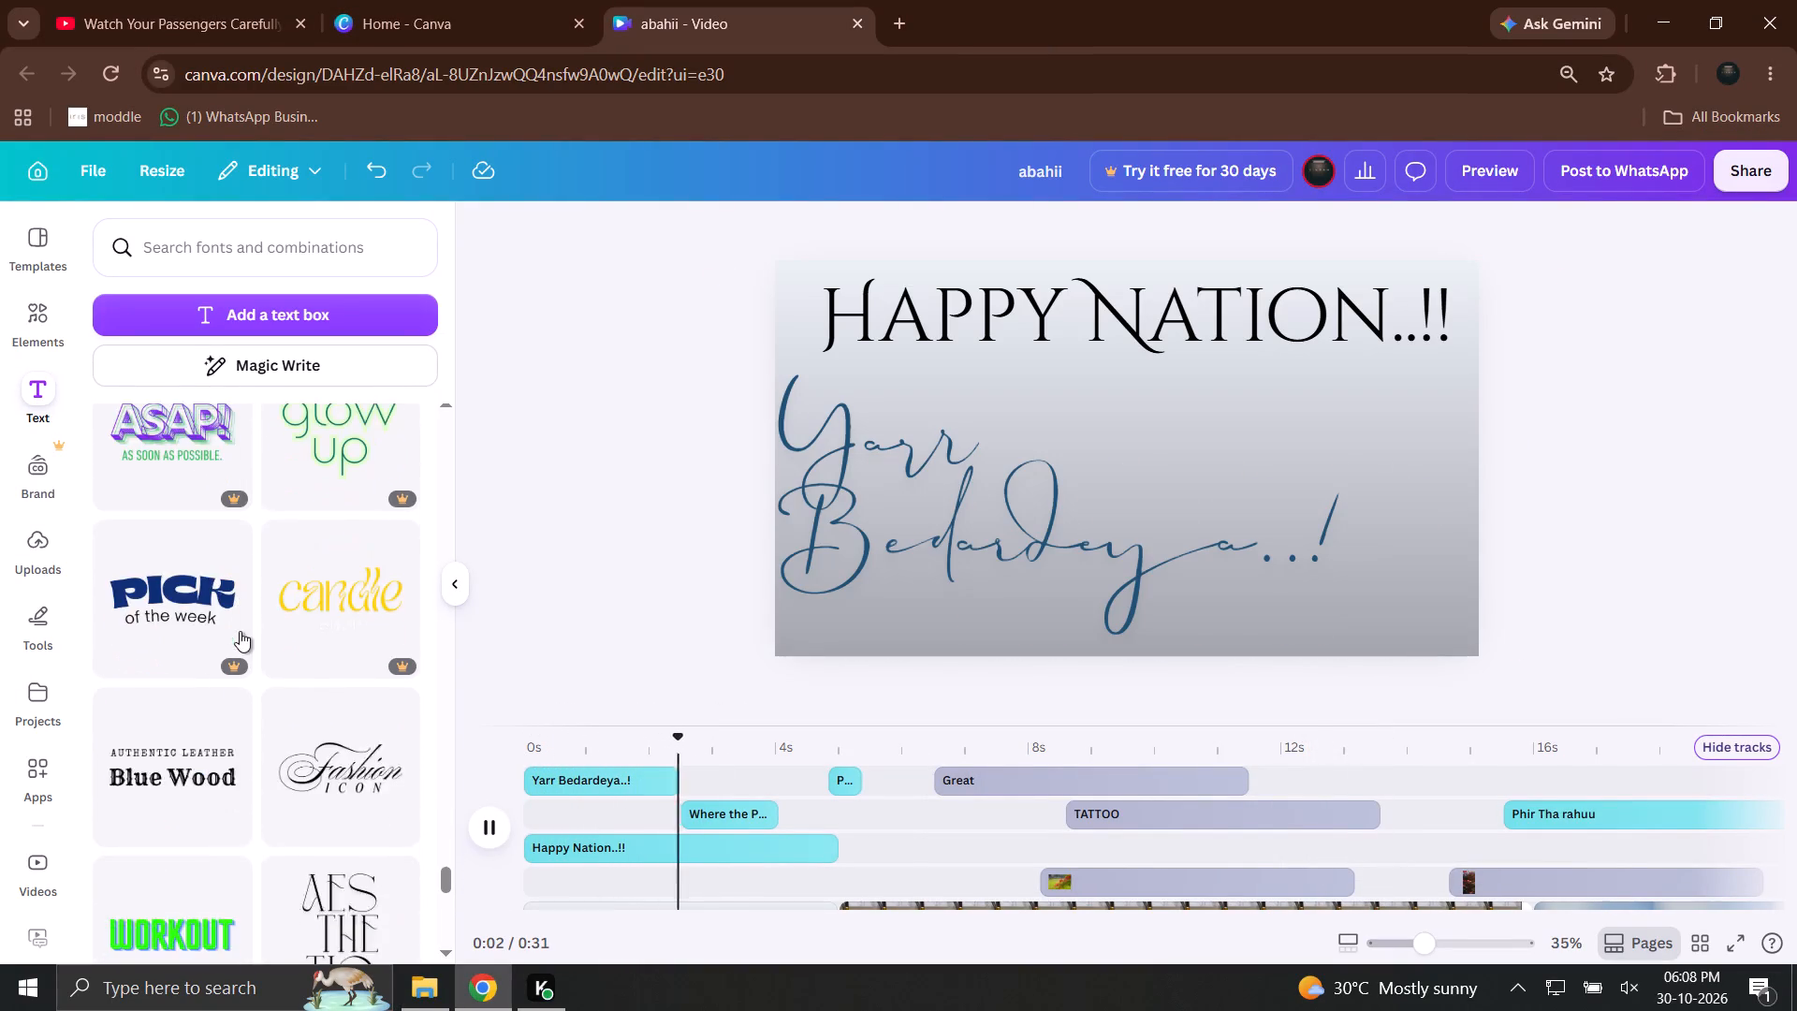
pyautogui.scroll(-9, 240, 649)
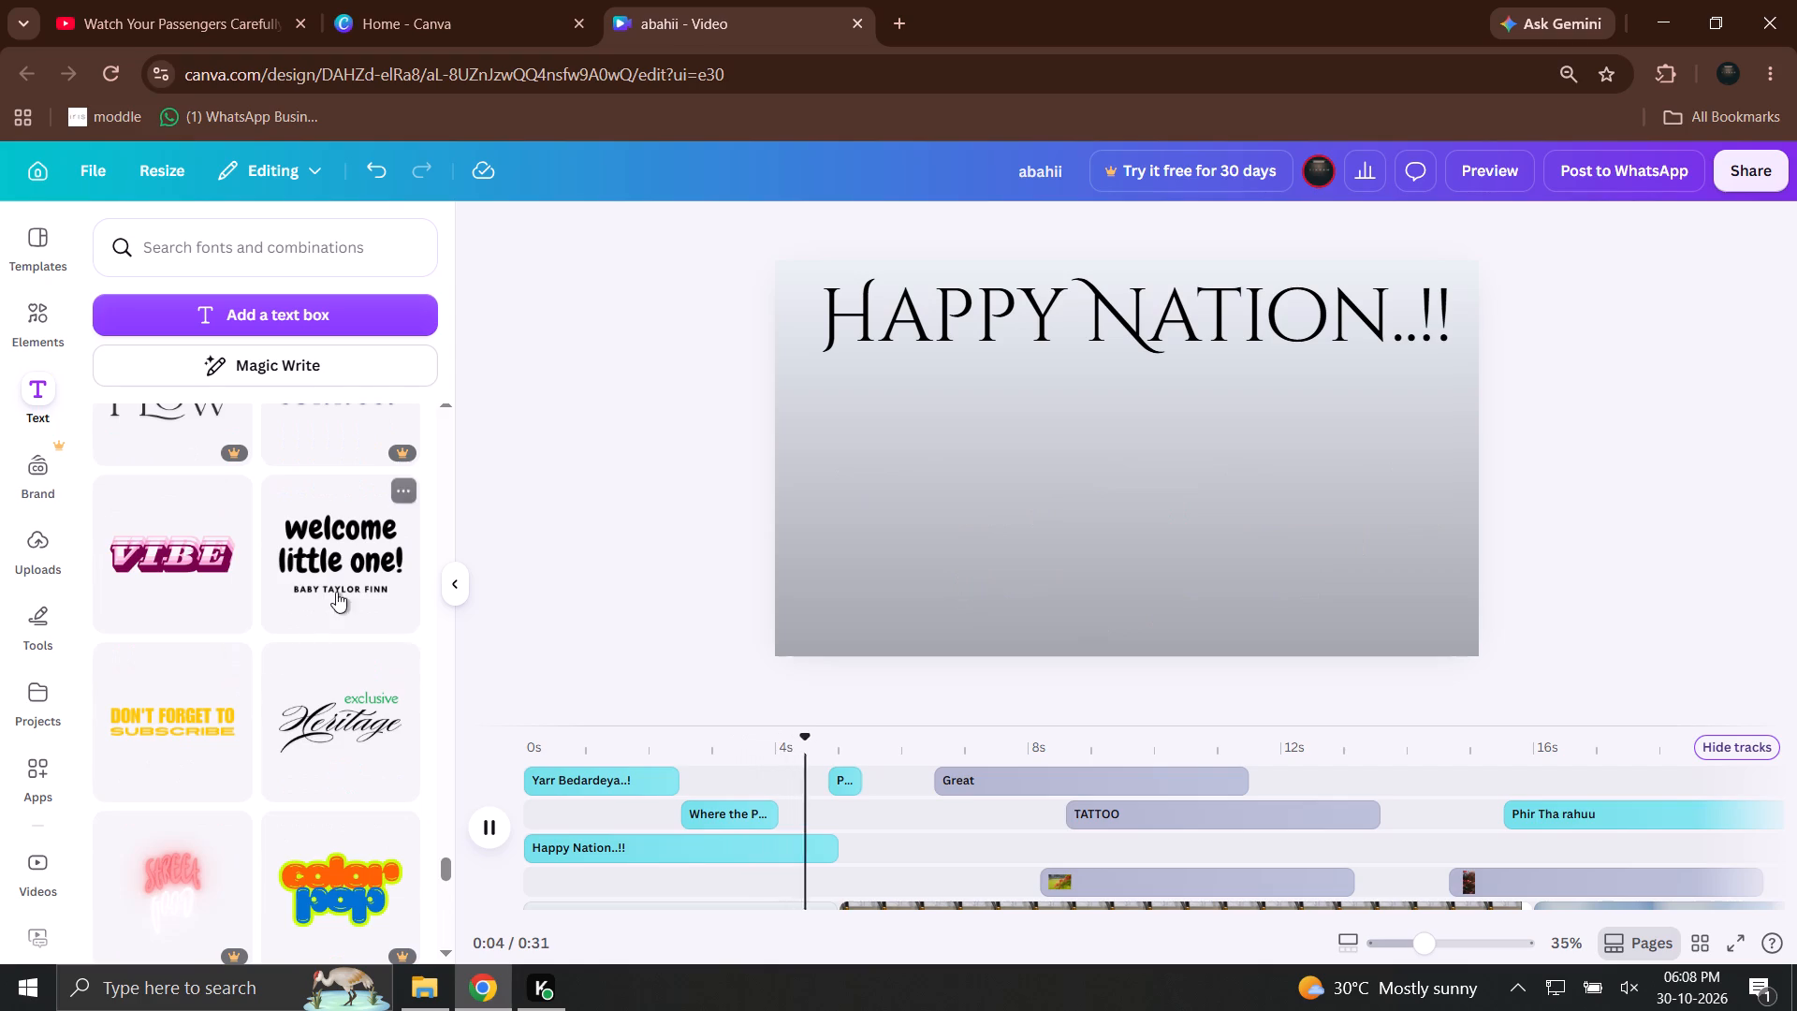
pyautogui.moveTo(343, 585); pyautogui.dragTo(942, 843)
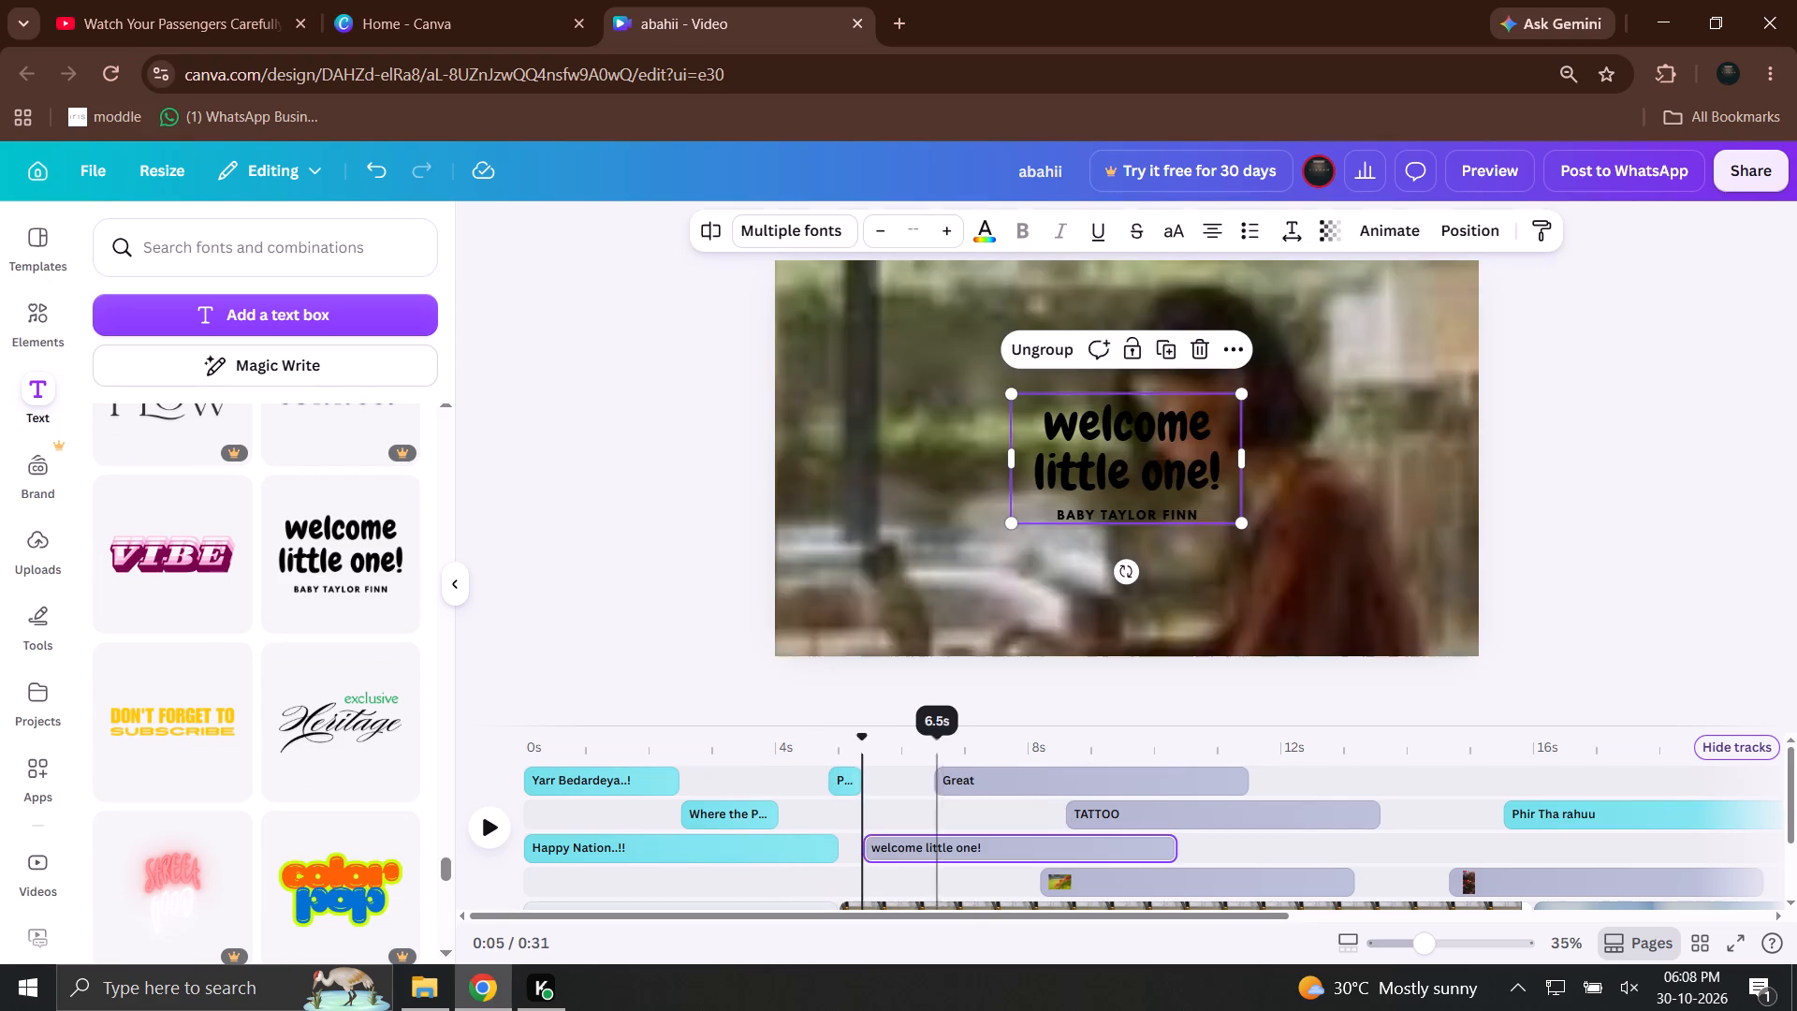
# Enlarge the "welcome little one!" text group and place it in the upper-left area of the woman-with-laptop clip.
pyautogui.moveTo(917, 746); pyautogui.dragTo(872, 752)
pyautogui.moveTo(1142, 487); pyautogui.dragTo(1162, 503)
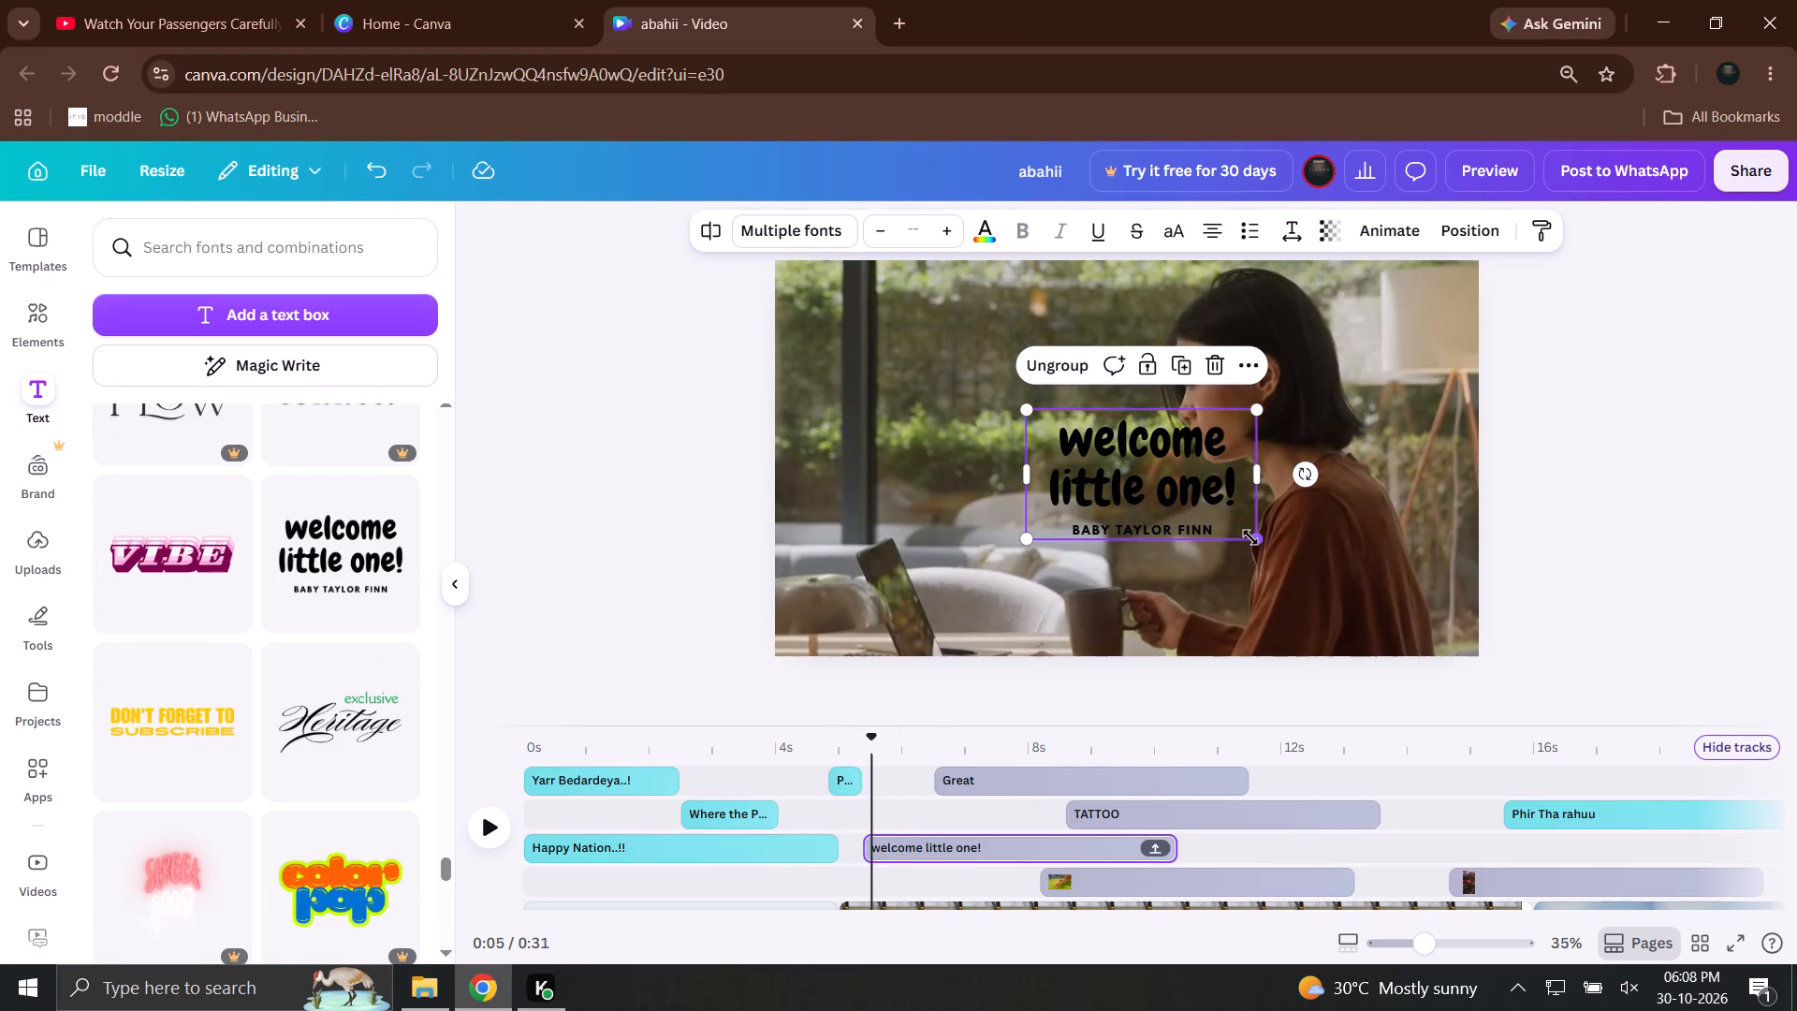
pyautogui.moveTo(1250, 537); pyautogui.dragTo(1492, 667)
pyautogui.moveTo(1275, 570); pyautogui.dragTo(1027, 426)
pyautogui.click(1176, 527)
pyautogui.click(1179, 545)
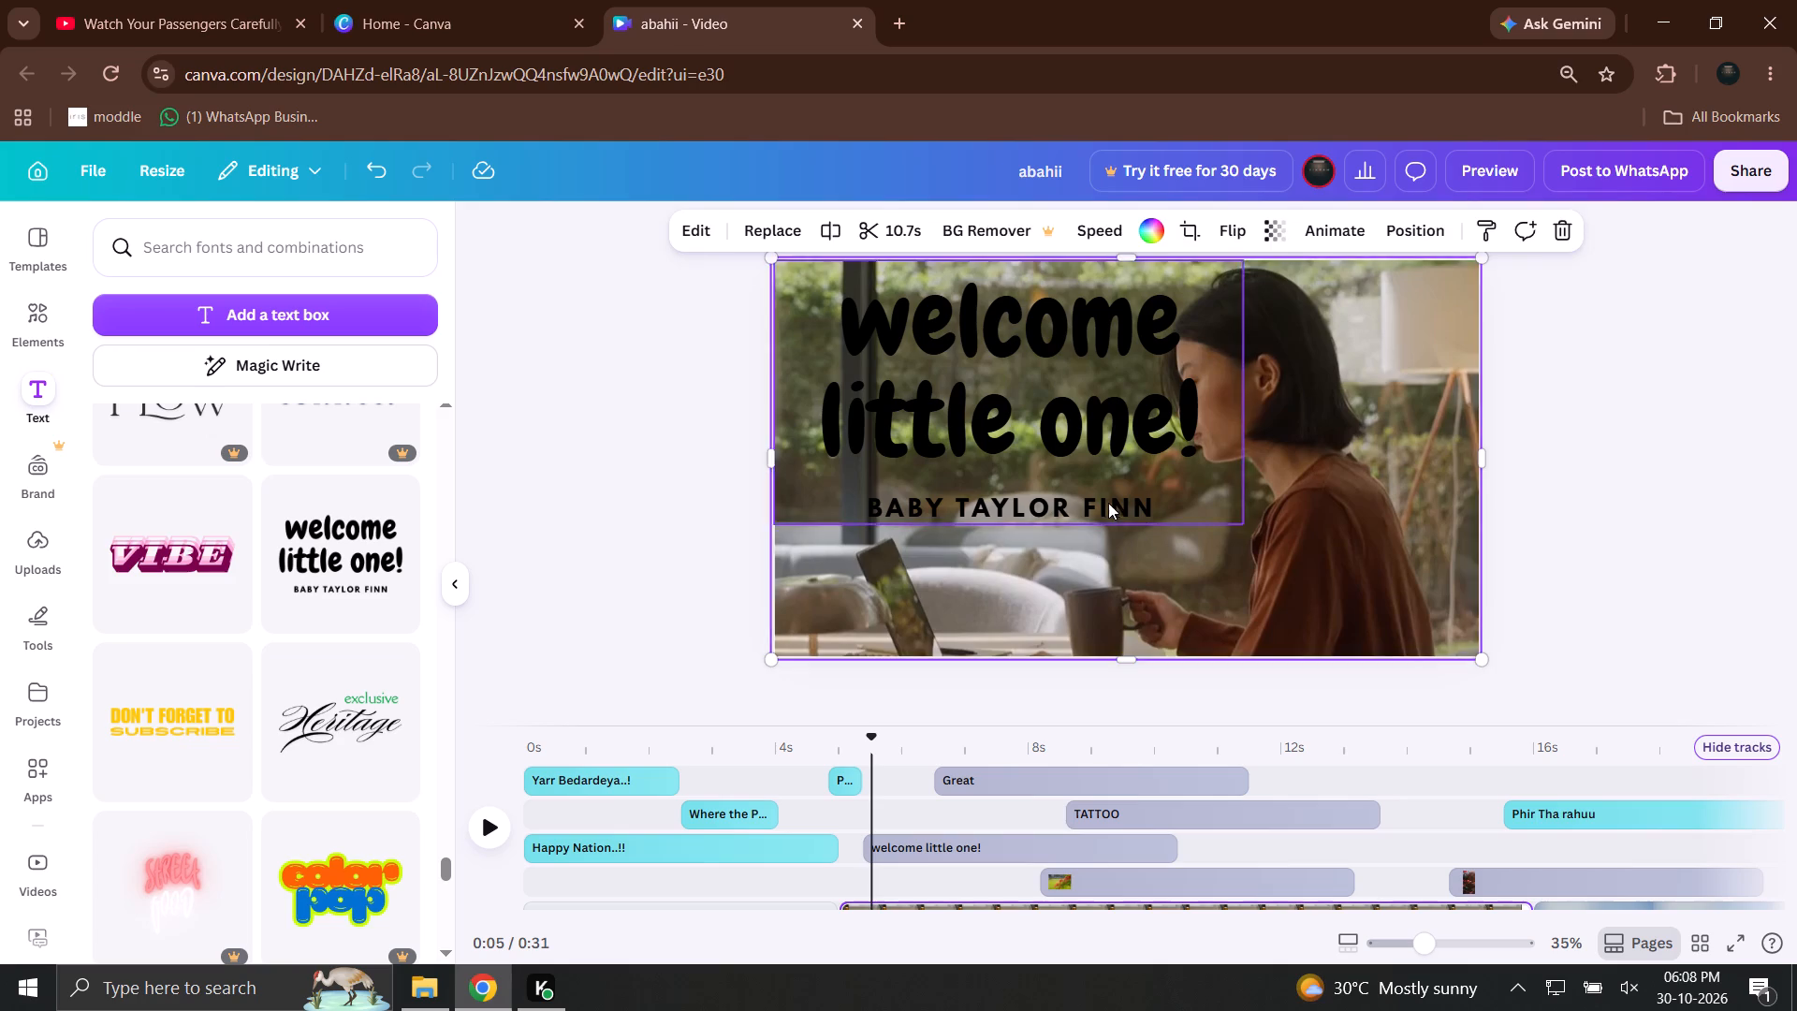
pyautogui.click(1104, 502)
pyautogui.doubleClick(1171, 510)
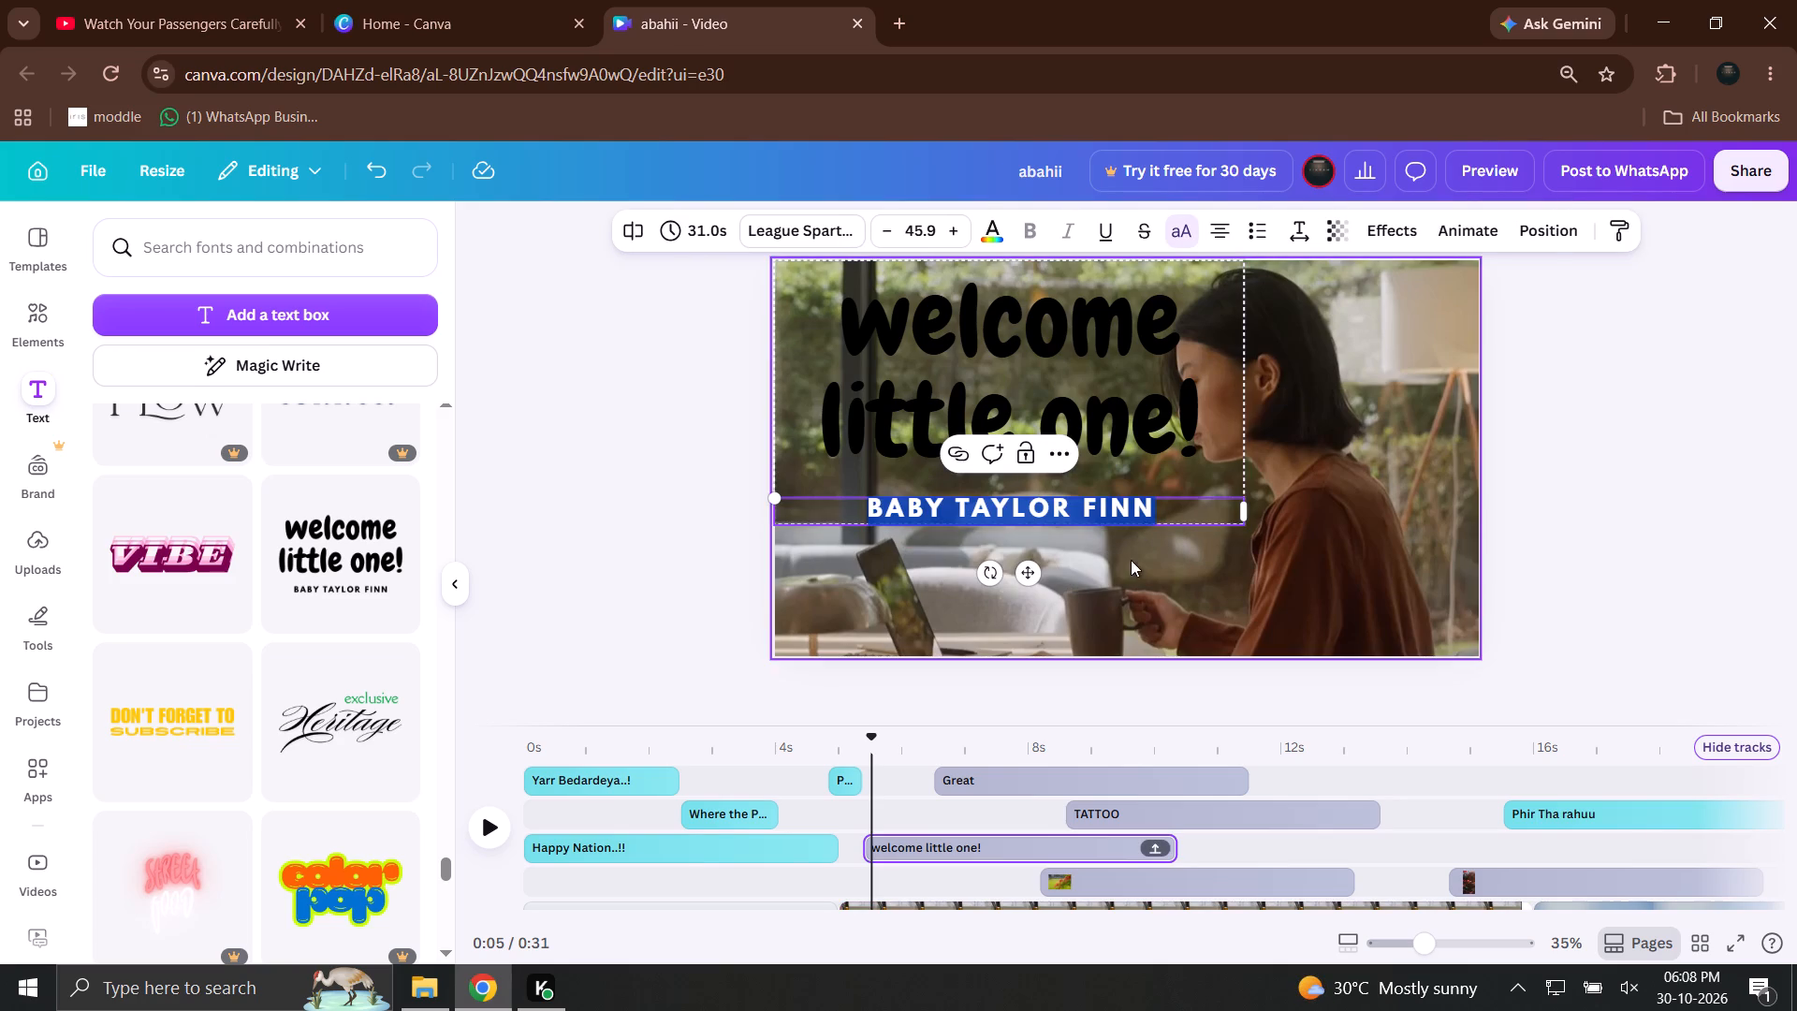
pyautogui.click(1131, 560)
pyautogui.click(1139, 495)
pyautogui.click(1133, 497)
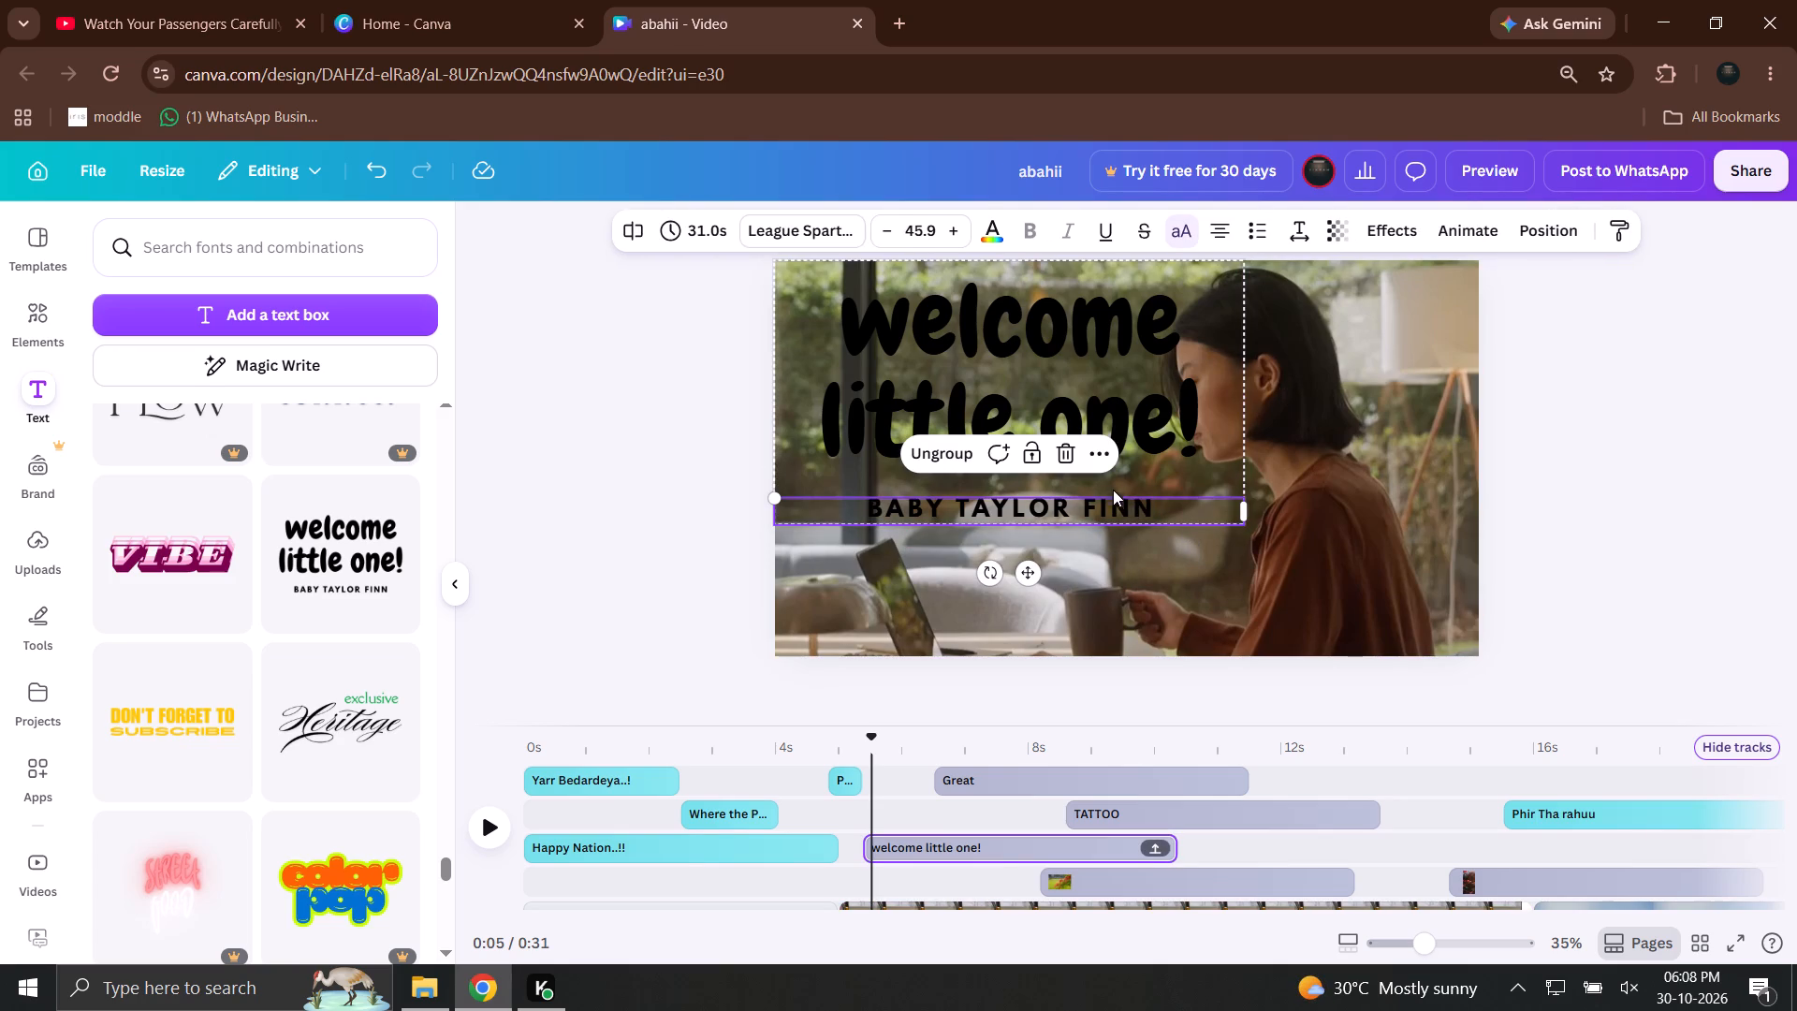
pyautogui.click(1078, 462)
# Replace the "welcome little one!" heading with the text "Apna Bana ley piyaa...".
pyautogui.click(1195, 463)
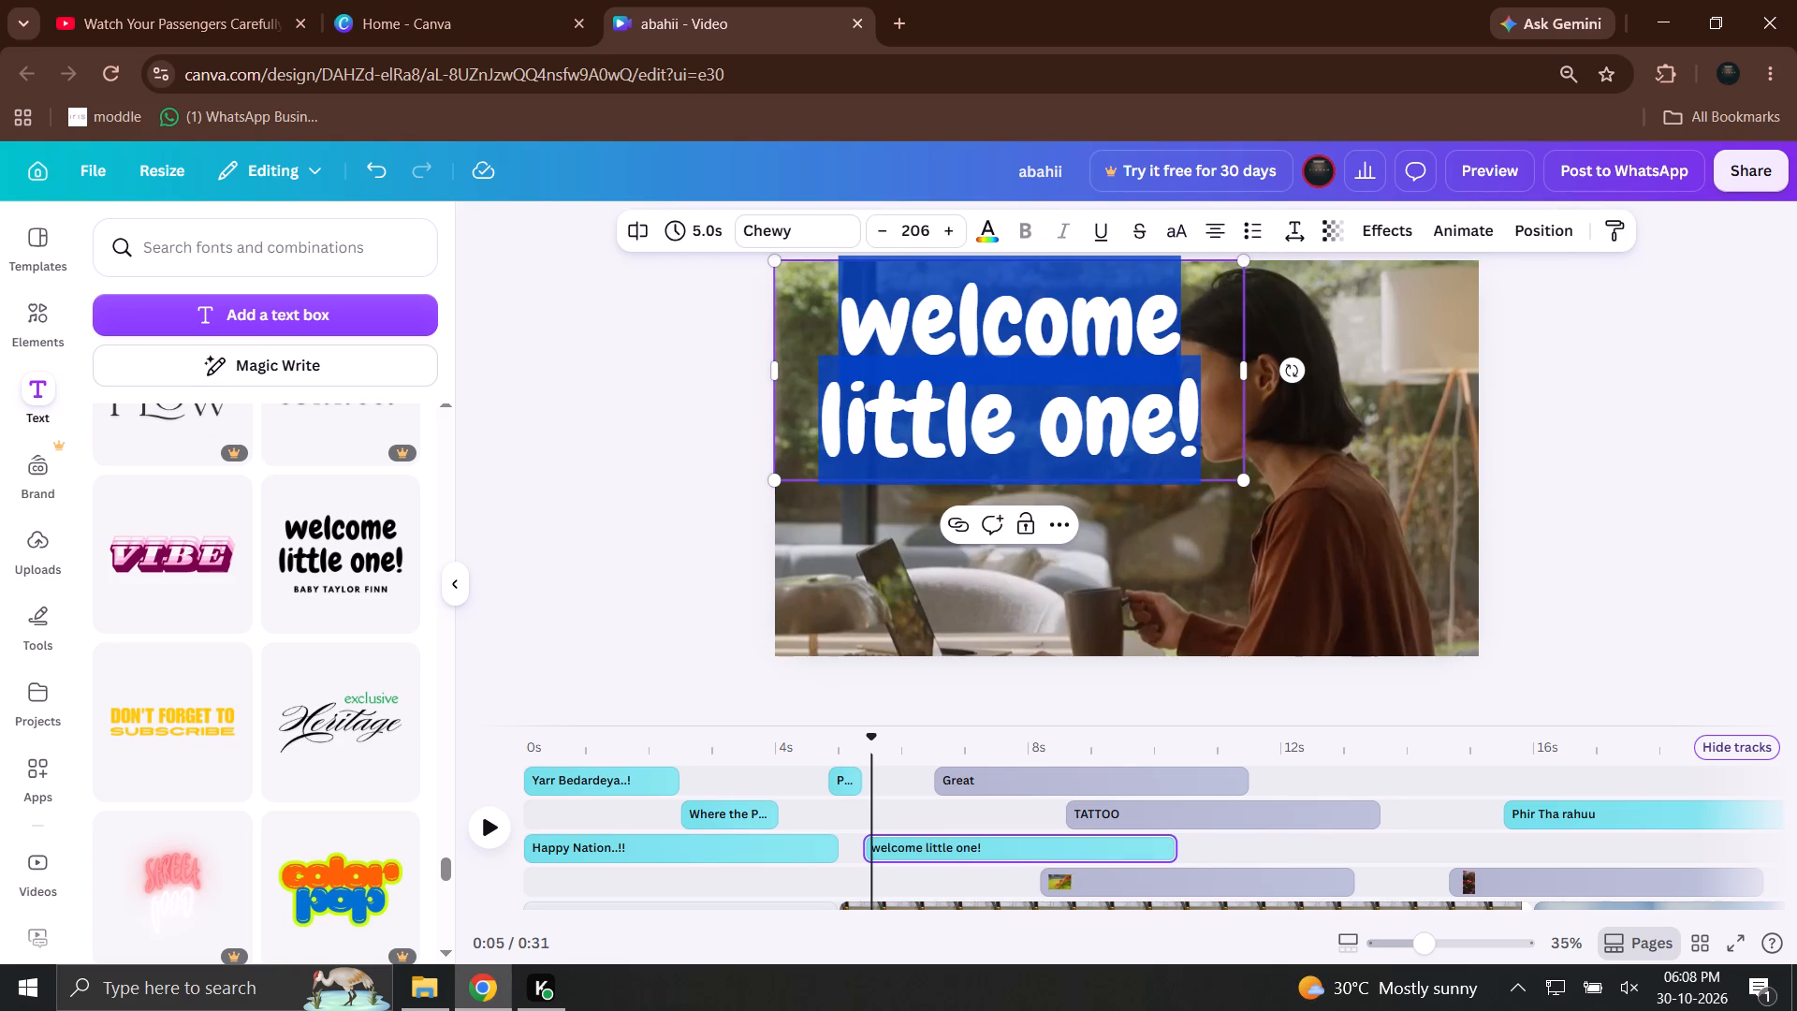
pyautogui.write('APna')
pyautogui.press('BackSpace')
pyautogui.press('BackSpace')
pyautogui.press('BackSpace')
pyautogui.write('pna')
pyautogui.press('space')
pyautogui.write('Bana le')
pyautogui.write('y p')
pyautogui.write('iyaa')
pyautogui.write('...')
pyautogui.click(1398, 461)
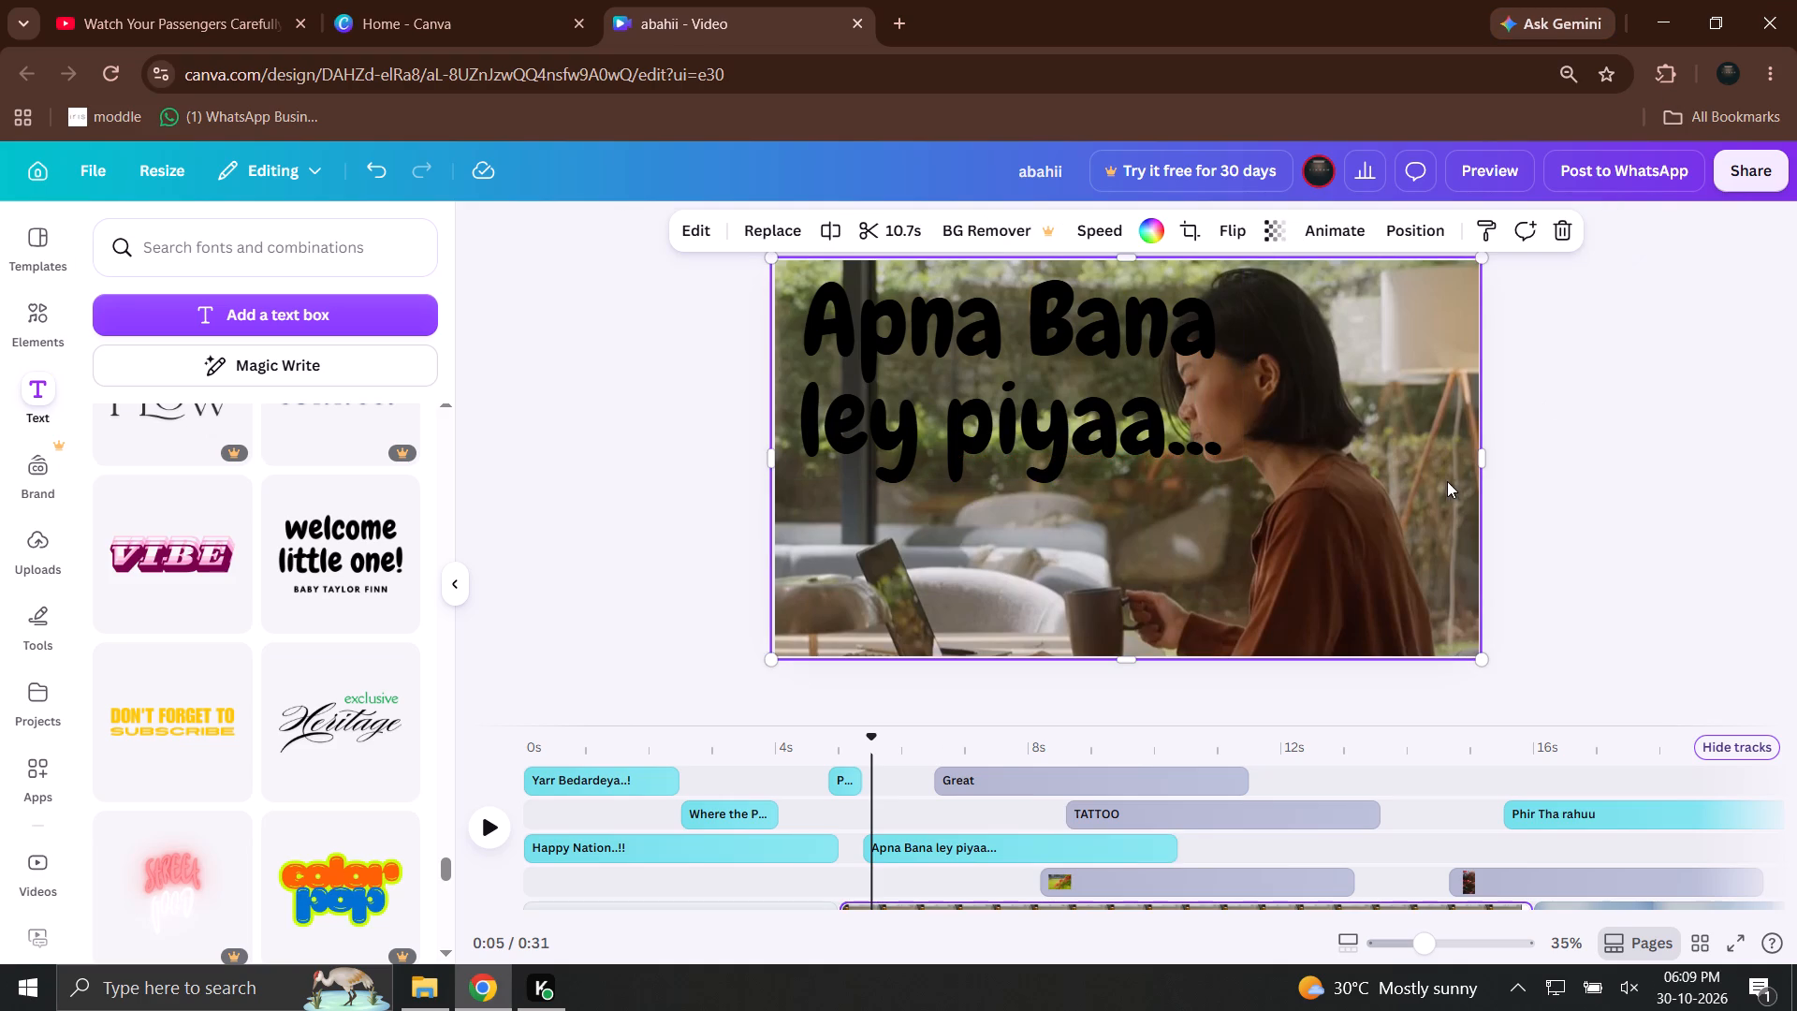
# Widen the "Apna Bana ley piyaa..." text box so "Apna Bana ley" fits on one line, and reposition it along the frame's top.
pyautogui.click(1065, 385)
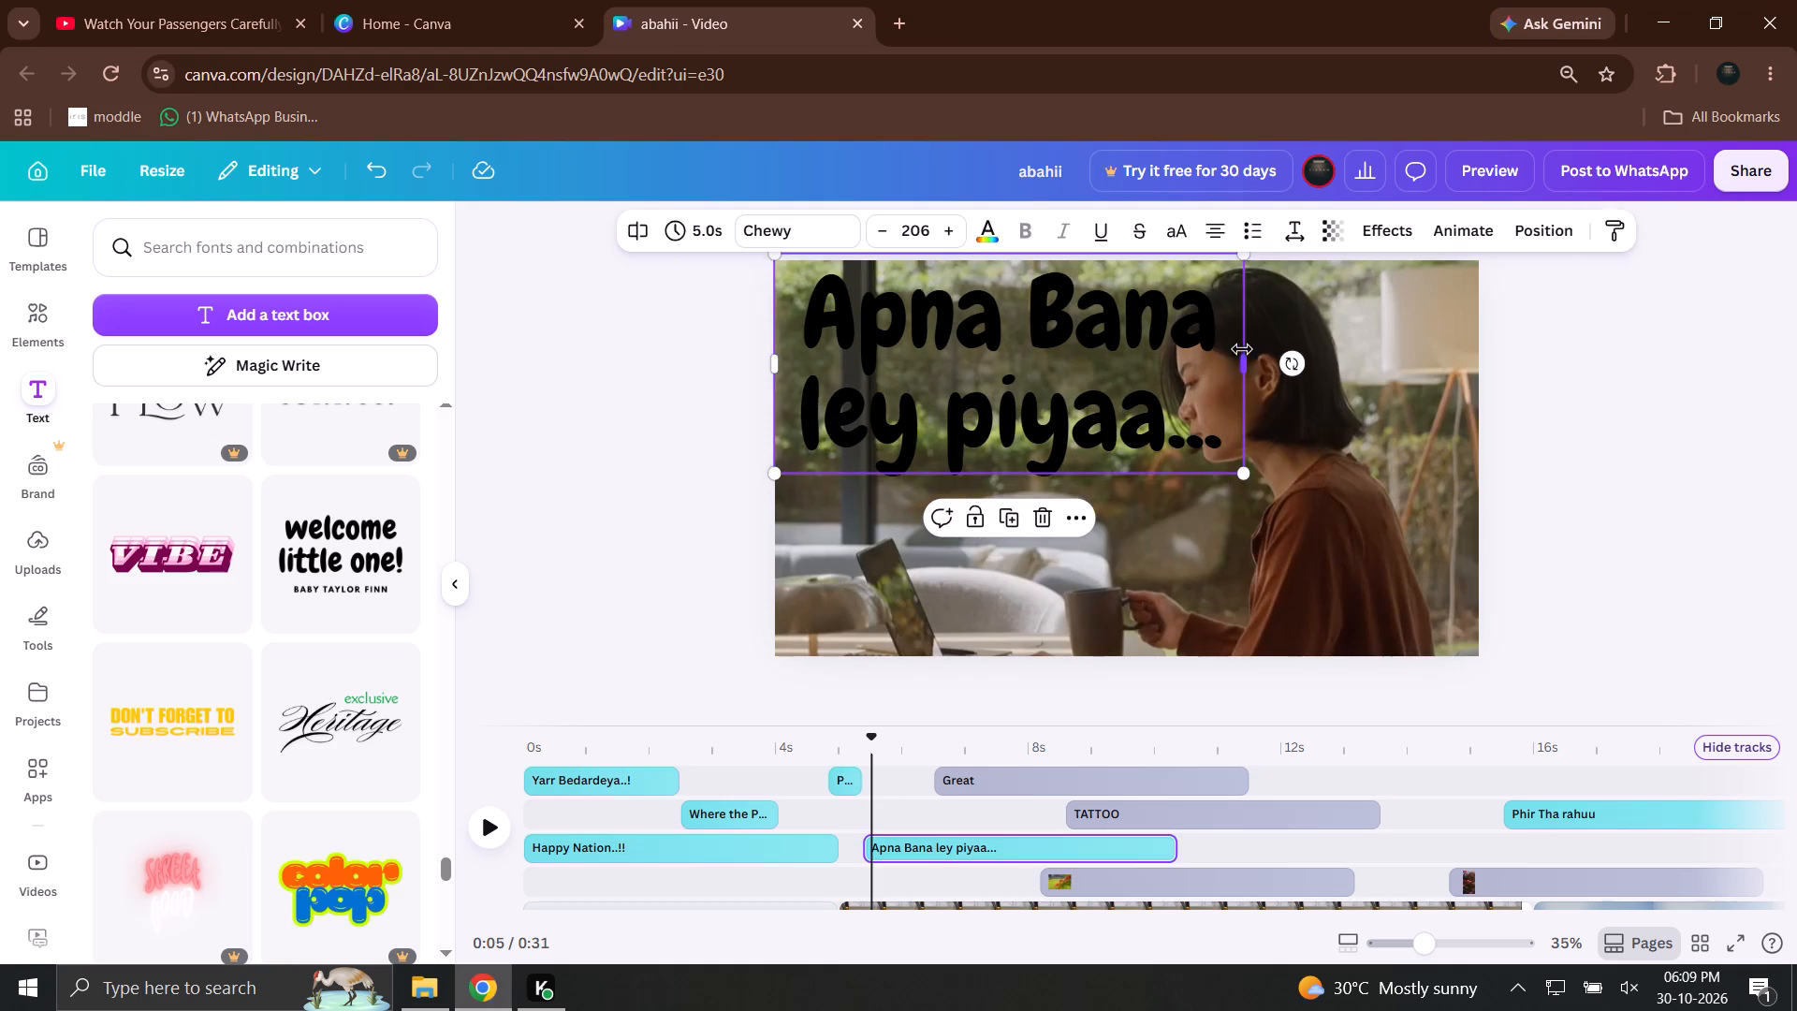
pyautogui.moveTo(1240, 351); pyautogui.dragTo(1288, 370)
pyautogui.moveTo(1293, 385); pyautogui.dragTo(1440, 381)
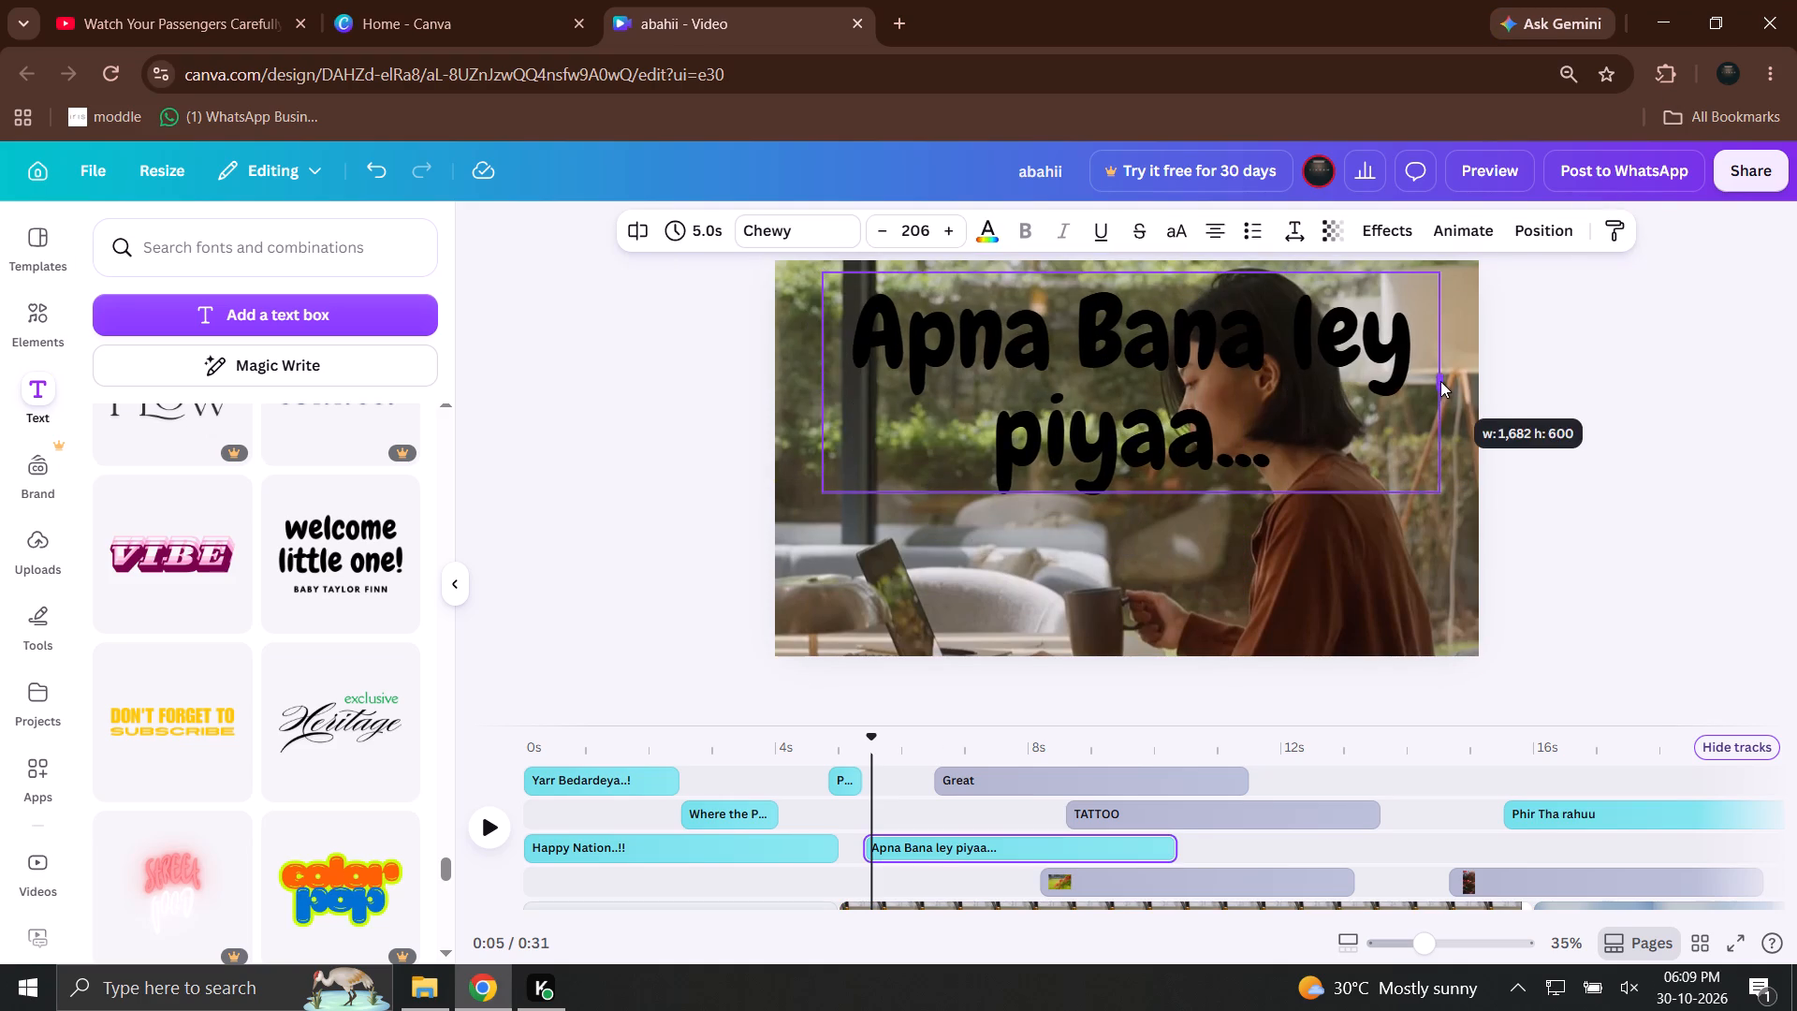
pyautogui.moveTo(1440, 381); pyautogui.dragTo(1542, 393)
pyautogui.click(1557, 592)
pyautogui.moveTo(1454, 458); pyautogui.dragTo(1345, 445)
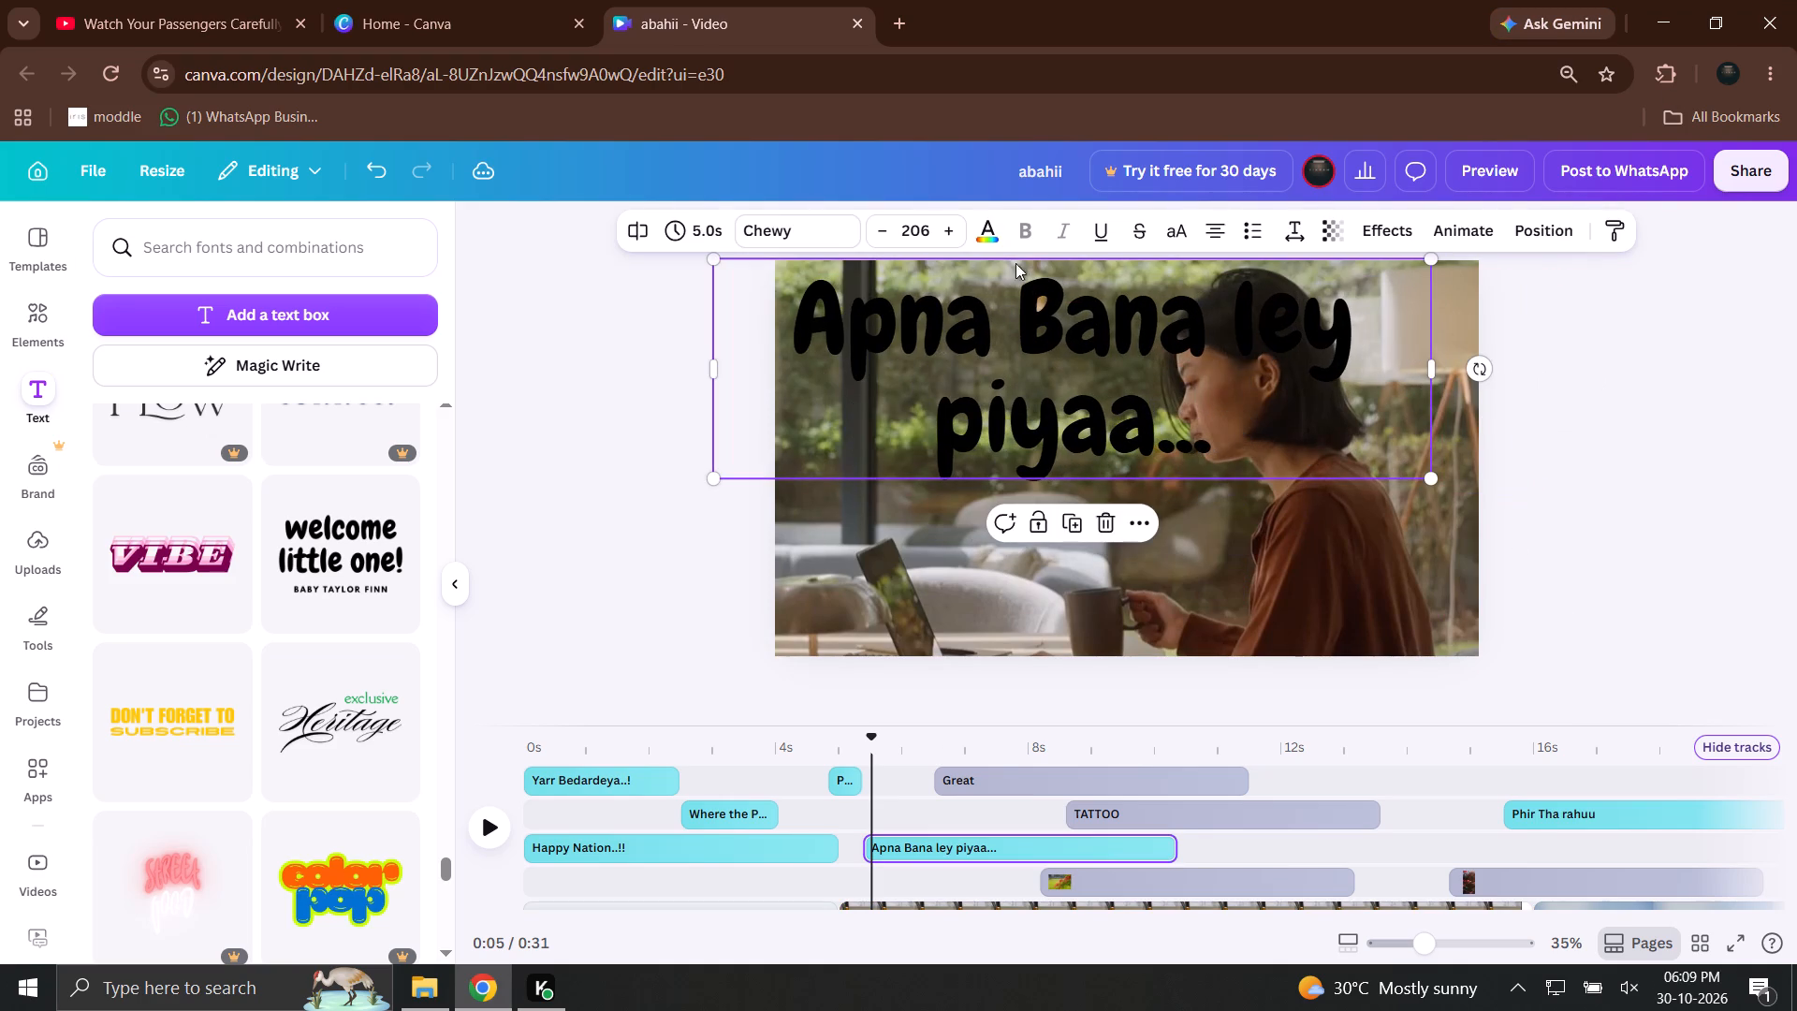
# Try solid and gradient text colours on "Apna Bana ley piyaa...", settling on the light green-to-blue default gradient.
pyautogui.click(995, 241)
pyautogui.scroll(-5, 257, 650)
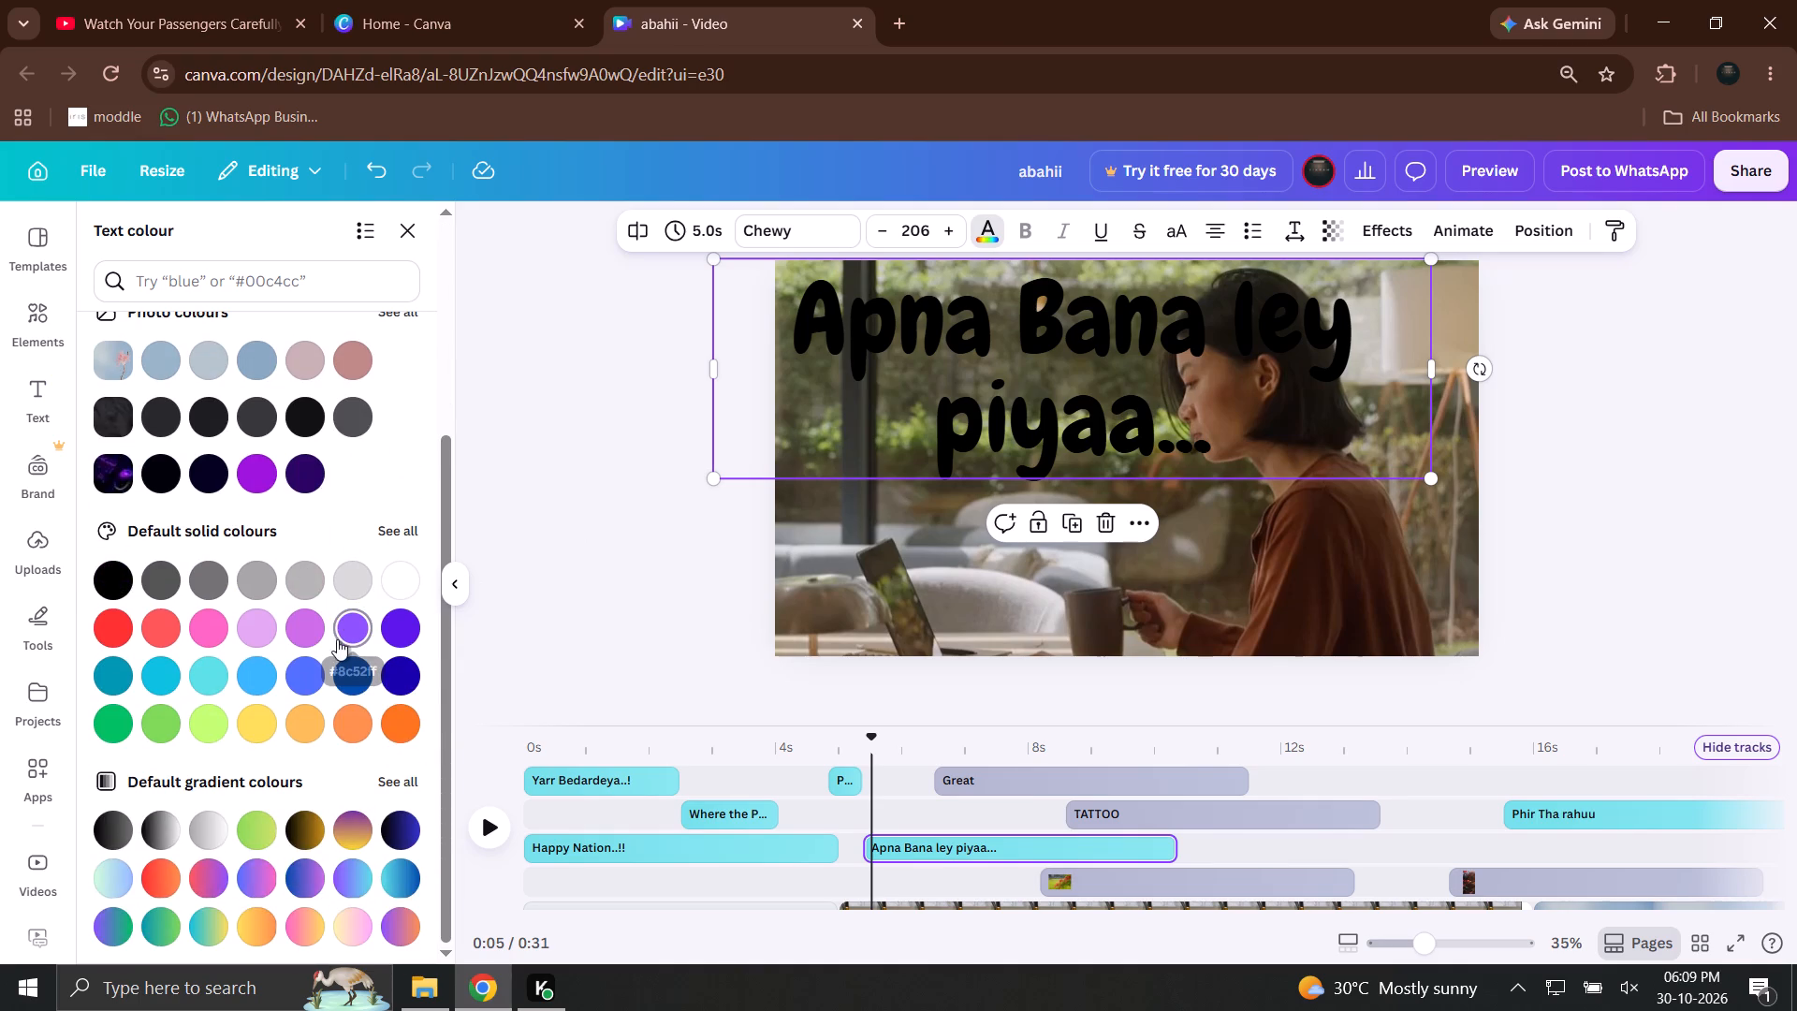
pyautogui.click(337, 639)
pyautogui.click(281, 635)
pyautogui.click(395, 595)
pyautogui.scroll(-5, 303, 621)
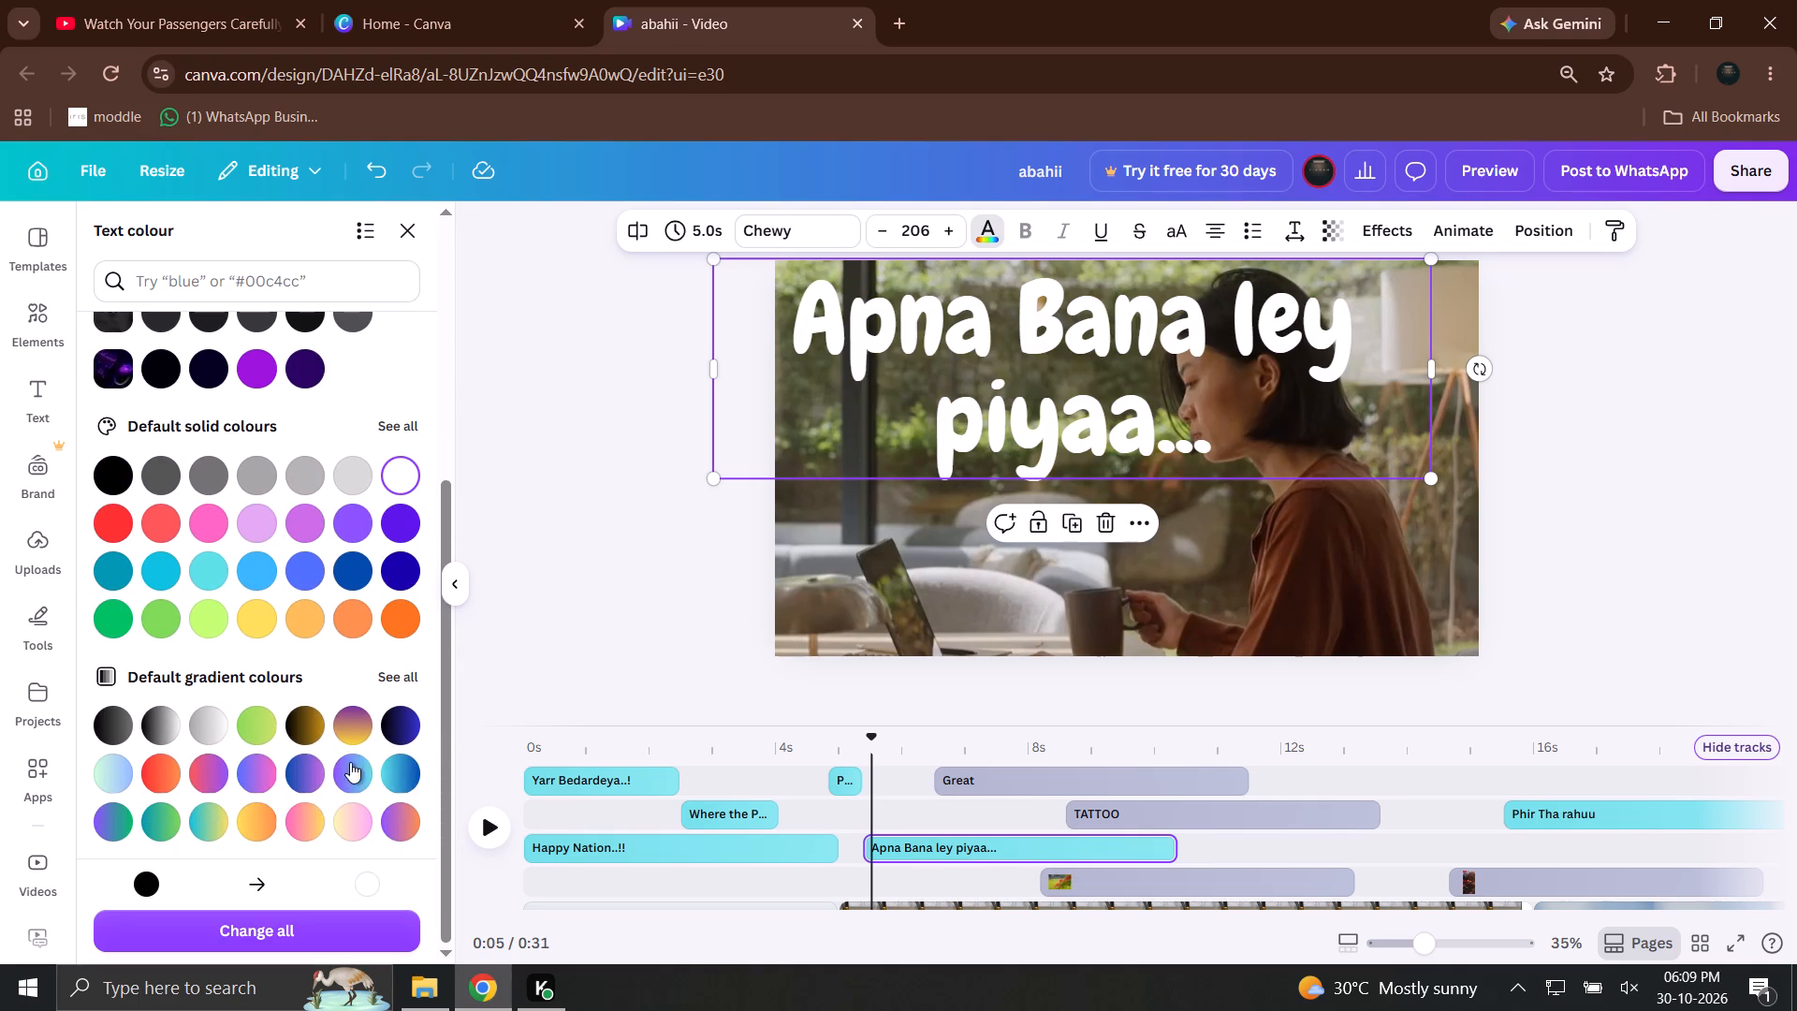
pyautogui.click(326, 797)
pyautogui.click(295, 785)
pyautogui.click(381, 785)
pyautogui.click(368, 778)
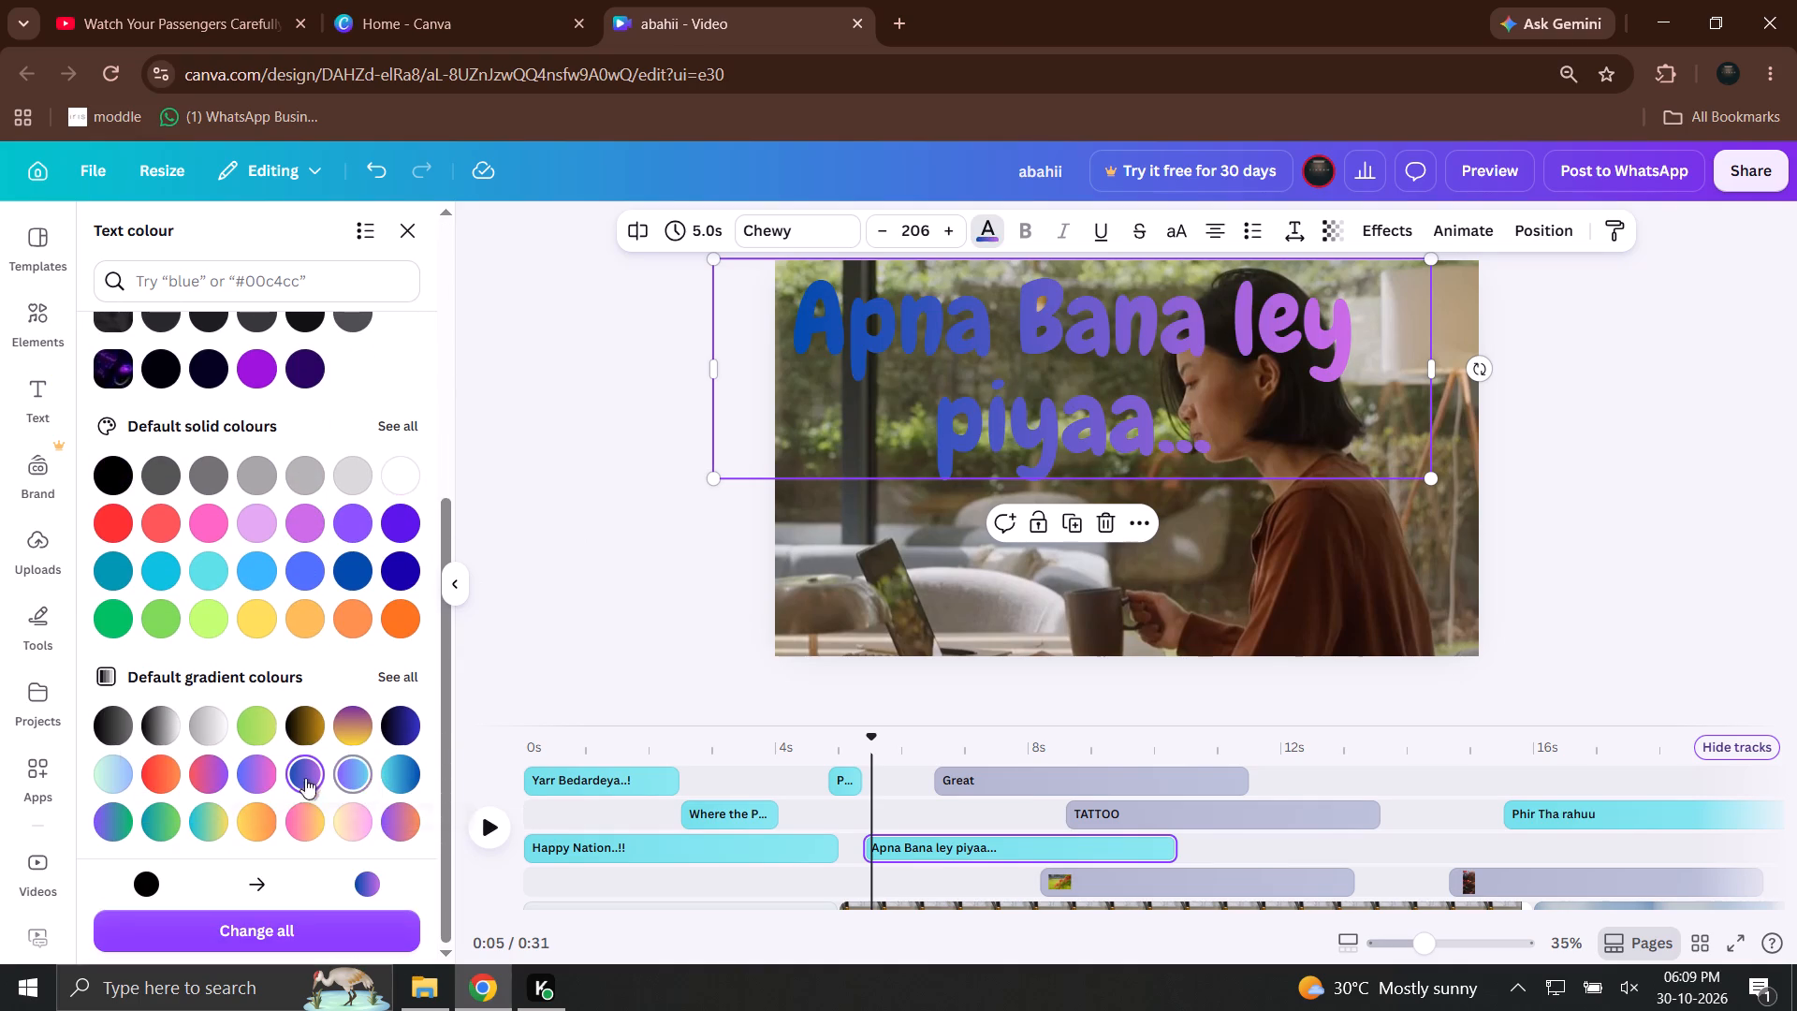
pyautogui.click(140, 780)
pyautogui.click(125, 774)
# Play the video from about 5 s, at the end of the opening page, through to the purple keyboard page to review it.
pyautogui.click(974, 730)
pyautogui.moveTo(900, 758); pyautogui.dragTo(844, 746)
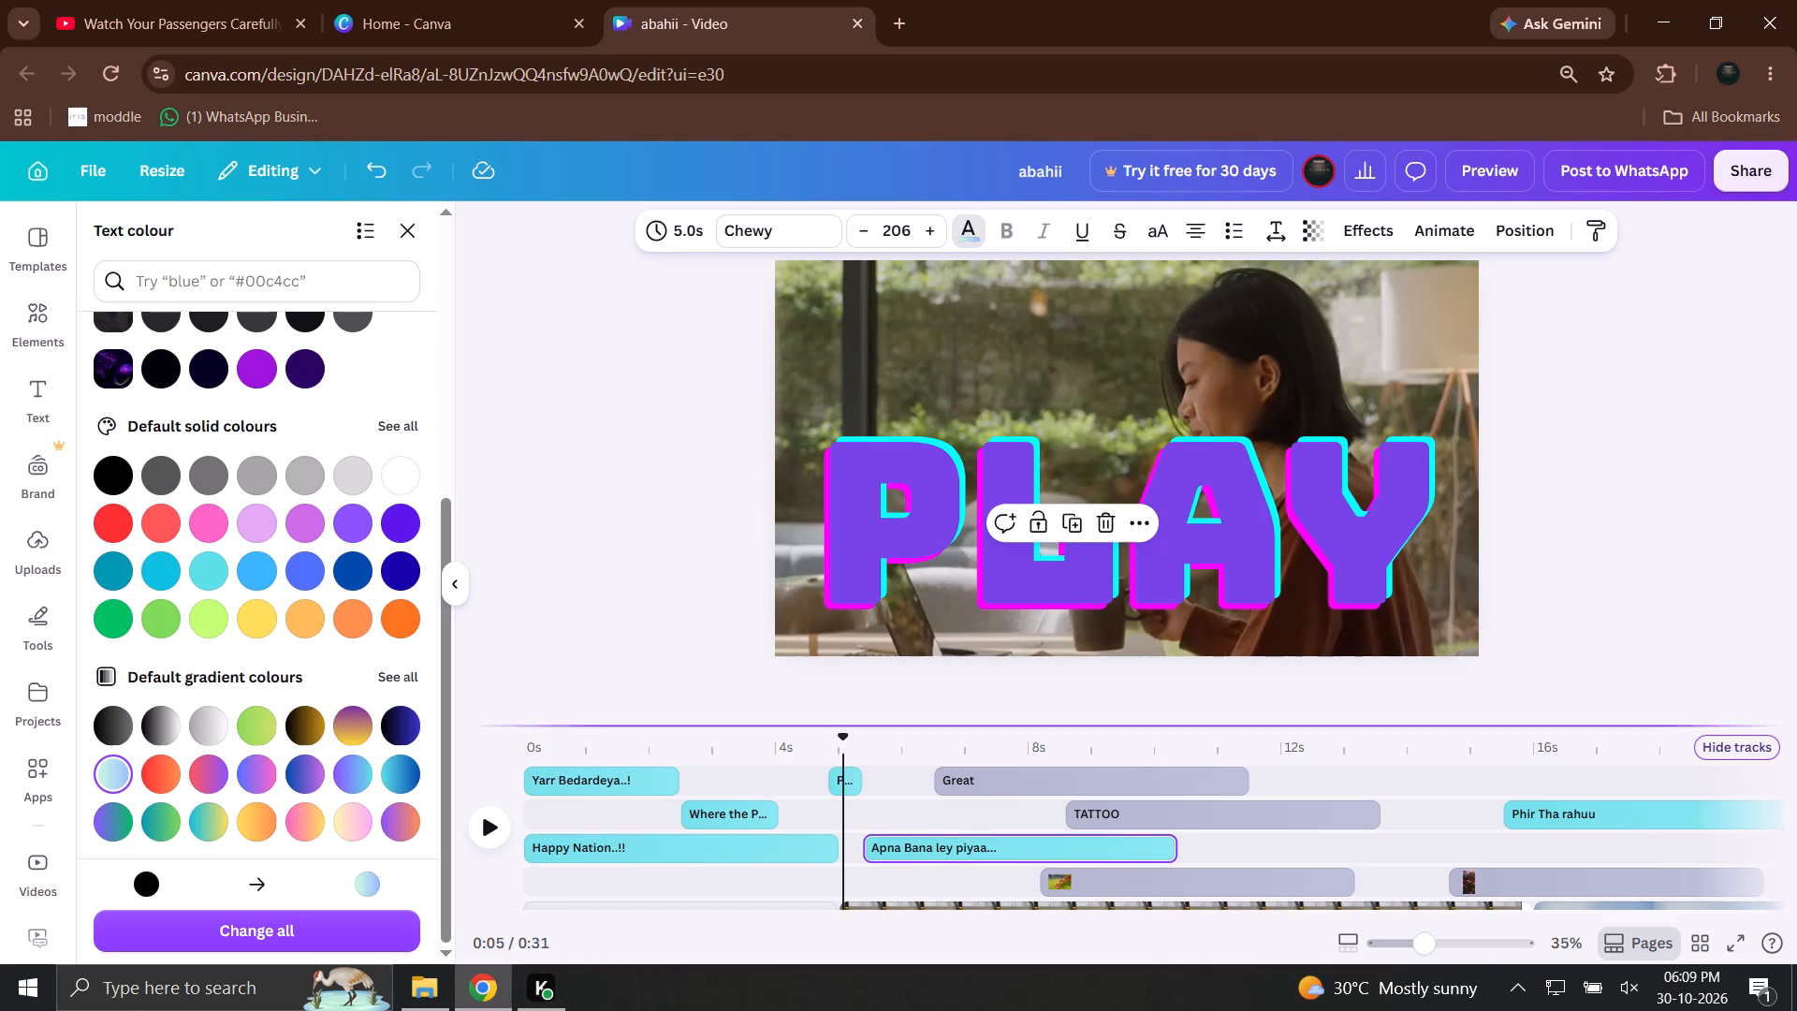
pyautogui.click(469, 815)
pyautogui.click(480, 816)
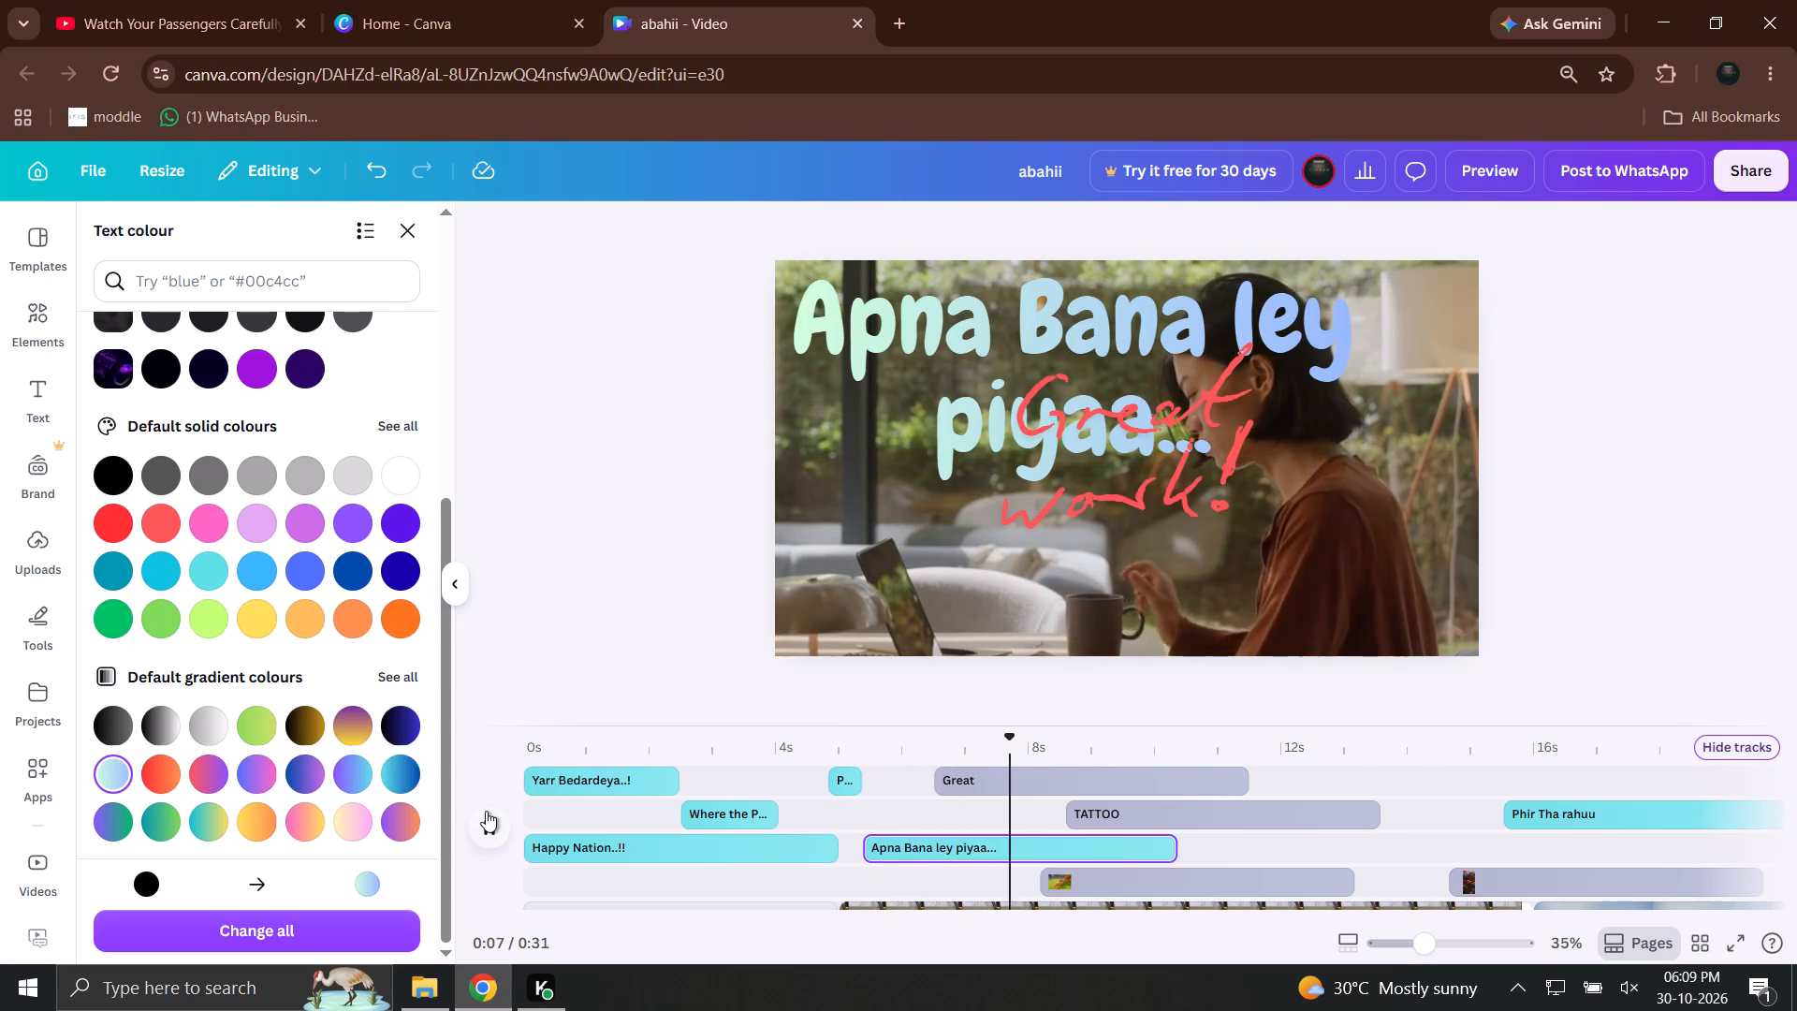
pyautogui.click(487, 810)
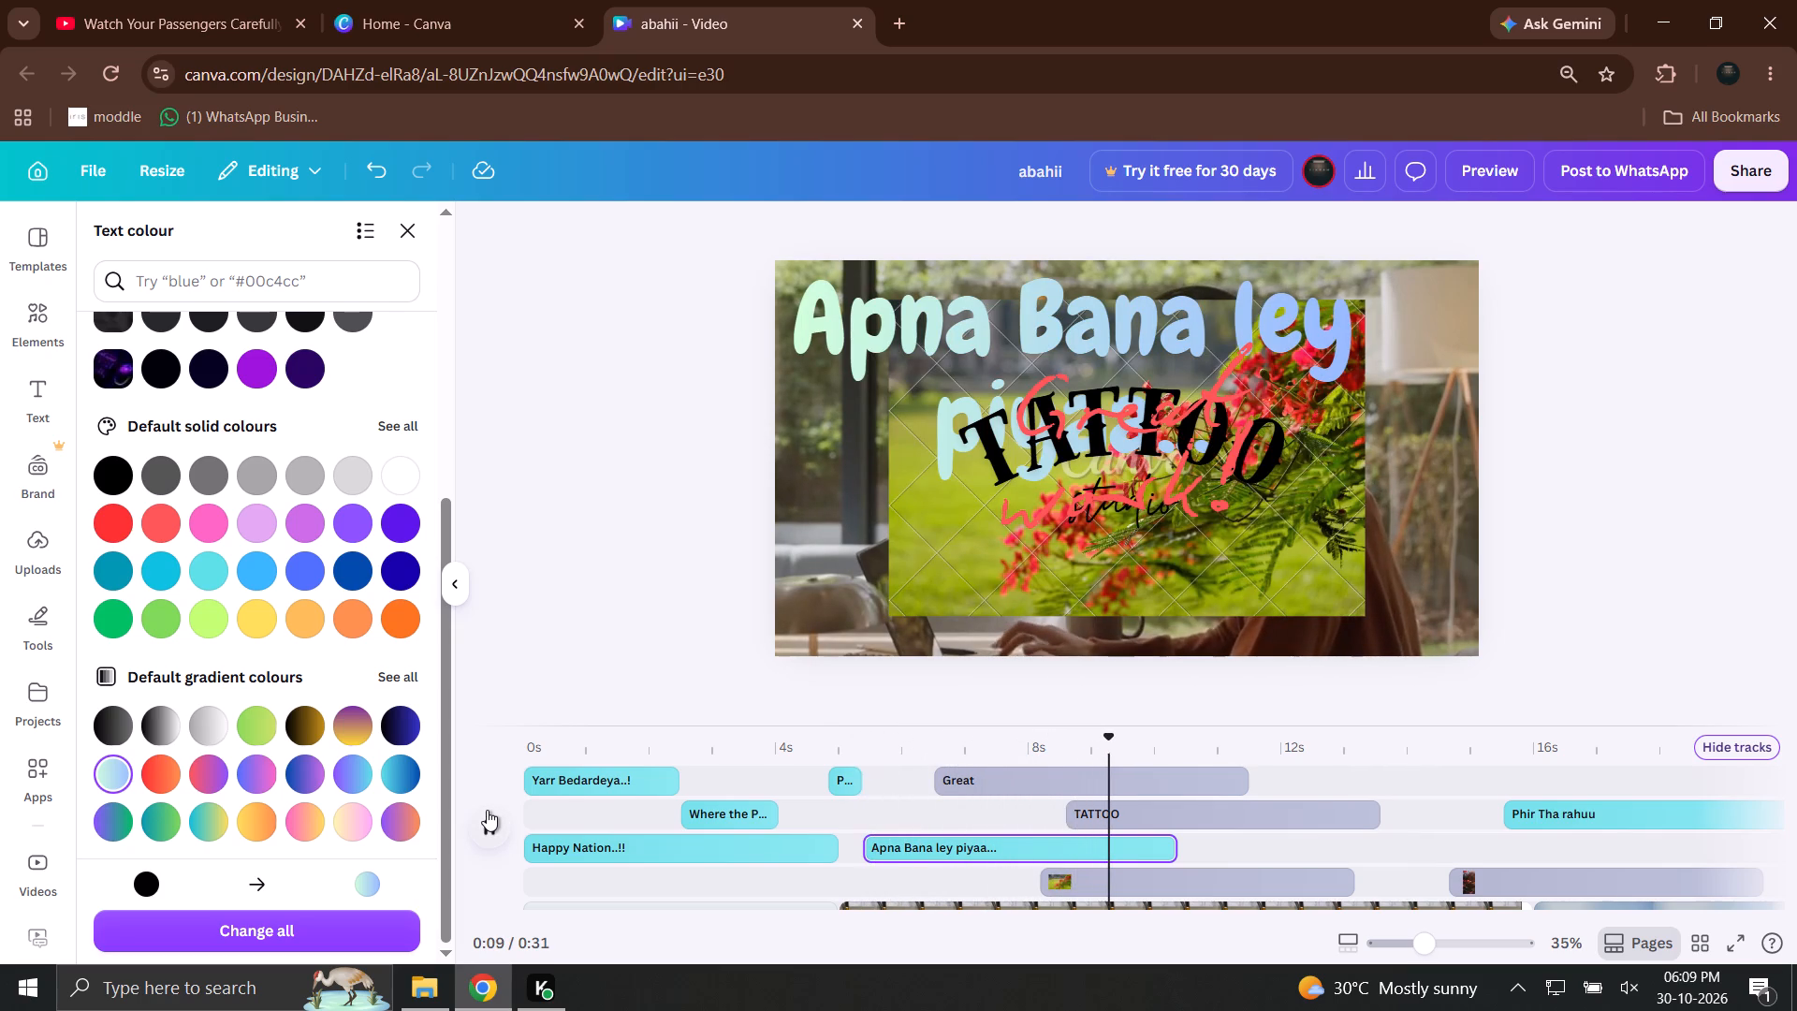
pyautogui.click(487, 810)
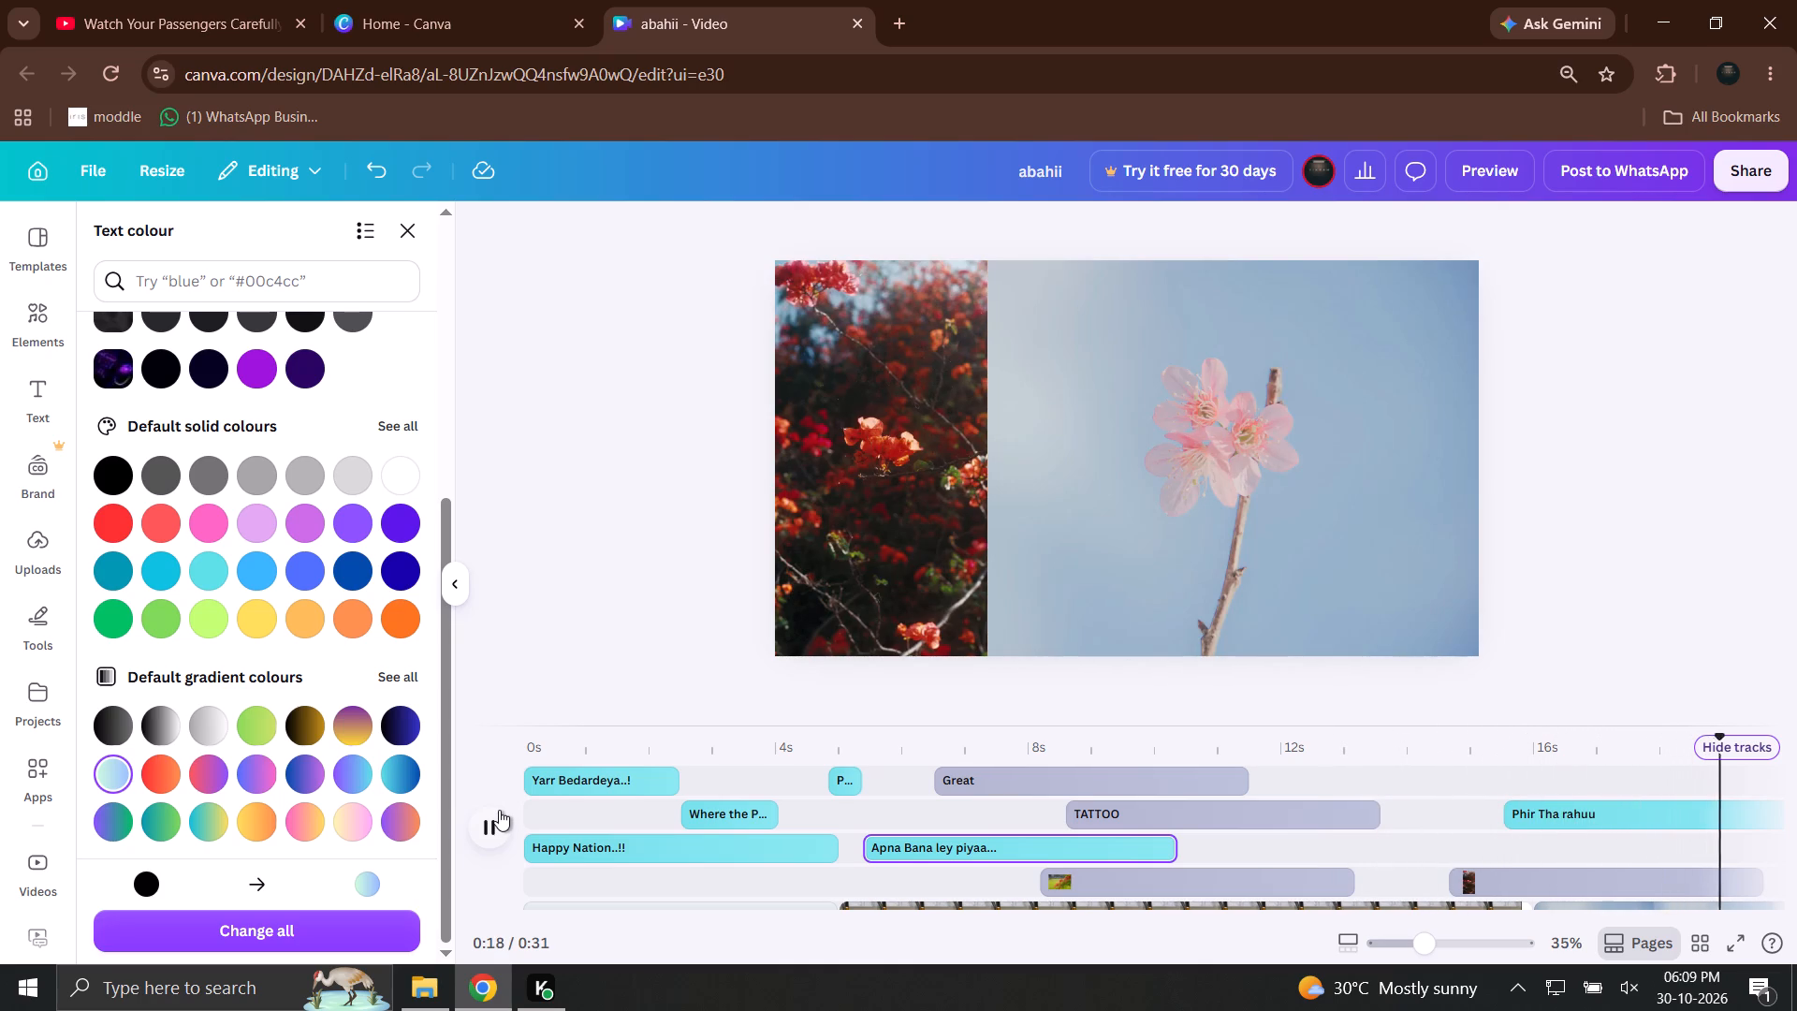
pyautogui.click(499, 810)
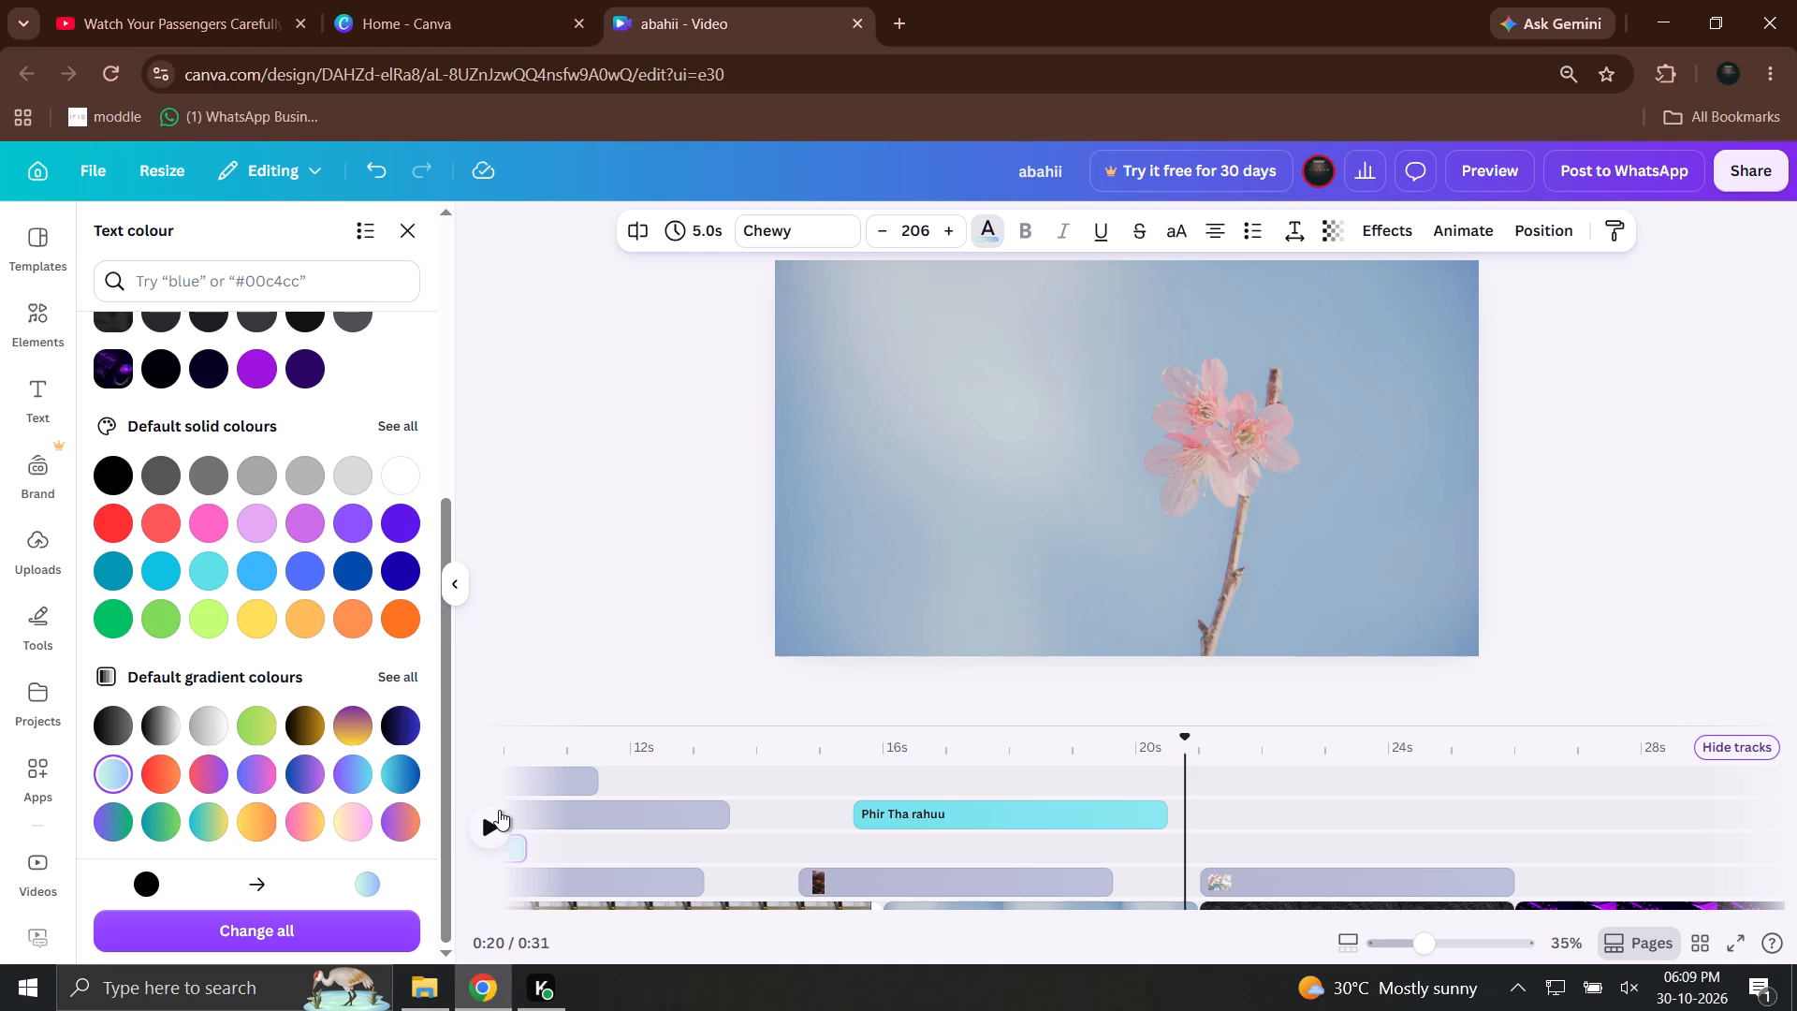
pyautogui.click(499, 810)
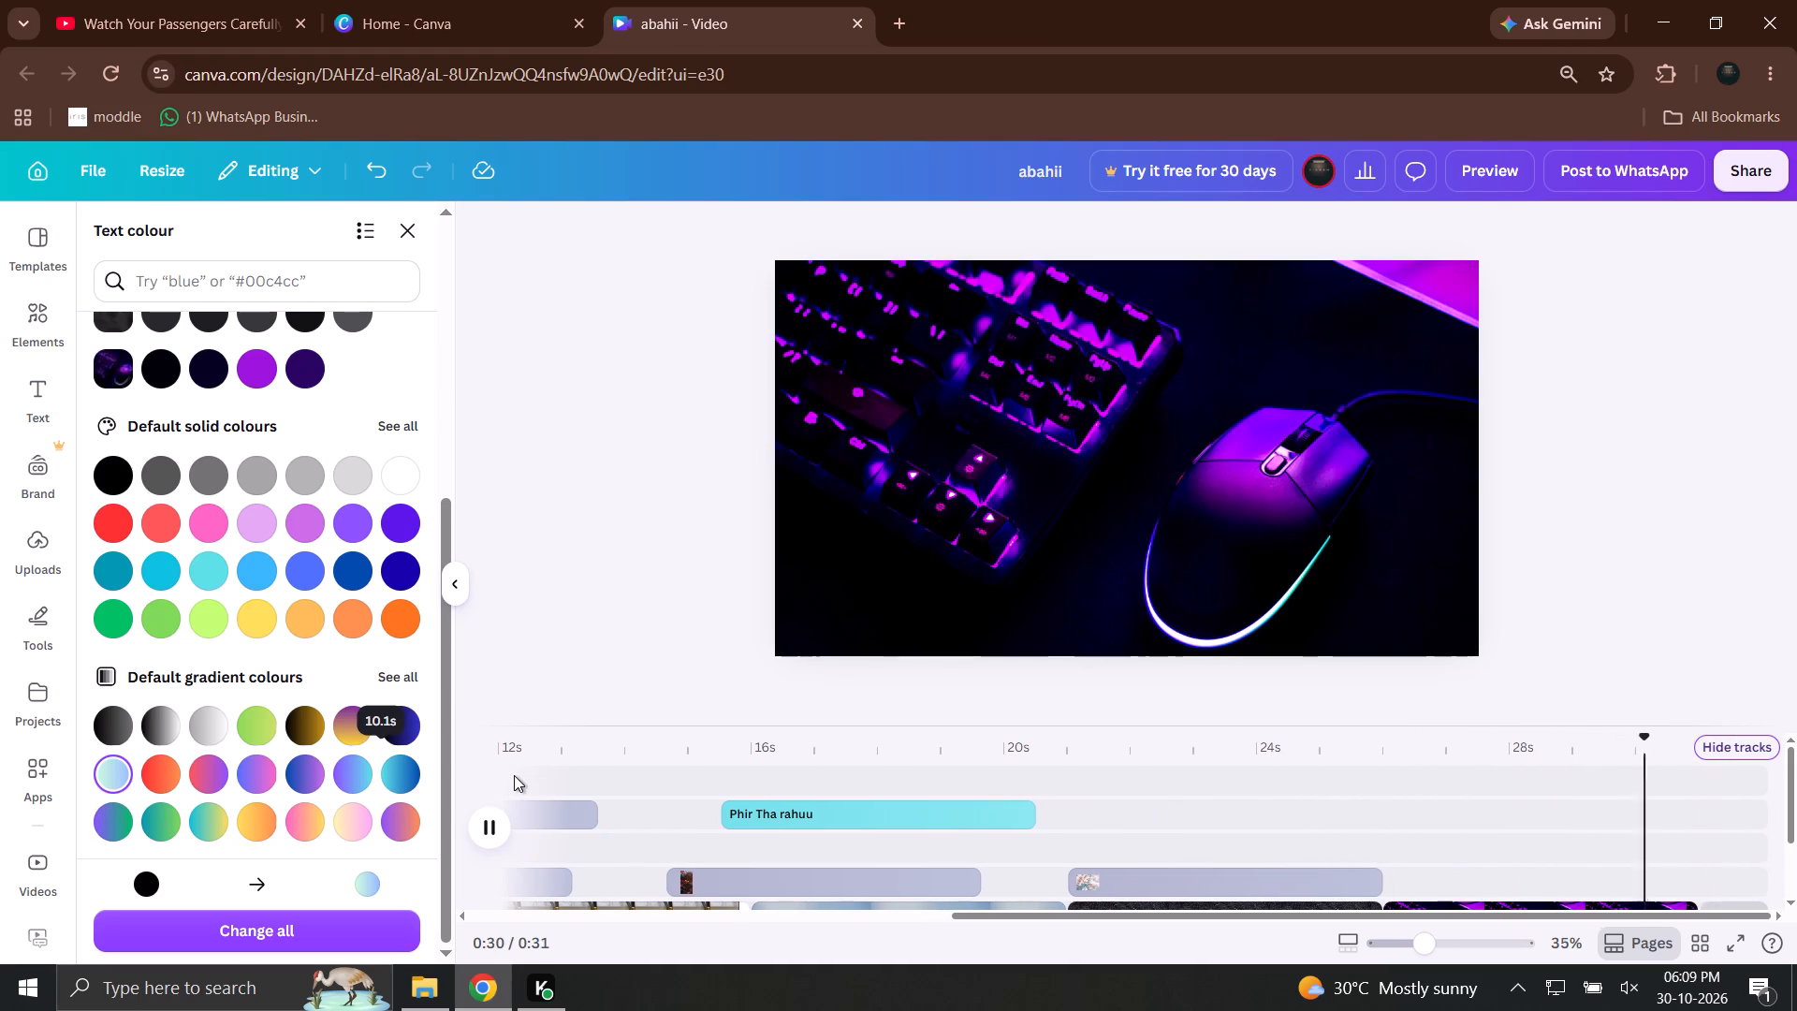
# Shift the TATTOO text's timeline clip slightly earlier, lining it up with the red-flower photo clip.
pyautogui.click(514, 775)
pyautogui.click(490, 798)
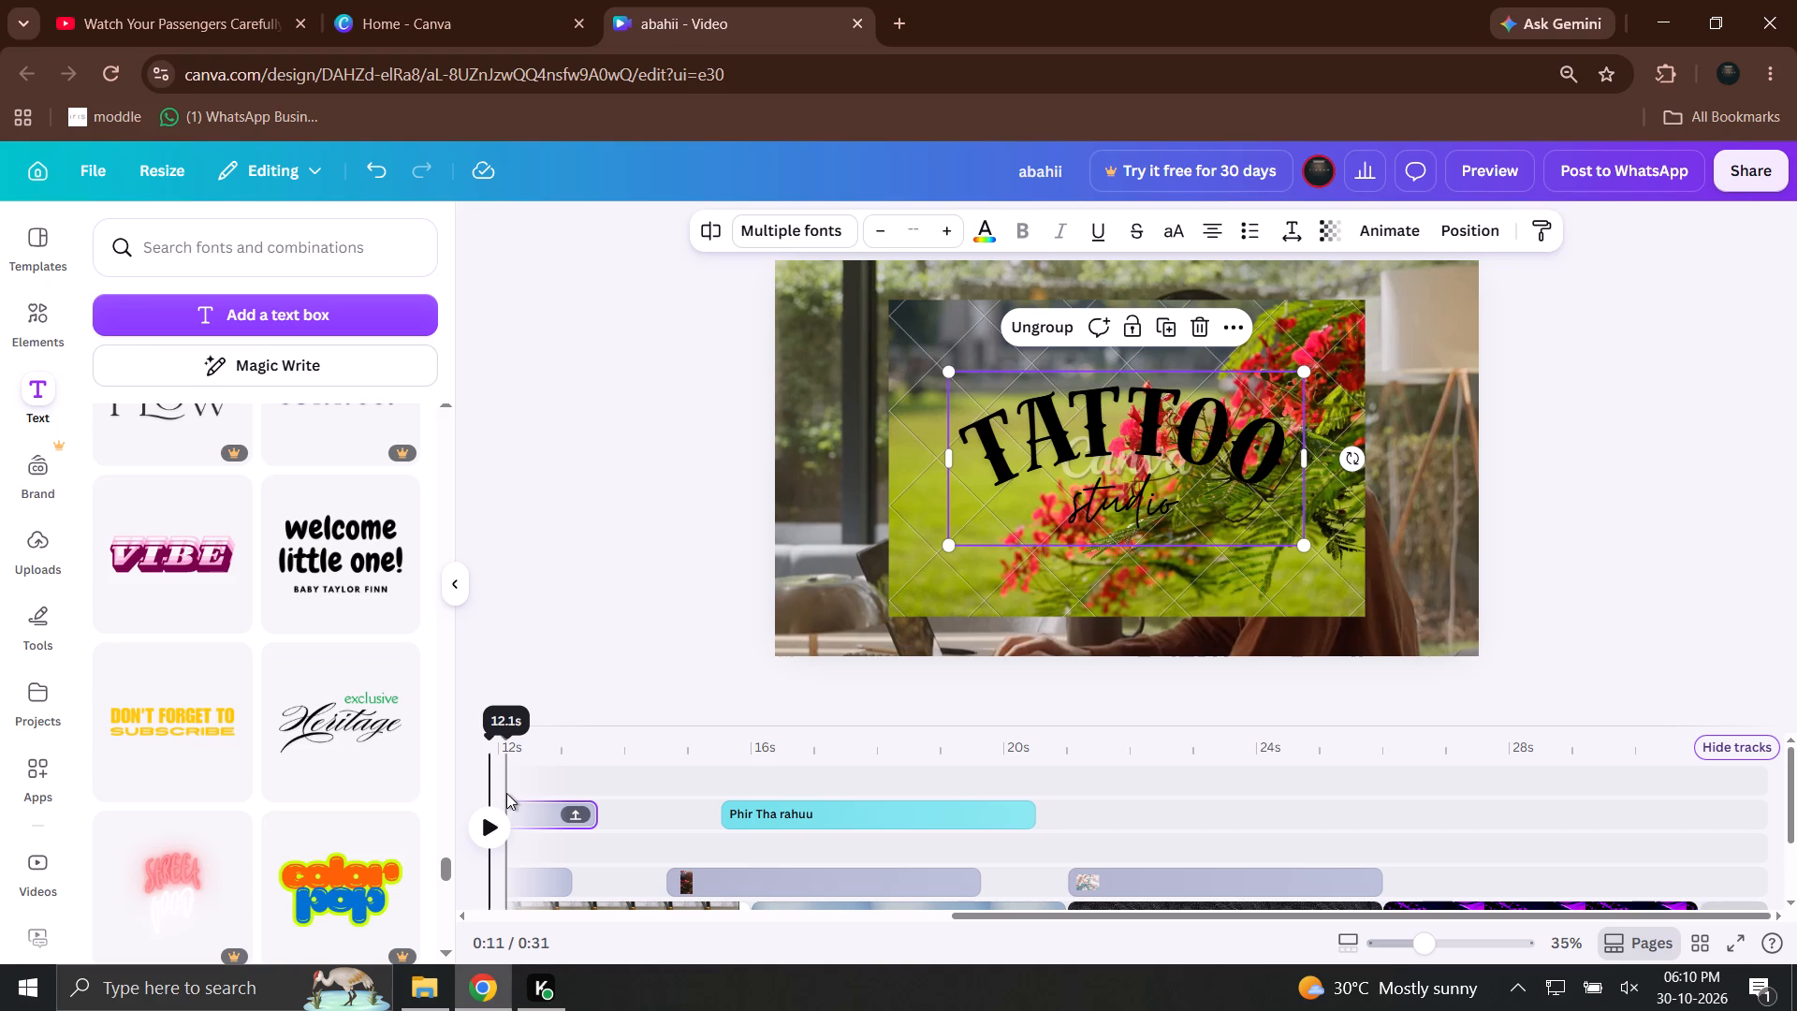
pyautogui.click(506, 793)
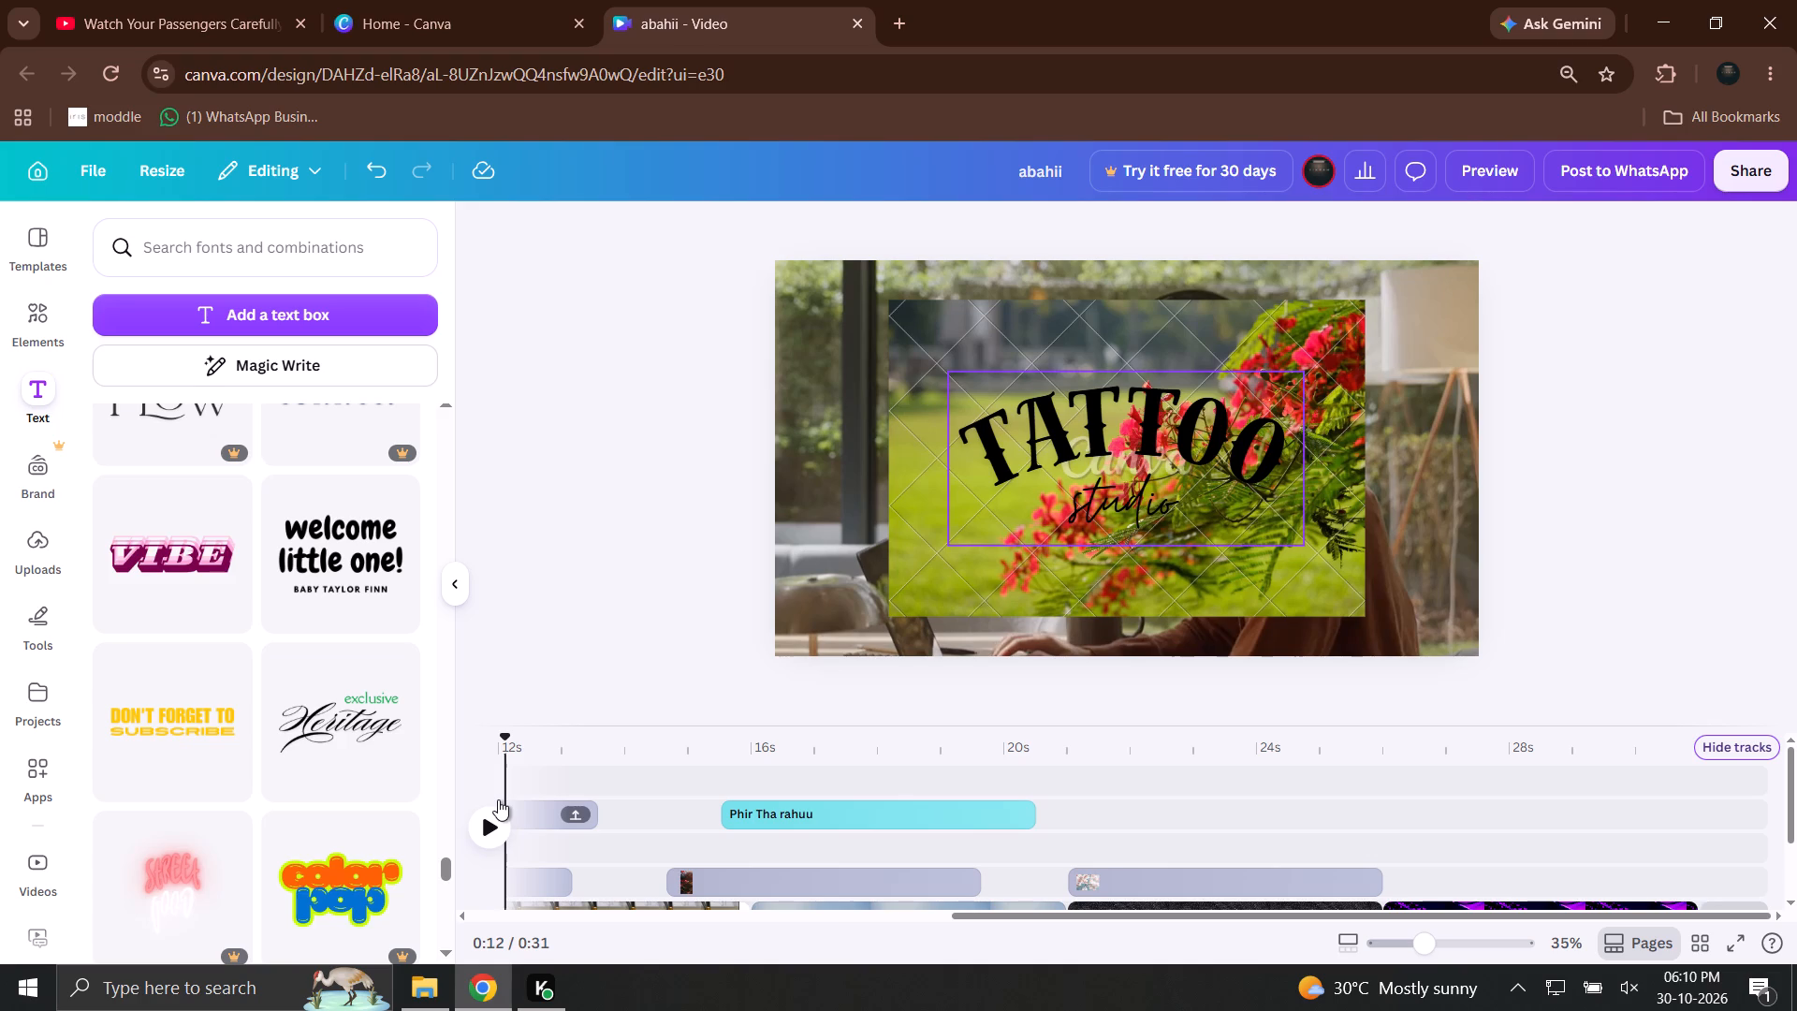
pyautogui.click(497, 794)
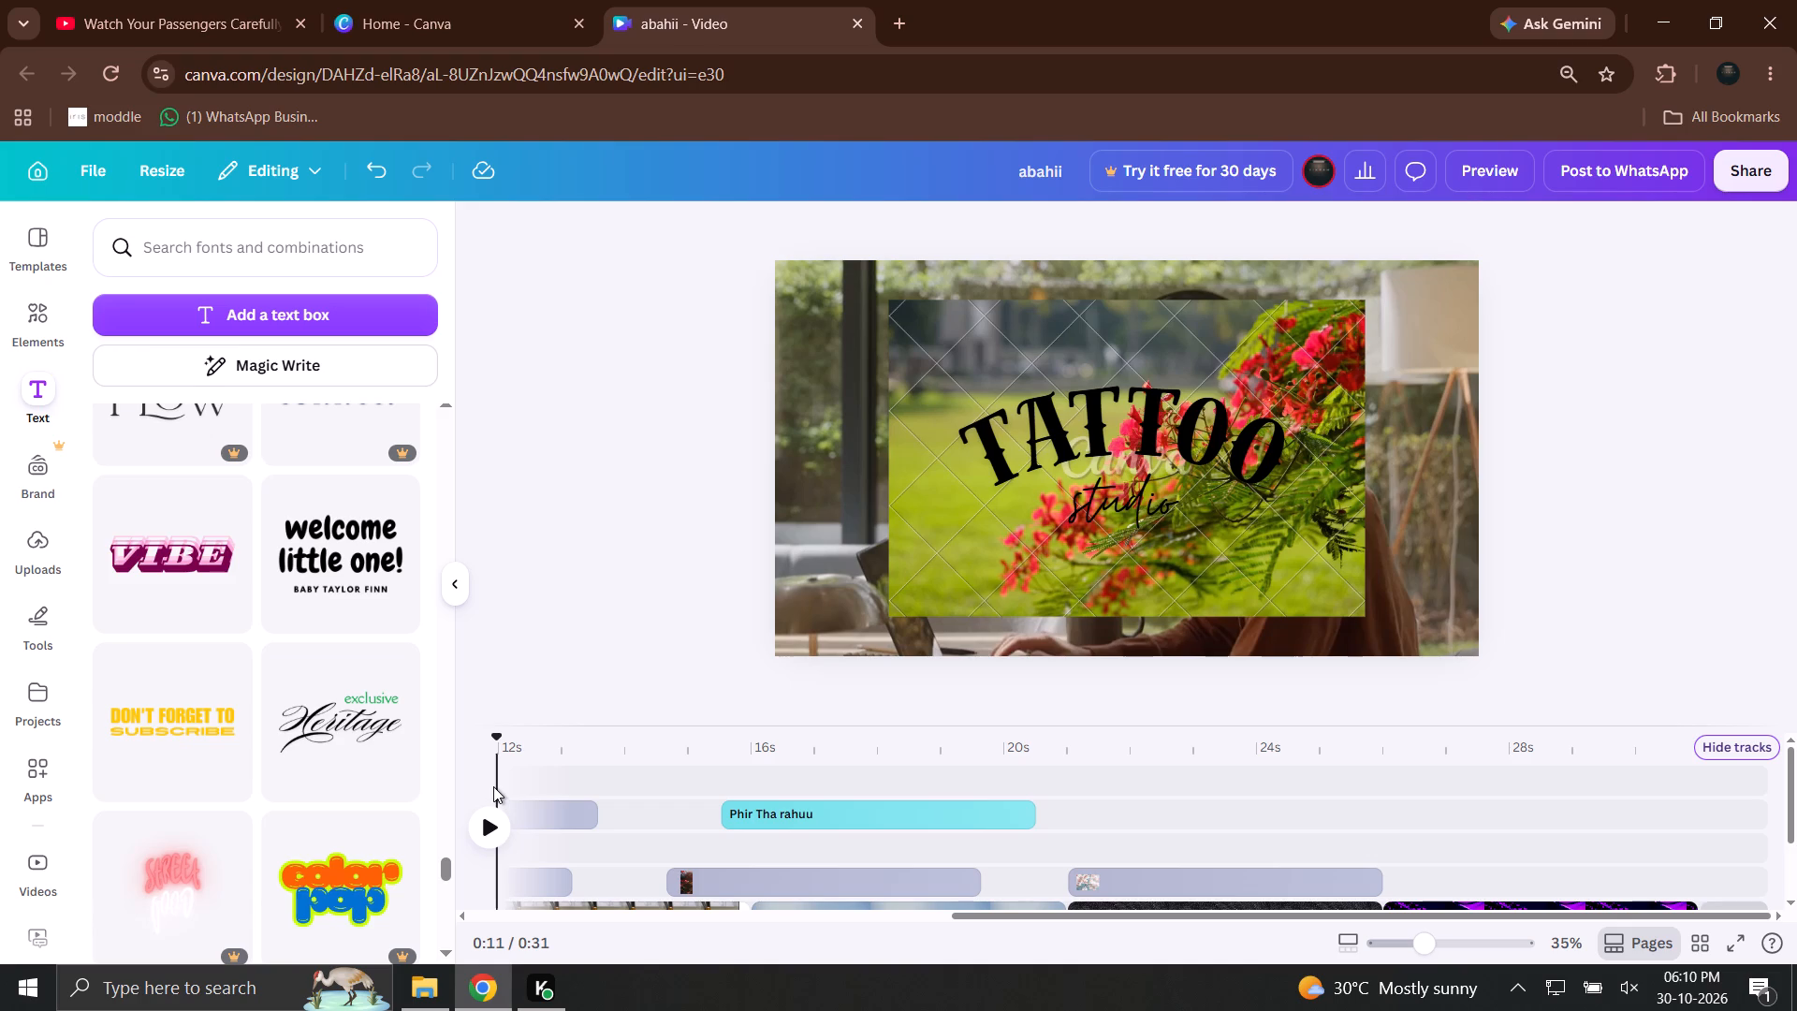
pyautogui.click(493, 786)
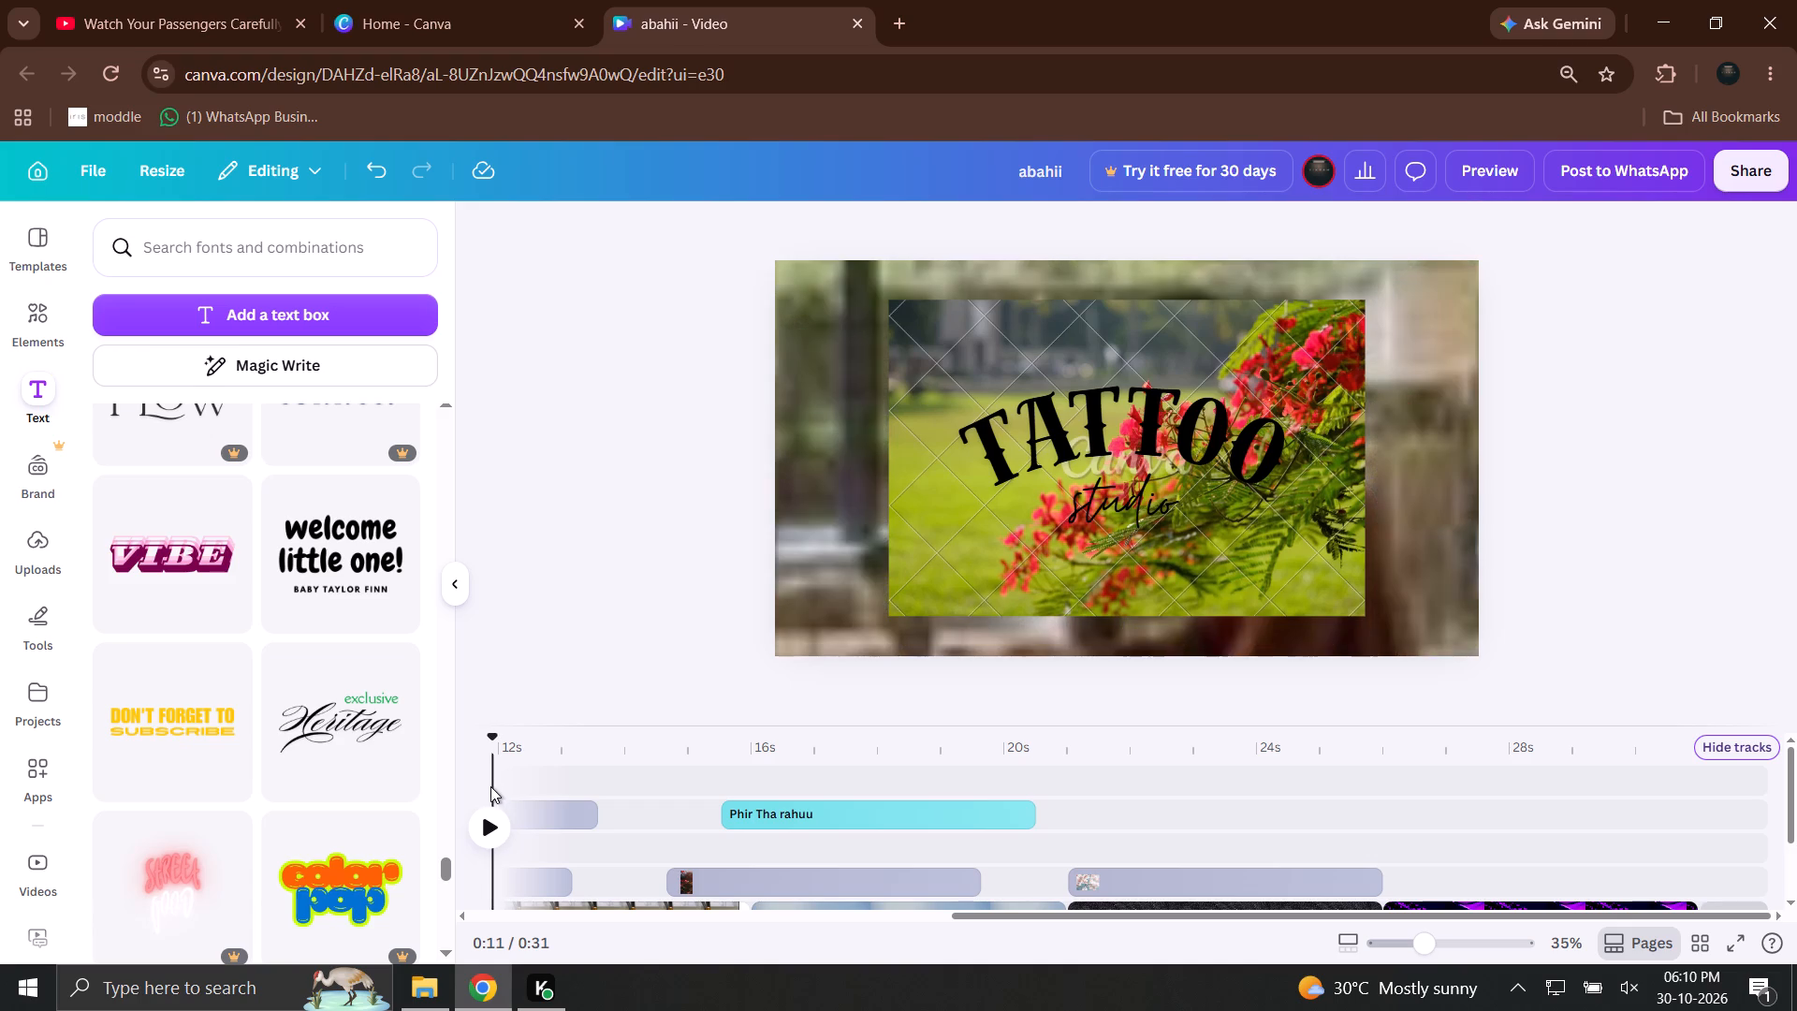
pyautogui.moveTo(490, 804); pyautogui.dragTo(490, 816)
# Scrub the timeline forward to the white-blossom photo at about 24 s and back to about 15 s to check the content.
pyautogui.moveTo(694, 752); pyautogui.dragTo(715, 754)
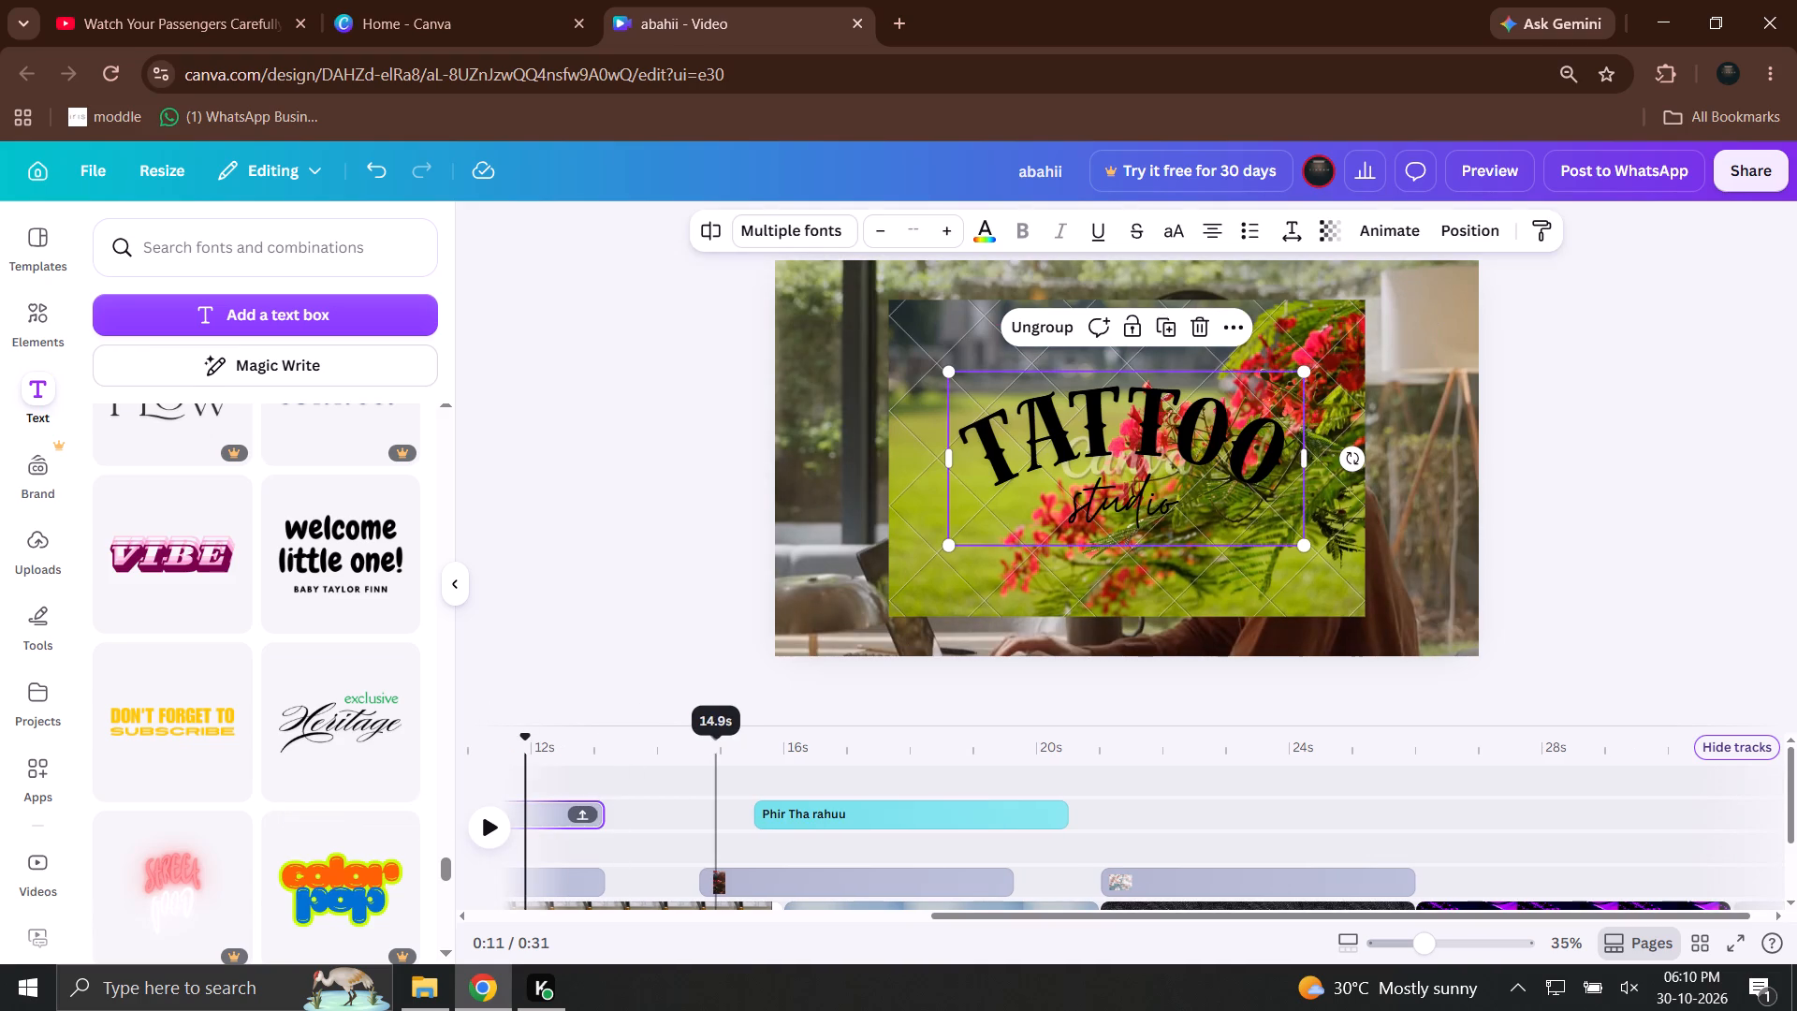
pyautogui.moveTo(715, 754); pyautogui.dragTo(710, 760)
pyautogui.moveTo(710, 757); pyautogui.dragTo(710, 766)
pyautogui.moveTo(727, 766); pyautogui.dragTo(820, 749)
pyautogui.moveTo(821, 749); pyautogui.dragTo(1356, 800)
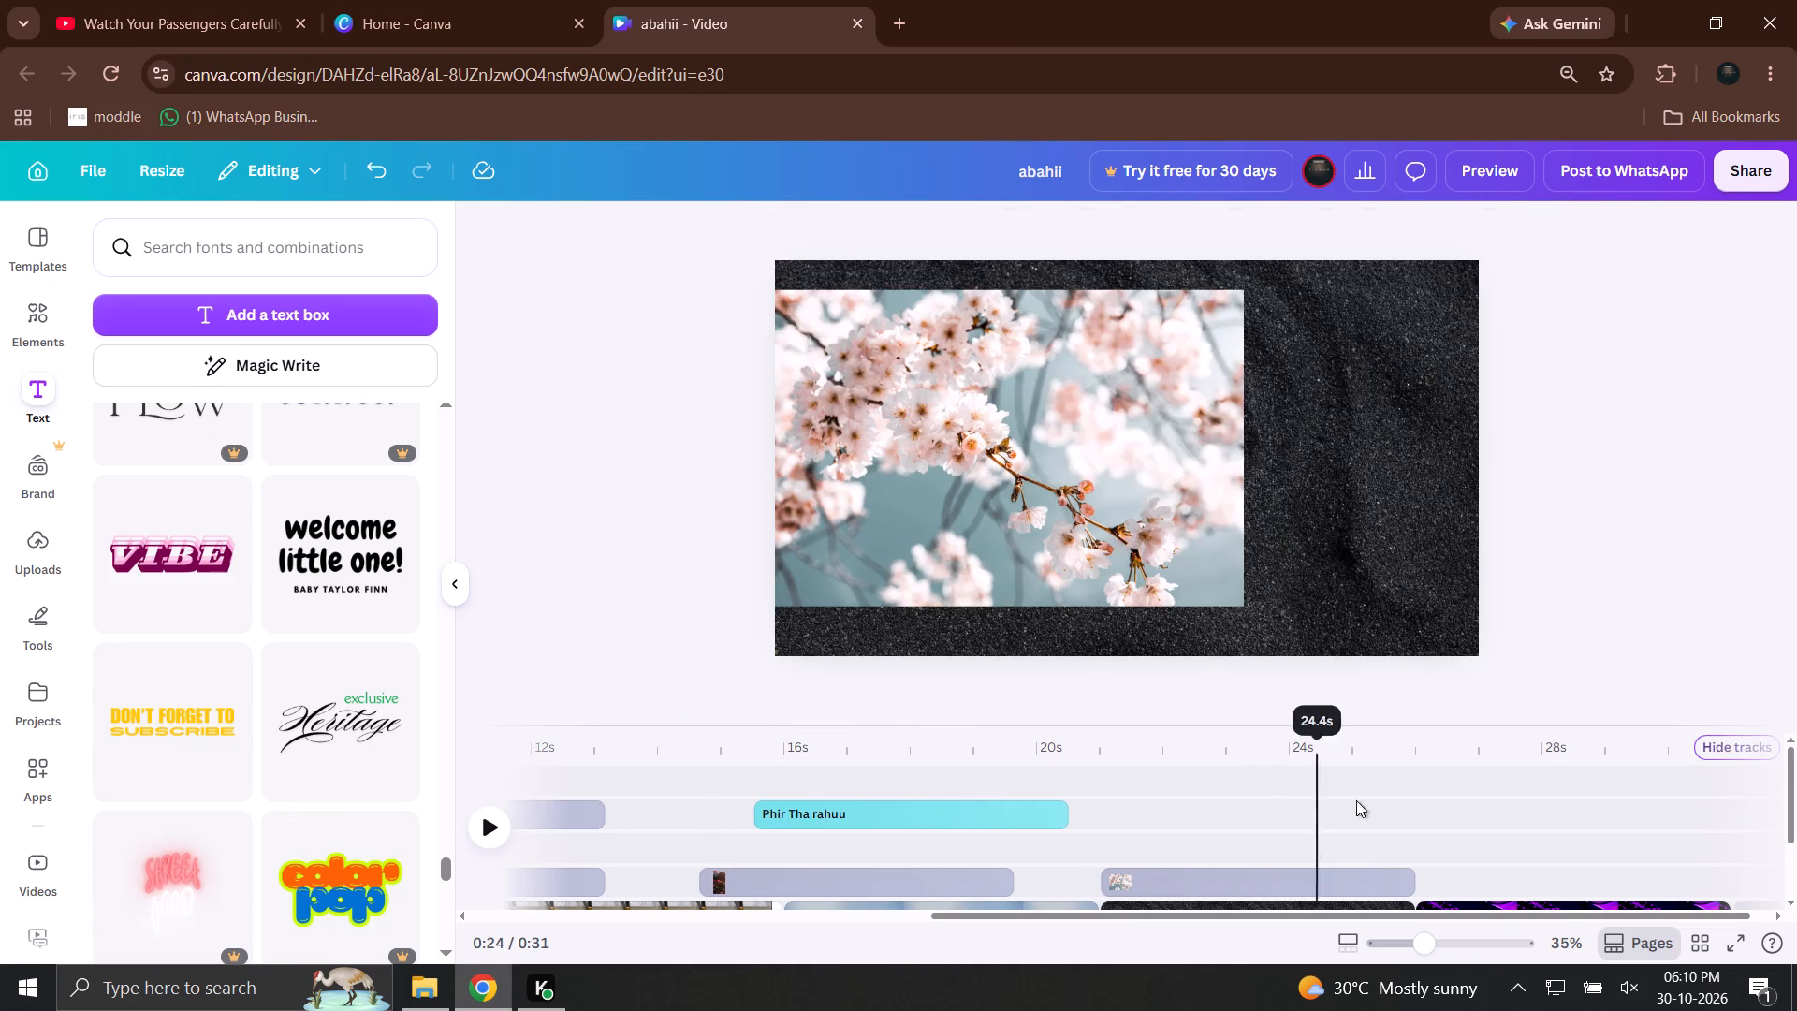
pyautogui.moveTo(1356, 800); pyautogui.dragTo(1383, 799)
pyautogui.click(776, 761)
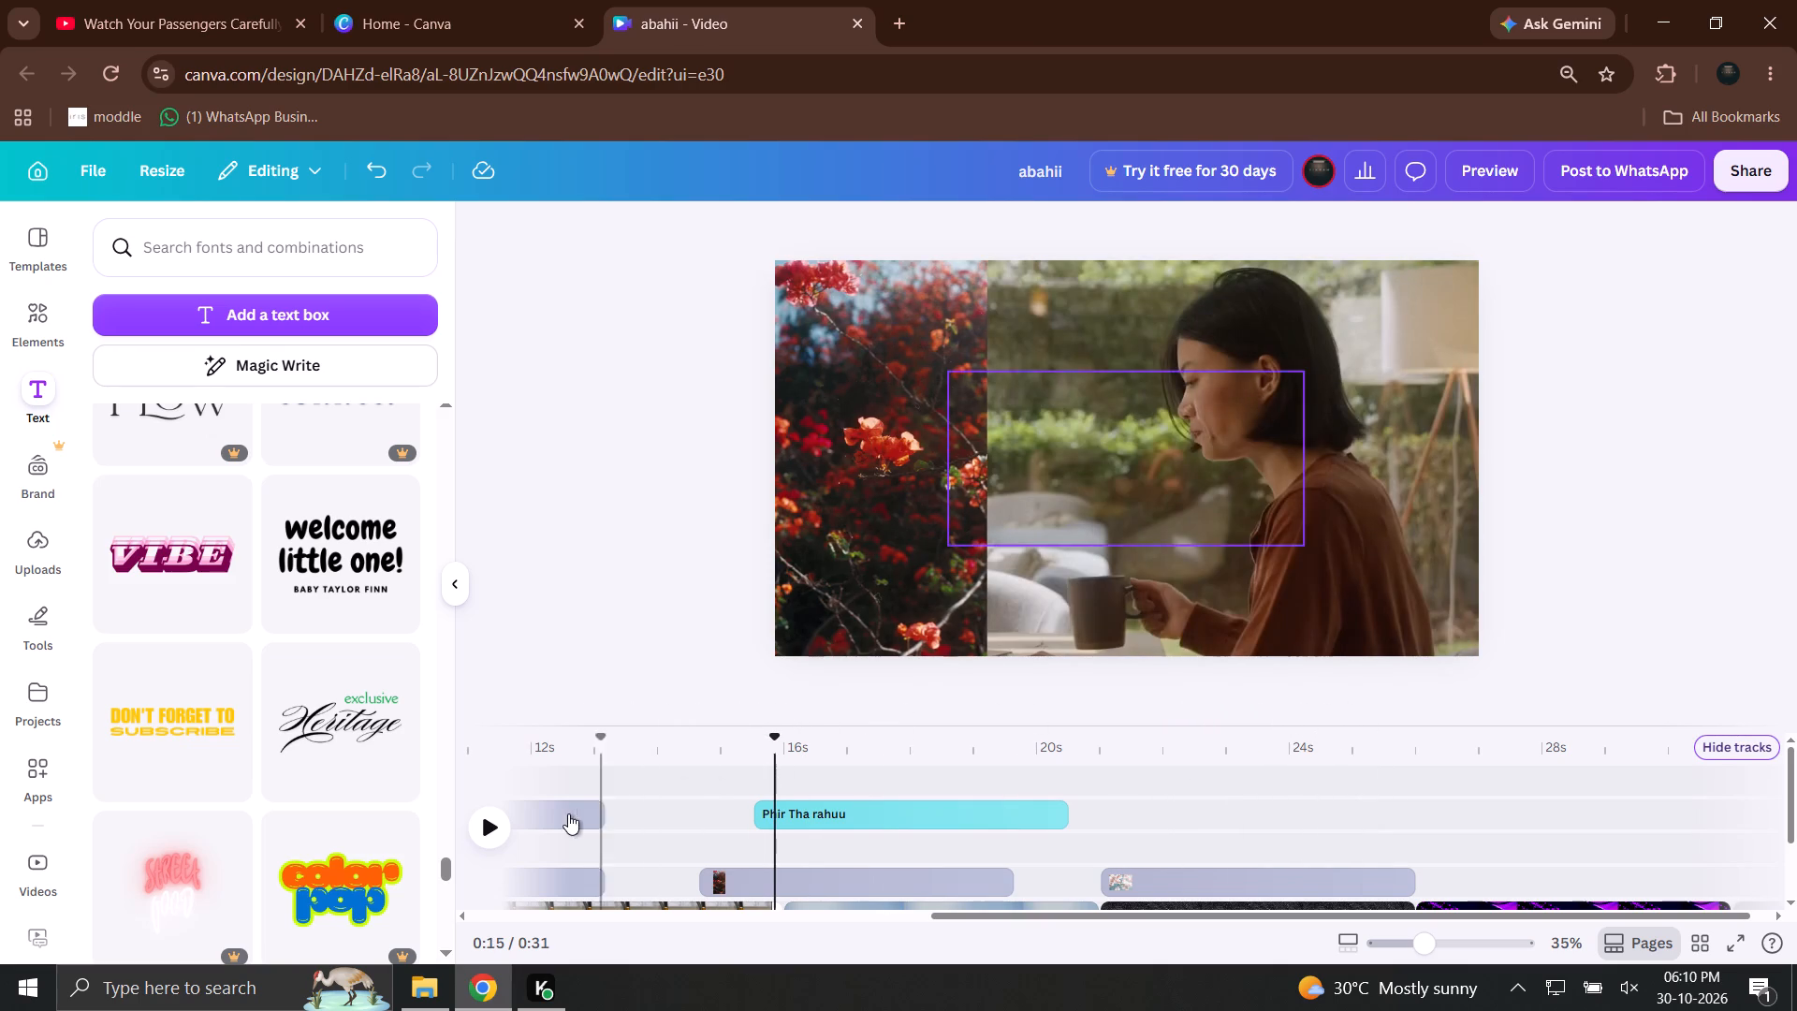
# Replay and scrub the section between about 10 s and 16 s to check the handover between the flower photos.
pyautogui.click(493, 816)
pyautogui.moveTo(545, 755); pyautogui.dragTo(689, 766)
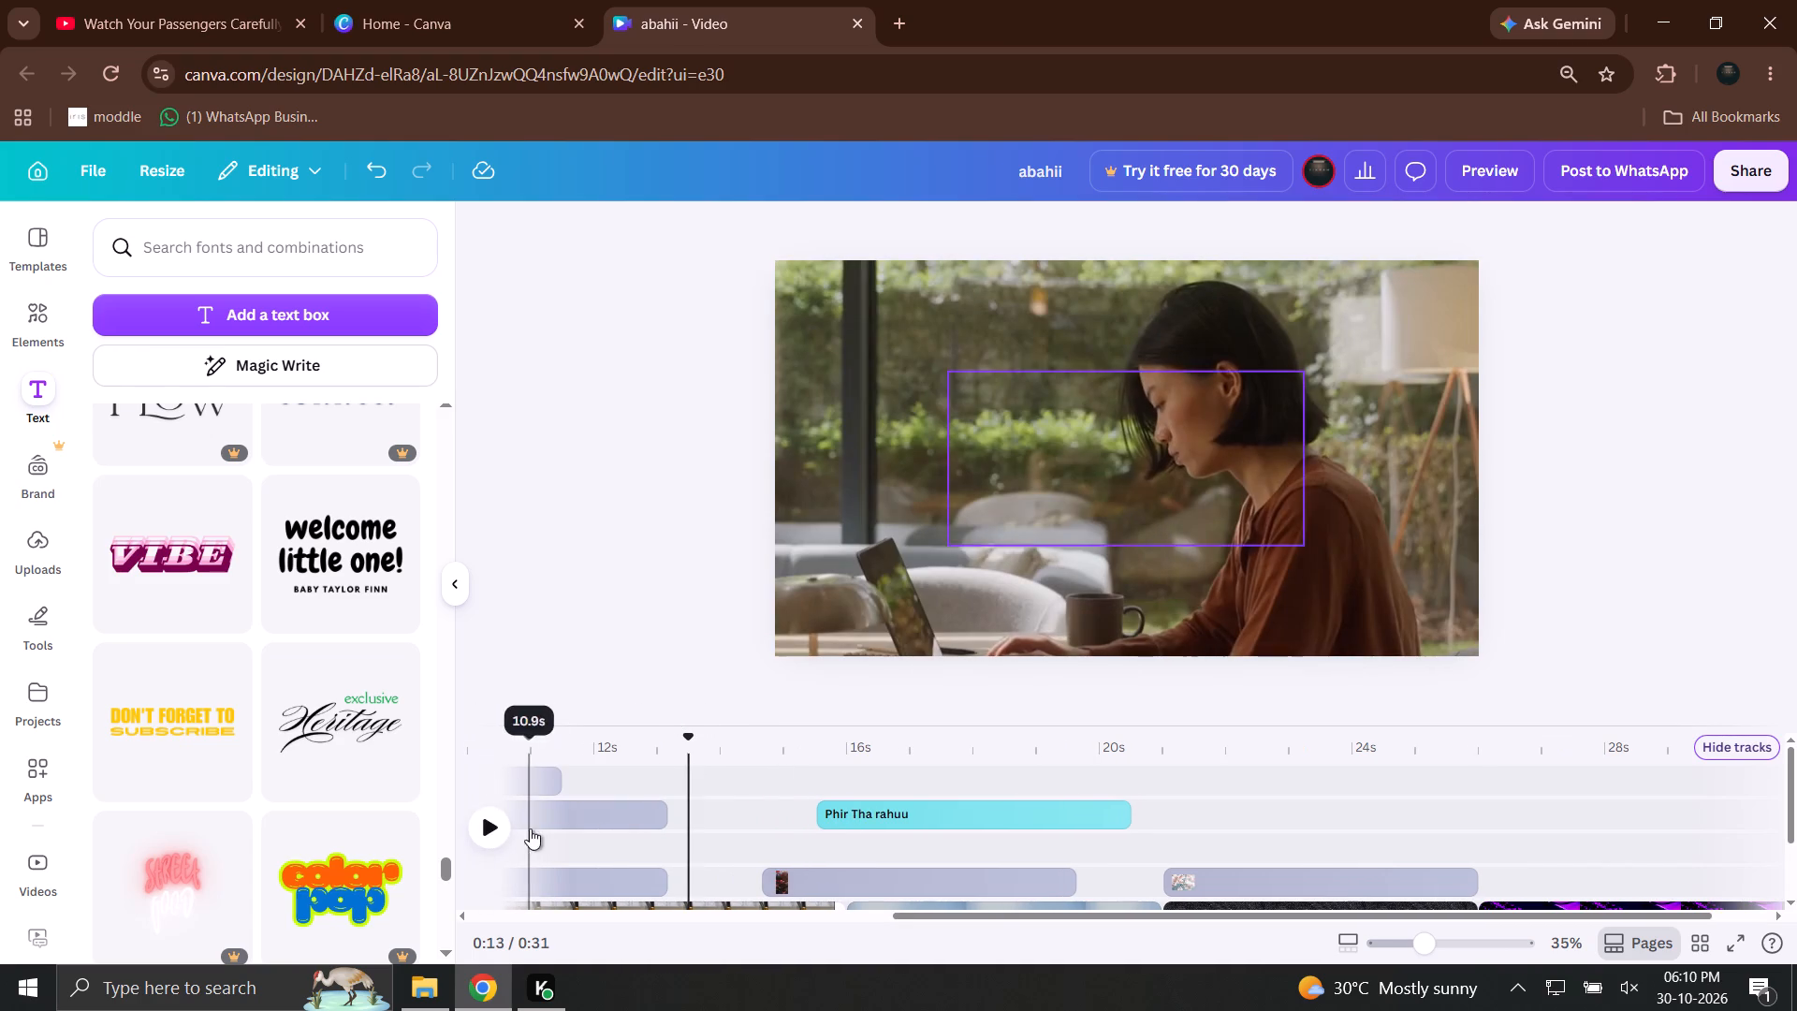
pyautogui.click(504, 831)
pyautogui.click(660, 759)
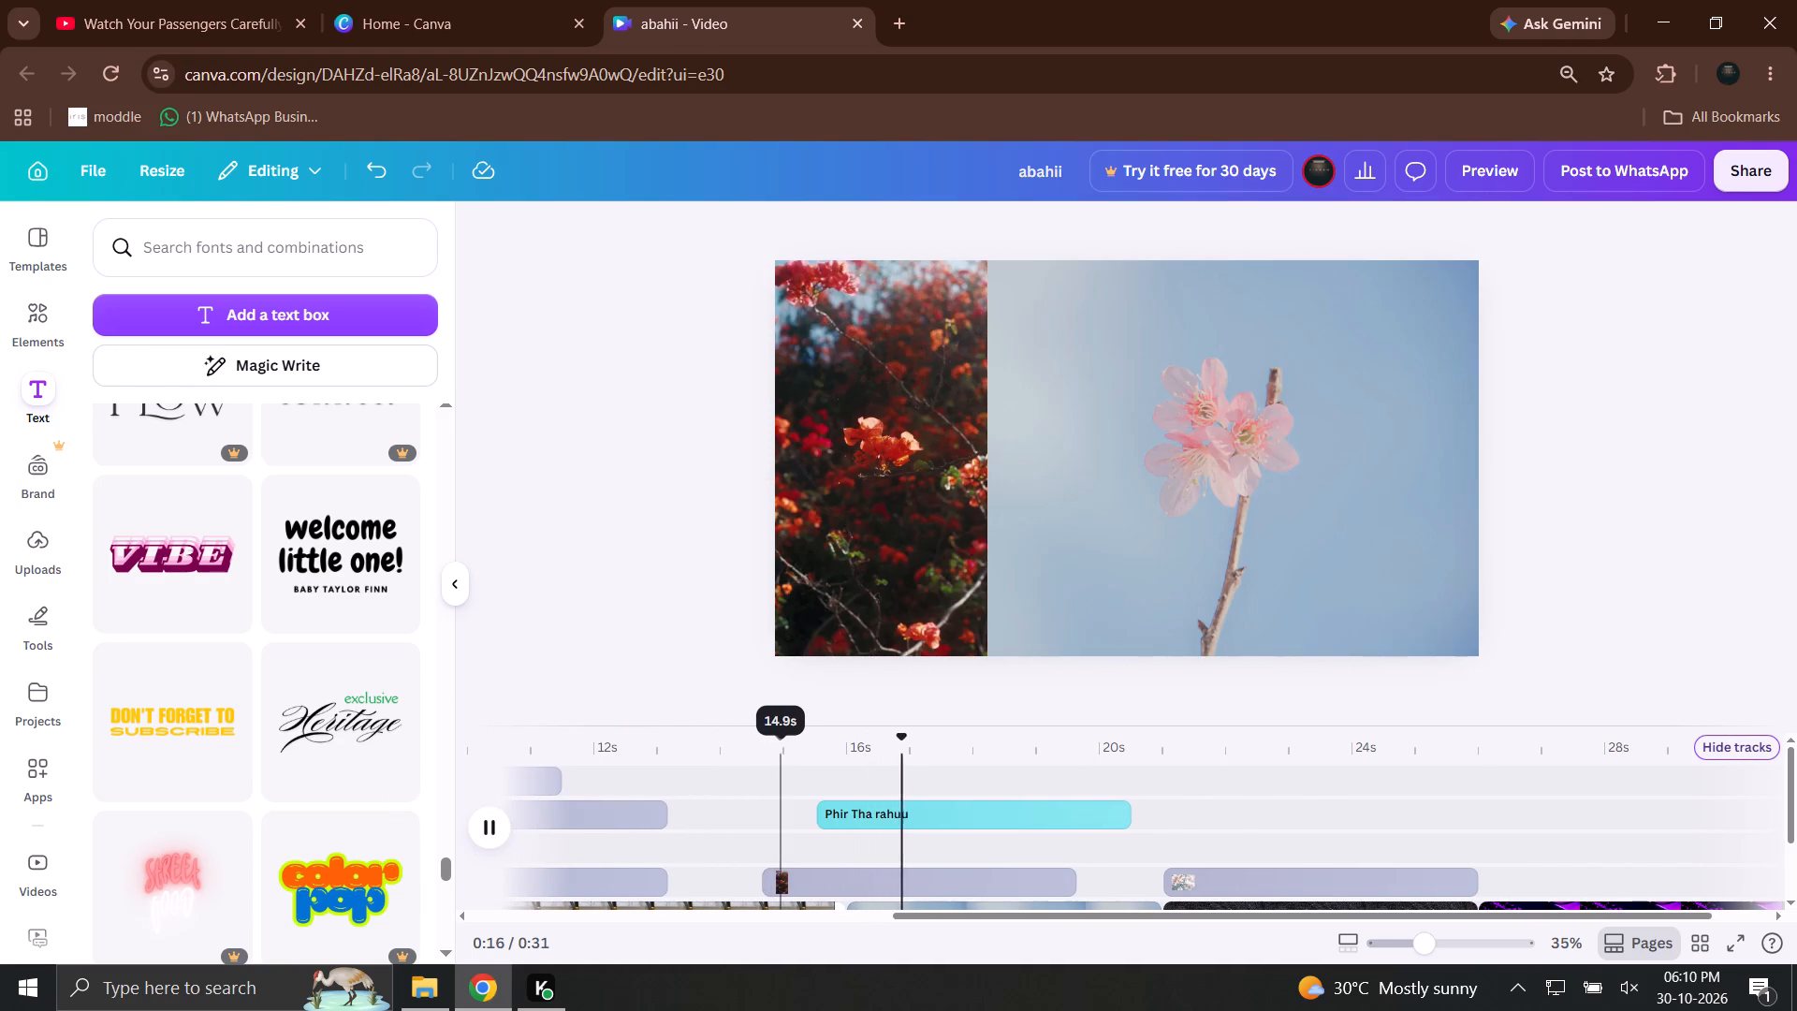
pyautogui.click(782, 758)
pyautogui.click(785, 741)
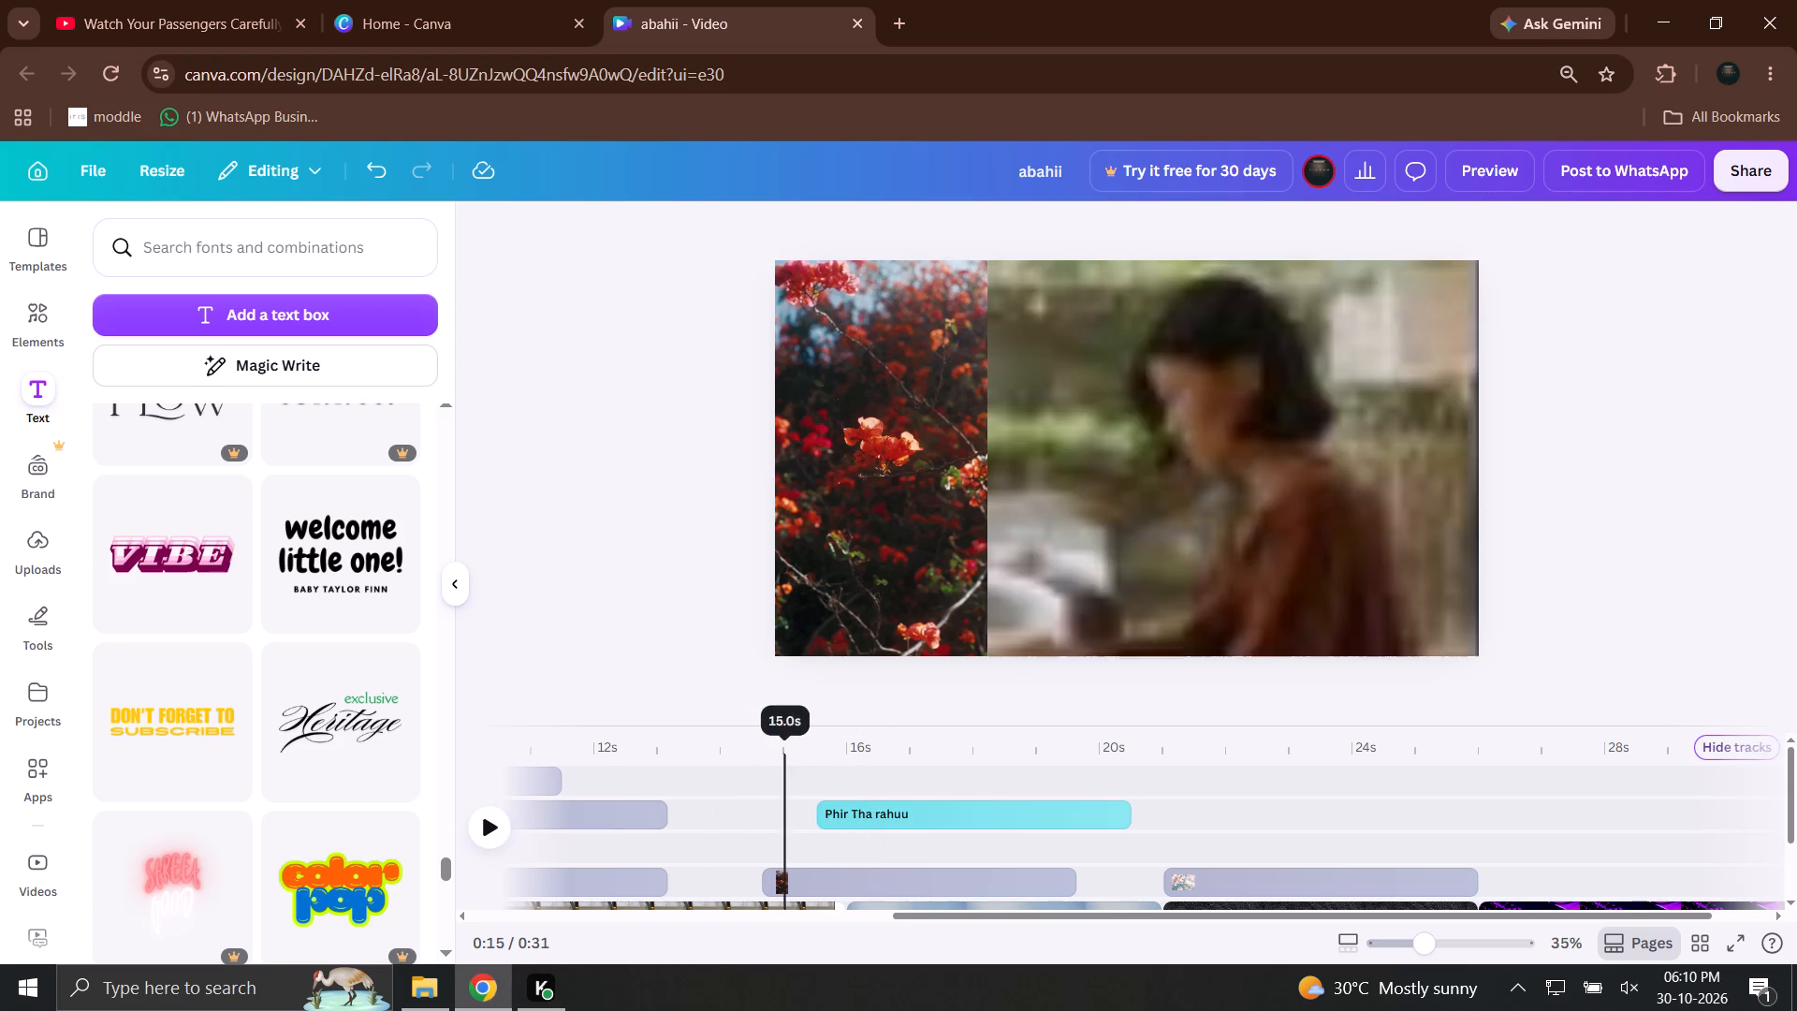
pyautogui.click(510, 850)
pyautogui.click(493, 842)
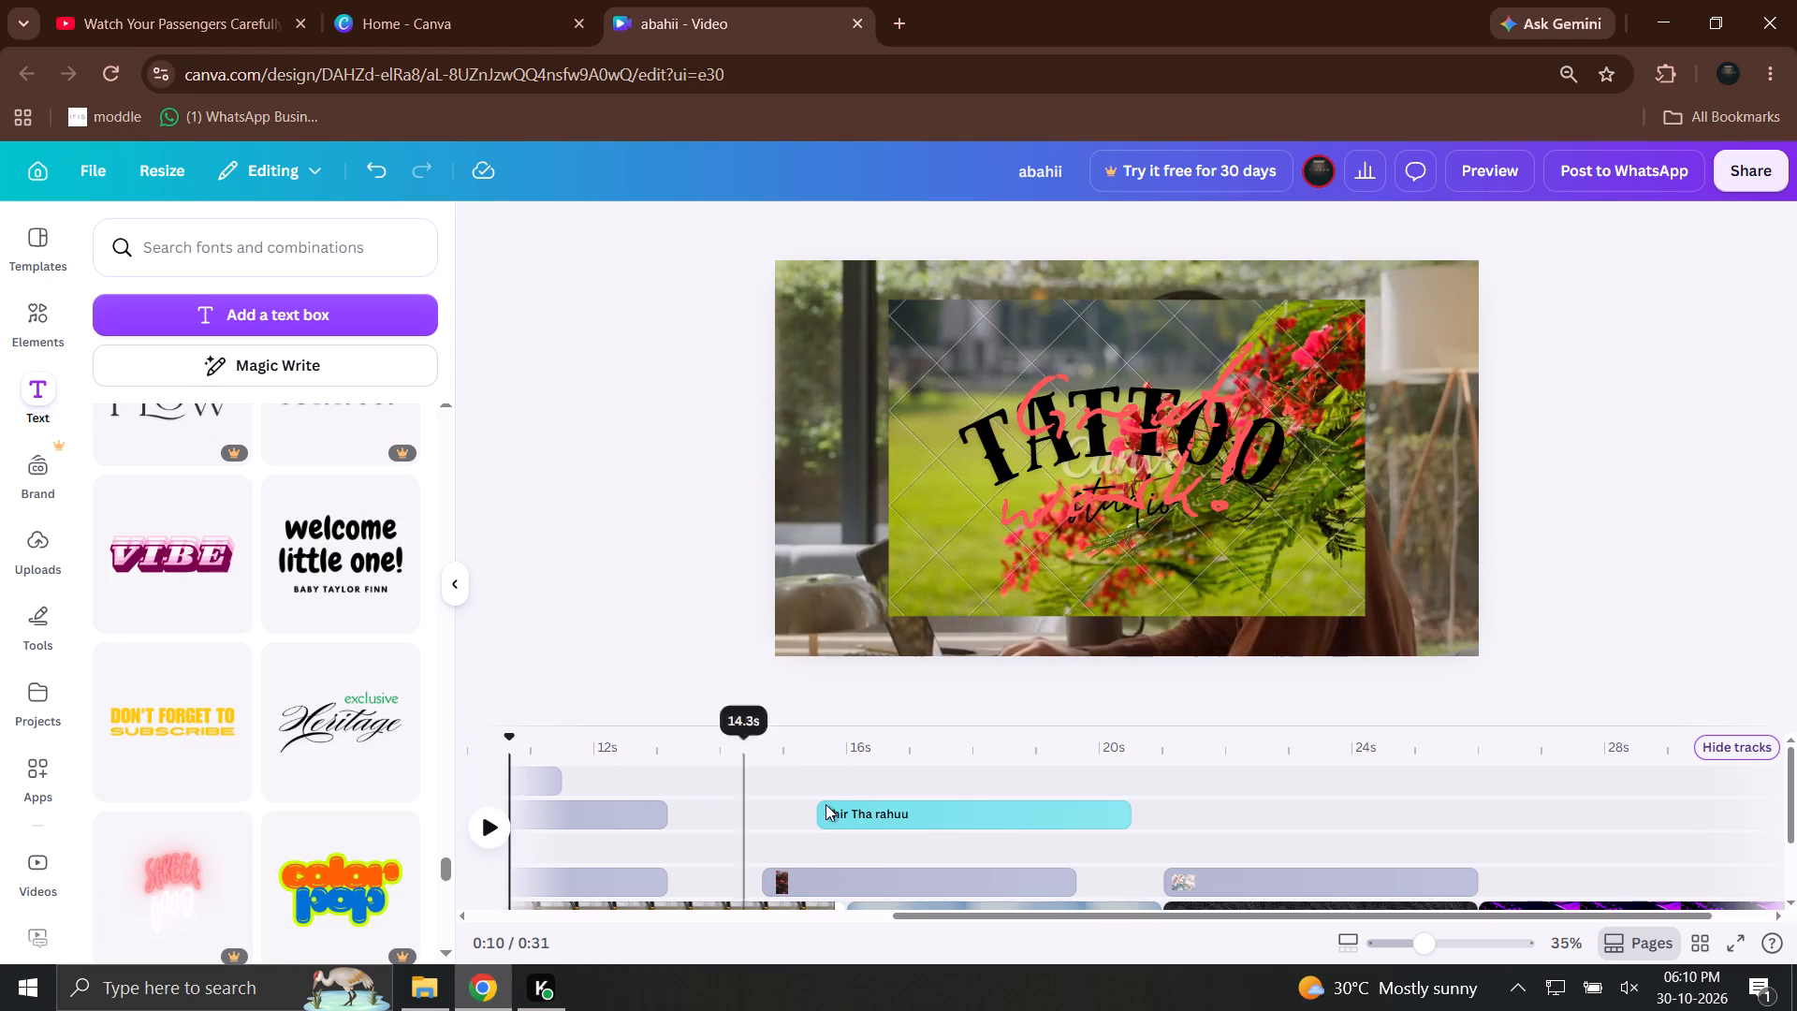
pyautogui.moveTo(787, 760); pyautogui.dragTo(779, 764)
pyautogui.click(486, 843)
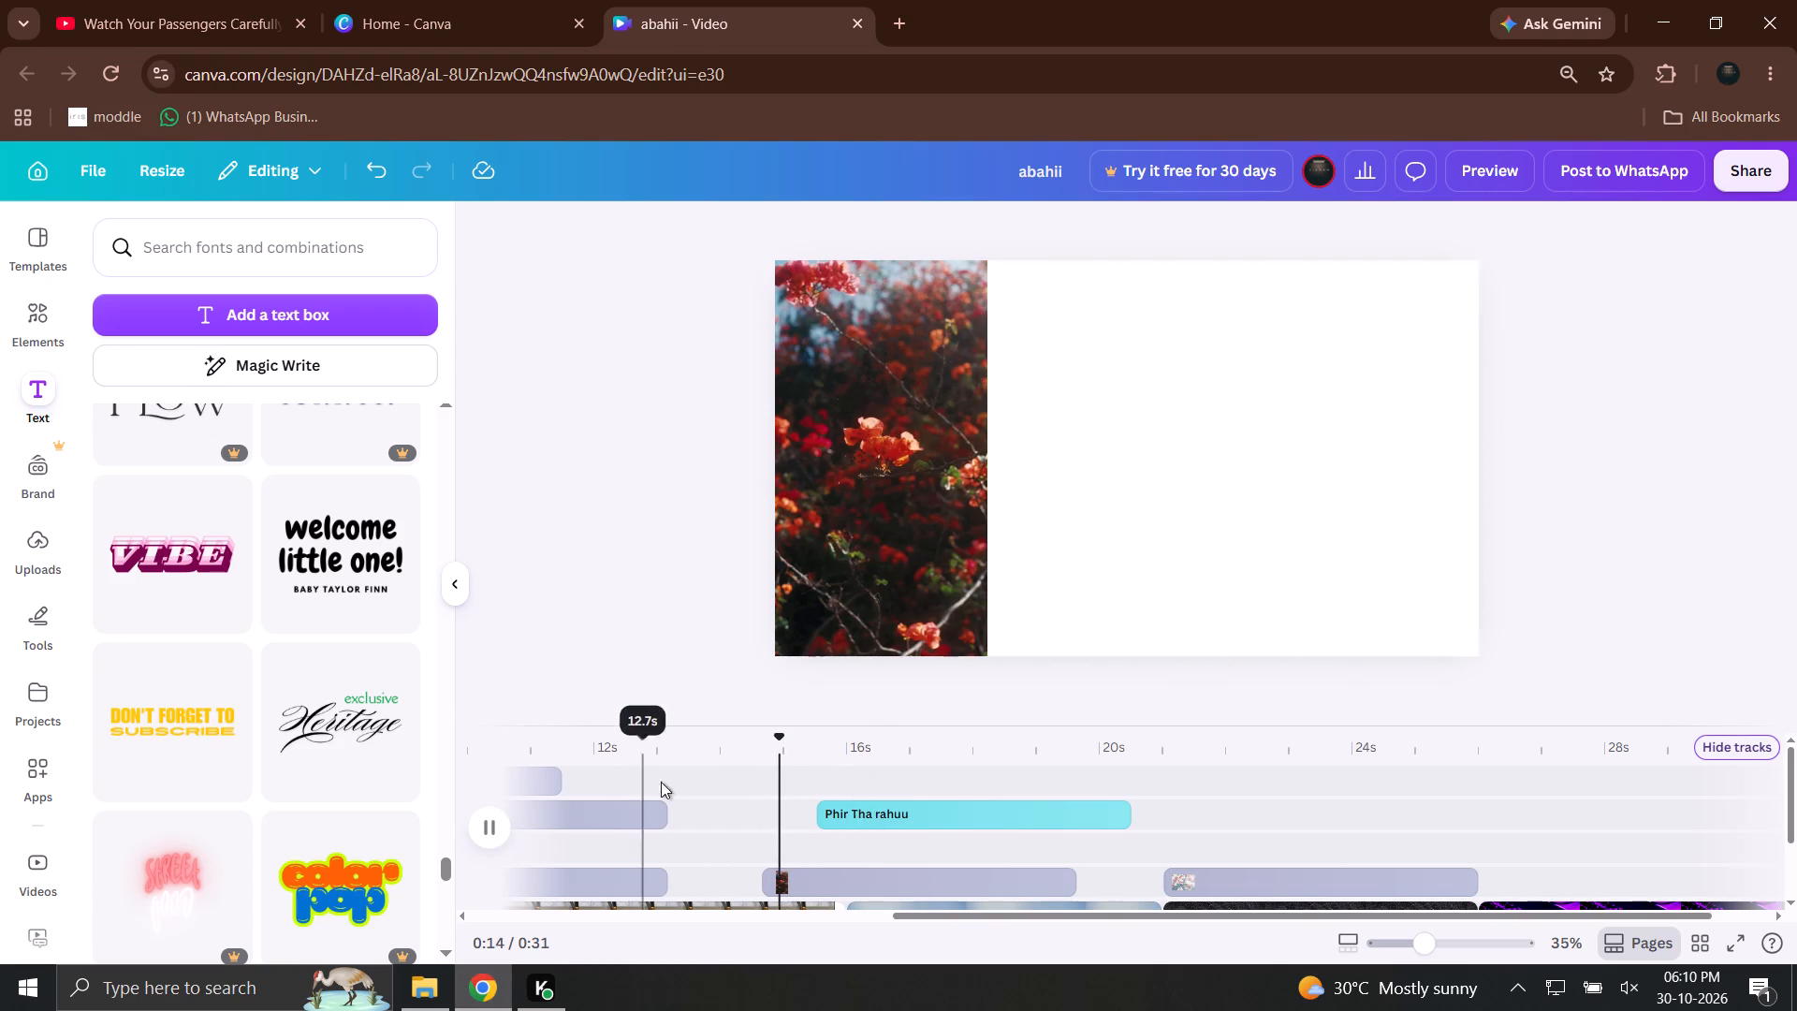
pyautogui.moveTo(803, 757); pyautogui.dragTo(780, 765)
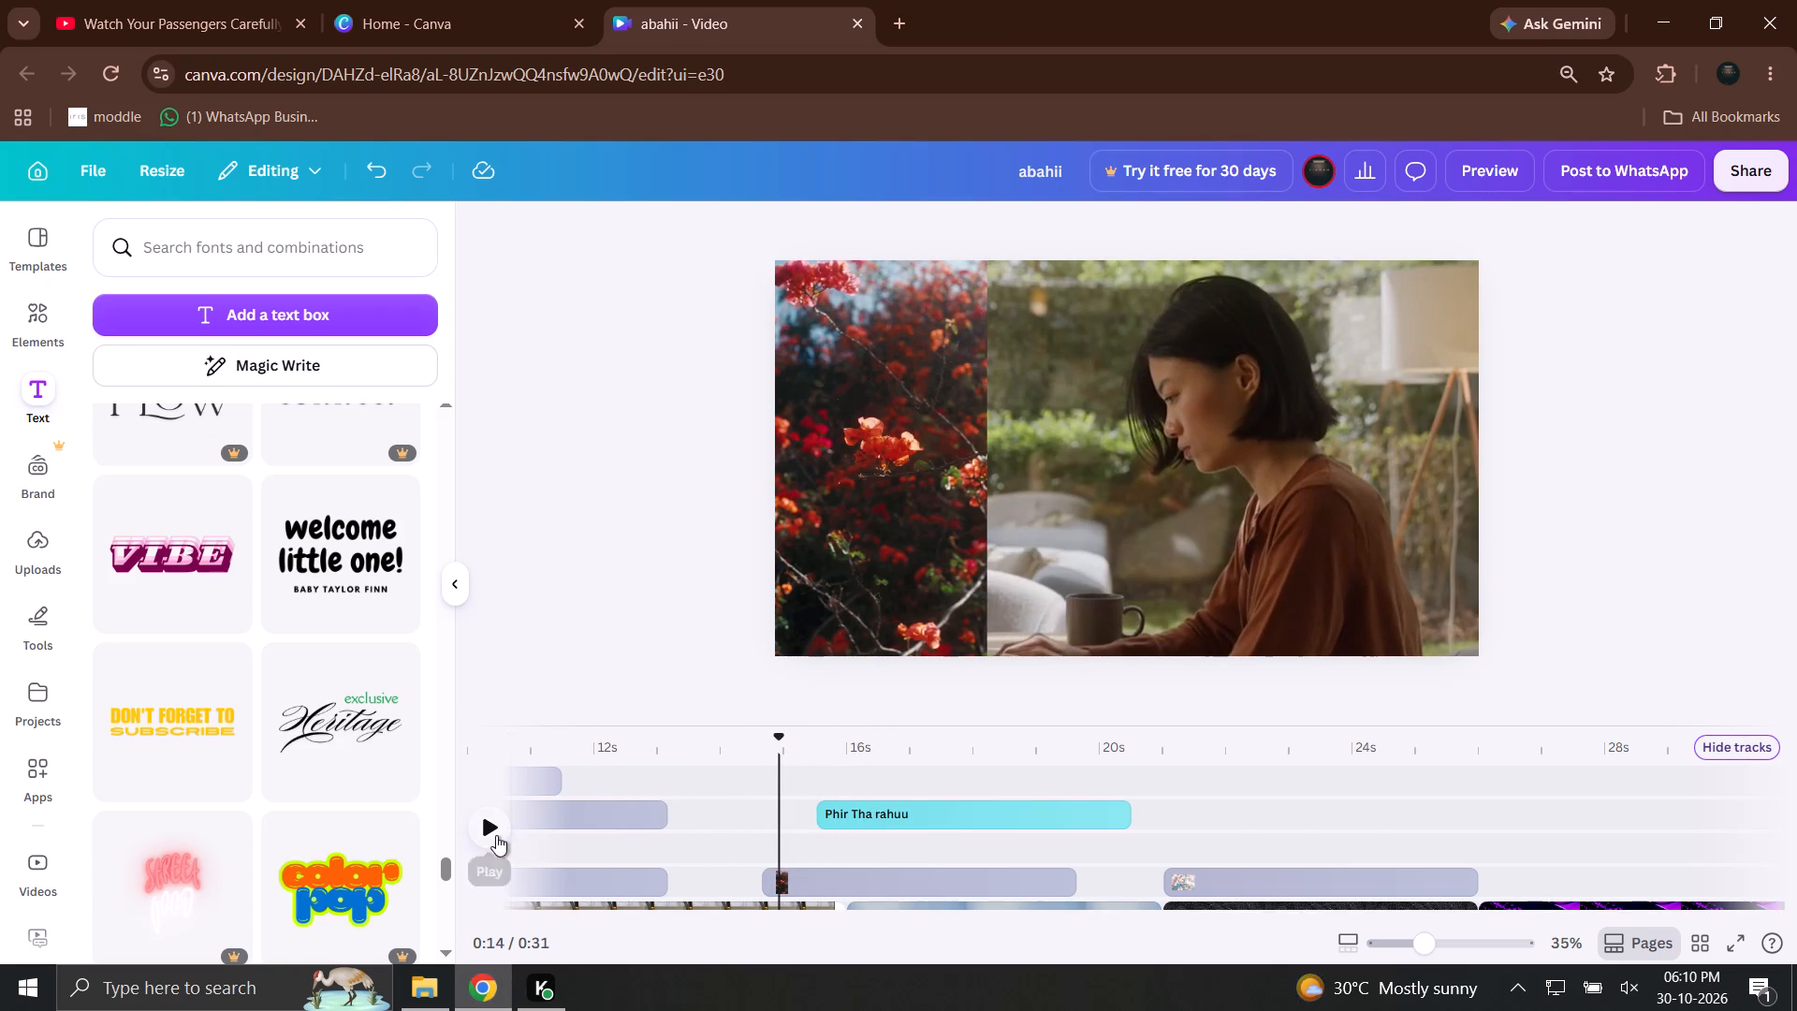
pyautogui.moveTo(777, 758); pyautogui.dragTo(623, 768)
pyautogui.click(476, 841)
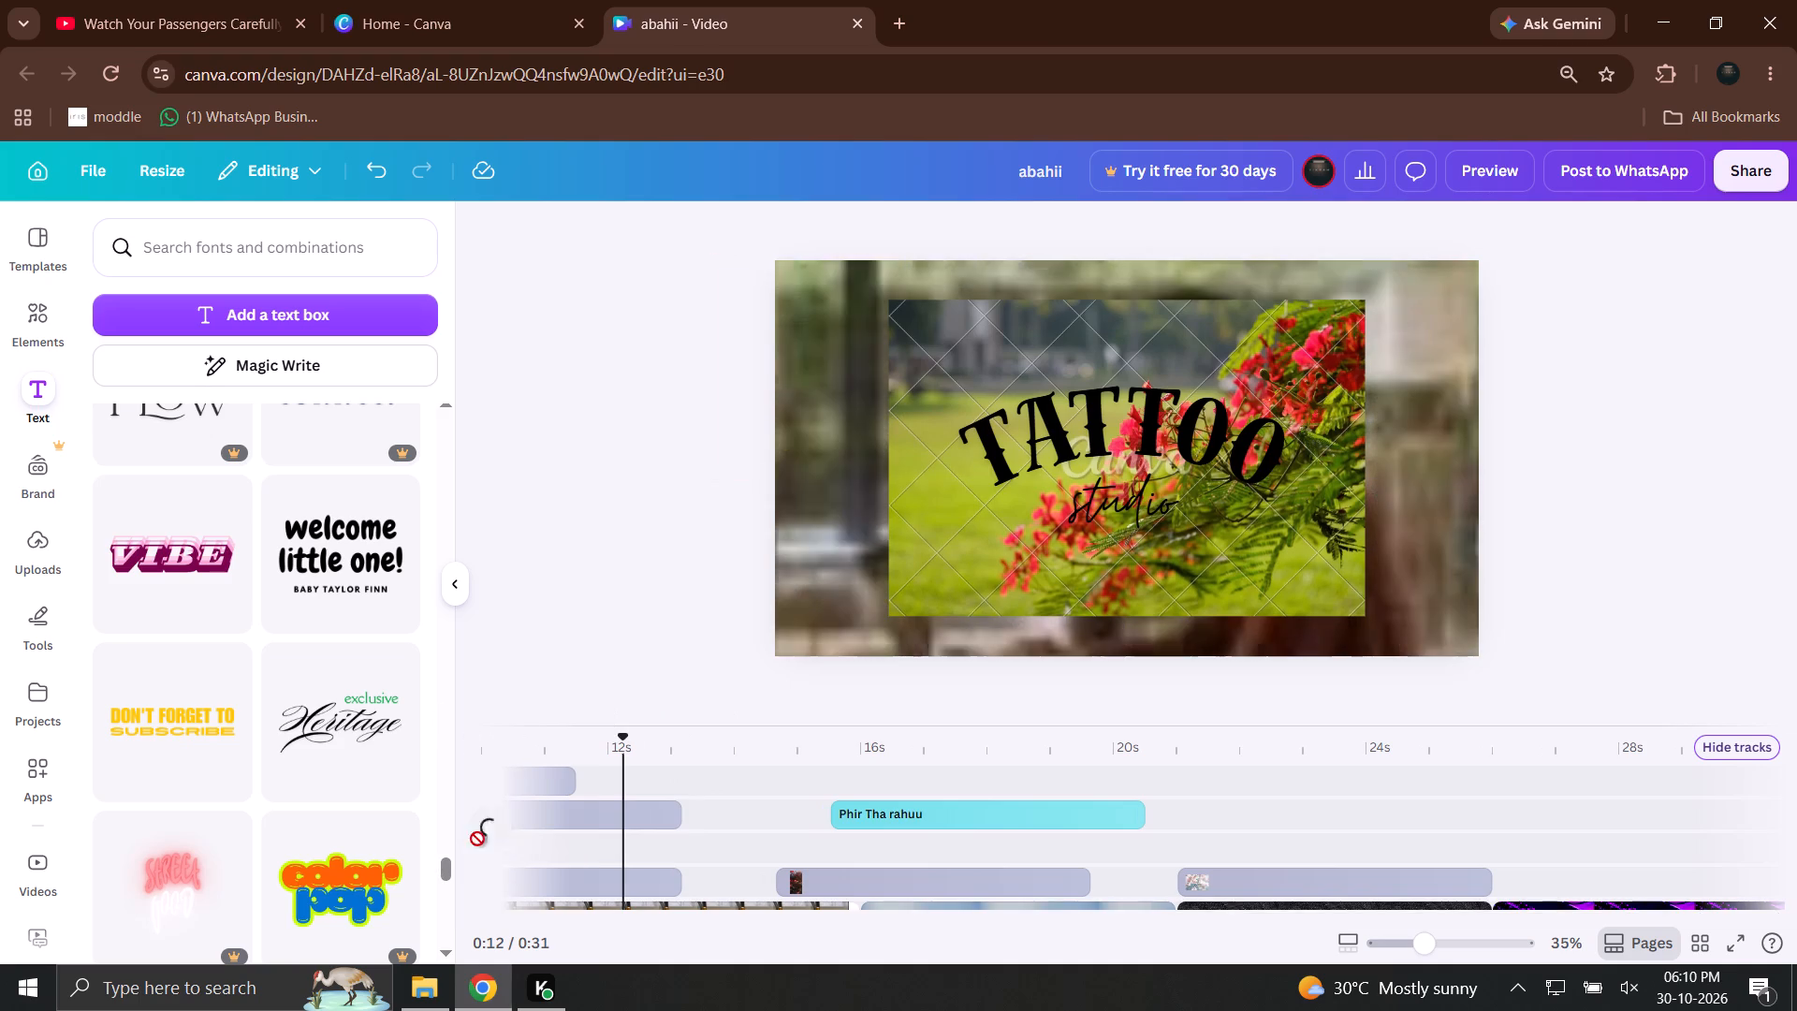
# Review the "Apna Bana ley piyaa..." and "Great work!" section around 6–8 s, and return to the start of the opening page.
pyautogui.moveTo(707, 765); pyautogui.dragTo(772, 751)
pyautogui.moveTo(780, 751); pyautogui.dragTo(821, 750)
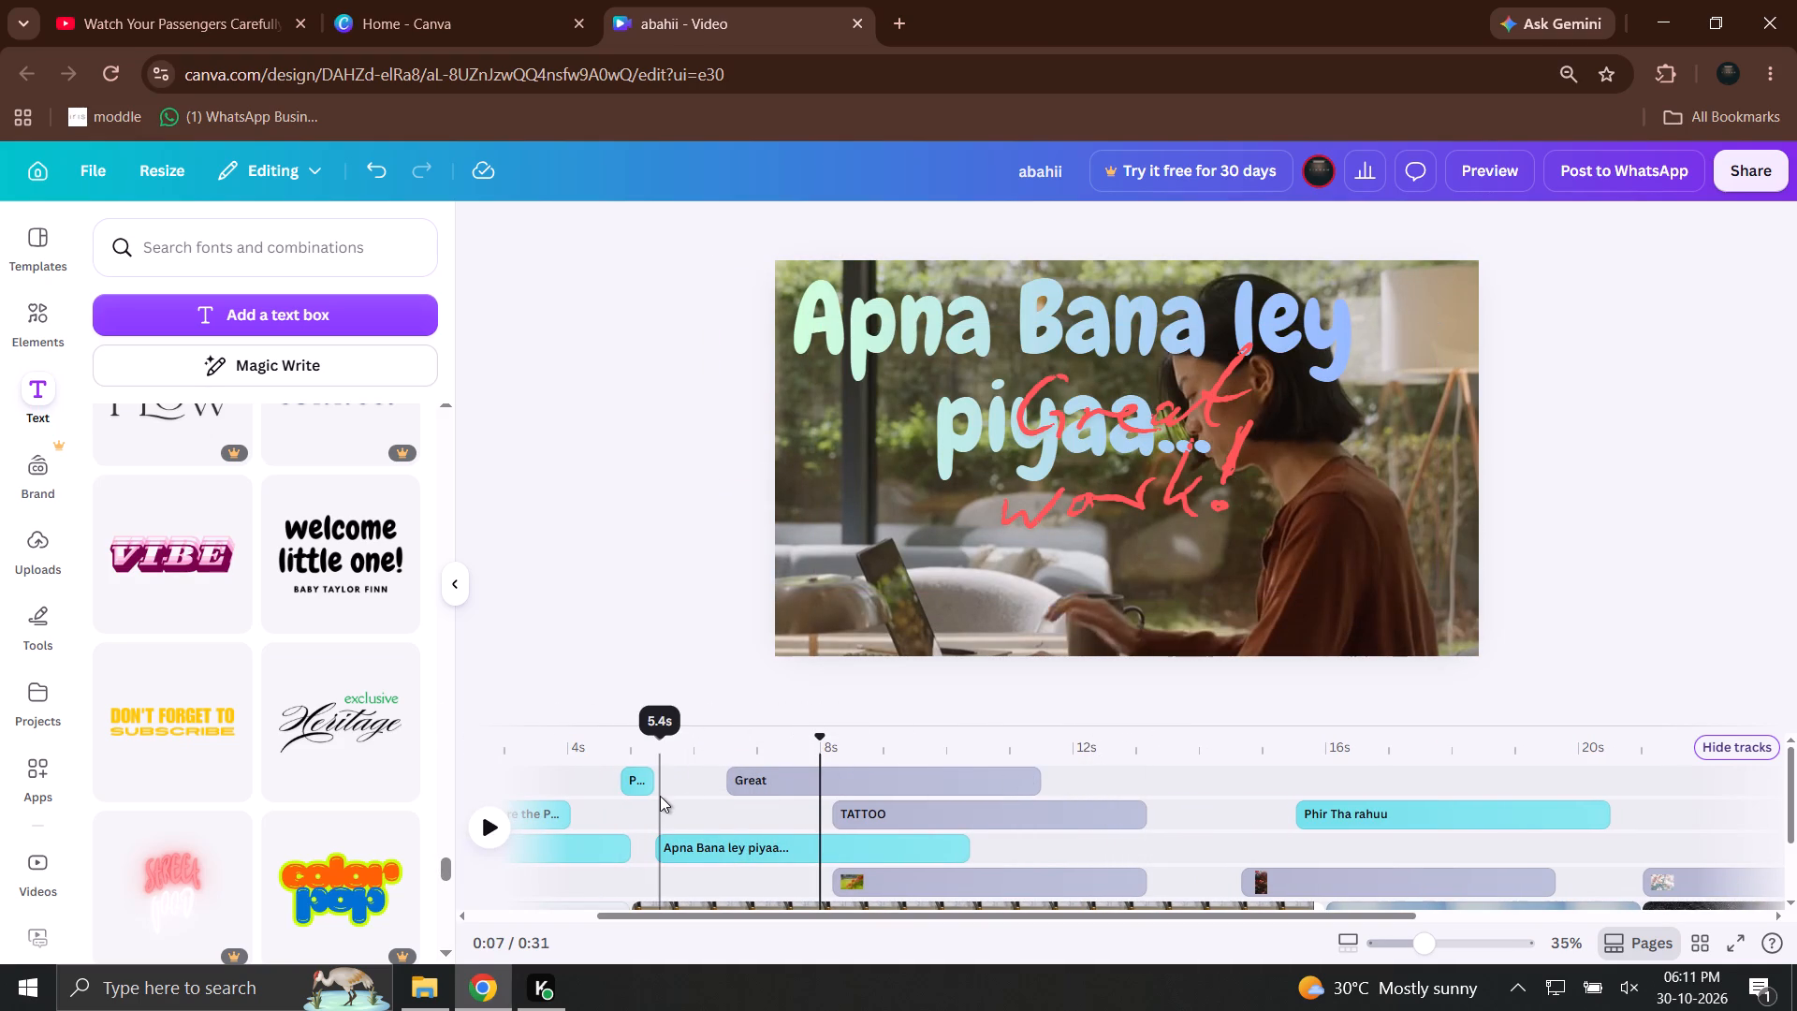
pyautogui.click(480, 815)
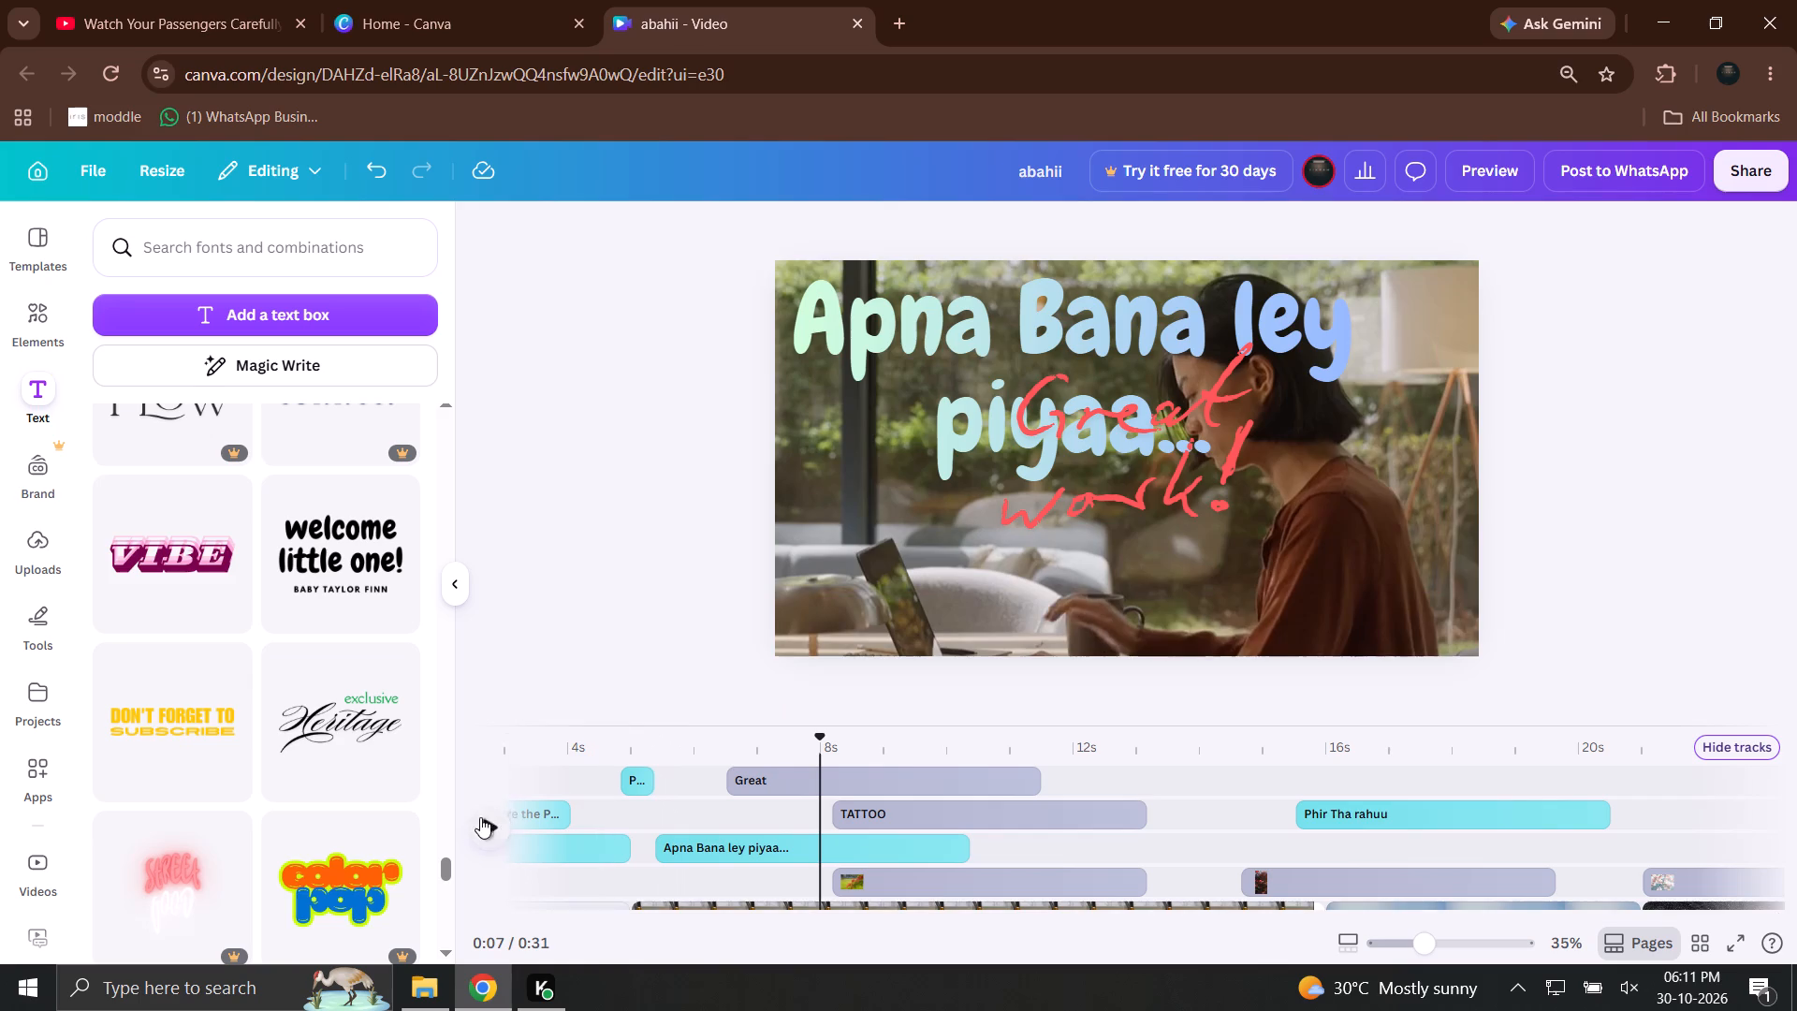
pyautogui.moveTo(747, 742); pyautogui.dragTo(735, 747)
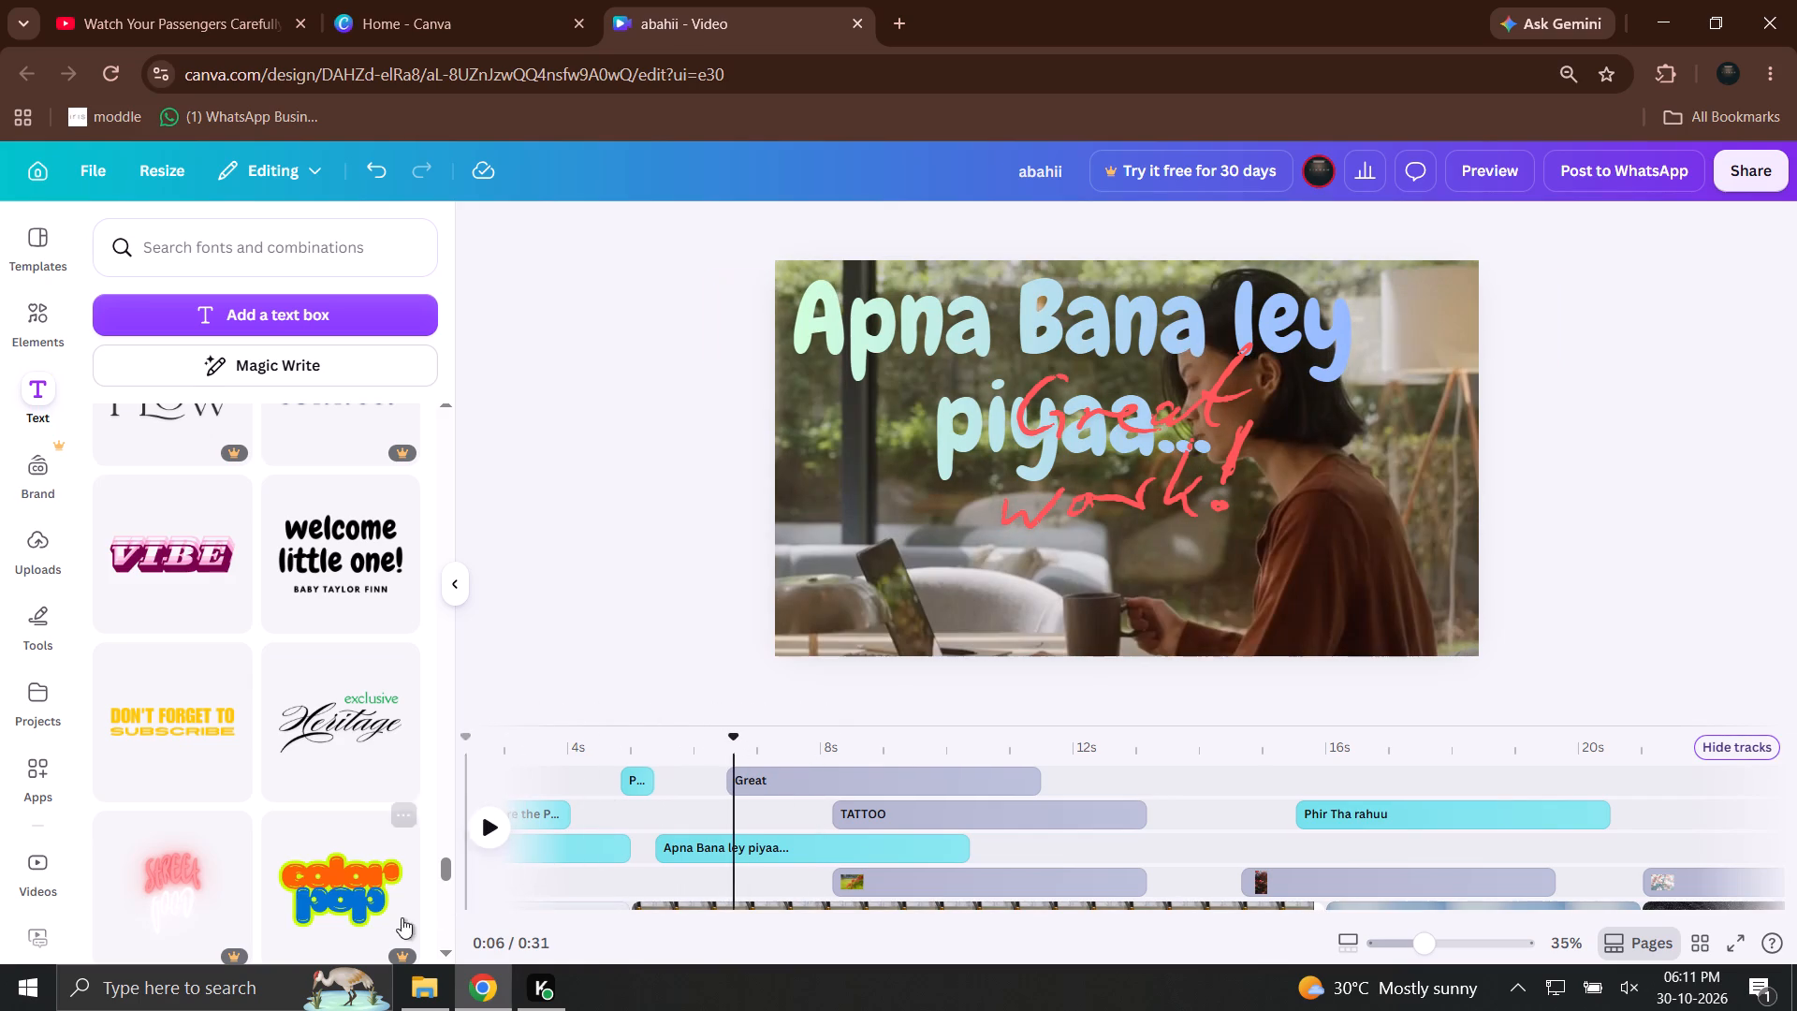
pyautogui.click(492, 857)
pyautogui.click(493, 830)
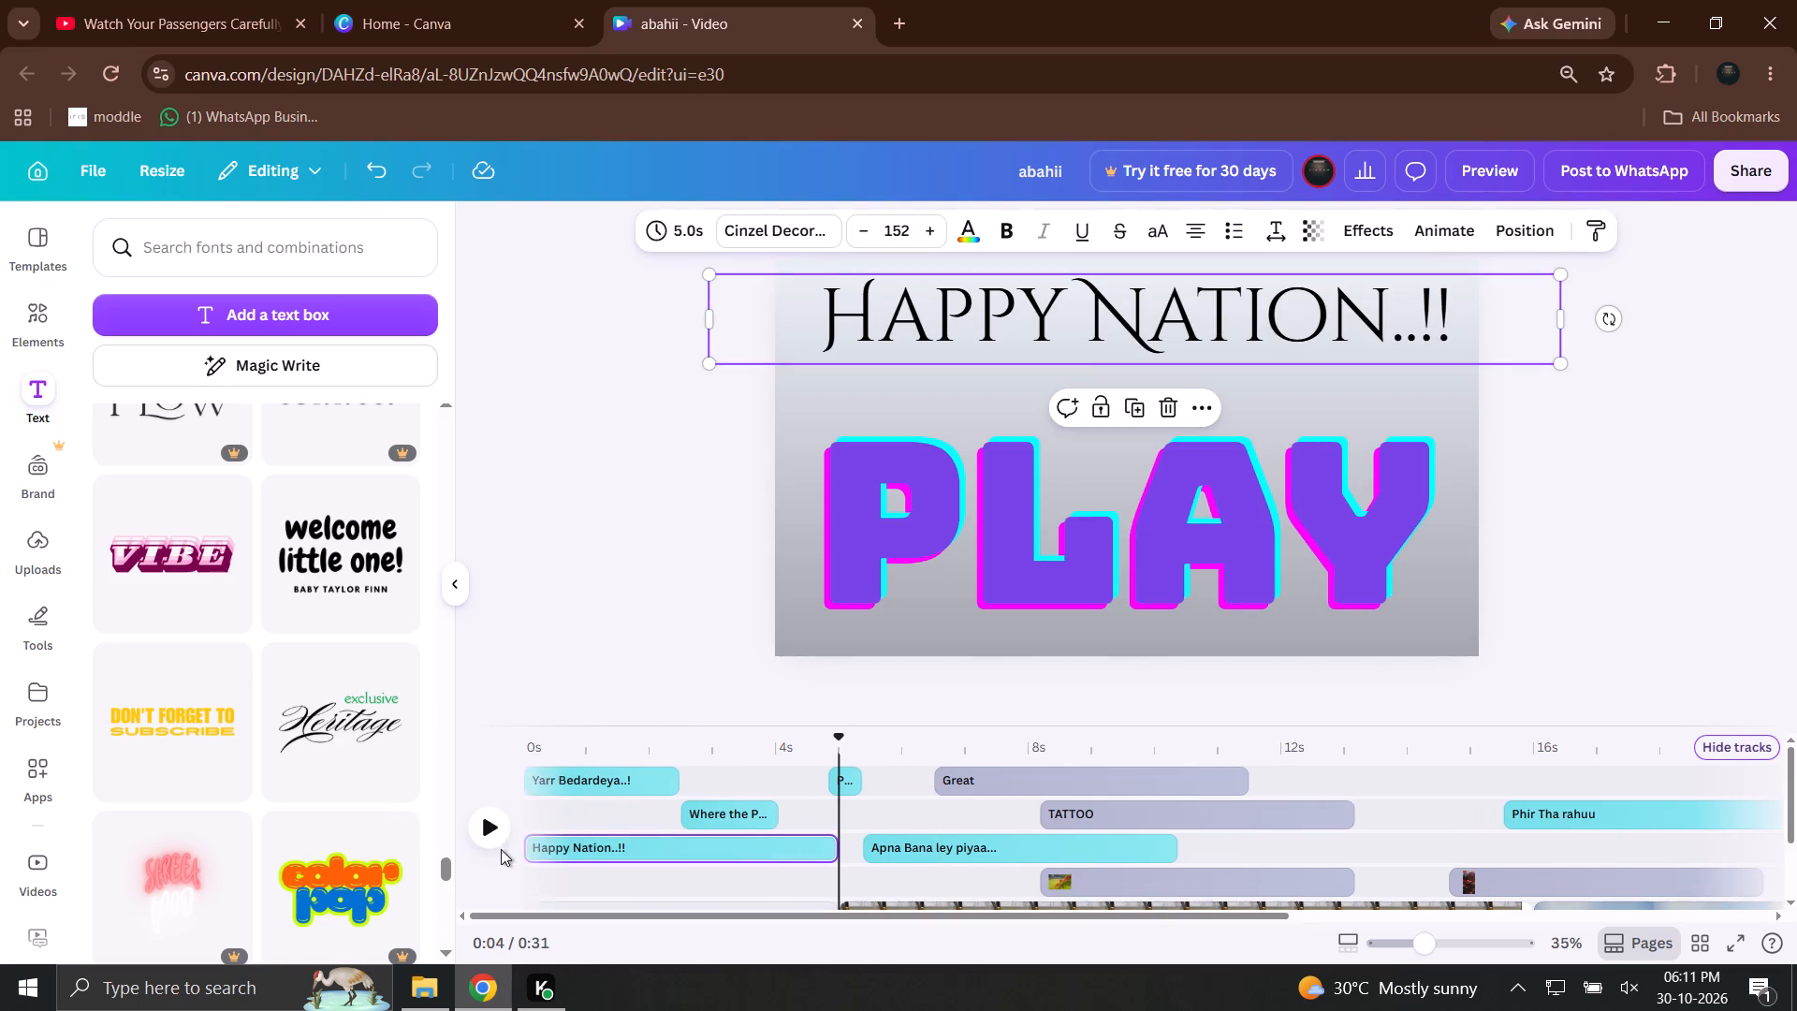
pyautogui.moveTo(573, 752); pyautogui.dragTo(500, 755)
pyautogui.click(483, 823)
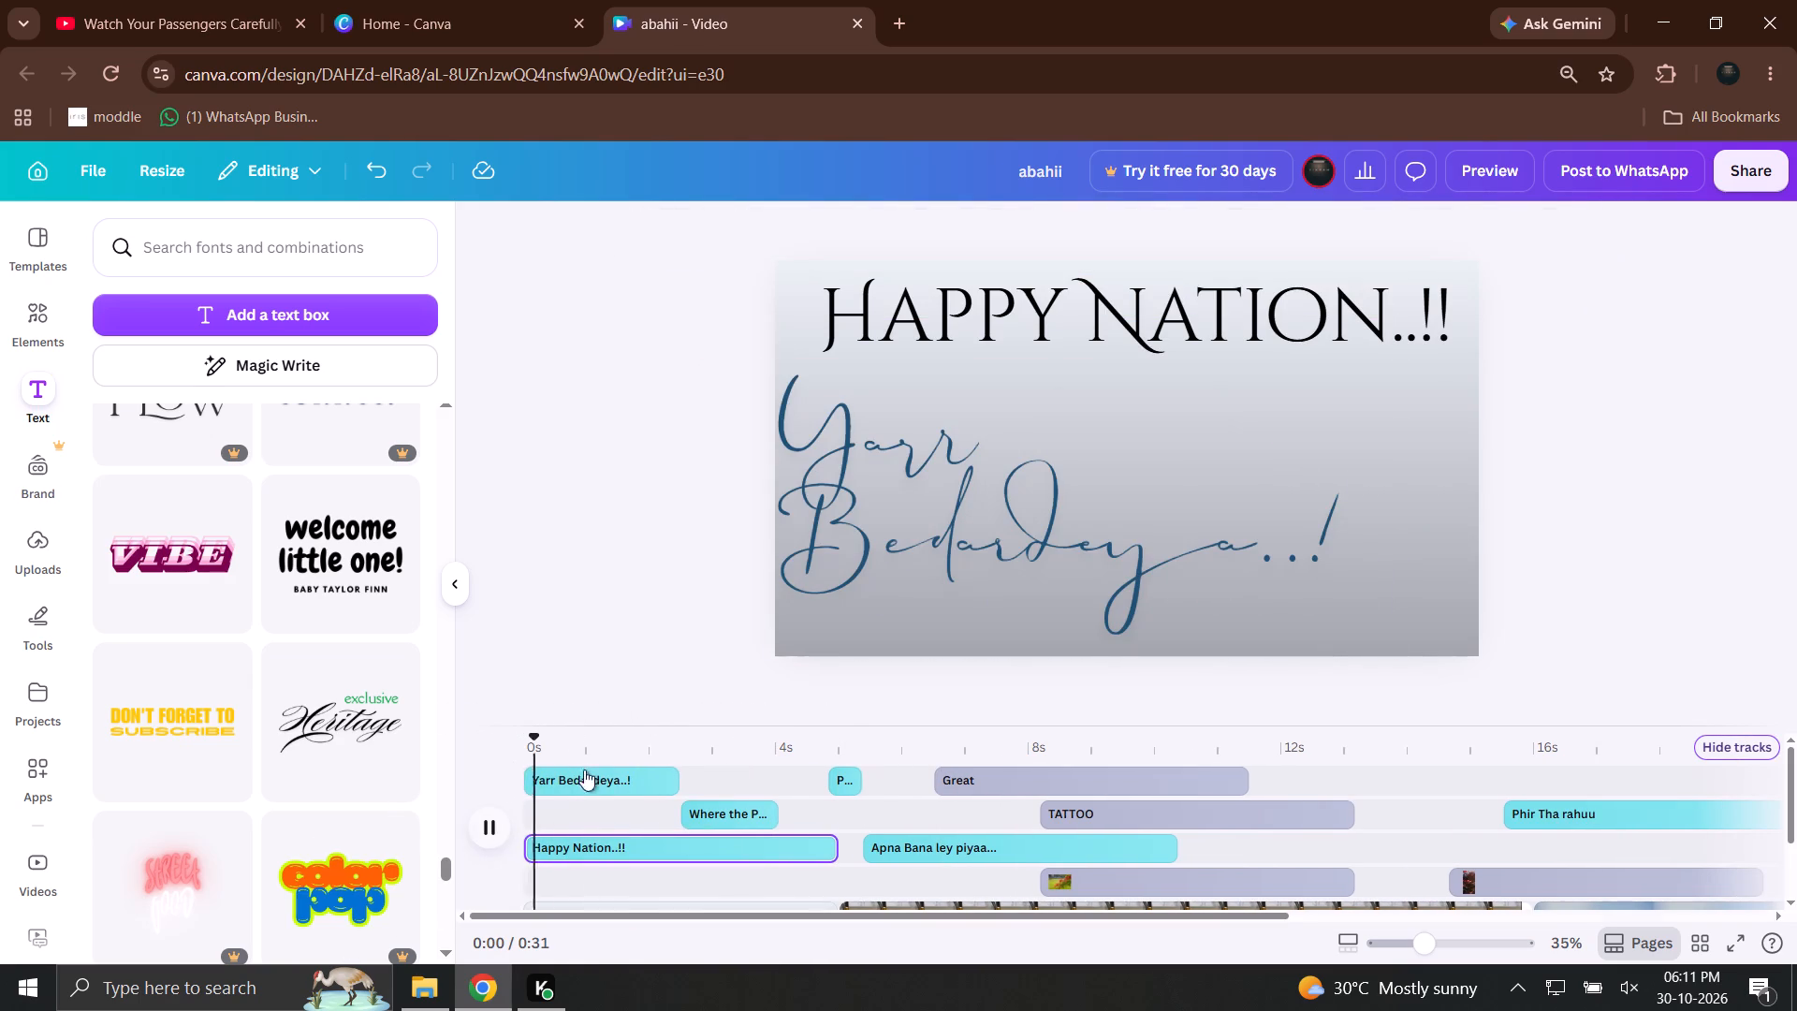
pyautogui.moveTo(548, 755); pyautogui.dragTo(533, 755)
pyautogui.click(487, 825)
pyautogui.moveTo(585, 750); pyautogui.dragTo(540, 758)
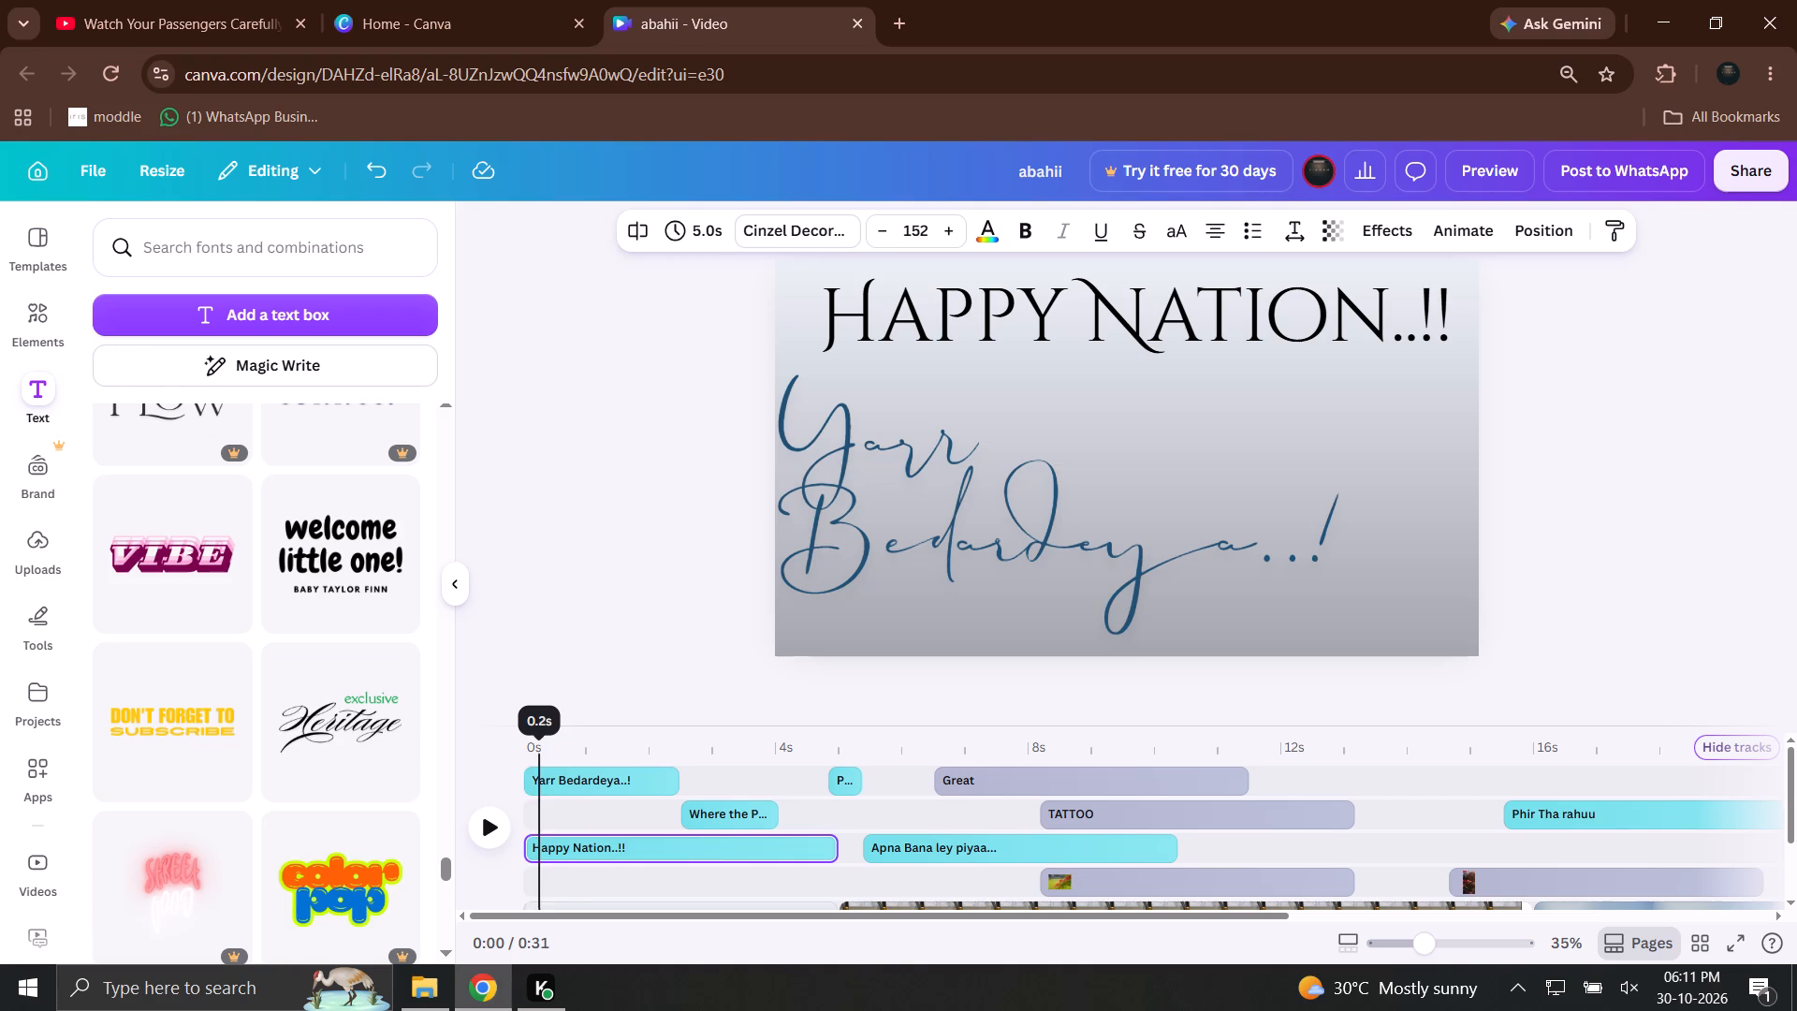
pyautogui.moveTo(540, 758); pyautogui.dragTo(518, 763)
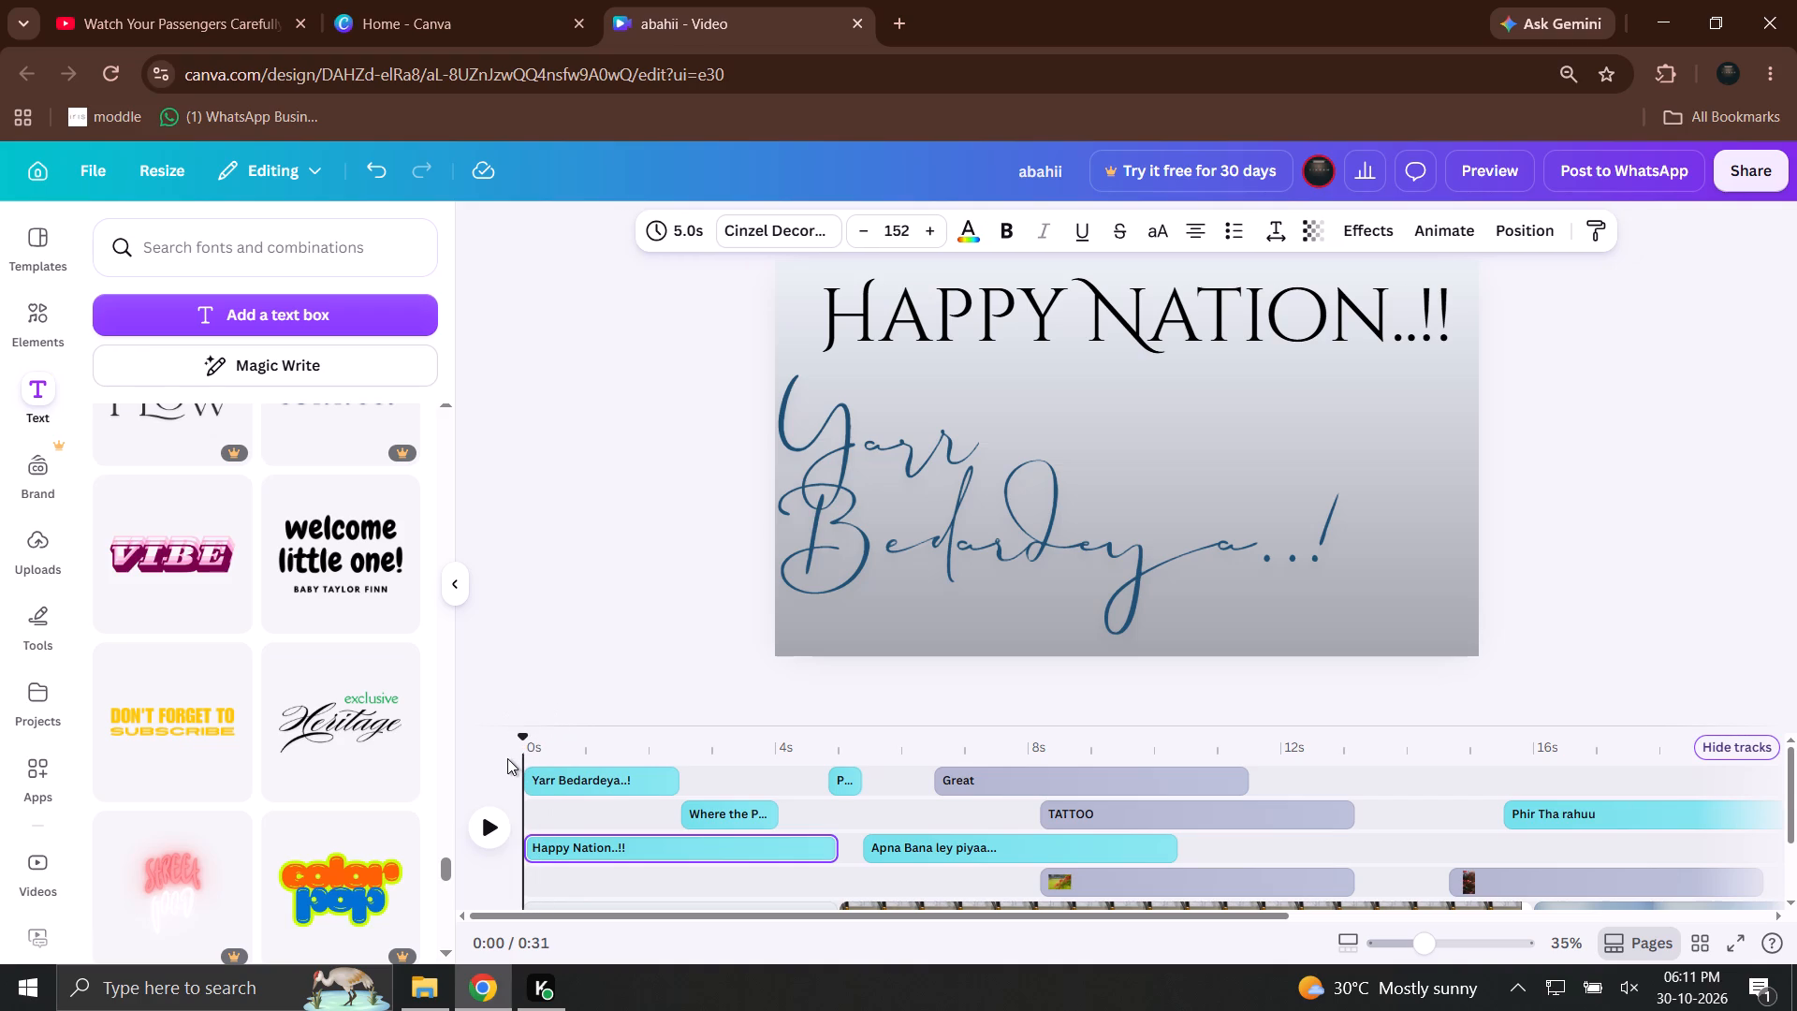